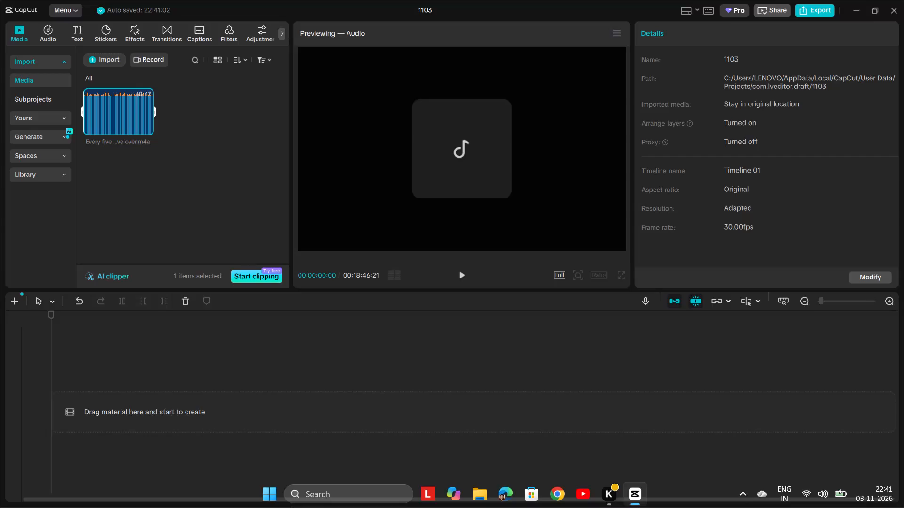
Add the imported audio file "Every five miles an hour you drive over.m4a" to the empty timeline, starting at 00:00.
{"action": "left_click", "coordinate": [144, 128]}
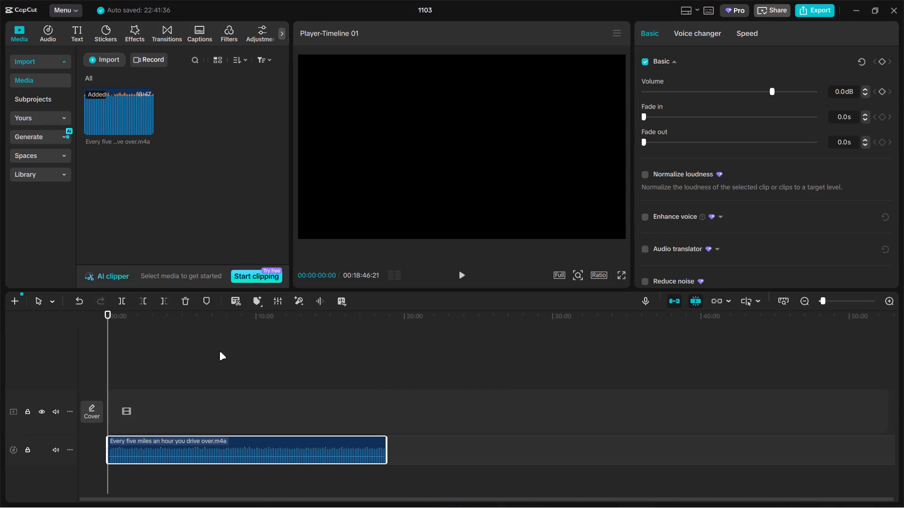
Examine the beginning of the audio clip's waveform on the timeline in finer time detail.
{"action": "scroll", "coordinate": [231, 400], "scroll_direction": "up", "scroll_amount": 4, "text": "ctrl"}
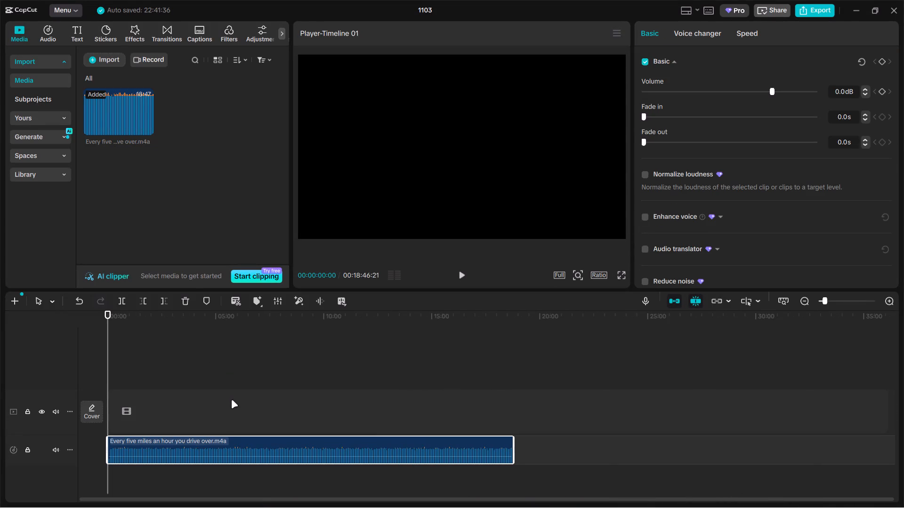
{"action": "scroll", "coordinate": [231, 400], "scroll_direction": "up", "scroll_amount": 6, "text": "ctrl"}
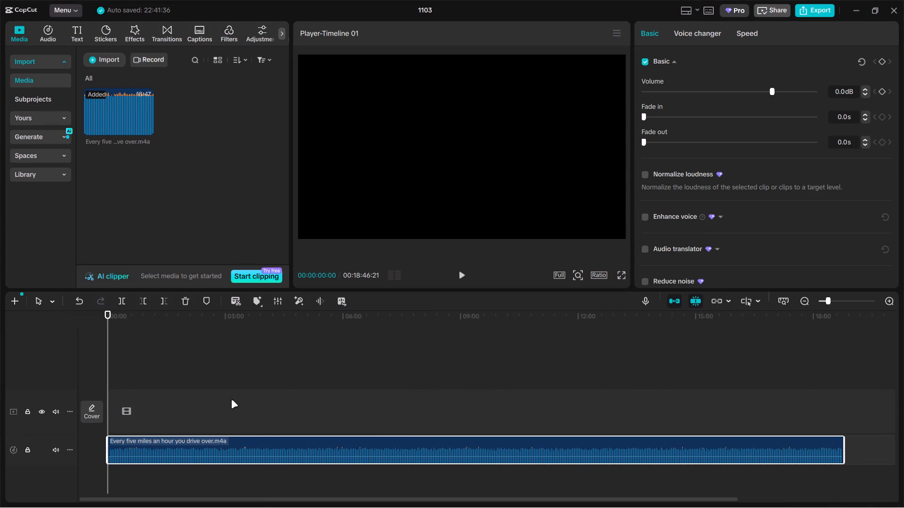
{"action": "scroll", "coordinate": [231, 400], "scroll_direction": "up", "scroll_amount": 1, "text": "ctrl"}
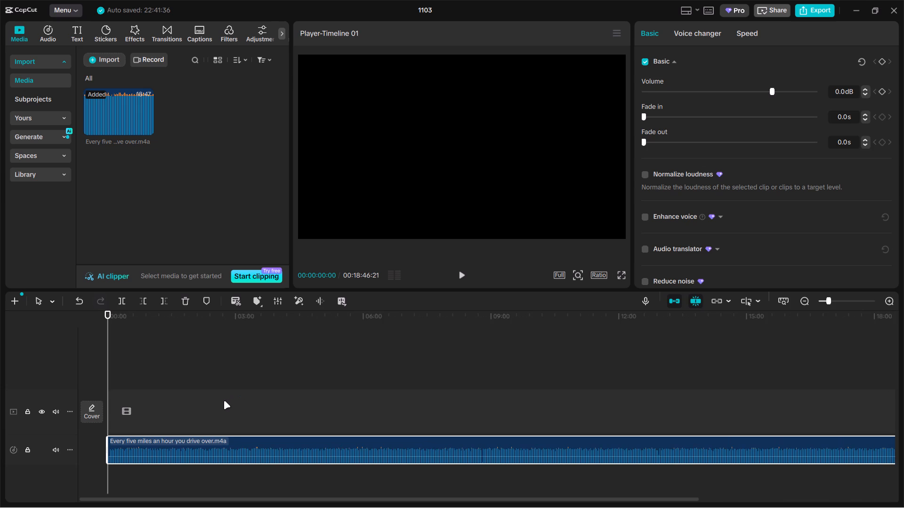
{"action": "scroll", "coordinate": [199, 404], "scroll_direction": "up", "scroll_amount": 10, "text": "ctrl"}
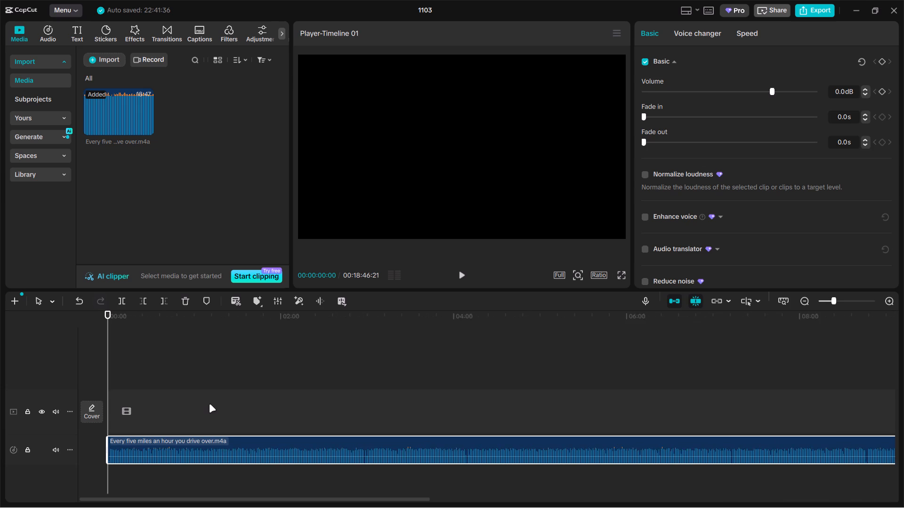
{"action": "scroll", "coordinate": [209, 404], "scroll_direction": "up", "scroll_amount": 6, "text": "ctrl"}
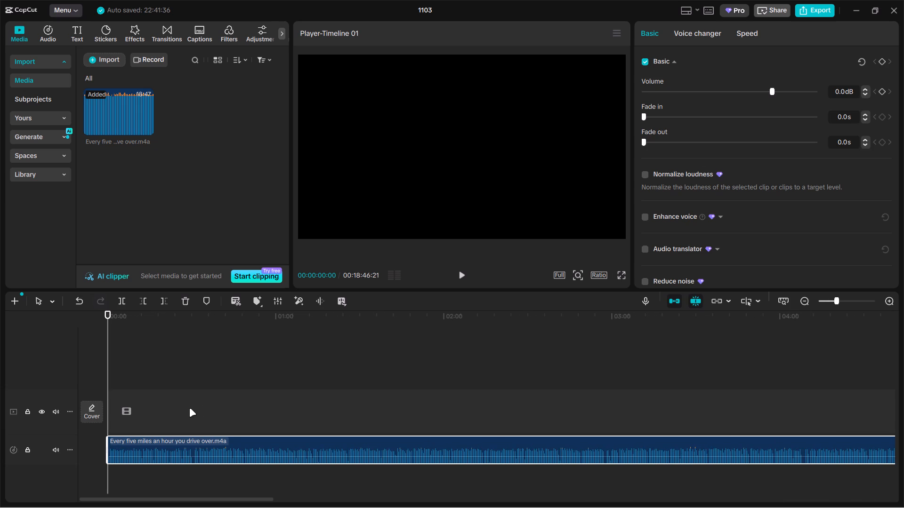
{"action": "scroll", "coordinate": [189, 408], "scroll_direction": "up", "scroll_amount": 1}
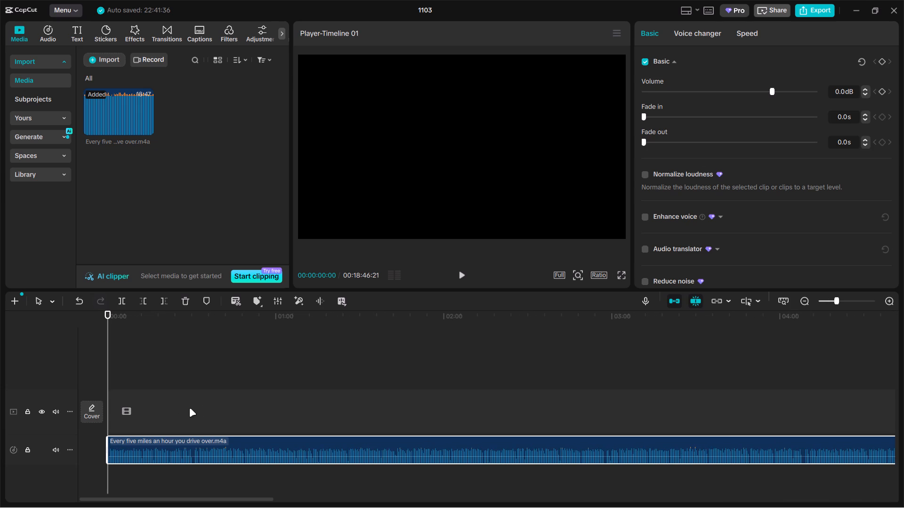
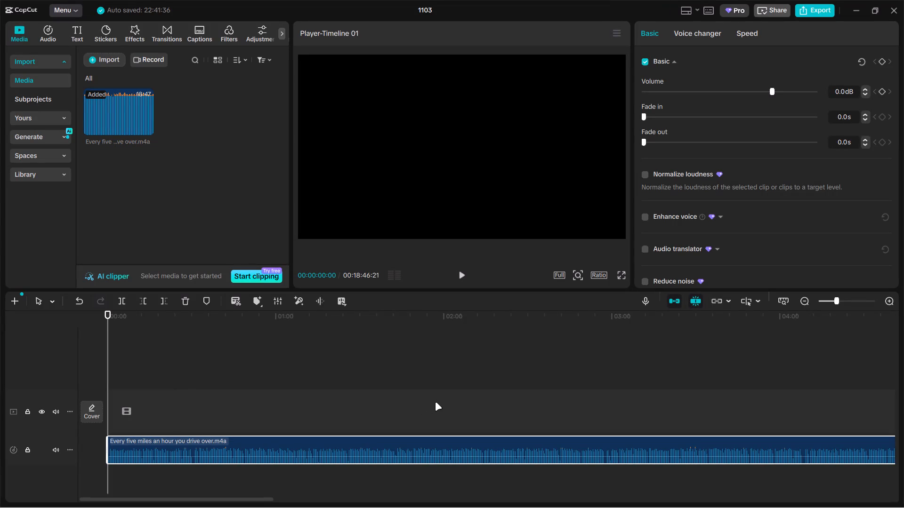
Play the narration from about 00:30 and add a timeline marker at 00:00:31:20.
{"action": "left_click", "coordinate": [193, 397]}
{"action": "key", "text": "space"}
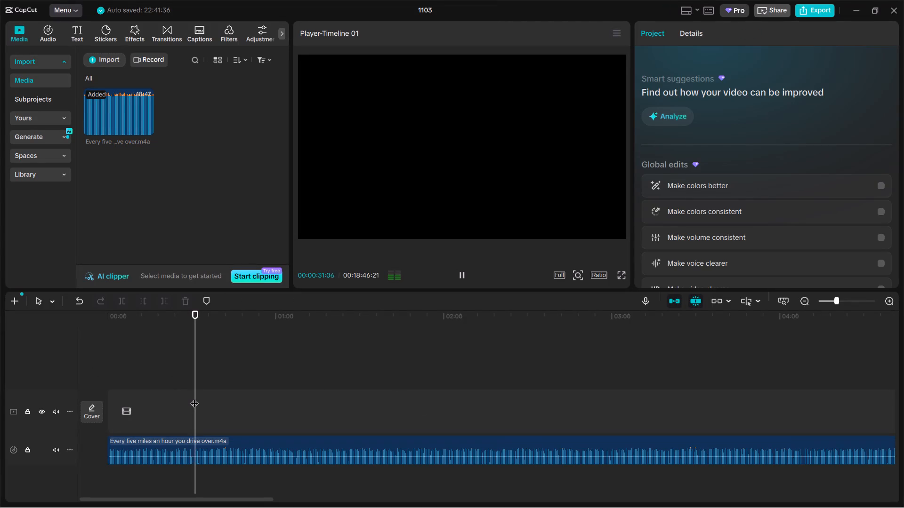
{"action": "key", "text": "space"}
{"action": "key", "text": "m"}
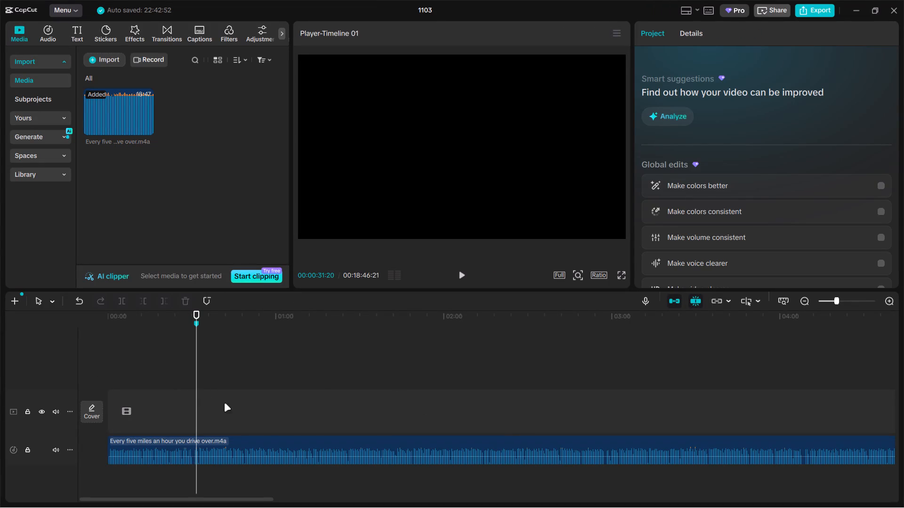
Listen to the narration near 02:15 and 02:57, and add a timeline marker at 00:02:58:21.
{"action": "left_click", "coordinate": [484, 416]}
{"action": "key", "text": "space"}
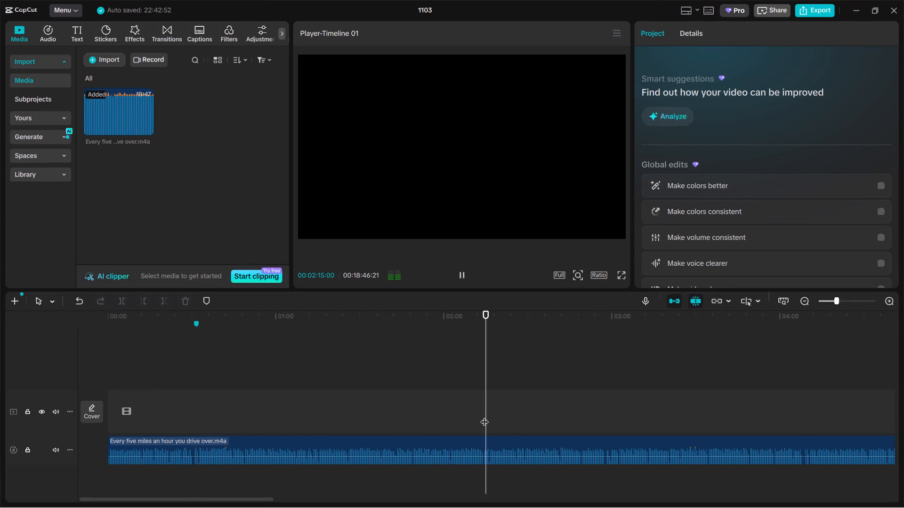
{"action": "scroll", "coordinate": [416, 413], "scroll_direction": "up", "scroll_amount": 2, "text": "ctrl"}
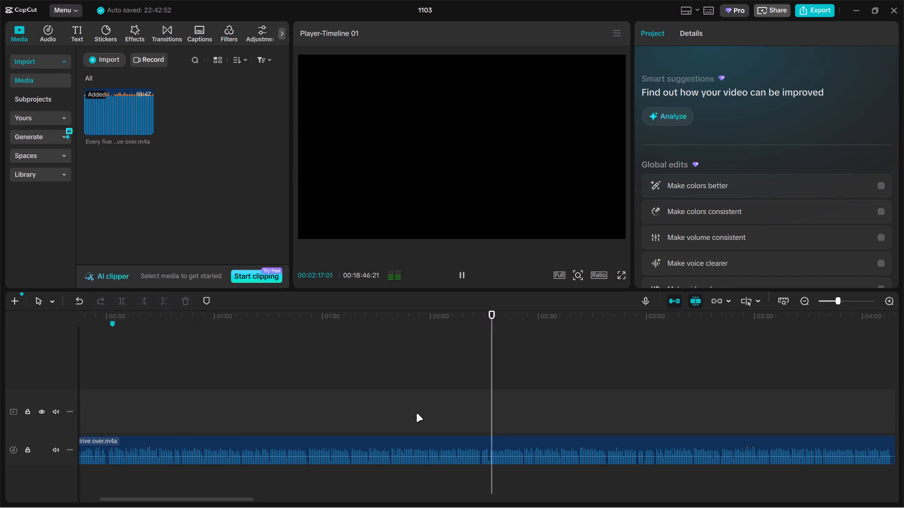
{"action": "left_click", "coordinate": [638, 415]}
{"action": "key", "text": "space"}
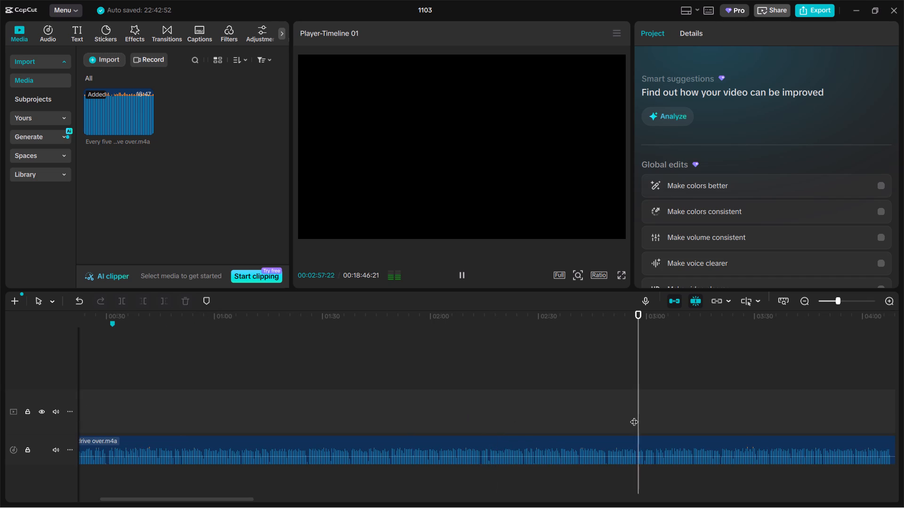
{"action": "key", "text": "space"}
{"action": "type", "text": "m"}
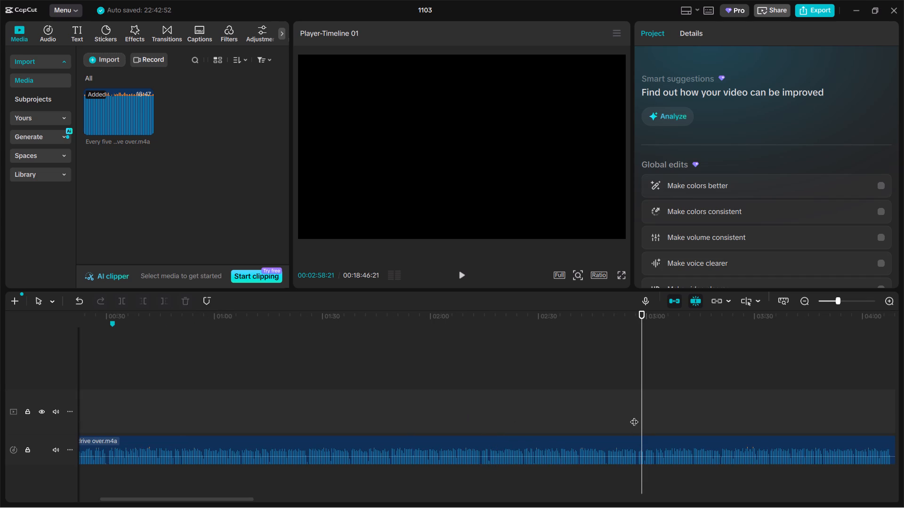
Listen to the narration around 00:50 and 02:15 to check for a break between the two existing markers.
{"action": "left_click", "coordinate": [170, 415]}
{"action": "key", "text": "space"}
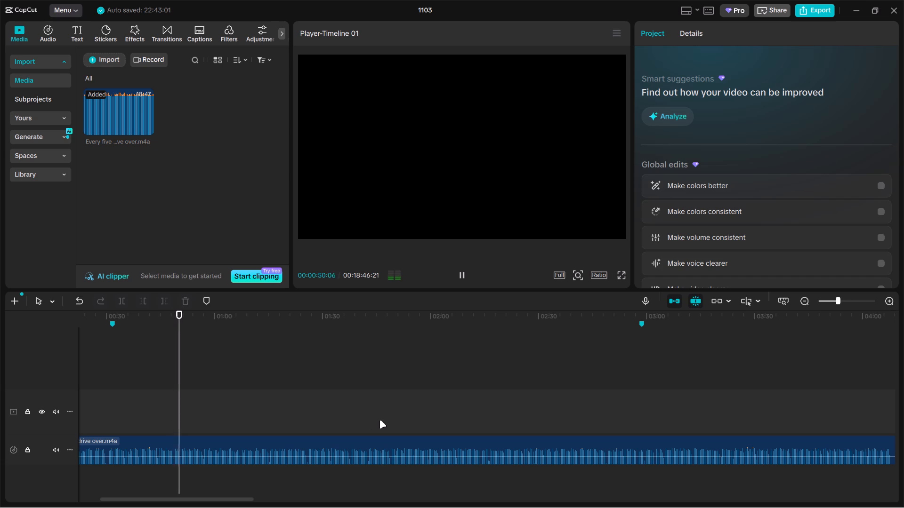
{"action": "left_click", "coordinate": [483, 417]}
{"action": "key", "text": "space"}
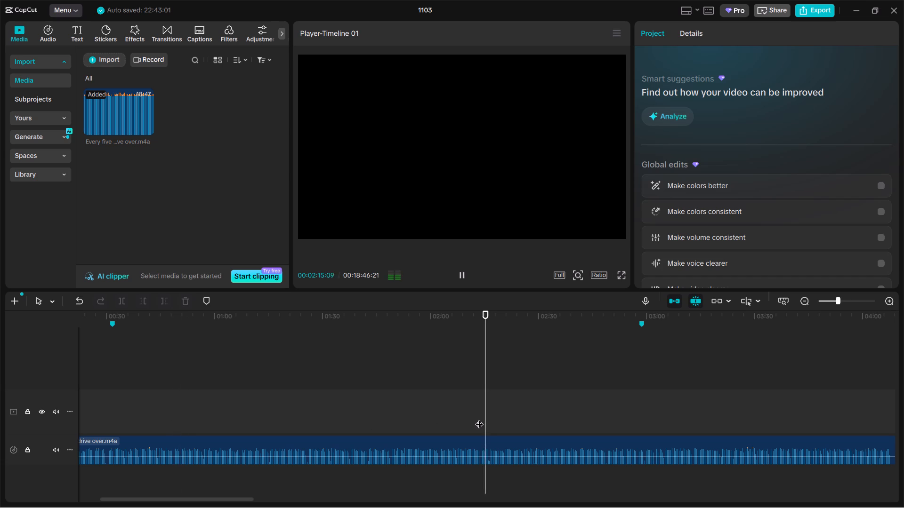
{"action": "left_click", "coordinate": [479, 418]}
{"action": "key", "text": "space"}
{"action": "scroll", "coordinate": [479, 418], "scroll_direction": "down", "scroll_amount": 5, "text": "ctrl"}
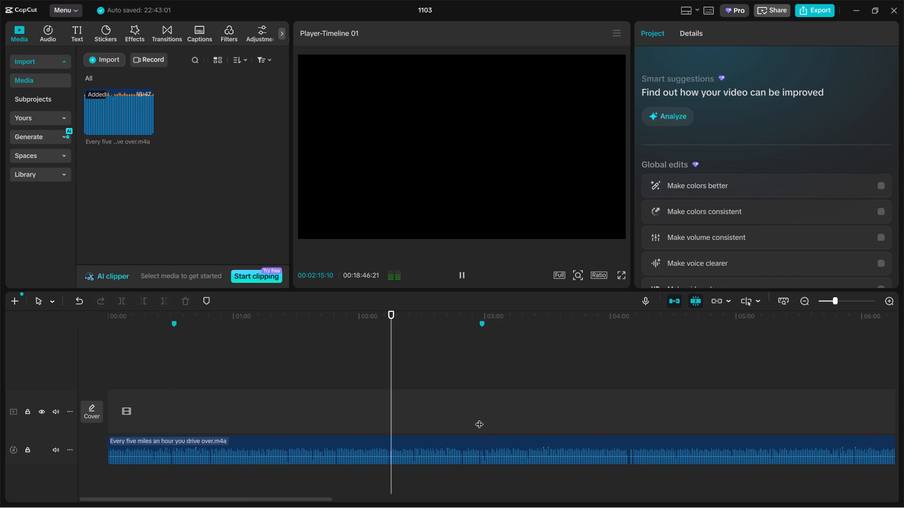
Play the narration around the pause near 01:46 and add a timeline marker at 00:01:49:22.
{"action": "left_click", "coordinate": [329, 396]}
{"action": "key", "text": "space"}
{"action": "scroll", "coordinate": [332, 396], "scroll_direction": "up", "scroll_amount": 7, "text": "ctrl"}
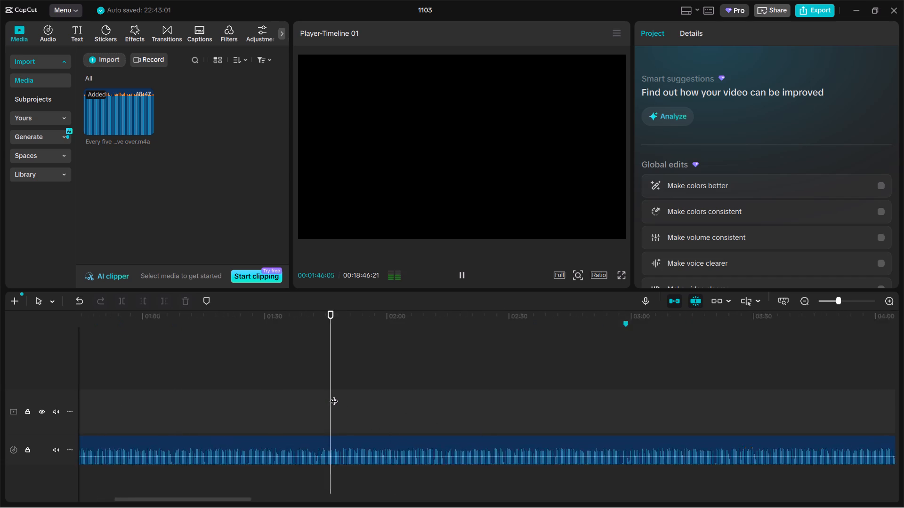
{"action": "scroll", "coordinate": [334, 395], "scroll_direction": "up", "scroll_amount": 2, "text": "ctrl"}
{"action": "left_click", "coordinate": [337, 403]}
{"action": "key", "text": "space"}
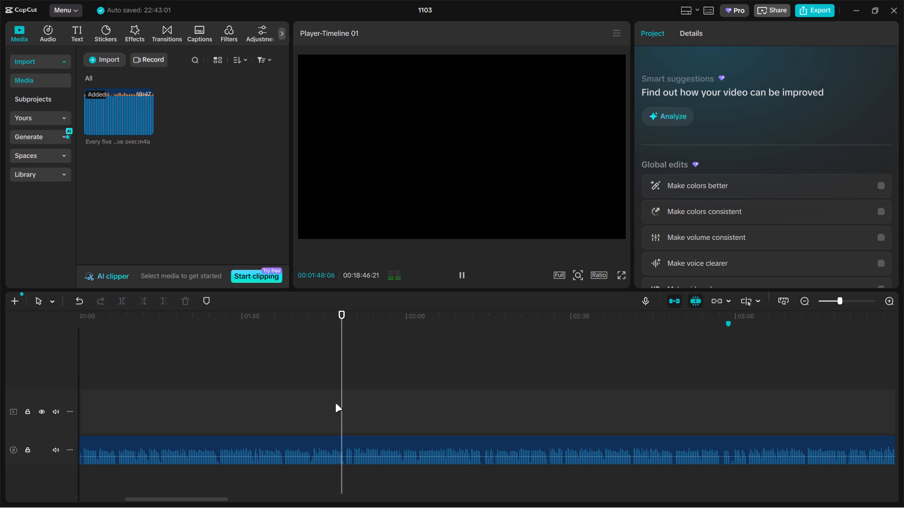
{"action": "key", "text": "space"}
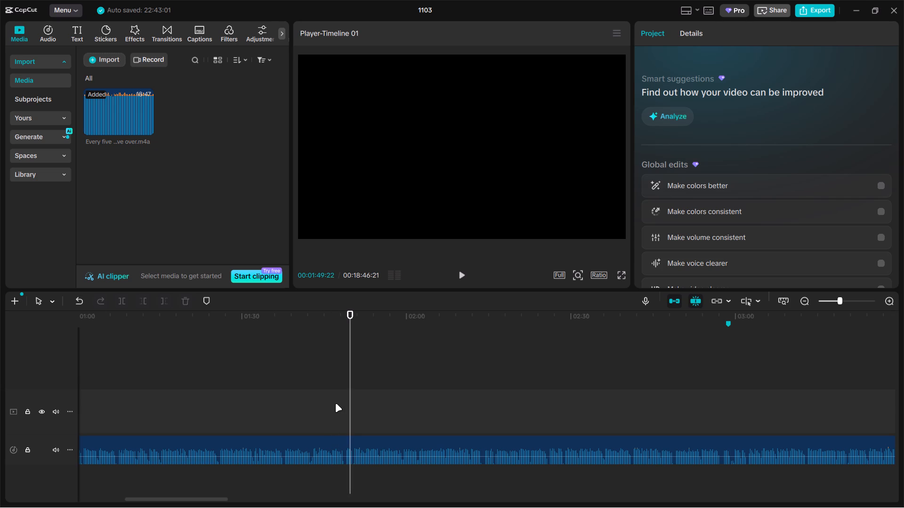
{"action": "type", "text": "m"}
Play the narration from the pause near 04:07 and add a timeline marker at 00:04:09:22.
{"action": "scroll", "coordinate": [335, 404], "scroll_direction": "down", "scroll_amount": 10, "text": "ctrl"}
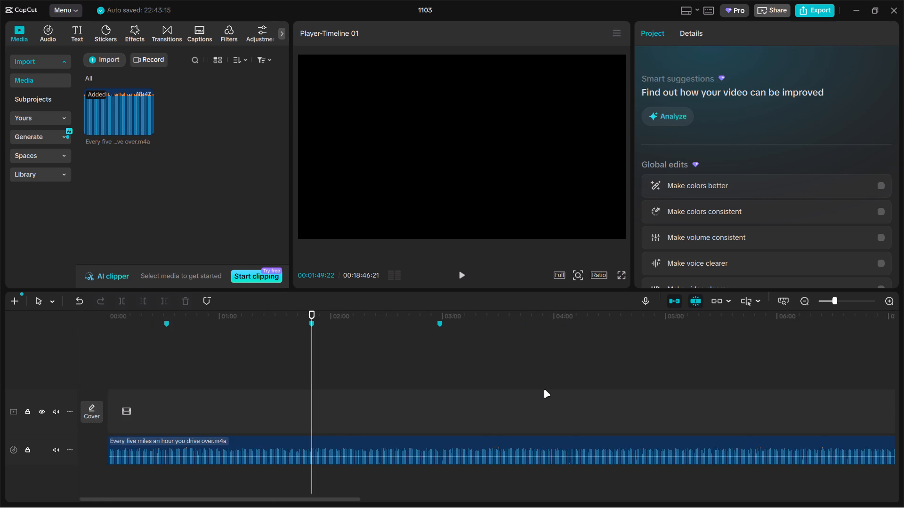
{"action": "left_click", "coordinate": [568, 398]}
{"action": "scroll", "coordinate": [568, 398], "scroll_direction": "up", "scroll_amount": 5, "text": "ctrl"}
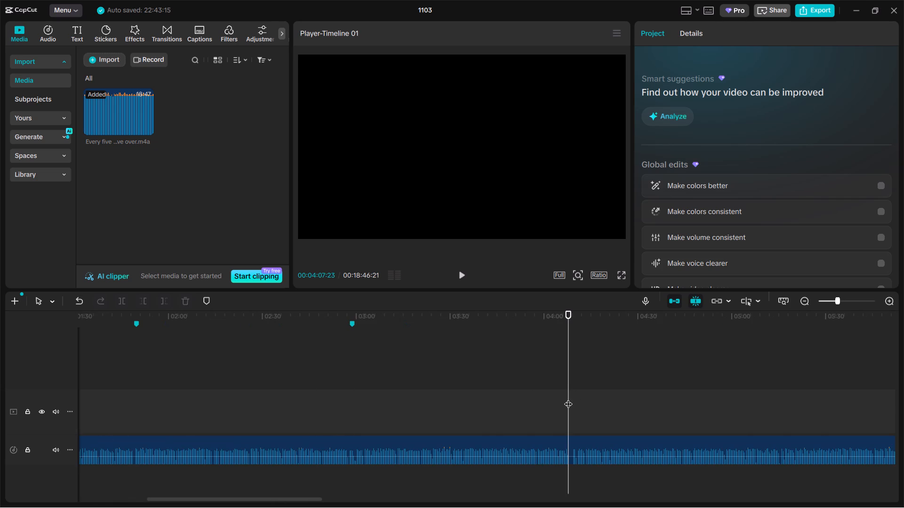
{"action": "key", "text": "space"}
{"action": "left_click", "coordinate": [568, 397]}
{"action": "scroll", "coordinate": [568, 397], "scroll_direction": "up", "scroll_amount": 4, "text": "ctrl"}
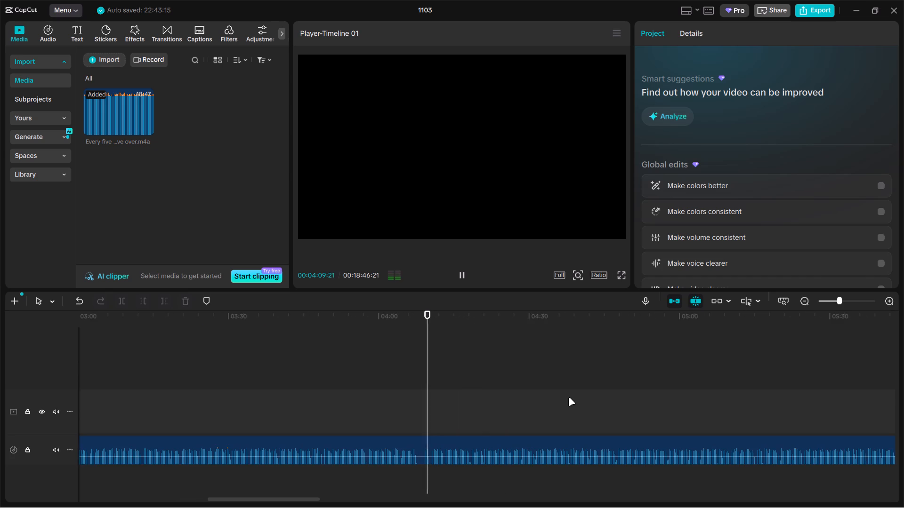
{"action": "key", "text": "space"}
{"action": "type", "text": "m"}
Play the narration briefly from about 05:15 and add a timeline marker at 00:05:16:05.
{"action": "scroll", "coordinate": [576, 394], "scroll_direction": "down", "scroll_amount": 3, "text": "ctrl"}
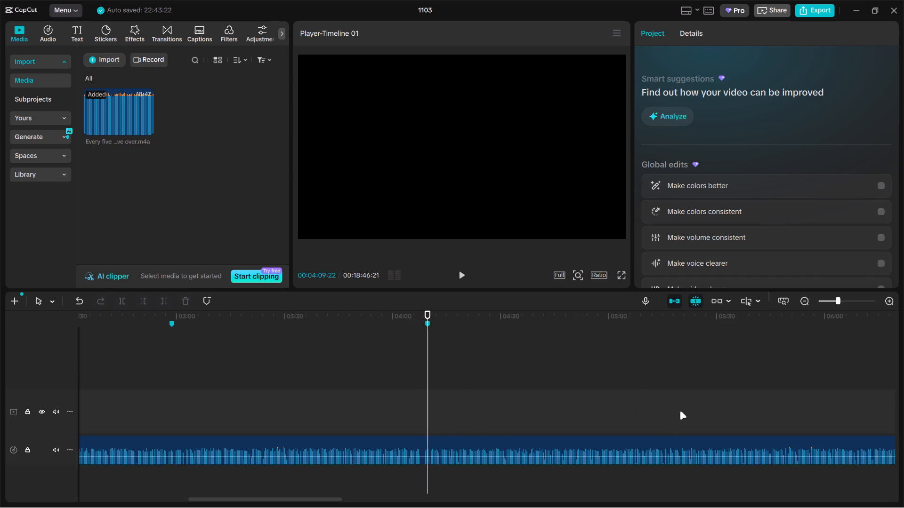
{"action": "left_click", "coordinate": [663, 414]}
{"action": "key", "text": "space"}
{"action": "key", "text": "space"}
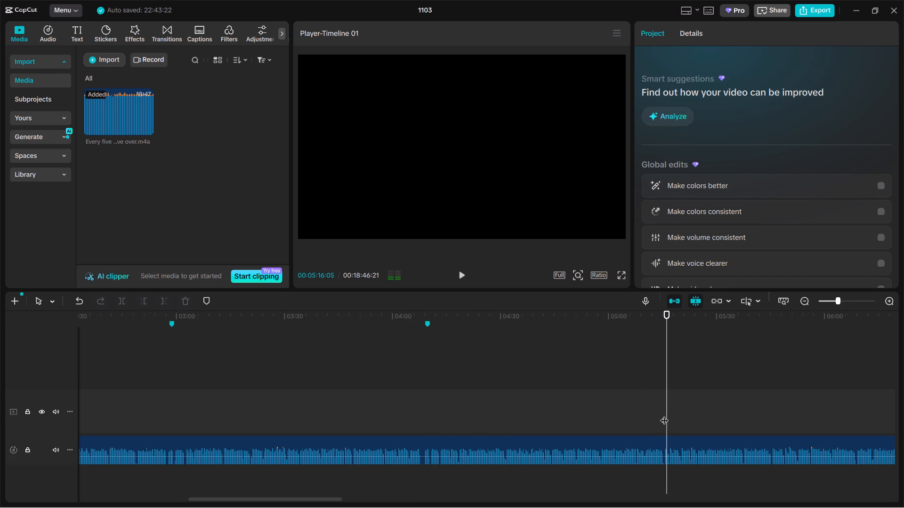
{"action": "type", "text": "m"}
Play the narration from about 06:20 and add a timeline marker at 00:06:21:27.
{"action": "left_click", "coordinate": [632, 403]}
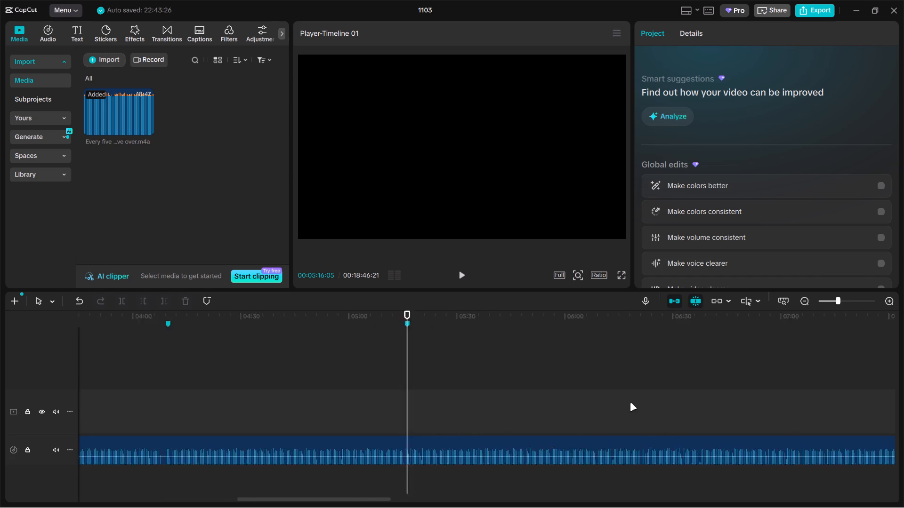
{"action": "left_click", "coordinate": [568, 412]}
{"action": "key", "text": "space"}
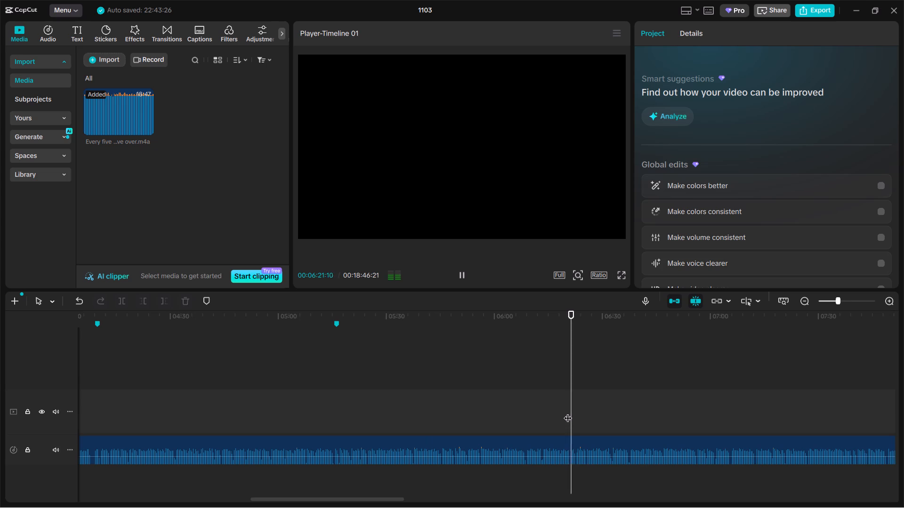
{"action": "key", "text": "space"}
{"action": "type", "text": "m"}
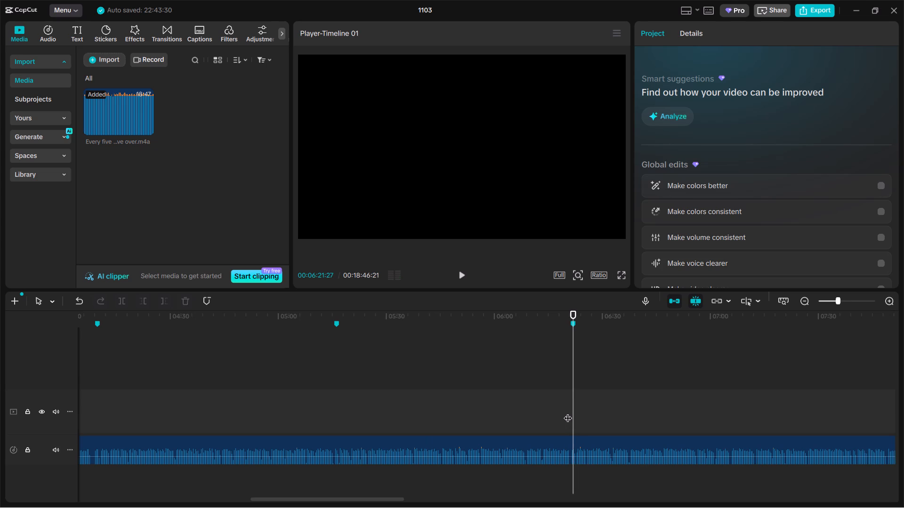
Replay the narration around the 06:21 marker, sample it near 07:39, and add a timeline marker at 00:07:40:04.
{"action": "left_click", "coordinate": [570, 412]}
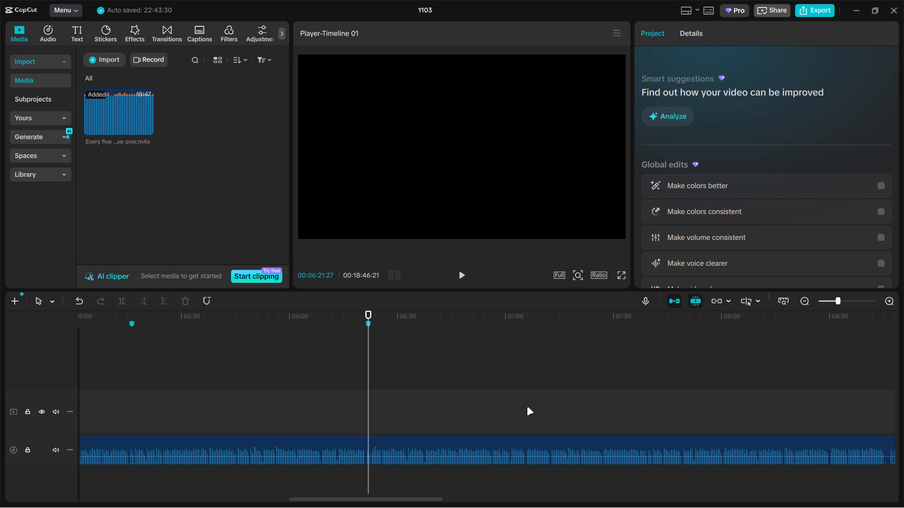
{"action": "key", "text": "space"}
{"action": "key", "text": "space"}
{"action": "left_click", "coordinate": [343, 408]}
{"action": "key", "text": "space"}
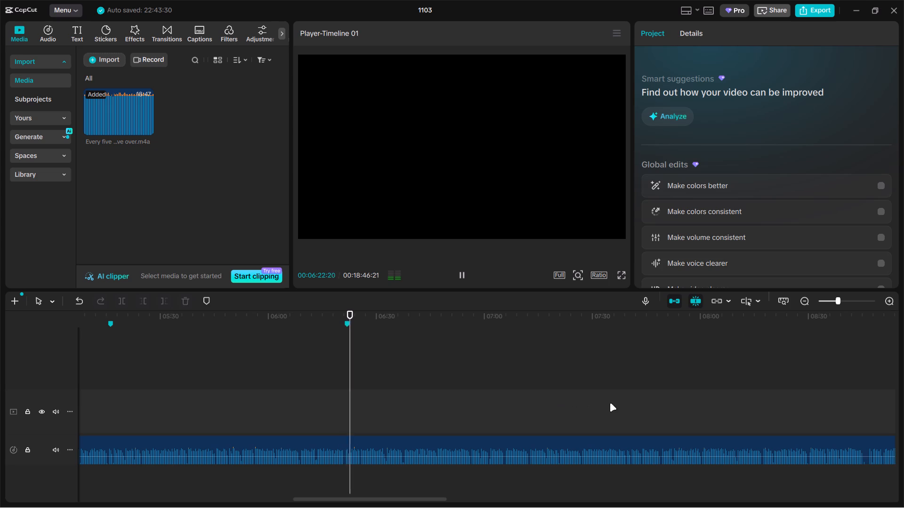
{"action": "left_click", "coordinate": [625, 405]}
{"action": "key", "text": "space"}
{"action": "key", "text": "space"}
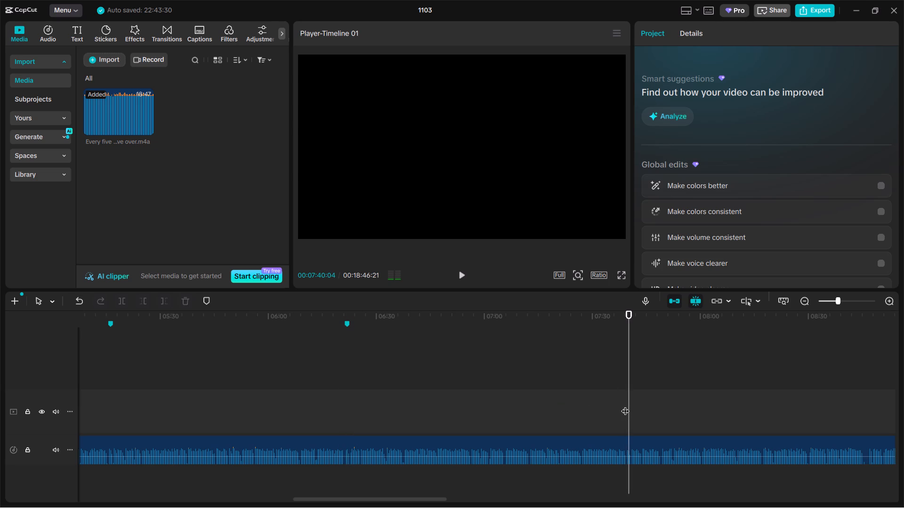
{"action": "type", "text": "m"}
Play the narration briefly from the pause near 08:46 and add a timeline marker at 00:08:47:10.
{"action": "left_click", "coordinate": [636, 407]}
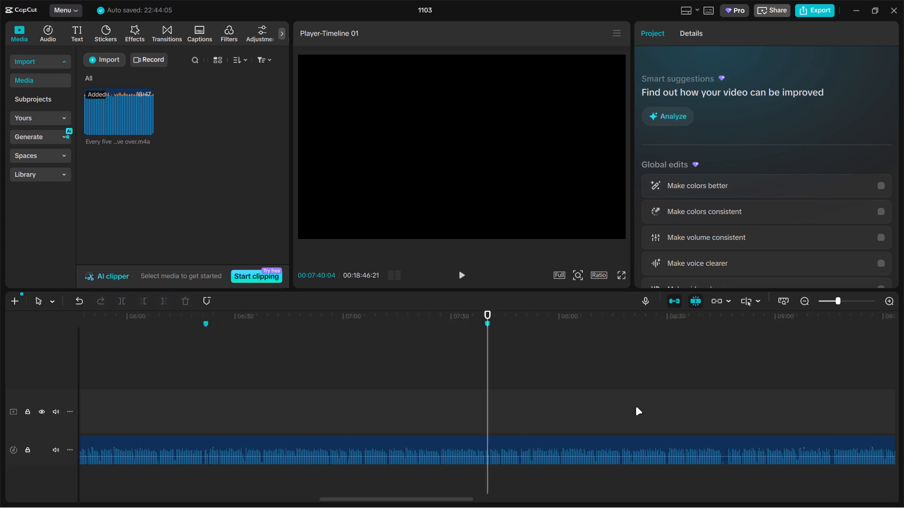
{"action": "left_click", "coordinate": [573, 416]}
{"action": "key", "text": "space"}
{"action": "key", "text": "space"}
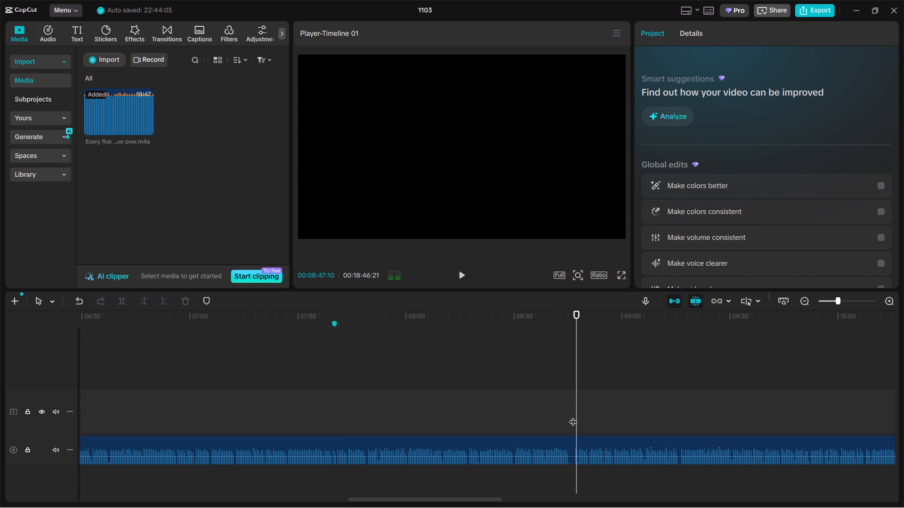
{"action": "key", "text": "m"}
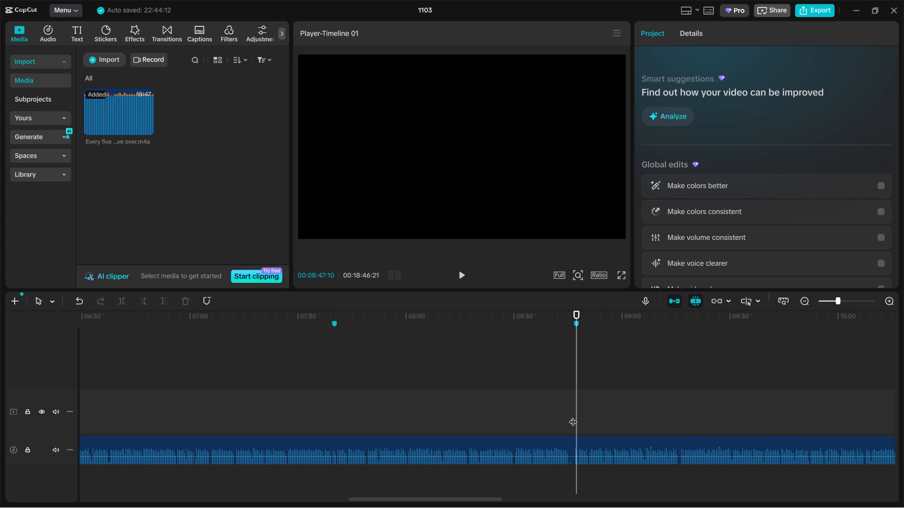
Listen to the narration at the 08:47 marker and around 10:08 and 10:30 to look for the next section break.
{"action": "key", "text": "space"}
{"action": "left_click", "coordinate": [573, 413]}
{"action": "key", "text": "space"}
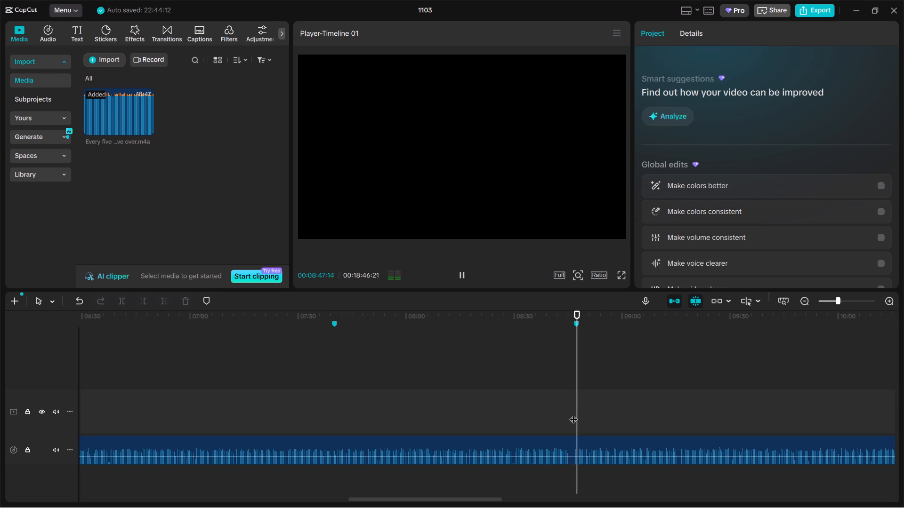
{"action": "left_click_drag", "start_coordinate": [593, 421], "coordinate": [461, 429]}
{"action": "left_click", "coordinate": [391, 421]}
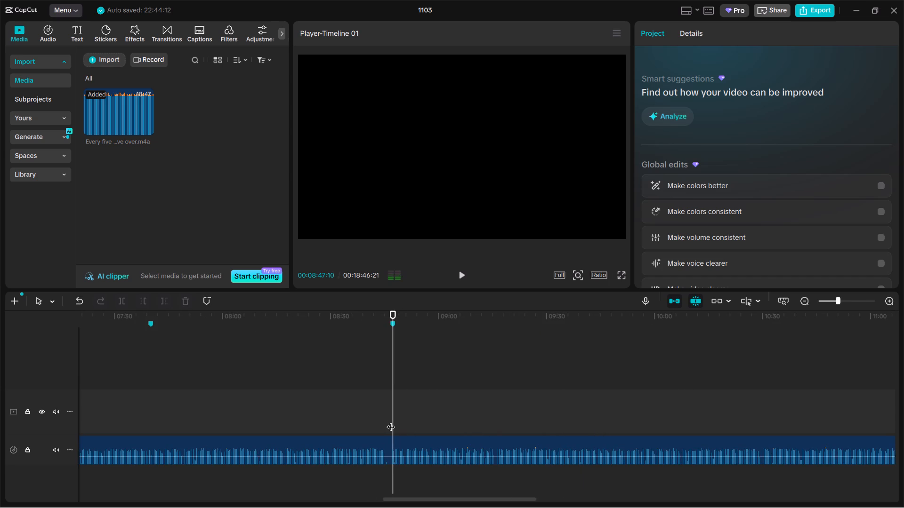
{"action": "left_click", "coordinate": [391, 421]}
{"action": "key", "text": "space"}
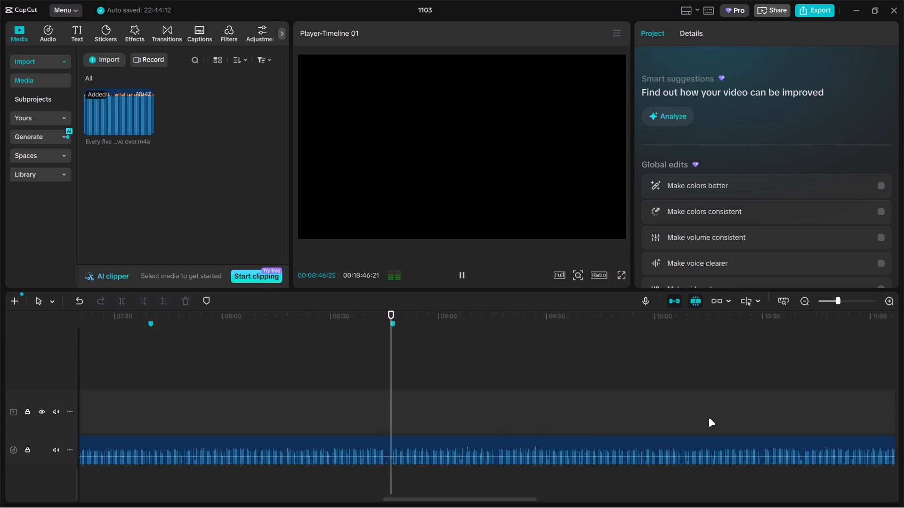
{"action": "left_click", "coordinate": [682, 417]}
{"action": "key", "text": "space"}
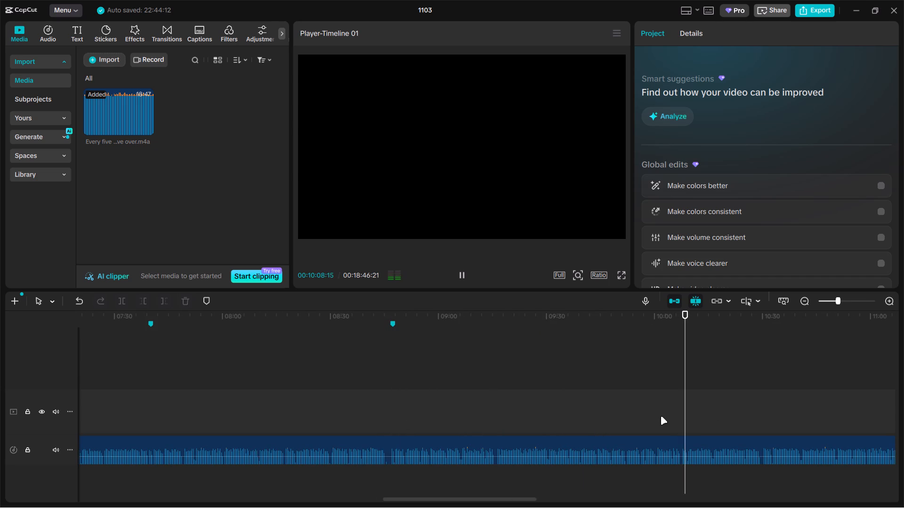
{"action": "left_click", "coordinate": [762, 418]}
{"action": "key", "text": "space"}
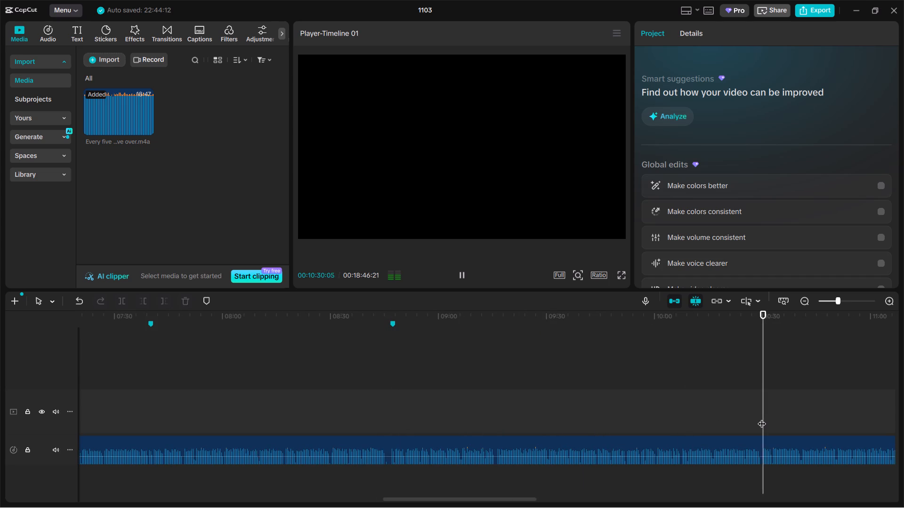
{"action": "scroll", "coordinate": [674, 405], "scroll_direction": "down", "scroll_amount": 3, "text": "ctrl"}
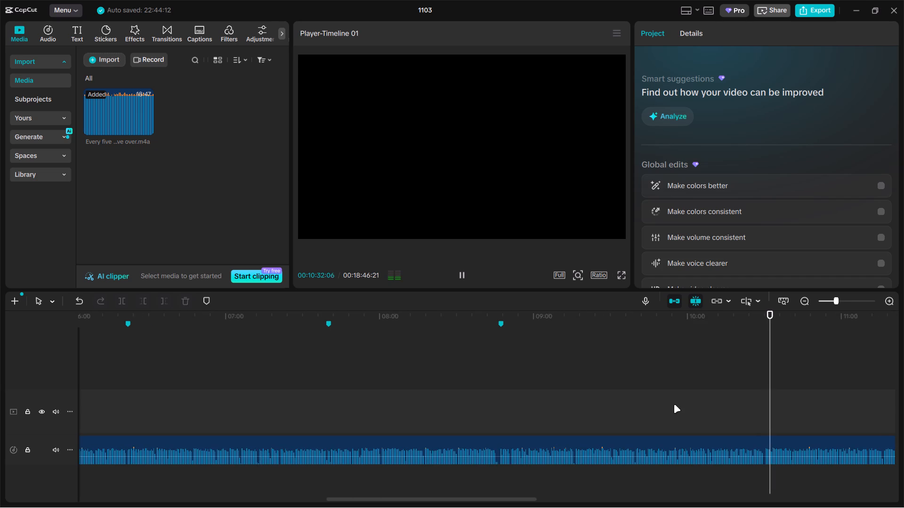
Play the narration from just before 11:40 and add a timeline marker at 00:11:42:02.
{"action": "left_click", "coordinate": [679, 407]}
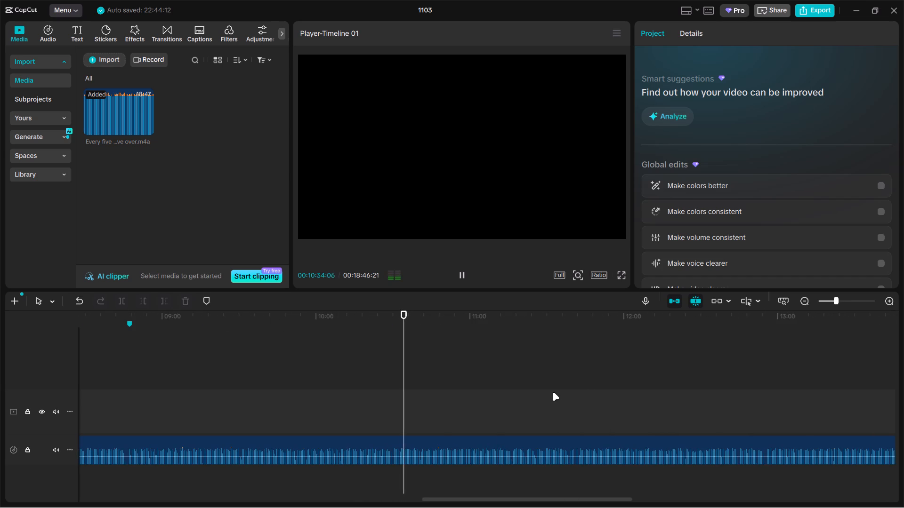
{"action": "left_click", "coordinate": [567, 411]}
{"action": "key", "text": "space"}
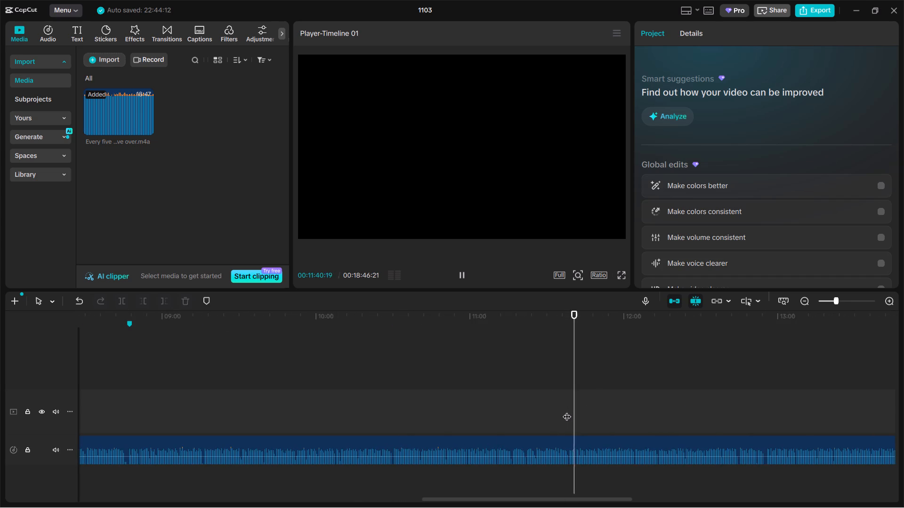
{"action": "key", "text": "space"}
{"action": "type", "text": "m"}
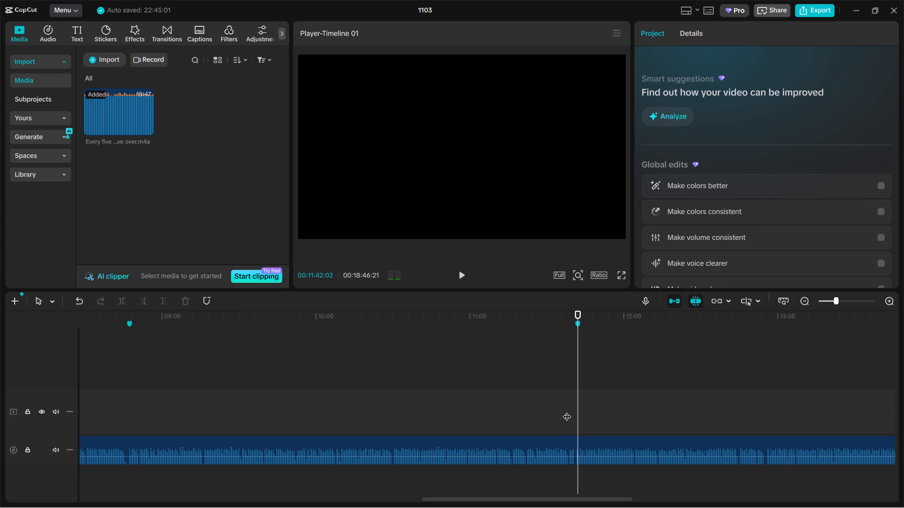
Listen to the narration at the 08:47 marker and around 10:06, 10:28 and 10:58 to look for a section break between existing markers.
{"action": "left_click", "coordinate": [125, 391]}
{"action": "key", "text": "space"}
{"action": "key", "text": "space"}
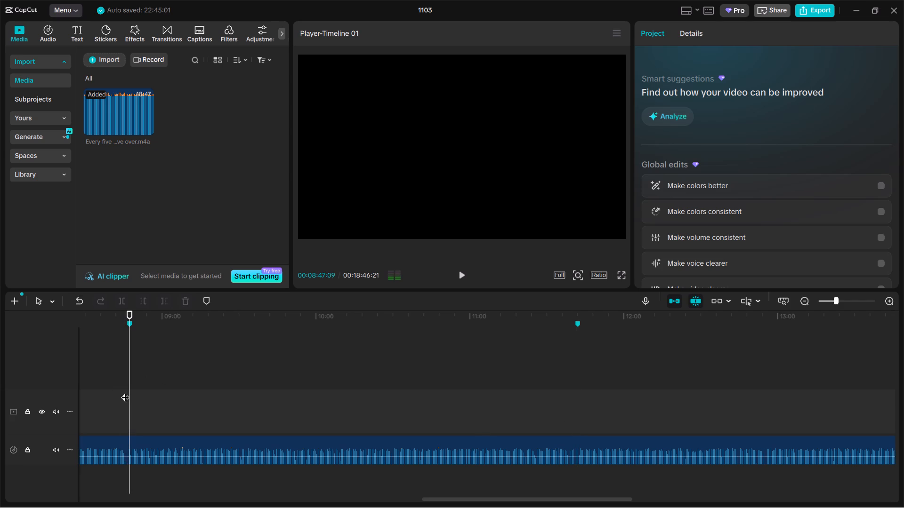
{"action": "left_click", "coordinate": [332, 415]}
{"action": "key", "text": "space"}
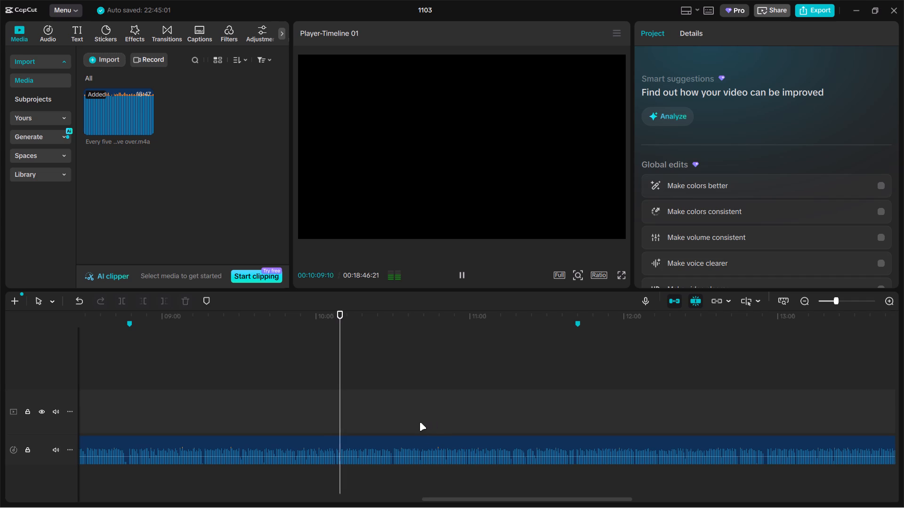
{"action": "left_click", "coordinate": [387, 414]}
{"action": "key", "text": "space"}
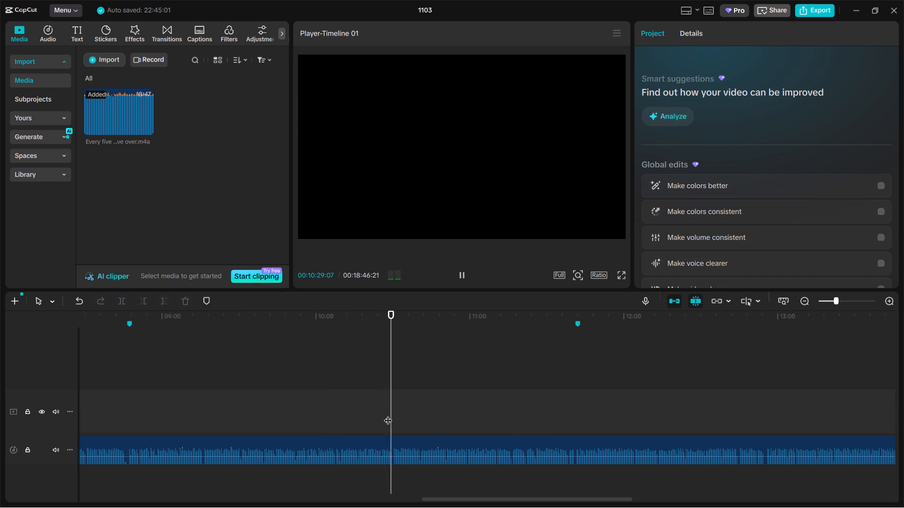
{"action": "left_click", "coordinate": [463, 424]}
{"action": "key", "text": "space"}
Sample the narration near 10:07, play it briefly from about 09:55, and add a timeline marker at 00:09:56:25.
{"action": "scroll", "coordinate": [460, 424], "scroll_direction": "up", "scroll_amount": 3, "text": "ctrl"}
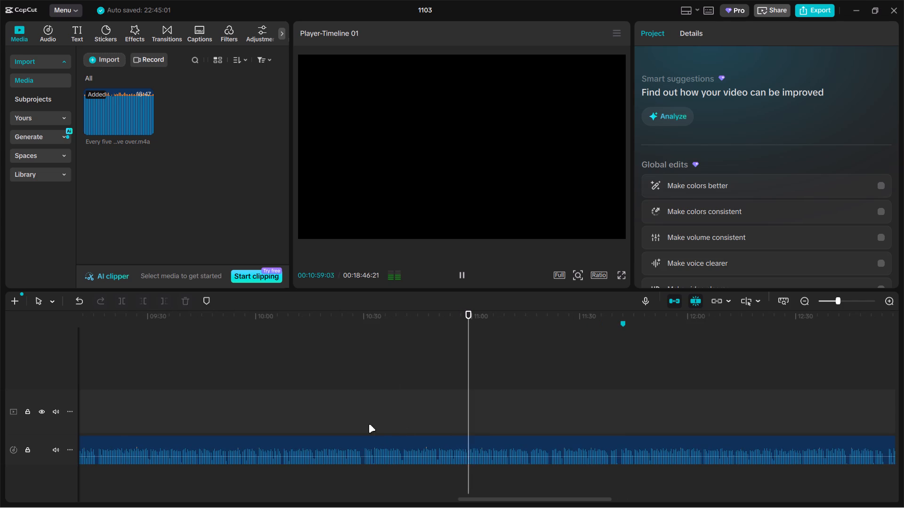
{"action": "triple_click", "coordinate": [270, 398]}
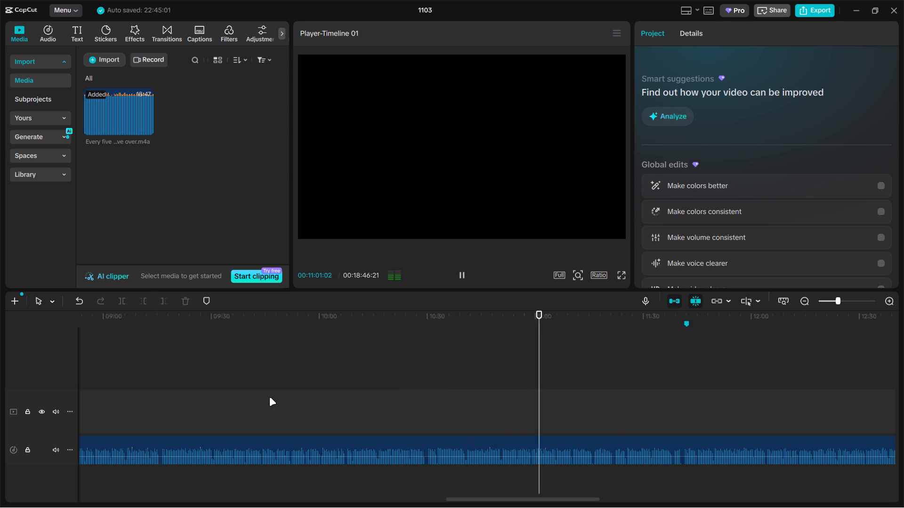
{"action": "left_click", "coordinate": [429, 416]}
{"action": "key", "text": "space"}
{"action": "left_click", "coordinate": [388, 416]}
{"action": "key", "text": "space"}
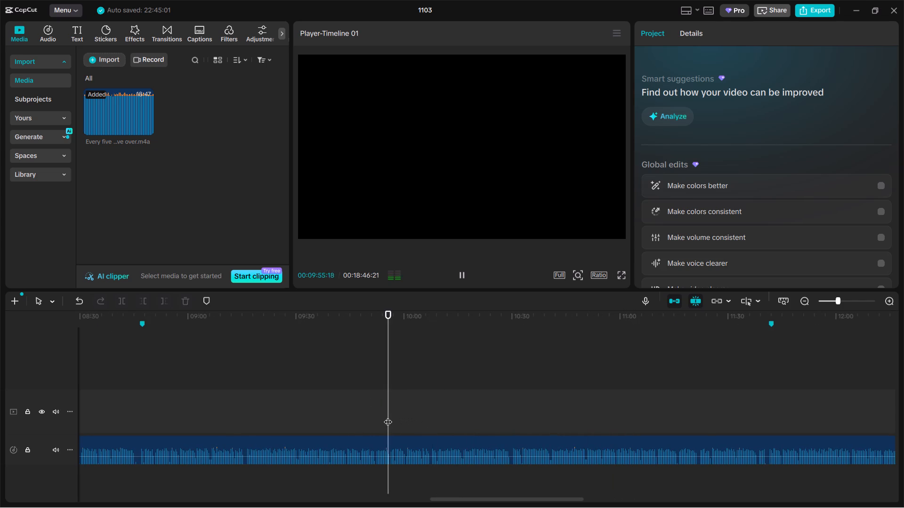
{"action": "key", "text": "space"}
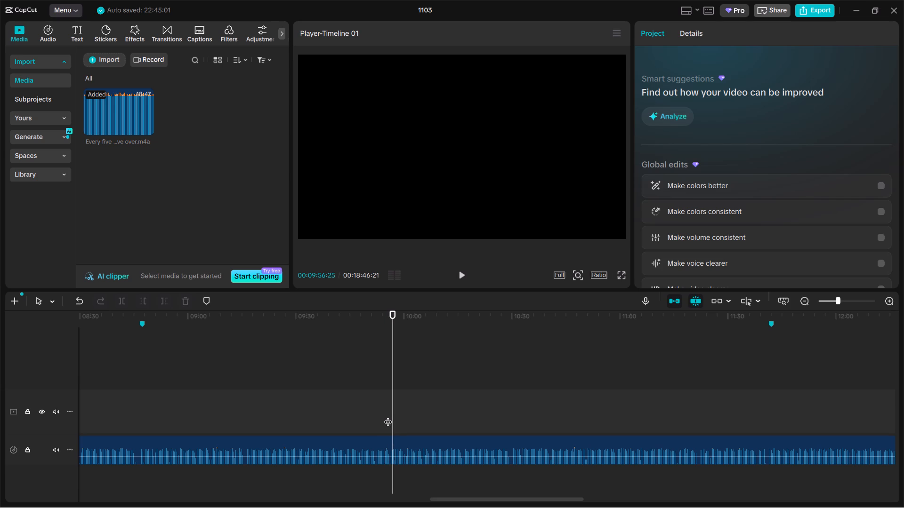
{"action": "key", "text": "m"}
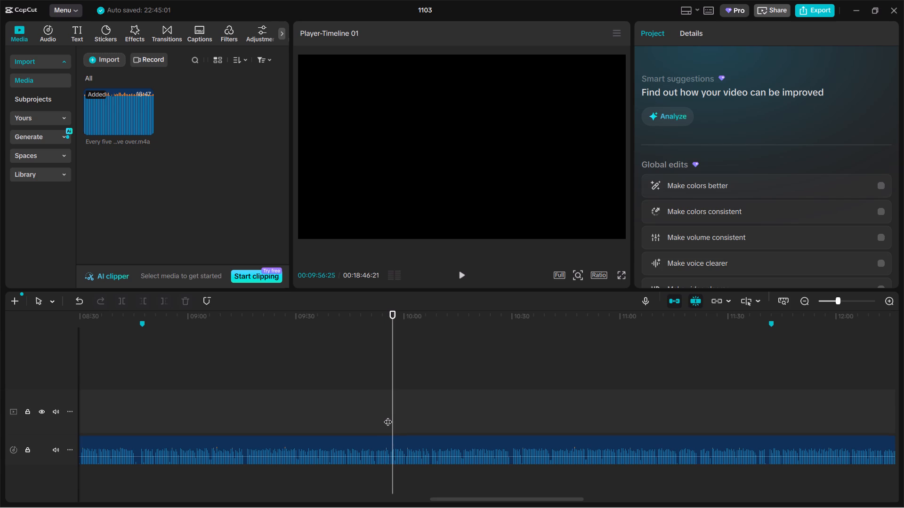
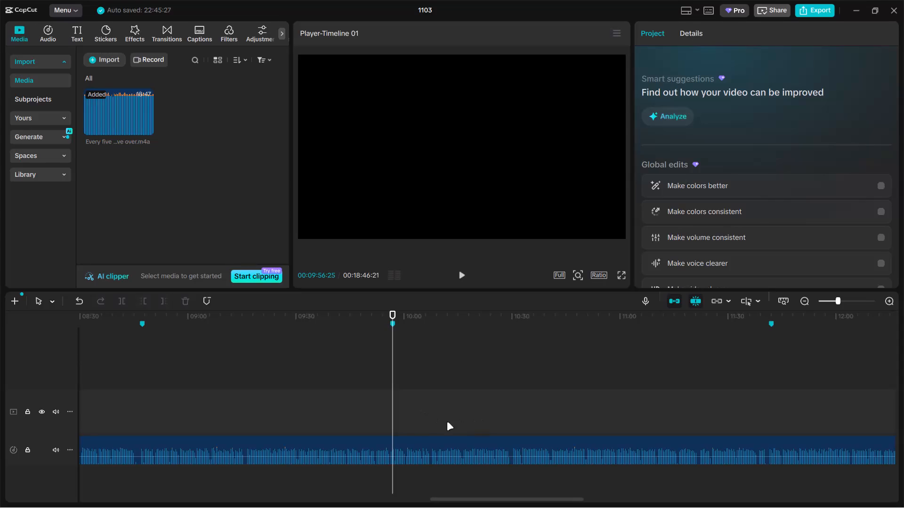
Replay the narration around the 09:56 and 11:42 markers to check where the sections break.
{"action": "key", "text": "space"}
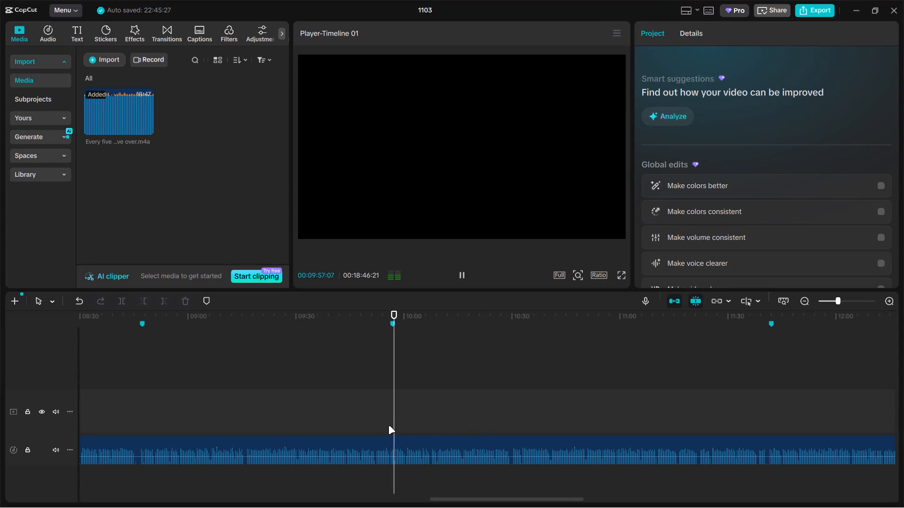
{"action": "left_click", "coordinate": [391, 426]}
{"action": "key", "text": "space"}
{"action": "left_click", "coordinate": [383, 424]}
{"action": "key", "text": "space"}
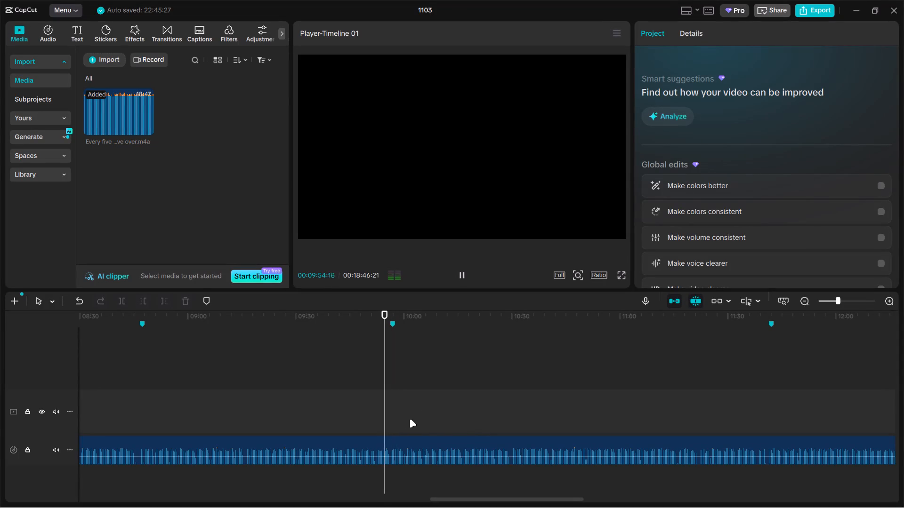
{"action": "left_click_drag", "start_coordinate": [751, 436], "coordinate": [566, 437]}
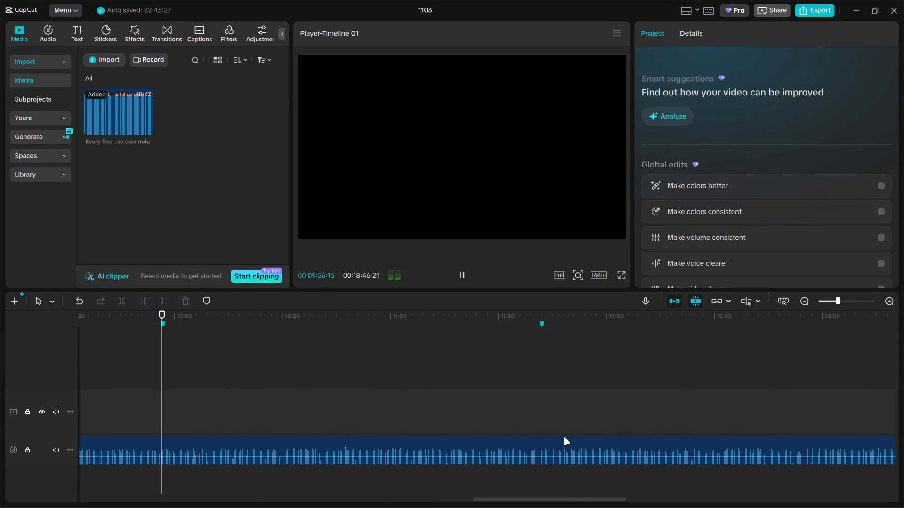
{"action": "left_click", "coordinate": [538, 423]}
{"action": "key", "text": "space"}
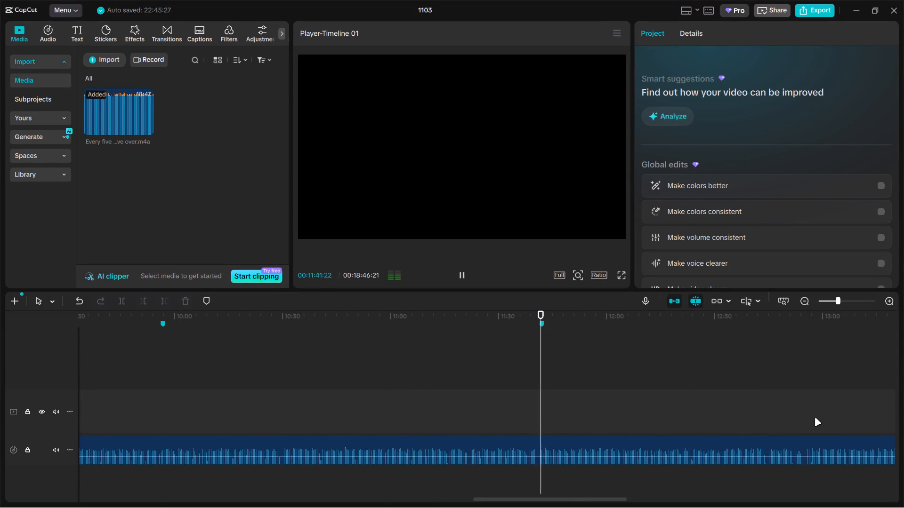
Sample the narration between about 12:49 and 12:56 and add a timeline marker at 00:12:56:13.
{"action": "left_click", "coordinate": [799, 425]}
{"action": "left_click", "coordinate": [783, 425]}
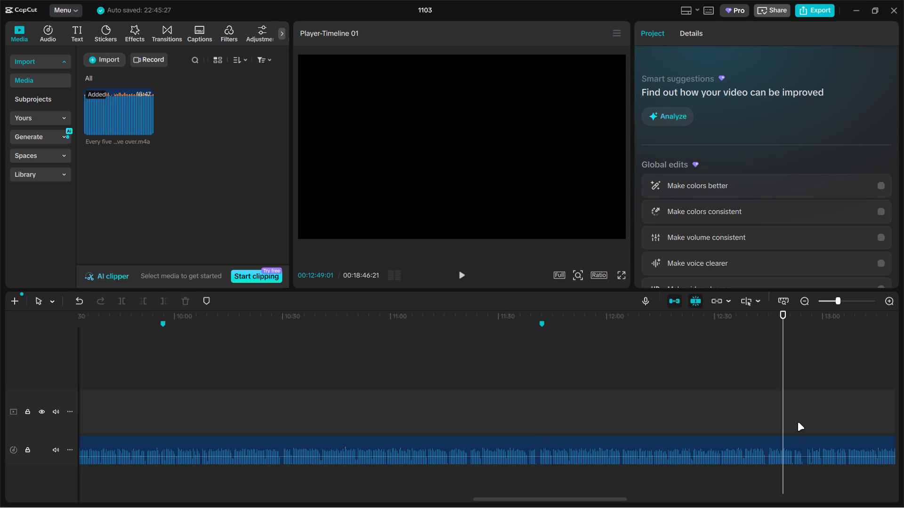
{"action": "left_click", "coordinate": [792, 424]}
{"action": "key", "text": "space"}
{"action": "left_click_drag", "start_coordinate": [794, 425], "coordinate": [787, 425]}
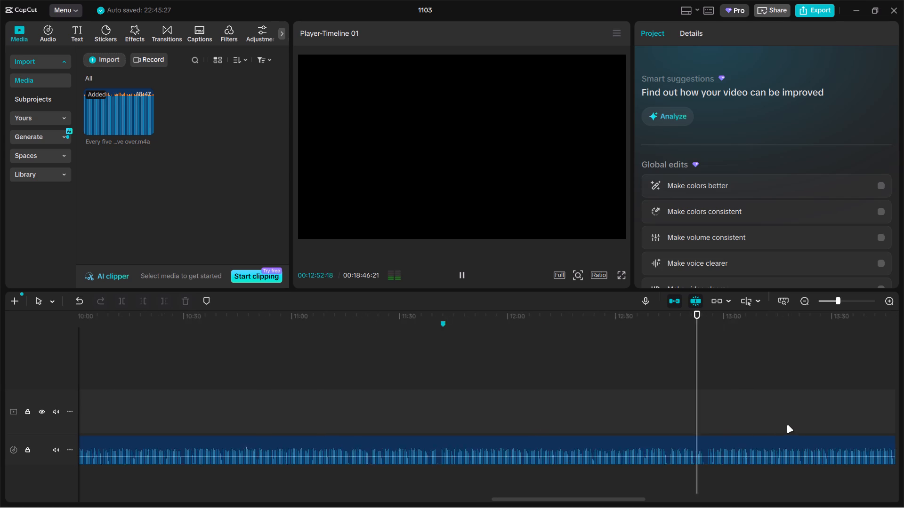
{"action": "left_click_drag", "start_coordinate": [787, 425], "coordinate": [662, 413]}
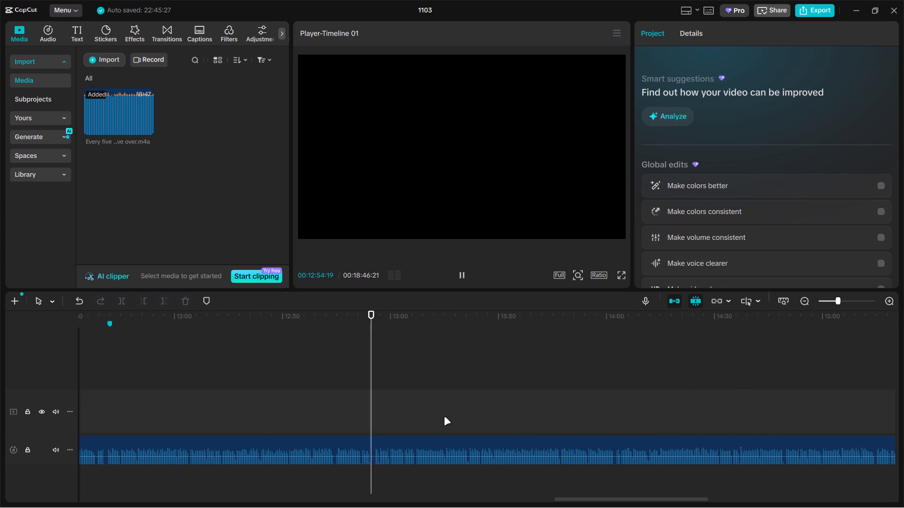
{"action": "key", "text": "space"}
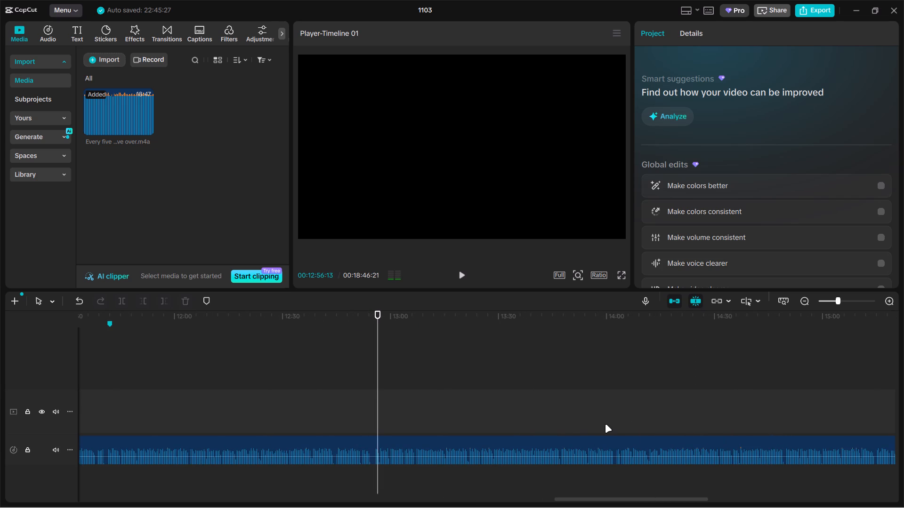
{"action": "type", "text": "m"}
Play the narration briefly from about 14:03 and add a timeline marker at 00:14:03:11.
{"action": "left_click", "coordinate": [617, 420]}
{"action": "key", "text": "space"}
{"action": "key", "text": "space"}
{"action": "type", "text": "m"}
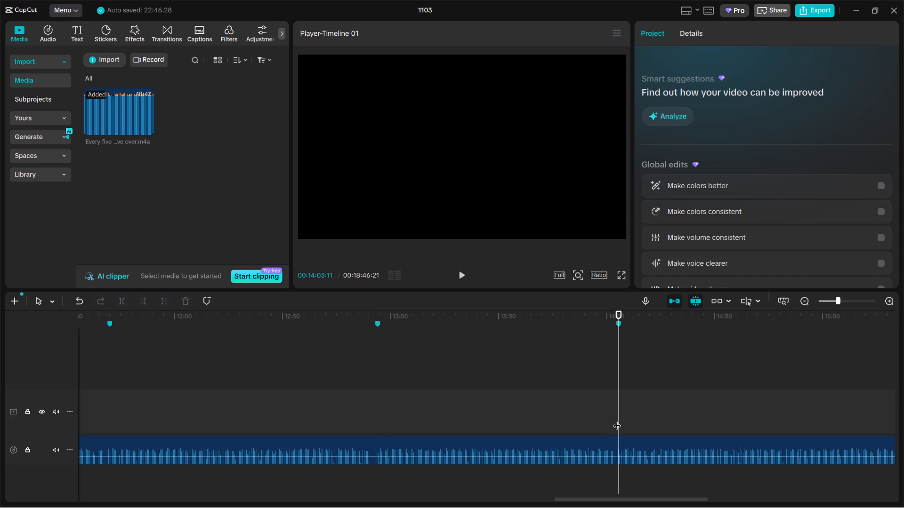
Listen to the narration around 14:33, 15:31 and 15:42 to look for the next section break.
{"action": "left_click_drag", "start_coordinate": [594, 415], "coordinate": [602, 415]}
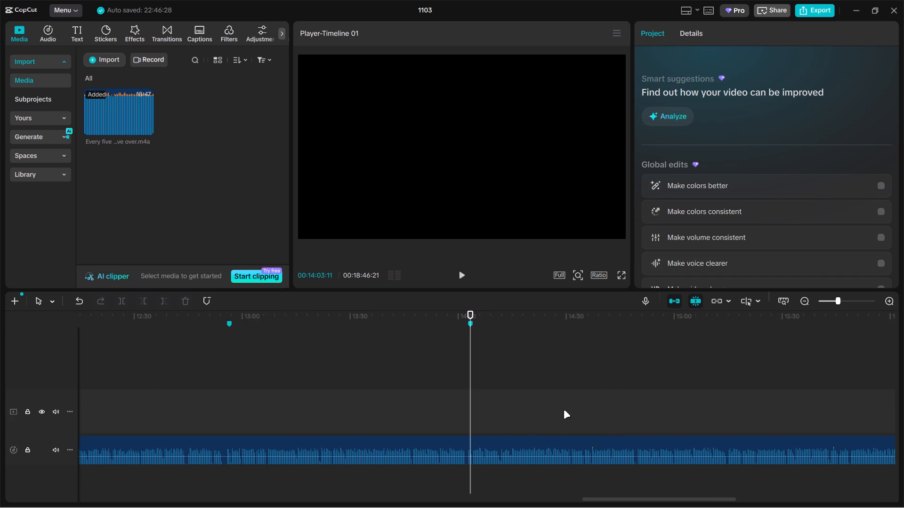
{"action": "left_click", "coordinate": [567, 410]}
{"action": "key", "text": "space"}
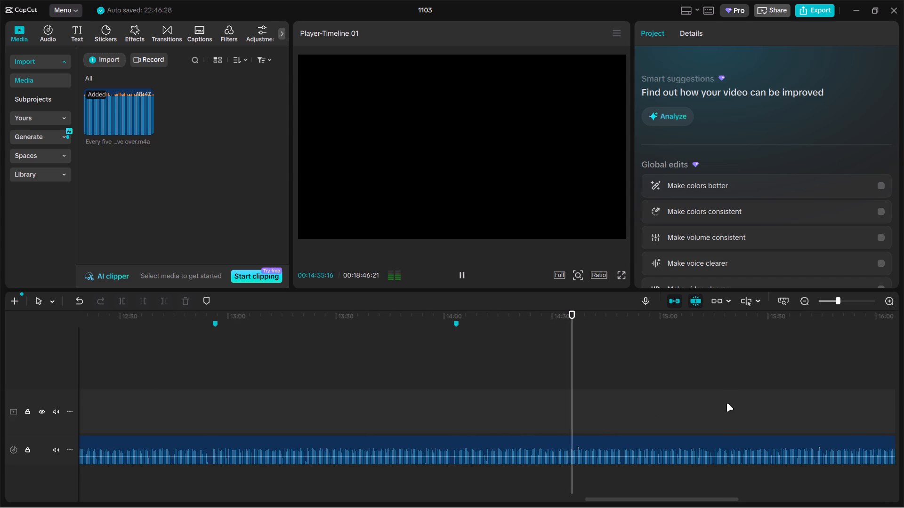
{"action": "left_click", "coordinate": [775, 412]}
{"action": "key", "text": "space"}
{"action": "left_click_drag", "start_coordinate": [778, 413], "coordinate": [781, 414]}
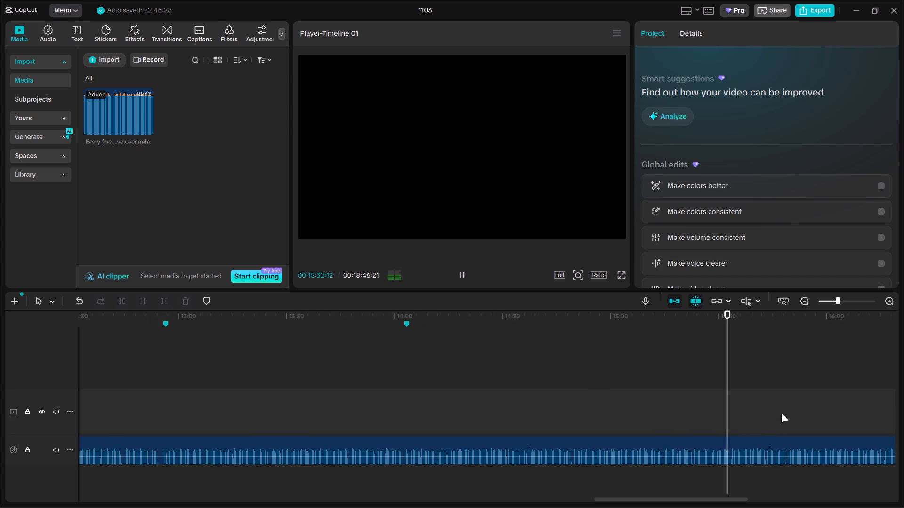
{"action": "left_click_drag", "start_coordinate": [781, 414], "coordinate": [616, 426]}
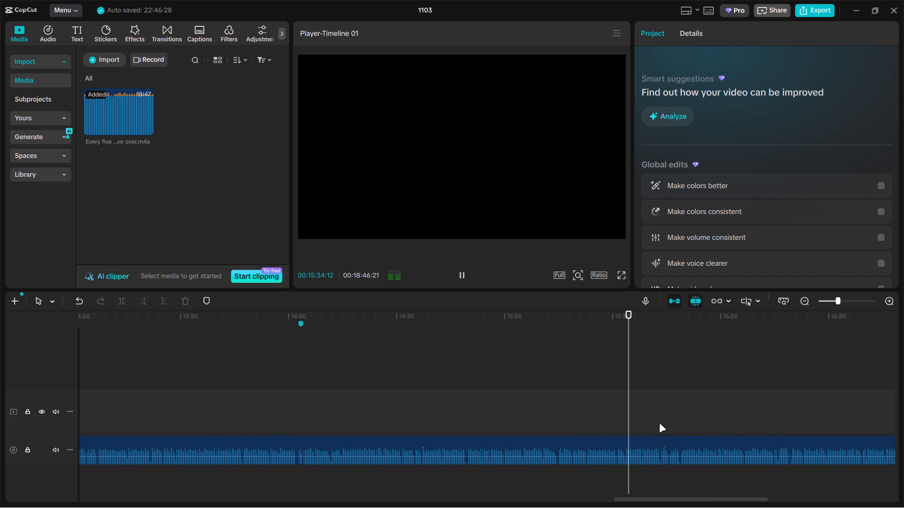
{"action": "left_click", "coordinate": [656, 423]}
{"action": "key", "text": "space"}
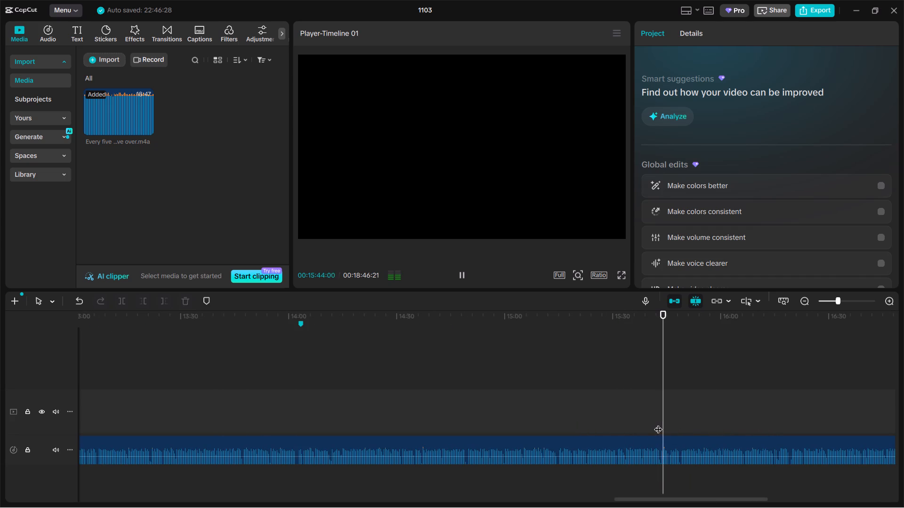
{"action": "left_click", "coordinate": [616, 423]}
{"action": "key", "text": "space"}
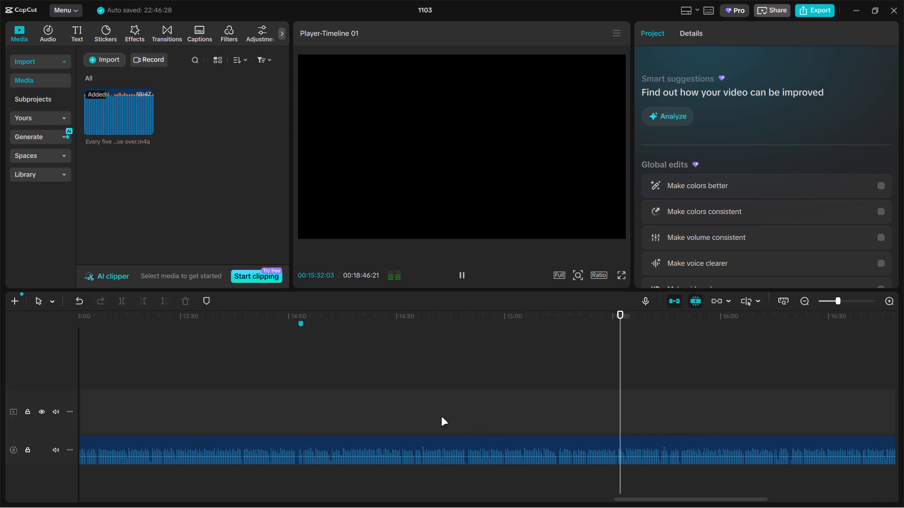
{"action": "left_click", "coordinate": [410, 413]}
{"action": "key", "text": "space"}
Play the narration briefly from about 15:14 and add a timeline marker at 00:15:15:18.
{"action": "left_click", "coordinate": [558, 418]}
{"action": "key", "text": "space"}
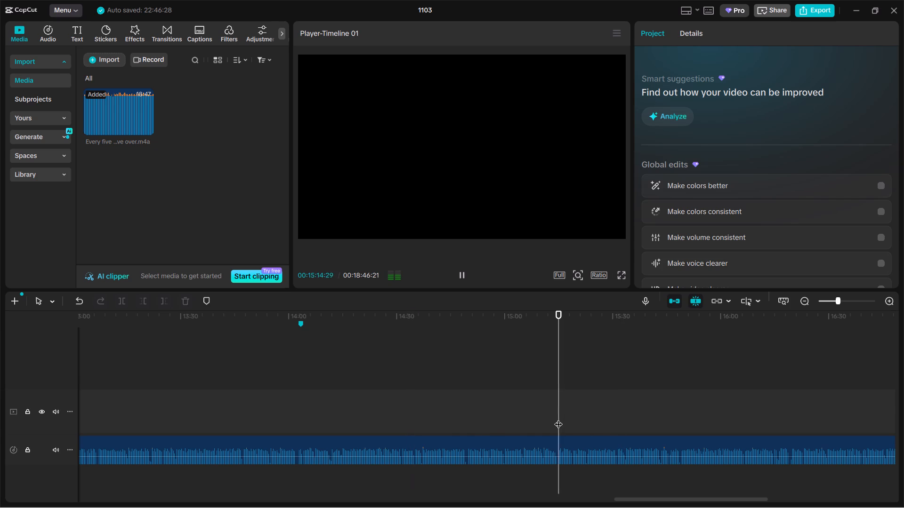
{"action": "key", "text": "space"}
{"action": "type", "text": "m"}
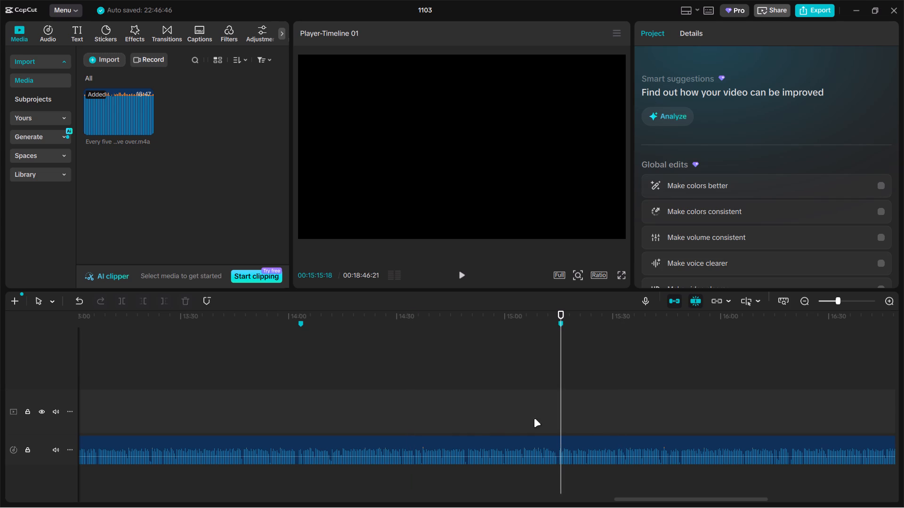
Play the narration briefly from about 16:14 and add a timeline marker at 00:16:15:06.
{"action": "left_click_drag", "start_coordinate": [533, 419], "coordinate": [542, 418]}
{"action": "scroll", "coordinate": [537, 418], "scroll_direction": "up", "scroll_amount": 7, "text": "ctrl"}
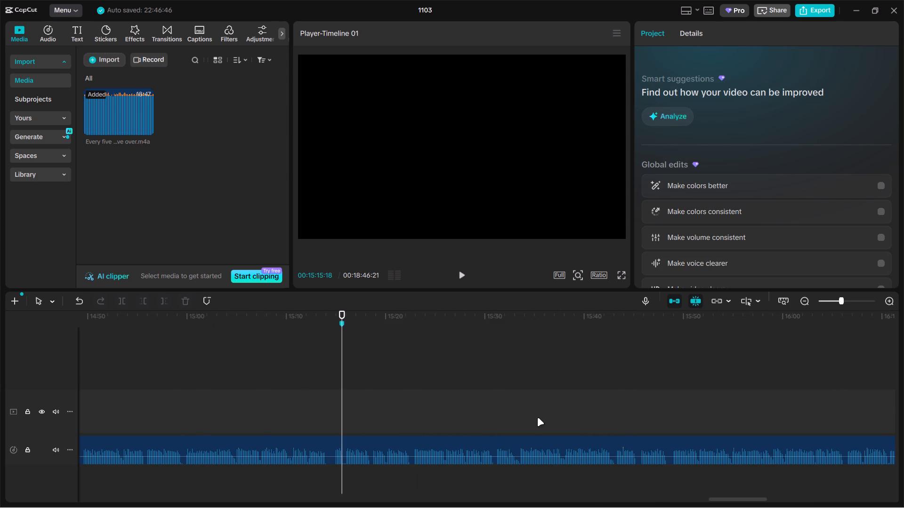
{"action": "left_click", "coordinate": [632, 412]}
{"action": "scroll", "coordinate": [633, 413], "scroll_direction": "down", "scroll_amount": 1, "text": "ctrl"}
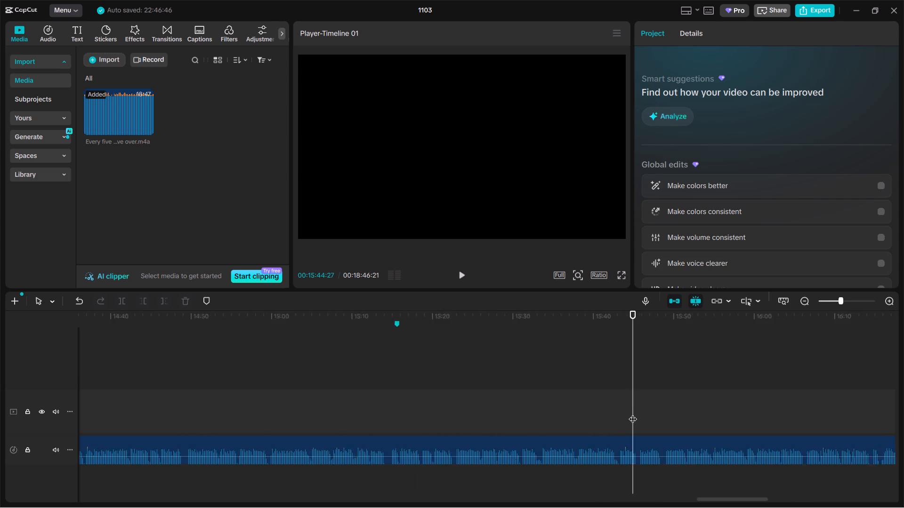
{"action": "scroll", "coordinate": [633, 413], "scroll_direction": "down", "scroll_amount": 2, "text": "ctrl"}
{"action": "left_click", "coordinate": [794, 430]}
{"action": "key", "text": "space"}
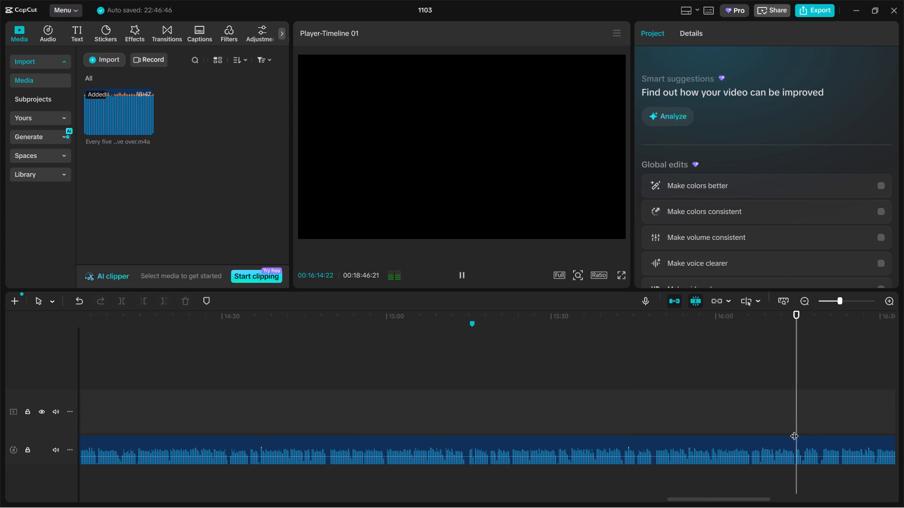
{"action": "key", "text": "space"}
{"action": "key", "text": "m"}
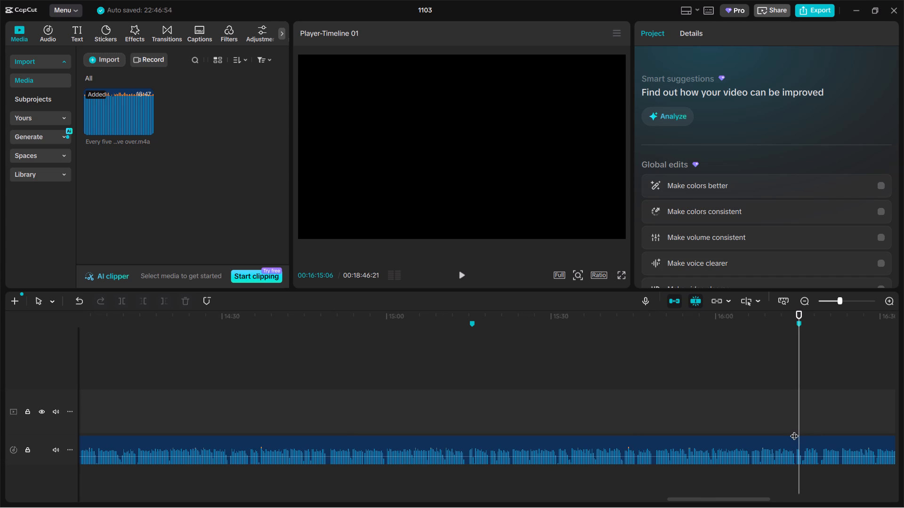
Sample the narration near 16:50, play it briefly from about 17:16, and add a timeline marker at 00:17:17:09.
{"action": "left_click_drag", "start_coordinate": [789, 428], "coordinate": [773, 432]}
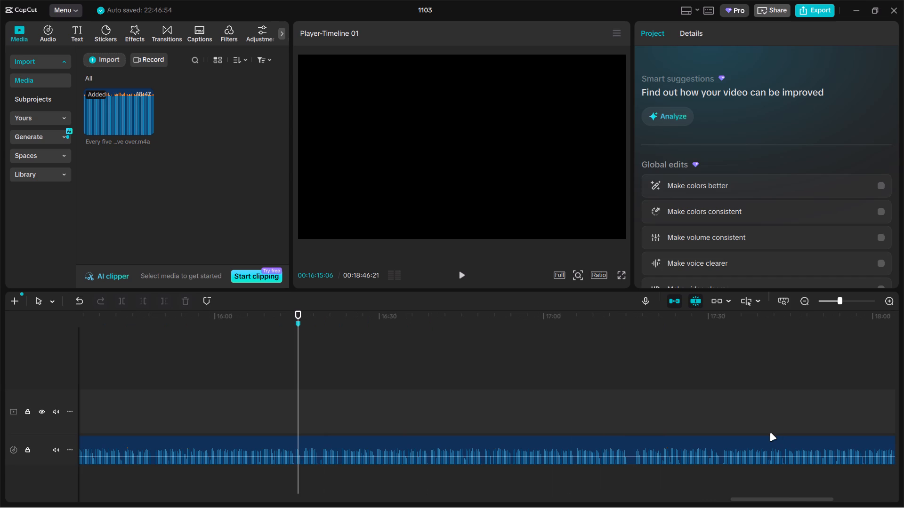
{"action": "left_click", "coordinate": [470, 422]}
{"action": "key", "text": "space"}
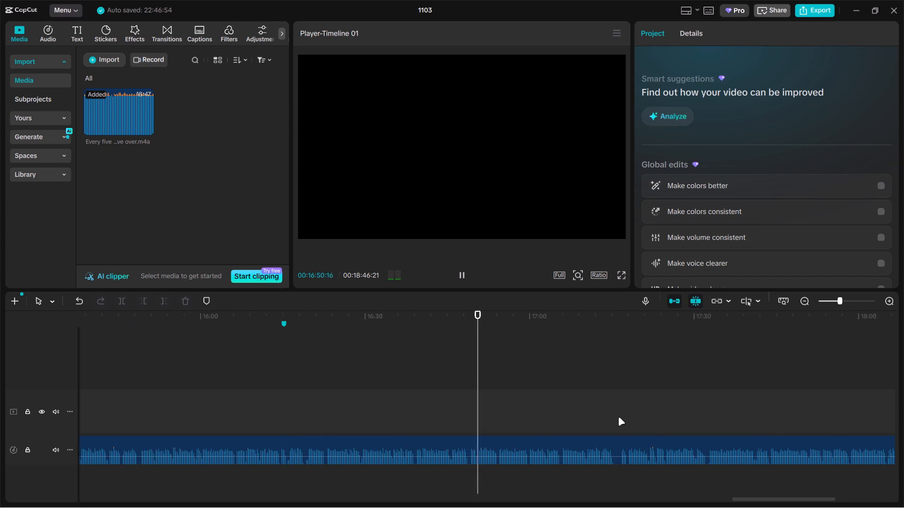
{"action": "left_click", "coordinate": [618, 417]}
{"action": "key", "text": "space"}
{"action": "key", "text": "space"}
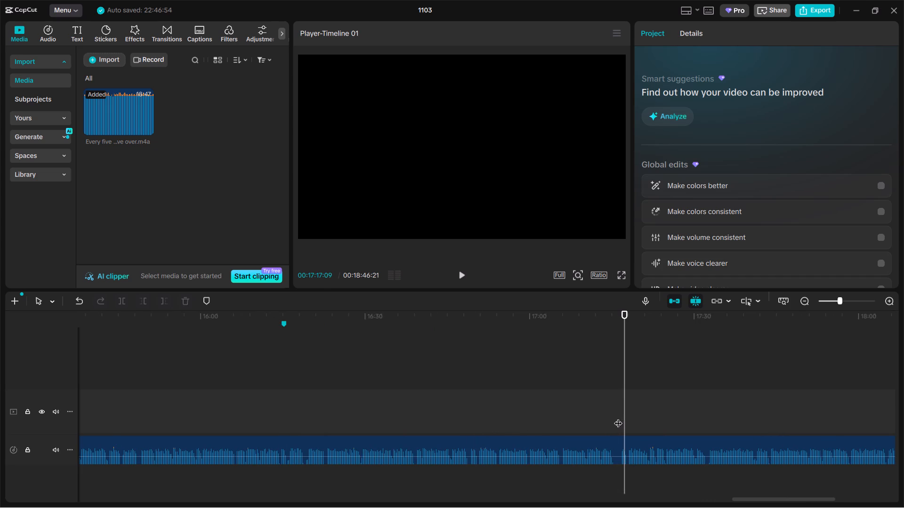
{"action": "type", "text": "m"}
Return the playhead to the start of the timeline at 00:00:00:00.
{"action": "scroll", "coordinate": [620, 417], "scroll_direction": "down", "scroll_amount": 20, "text": "ctrl"}
{"action": "scroll", "coordinate": [620, 417], "scroll_direction": "down", "scroll_amount": 2, "text": "ctrl"}
{"action": "left_click_drag", "start_coordinate": [623, 413], "coordinate": [624, 413]}
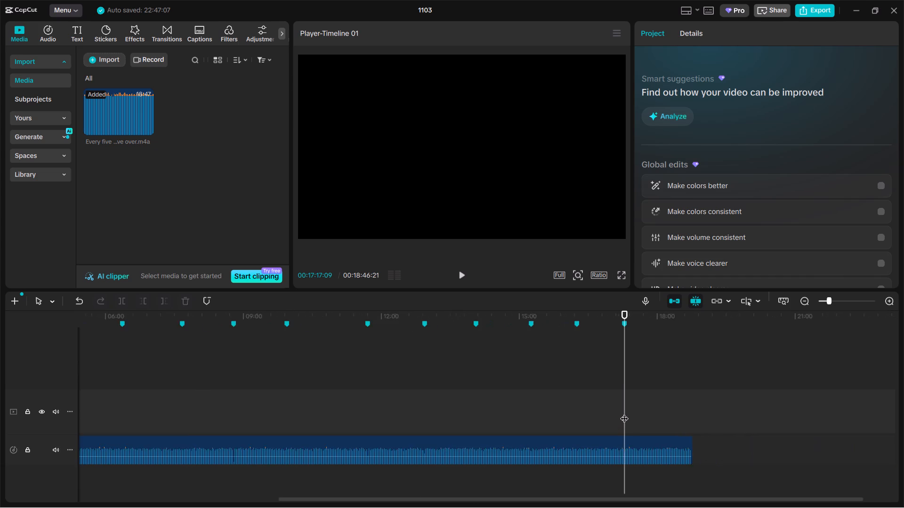
{"action": "left_click_drag", "start_coordinate": [624, 413], "coordinate": [614, 403]}
{"action": "left_click_drag", "start_coordinate": [613, 403], "coordinate": [204, 378]}
{"action": "left_click", "coordinate": [139, 370]}
{"action": "left_click_drag", "start_coordinate": [139, 370], "coordinate": [138, 370]}
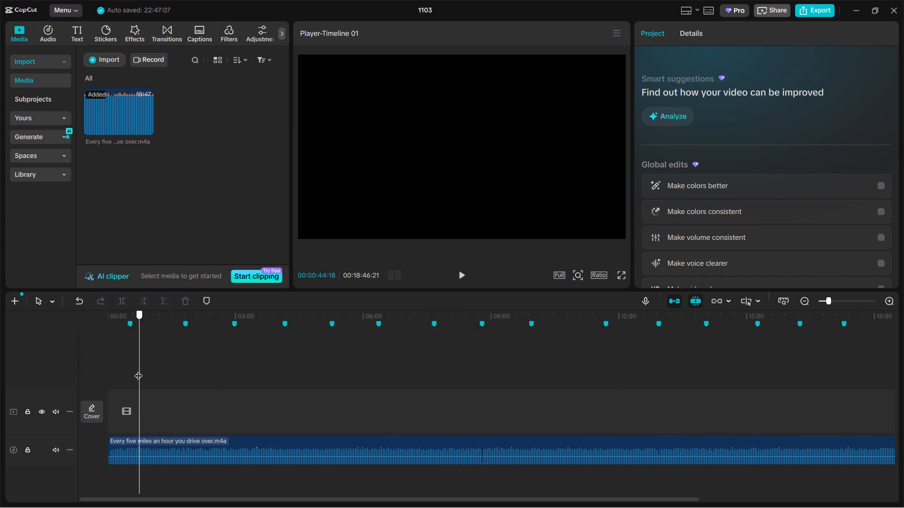
{"action": "left_click_drag", "start_coordinate": [138, 370], "coordinate": [91, 354]}
Import all four video files from the Intro folder inside Downloads > EDIT into the project media.
{"action": "left_click", "coordinate": [112, 58]}
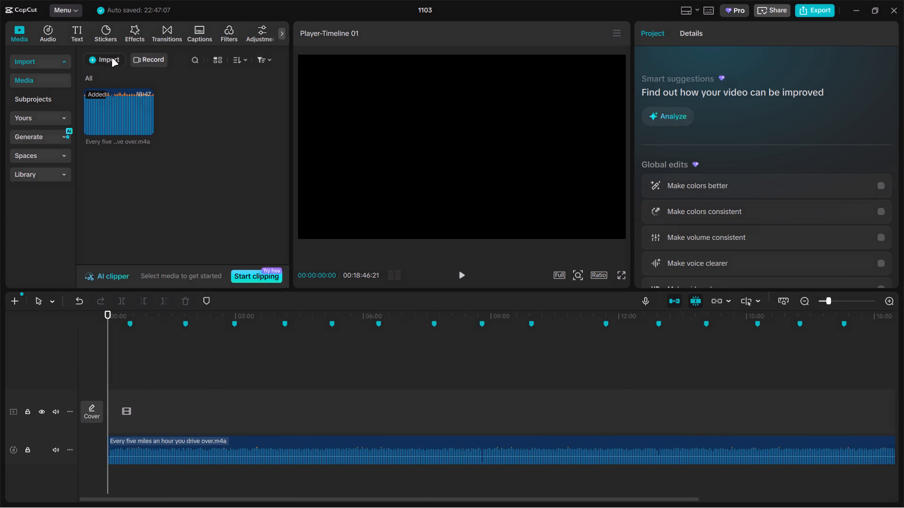
{"action": "left_click", "coordinate": [125, 71]}
{"action": "left_click", "coordinate": [115, 55]}
{"action": "left_click", "coordinate": [124, 83]}
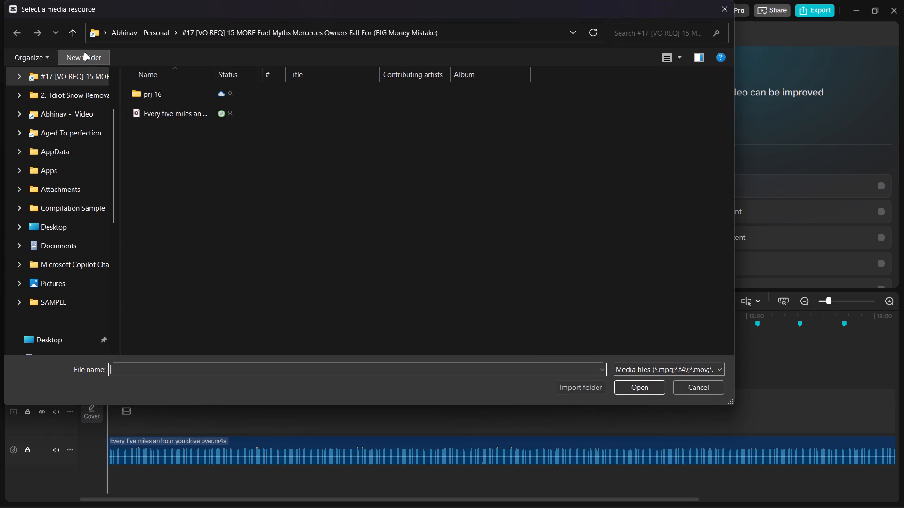
{"action": "left_click", "coordinate": [64, 26]}
{"action": "scroll", "coordinate": [150, 180], "scroll_direction": "down", "scroll_amount": 1}
{"action": "scroll", "coordinate": [106, 186], "scroll_direction": "down", "scroll_amount": 2}
{"action": "scroll", "coordinate": [76, 305], "scroll_direction": "down", "scroll_amount": 2}
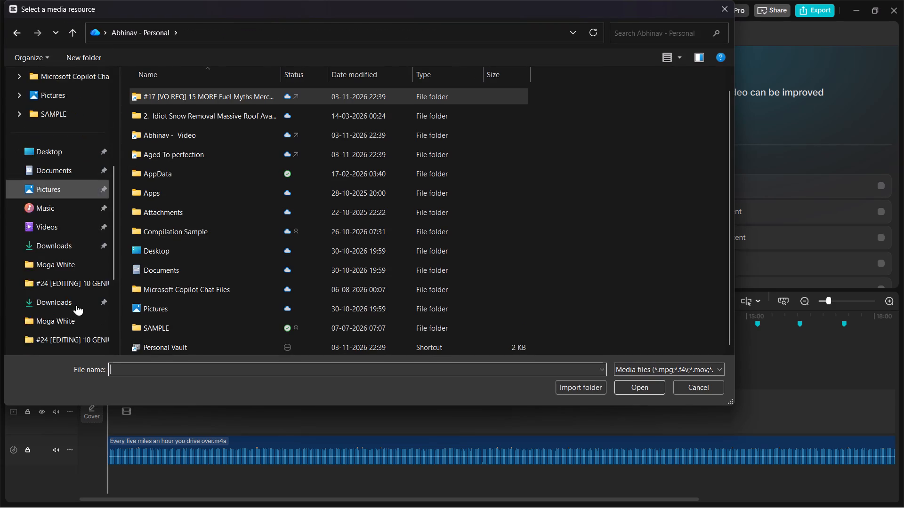
{"action": "scroll", "coordinate": [76, 305], "scroll_direction": "down", "scroll_amount": 1}
{"action": "left_click", "coordinate": [49, 190]}
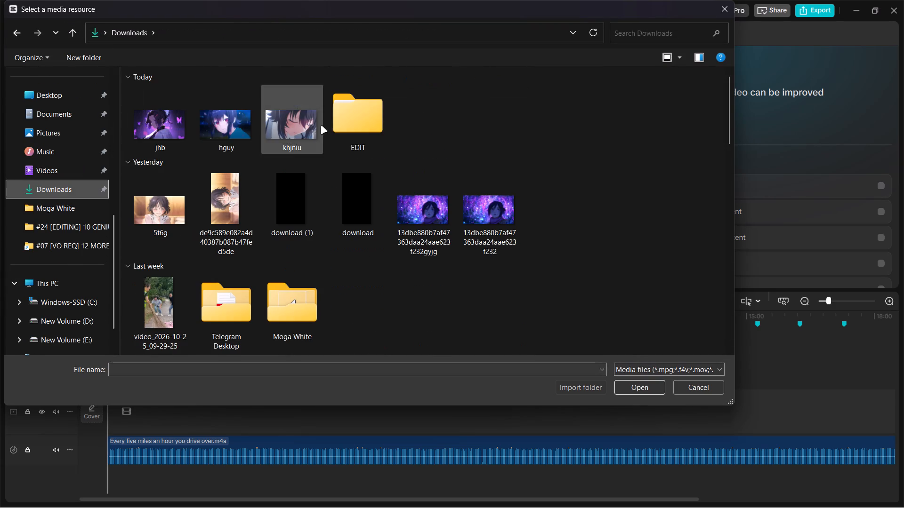
{"action": "double_click", "coordinate": [344, 117]}
{"action": "scroll", "coordinate": [173, 262], "scroll_direction": "down", "scroll_amount": 1}
{"action": "scroll", "coordinate": [170, 115], "scroll_direction": "up", "scroll_amount": 2}
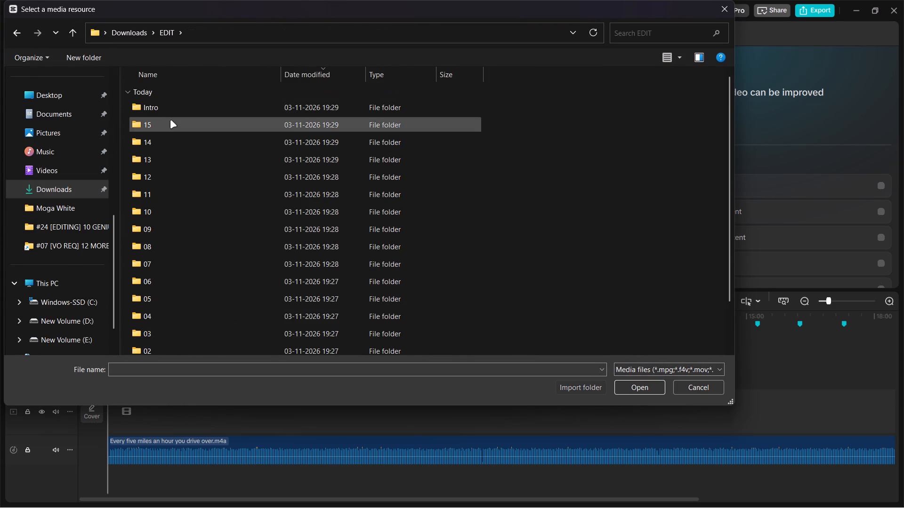
{"action": "double_click", "coordinate": [170, 111]}
{"action": "left_click_drag", "start_coordinate": [285, 259], "coordinate": [201, 87]}
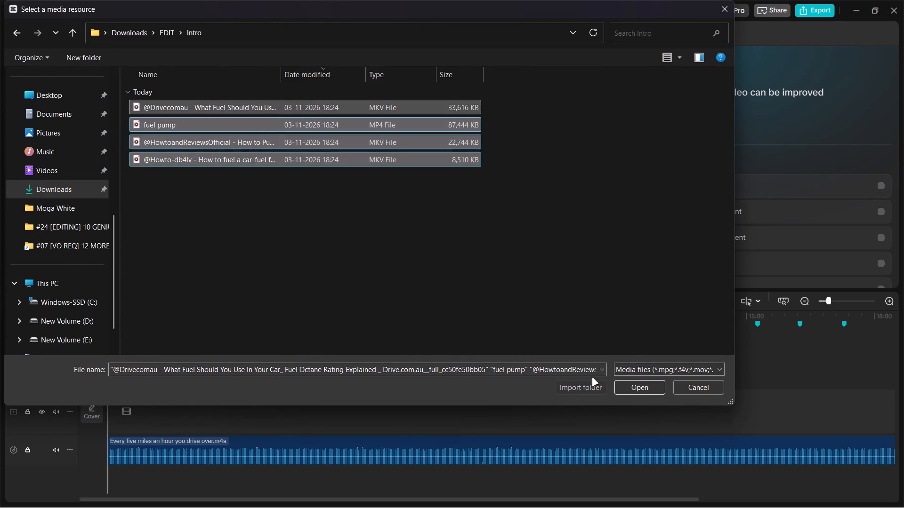
{"action": "left_click", "coordinate": [627, 383]}
Place the four imported Intro videos in sequence on the main video track, starting at 00:00.
{"action": "left_click_drag", "start_coordinate": [188, 109], "coordinate": [208, 381]}
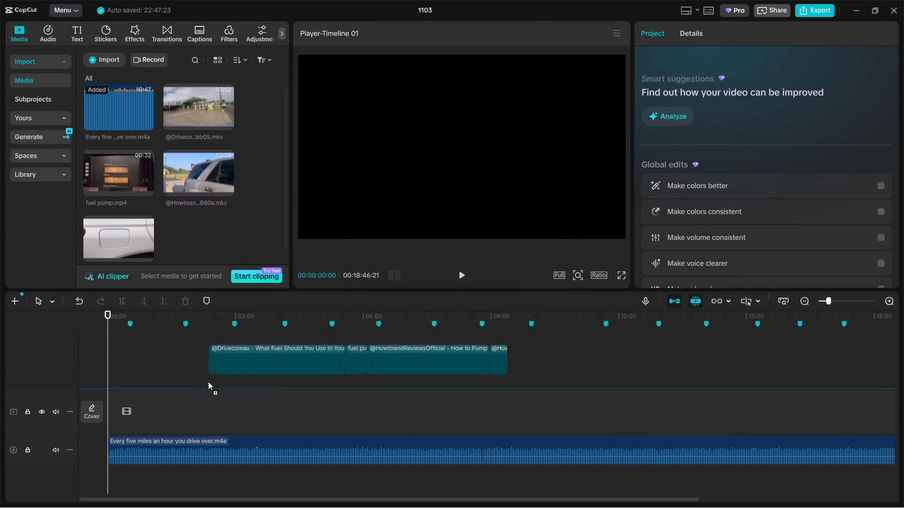
{"action": "left_click_drag", "start_coordinate": [208, 381], "coordinate": [203, 411]}
{"action": "scroll", "coordinate": [140, 365], "scroll_direction": "up", "scroll_amount": 4, "text": "ctrl"}
{"action": "scroll", "coordinate": [186, 369], "scroll_direction": "up", "scroll_amount": 5, "text": "ctrl"}
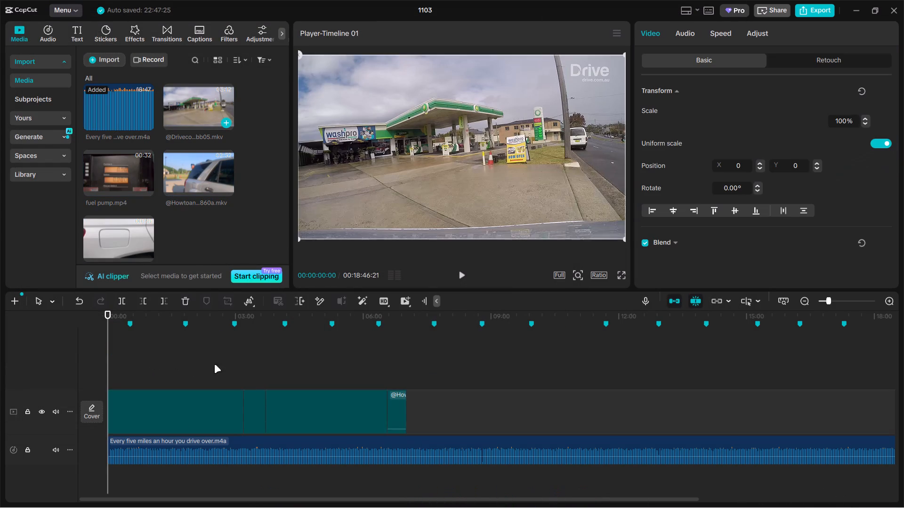
Skim the placed Intro footage by sampling it at several points between about 01:40 and 06:31.
{"action": "scroll", "coordinate": [236, 367], "scroll_direction": "up", "scroll_amount": 8, "text": "ctrl"}
{"action": "left_click", "coordinate": [318, 368], "text": "ctrl"}
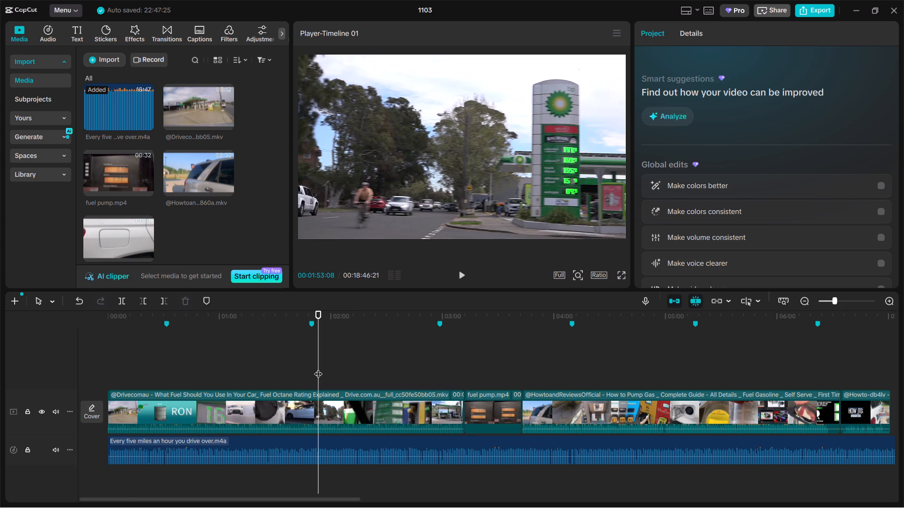
{"action": "scroll", "coordinate": [318, 368], "scroll_direction": "up", "scroll_amount": 9, "text": "ctrl"}
{"action": "left_click", "coordinate": [253, 369], "text": "ctrl"}
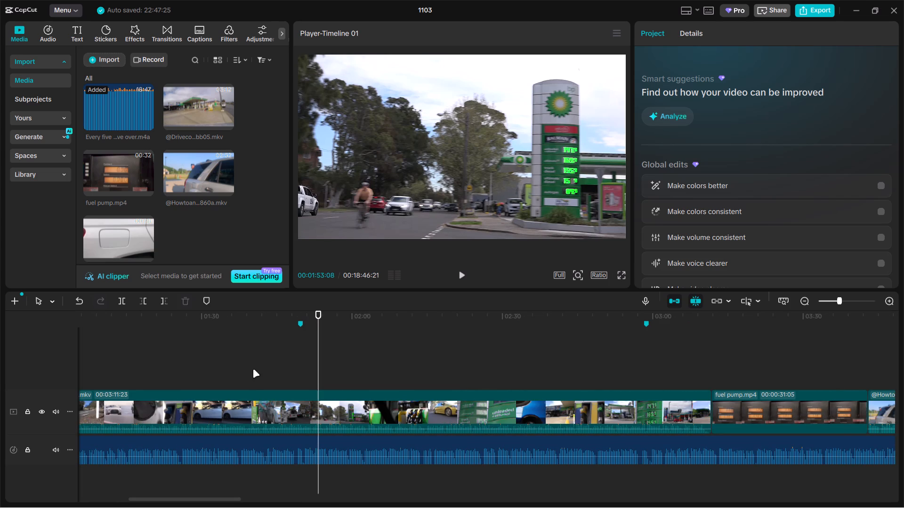
{"action": "left_click", "coordinate": [256, 371]}
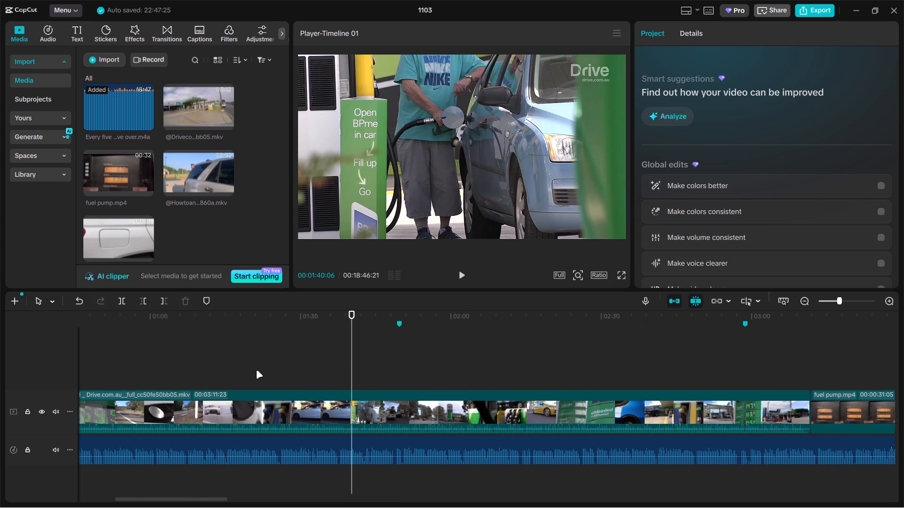
{"action": "double_click", "coordinate": [256, 370]}
{"action": "triple_click", "coordinate": [259, 370]}
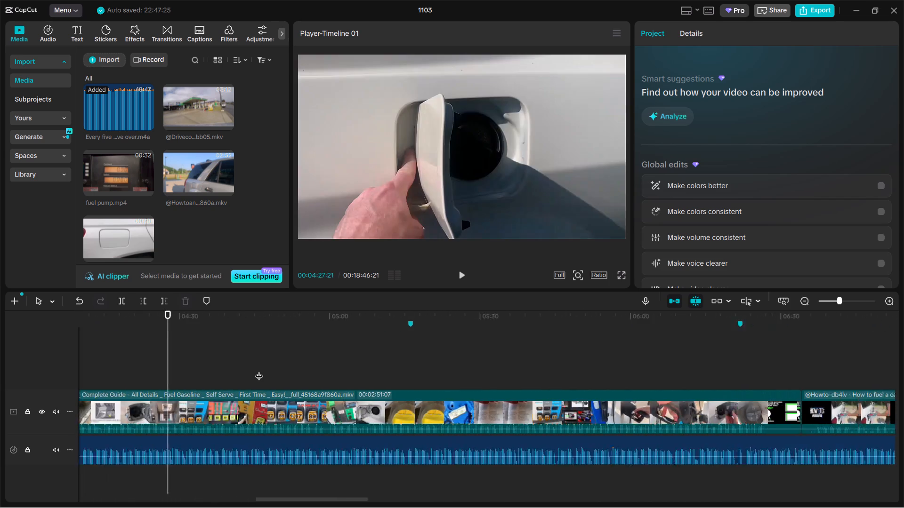
{"action": "triple_click", "coordinate": [259, 370]}
{"action": "double_click", "coordinate": [259, 370]}
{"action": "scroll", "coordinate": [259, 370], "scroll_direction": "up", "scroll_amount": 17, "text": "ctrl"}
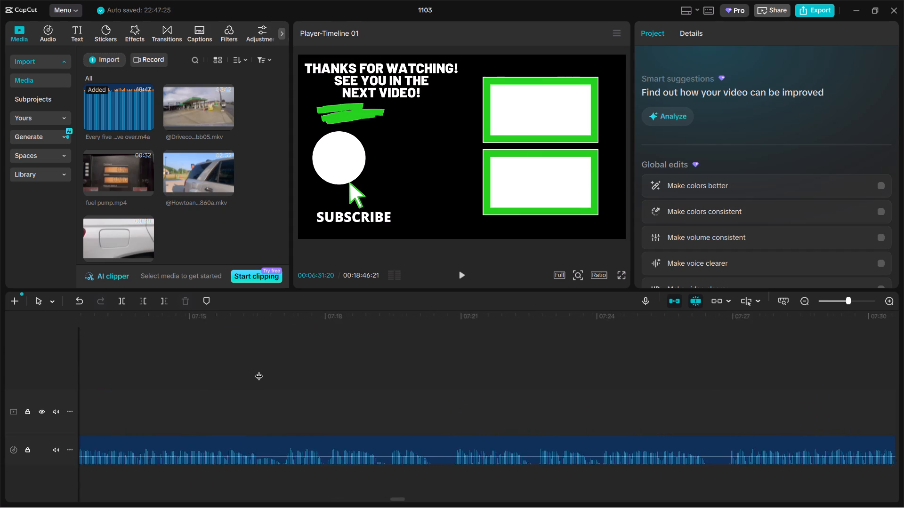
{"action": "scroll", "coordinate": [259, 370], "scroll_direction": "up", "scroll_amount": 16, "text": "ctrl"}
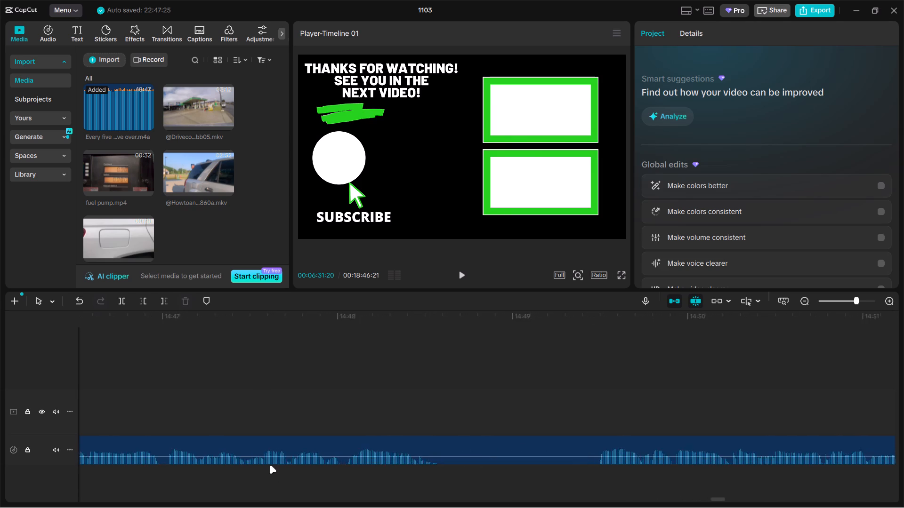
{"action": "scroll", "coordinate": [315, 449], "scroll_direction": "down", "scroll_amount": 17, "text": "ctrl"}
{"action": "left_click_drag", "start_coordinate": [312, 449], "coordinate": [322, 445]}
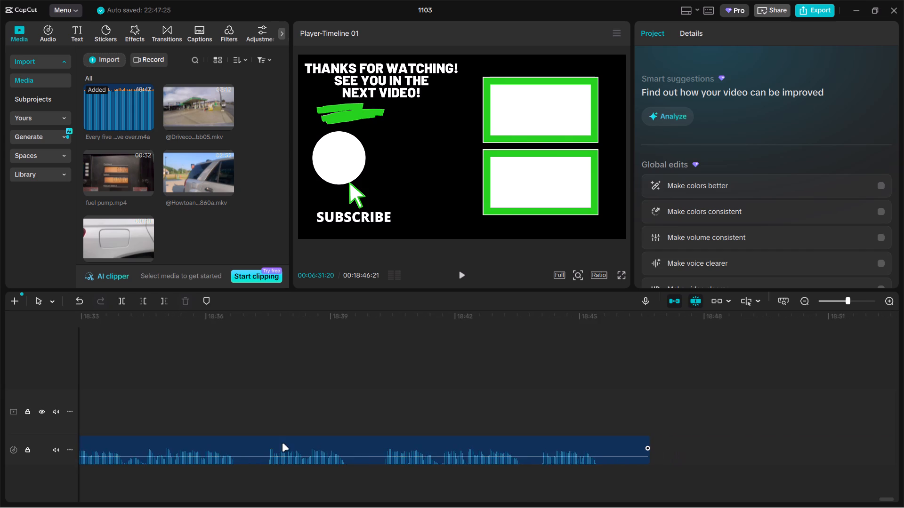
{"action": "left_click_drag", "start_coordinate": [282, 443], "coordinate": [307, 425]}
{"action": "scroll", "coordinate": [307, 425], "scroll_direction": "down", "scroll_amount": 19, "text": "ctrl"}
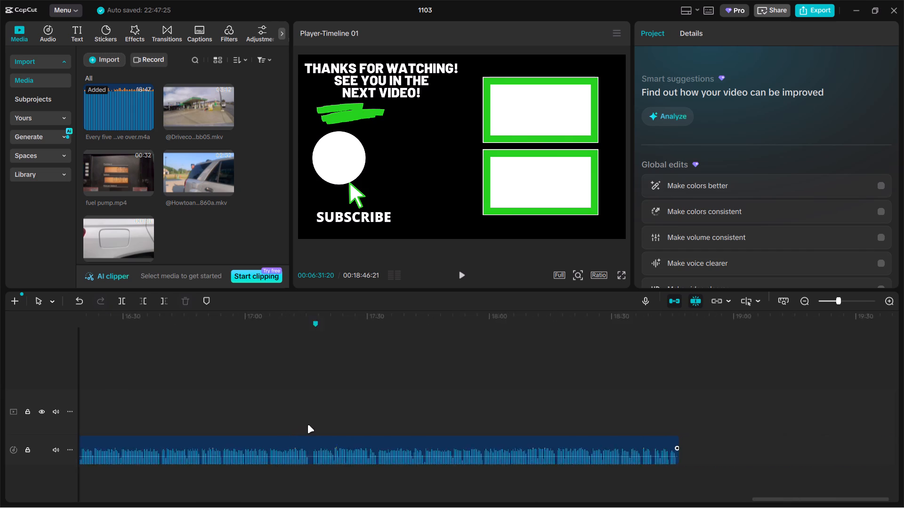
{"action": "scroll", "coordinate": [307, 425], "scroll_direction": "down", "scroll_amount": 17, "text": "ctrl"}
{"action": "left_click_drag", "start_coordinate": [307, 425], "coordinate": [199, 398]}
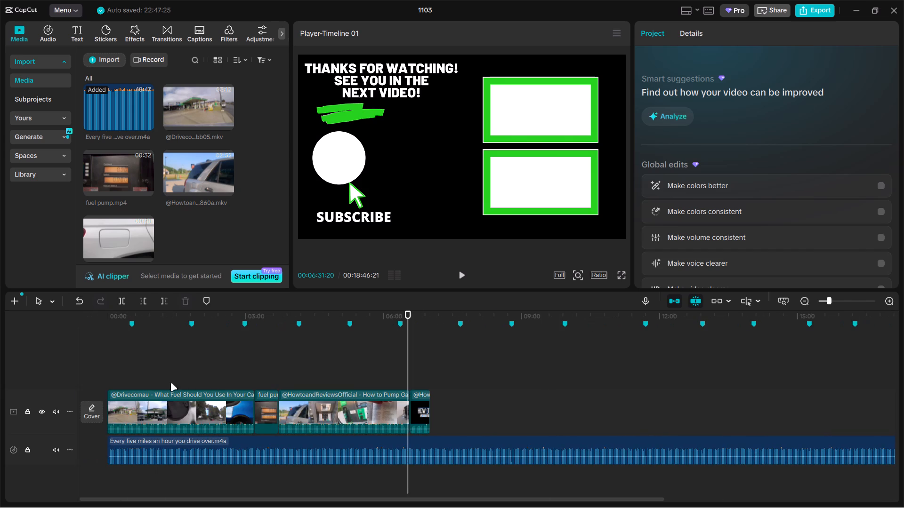
Return the playhead to the start of the timeline at 00:00:00:00.
{"action": "left_click", "coordinate": [170, 383]}
{"action": "left_click_drag", "start_coordinate": [170, 383], "coordinate": [132, 376]}
{"action": "scroll", "coordinate": [132, 376], "scroll_direction": "up", "scroll_amount": 4, "text": "ctrl"}
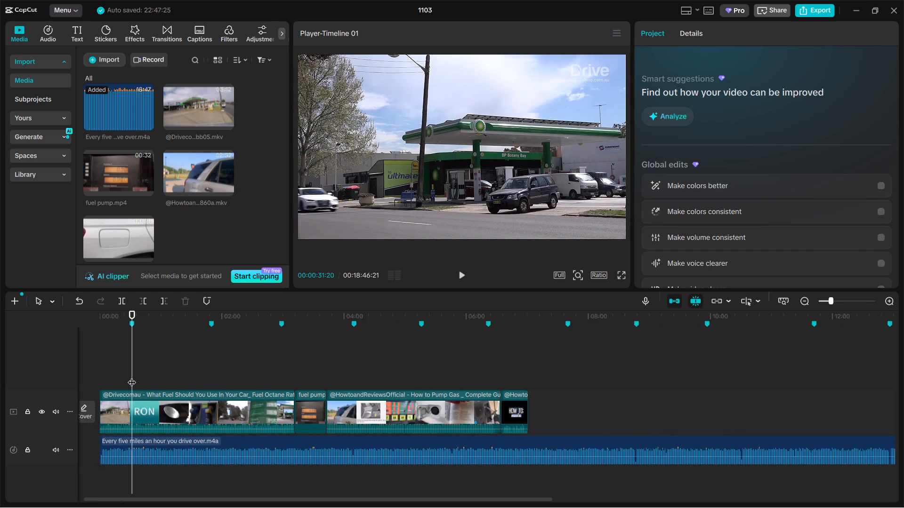
{"action": "scroll", "coordinate": [132, 376], "scroll_direction": "up", "scroll_amount": 6, "text": "ctrl"}
{"action": "left_click_drag", "start_coordinate": [132, 376], "coordinate": [52, 375]}
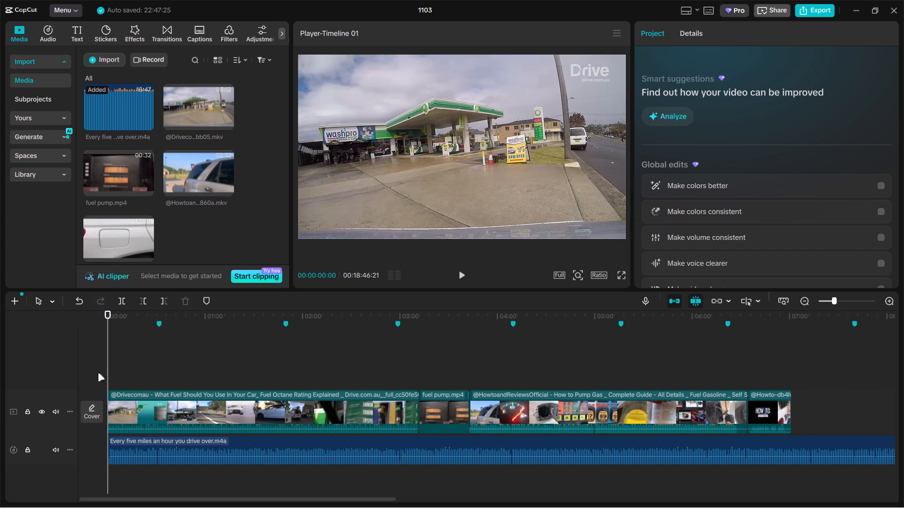
Play the first second of the timeline and mute the main video track holding the Intro clips.
{"action": "key", "text": "space"}
{"action": "scroll", "coordinate": [137, 374], "scroll_direction": "up", "scroll_amount": 4, "text": "ctrl"}
{"action": "key", "text": "space"}
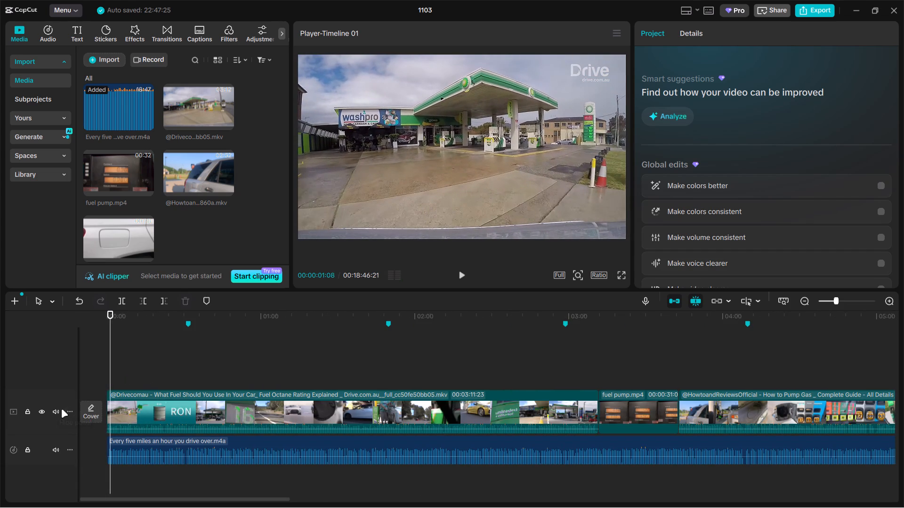
{"action": "left_click", "coordinate": [56, 409]}
Play the opening footage with the narration for a few seconds and move the playhead ahead to 00:00:28:25.
{"action": "key", "text": "space"}
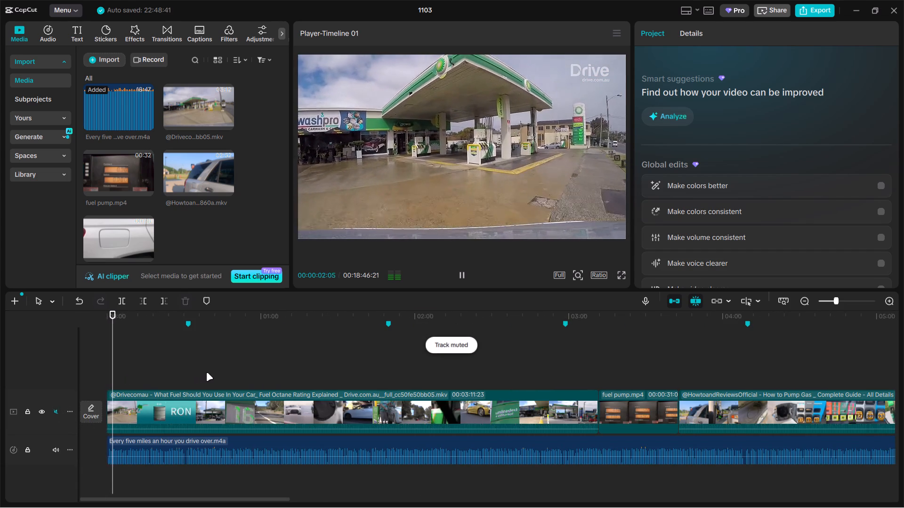
{"action": "scroll", "coordinate": [206, 373], "scroll_direction": "up", "scroll_amount": 3, "text": "ctrl"}
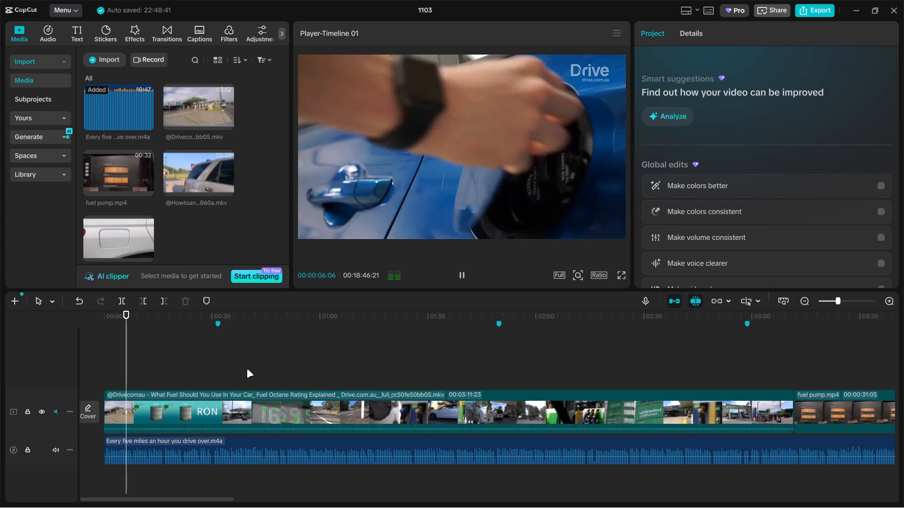
{"action": "double_click", "coordinate": [208, 370]}
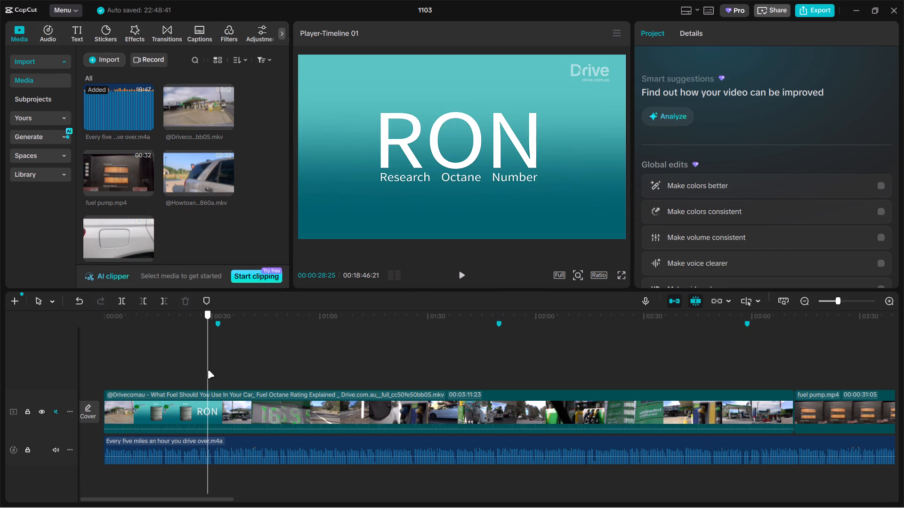
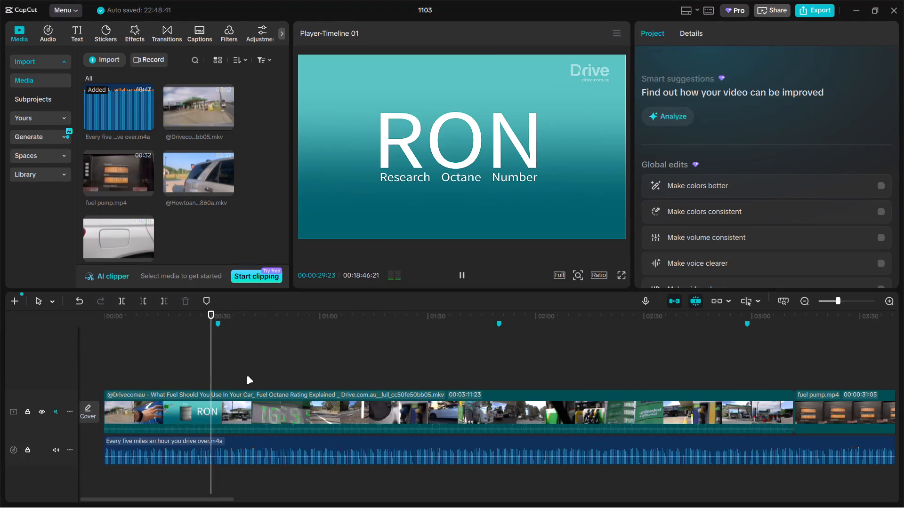
Split the Drivecomau fuel-octane clip on the main track at 00:01:06:03, at the start of the car driving footage.
{"action": "left_click", "coordinate": [294, 374]}
{"action": "left_click_drag", "start_coordinate": [290, 374], "coordinate": [345, 377]}
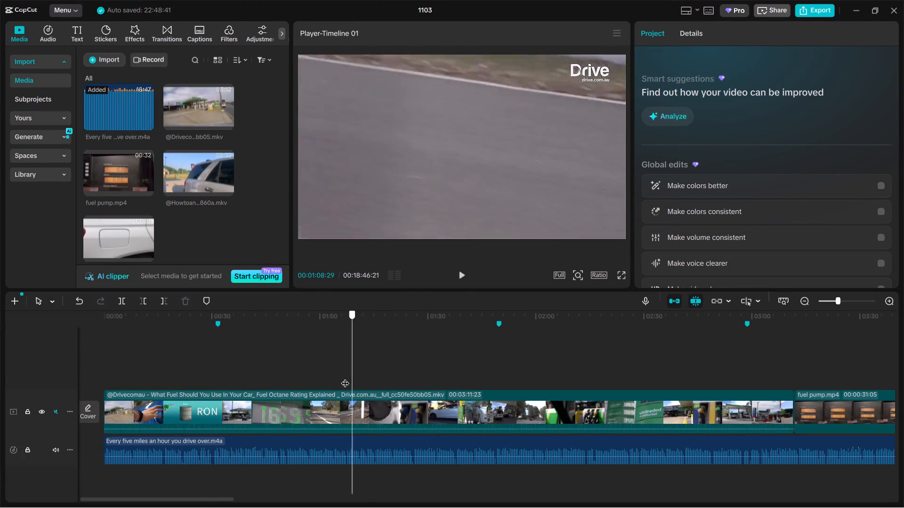
{"action": "left_click_drag", "start_coordinate": [345, 377], "coordinate": [342, 377]}
{"action": "left_click", "coordinate": [363, 413]}
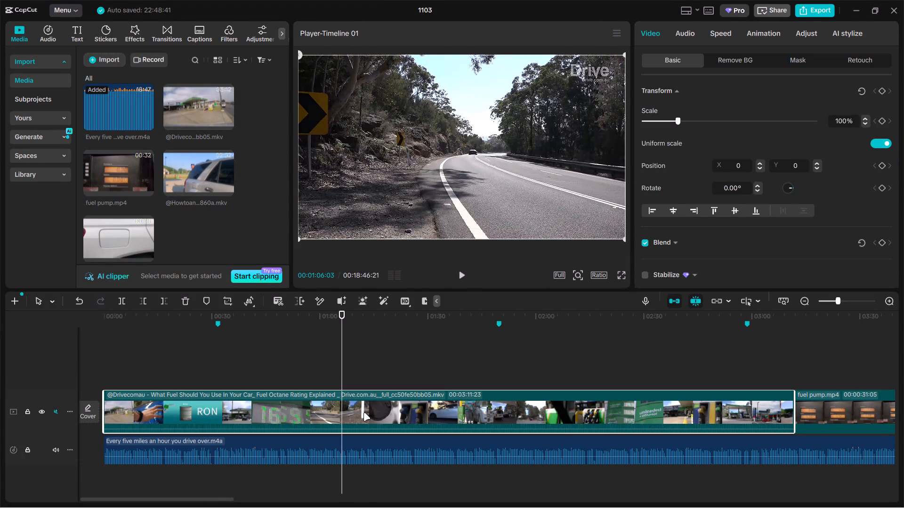
{"action": "key", "text": "ctrl+b"}
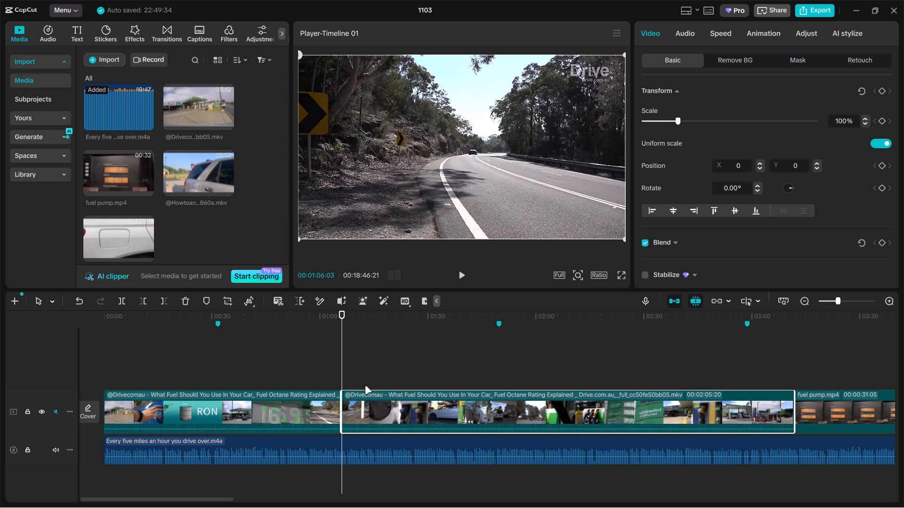
Play the driving footage after the split in short bursts and stop at 00:01:11:11, where the white car drives away.
{"action": "key", "text": "space"}
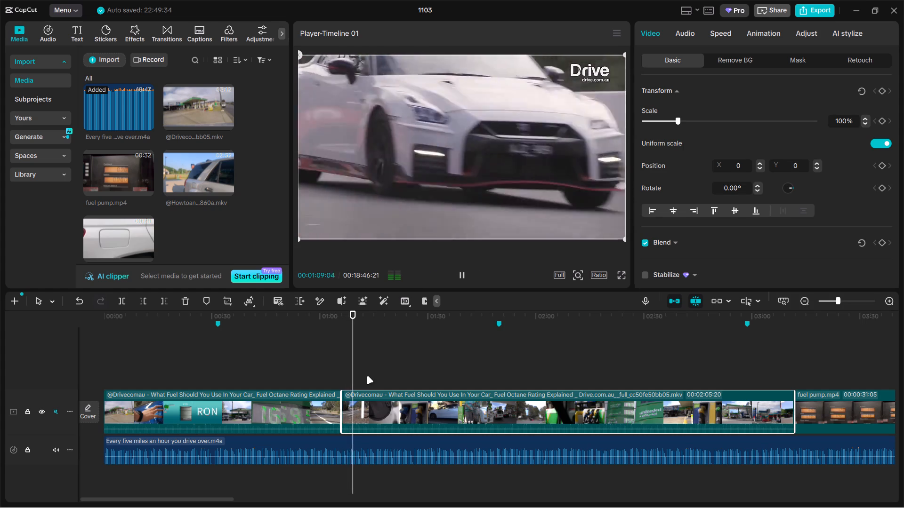
{"action": "key", "text": "space"}
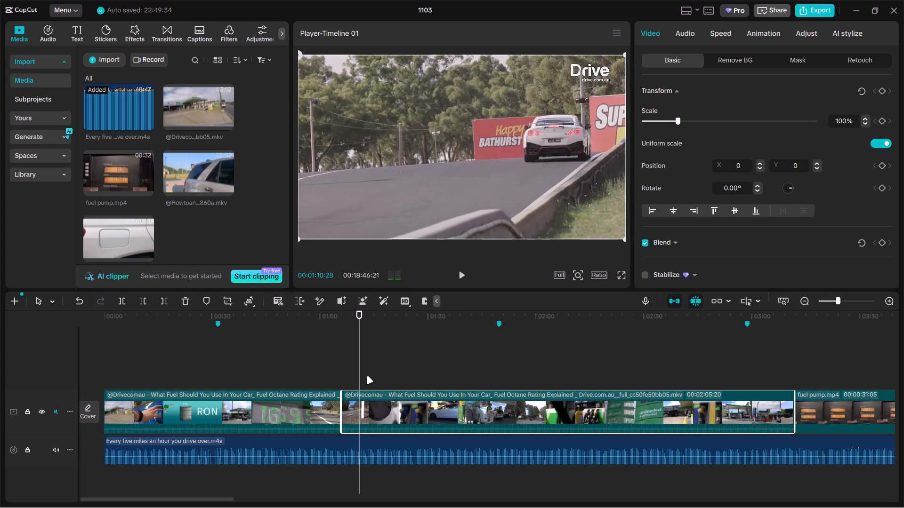
{"action": "key", "text": "space"}
{"action": "key", "text": "space"}
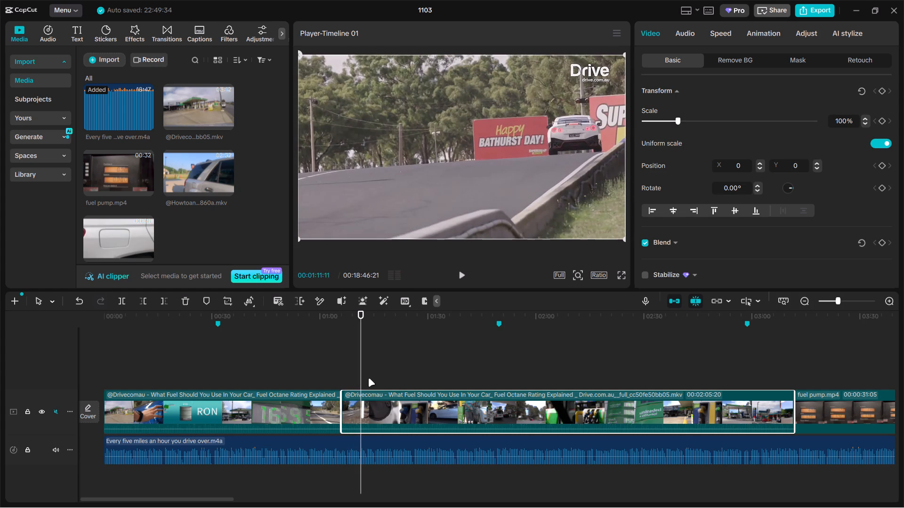
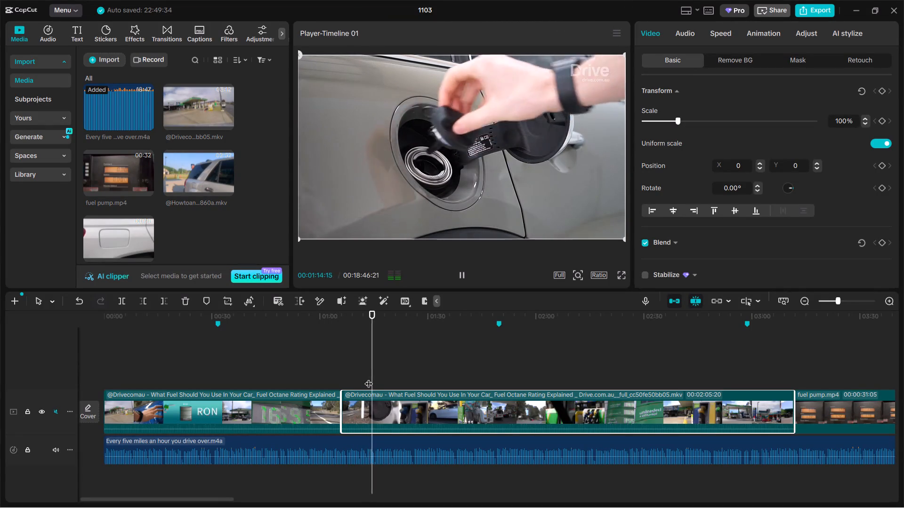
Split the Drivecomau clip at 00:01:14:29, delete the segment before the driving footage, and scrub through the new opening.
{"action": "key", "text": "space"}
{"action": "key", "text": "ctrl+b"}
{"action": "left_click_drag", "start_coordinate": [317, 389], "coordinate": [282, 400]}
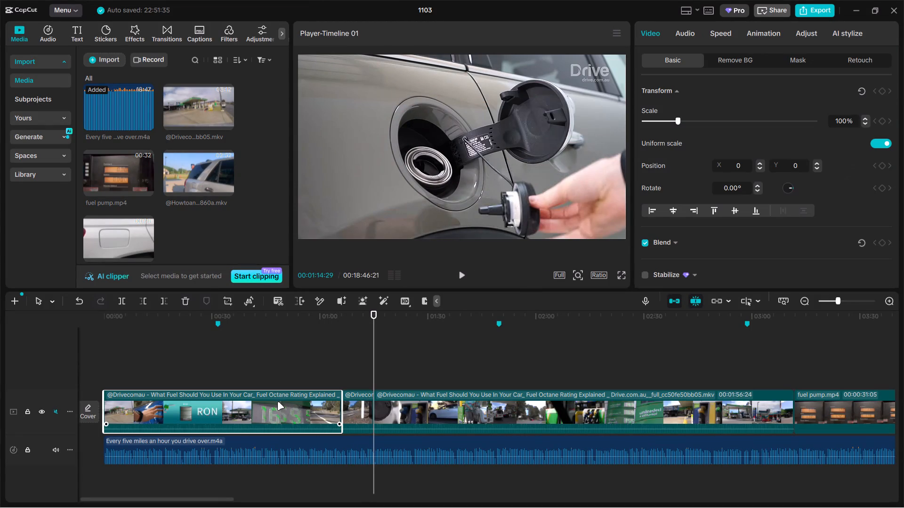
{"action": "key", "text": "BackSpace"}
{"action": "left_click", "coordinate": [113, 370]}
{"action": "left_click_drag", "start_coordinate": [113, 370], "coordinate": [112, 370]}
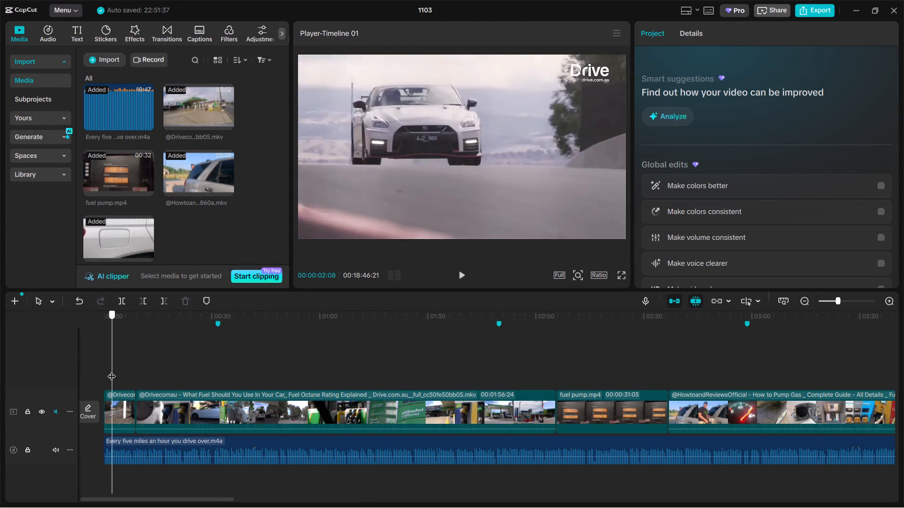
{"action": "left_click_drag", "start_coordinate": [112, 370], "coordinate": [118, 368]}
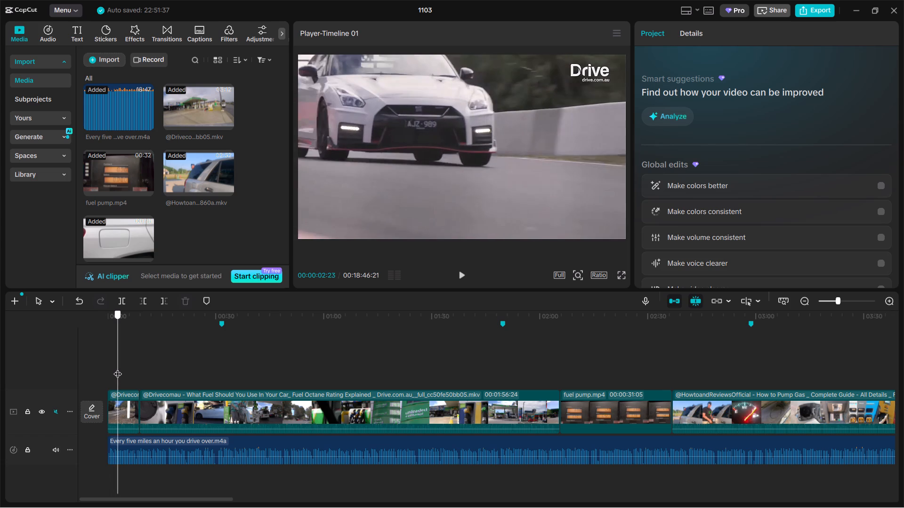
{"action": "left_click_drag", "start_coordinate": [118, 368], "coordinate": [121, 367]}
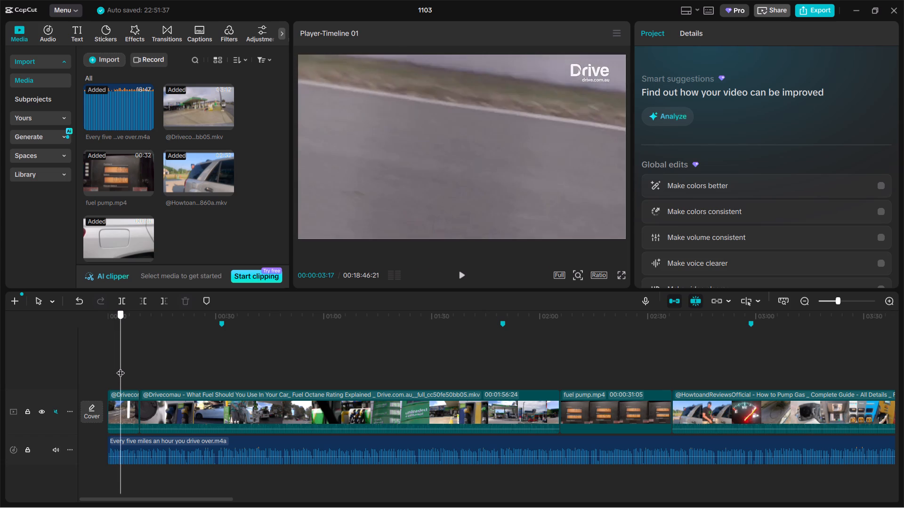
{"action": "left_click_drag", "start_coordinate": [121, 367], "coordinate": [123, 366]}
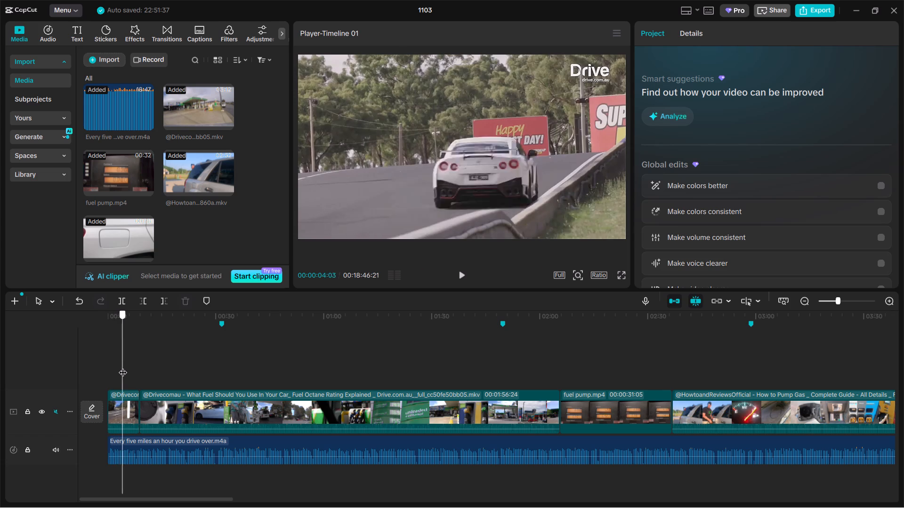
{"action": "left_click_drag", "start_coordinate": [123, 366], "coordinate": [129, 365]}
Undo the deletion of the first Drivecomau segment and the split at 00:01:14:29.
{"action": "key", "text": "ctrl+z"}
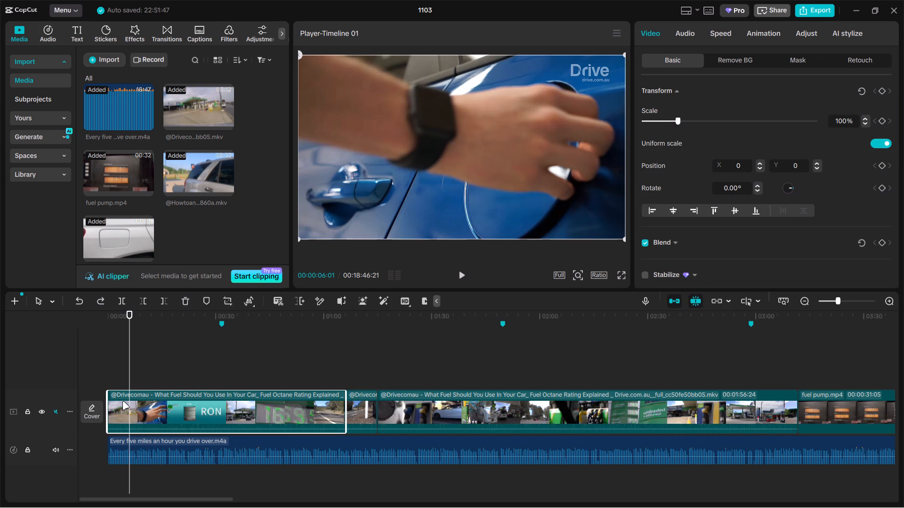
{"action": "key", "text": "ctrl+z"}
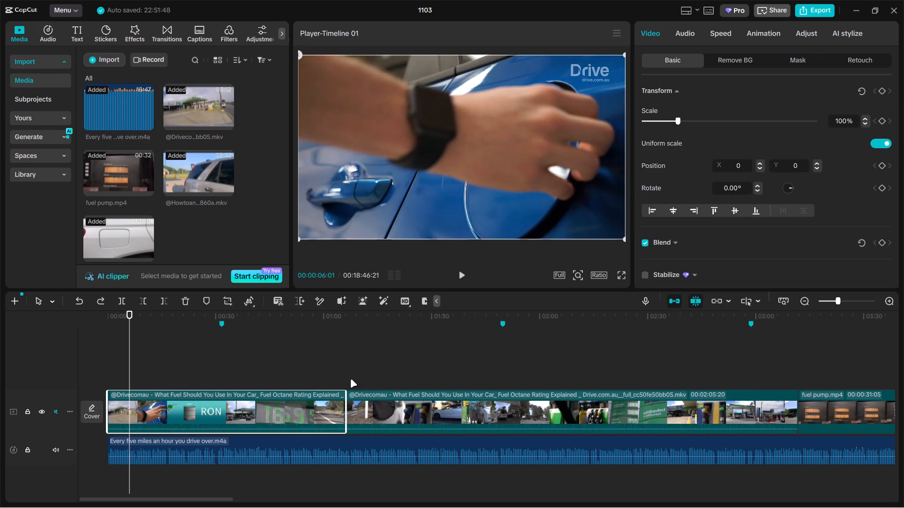
Trim the white car footage off the start of the second Drivecomau segment, shortening it to 00:01:59:08.
{"action": "left_click", "coordinate": [350, 379]}
{"action": "left_click_drag", "start_coordinate": [350, 379], "coordinate": [387, 373]}
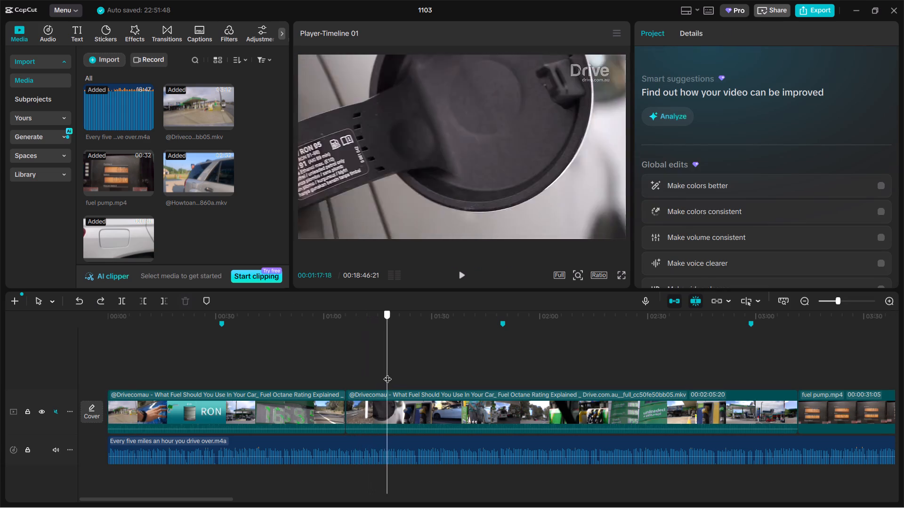
{"action": "left_click_drag", "start_coordinate": [387, 373], "coordinate": [369, 373]}
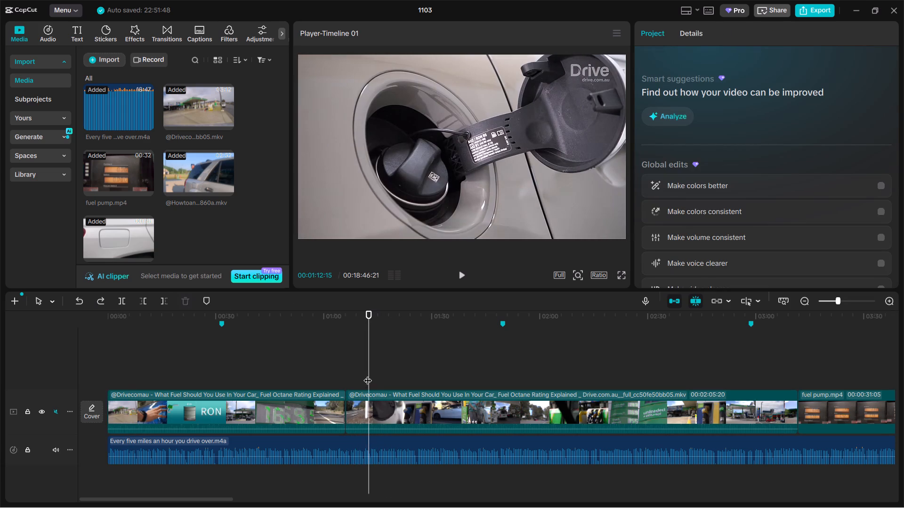
{"action": "left_click", "coordinate": [366, 417]}
{"action": "left_click_drag", "start_coordinate": [346, 408], "coordinate": [365, 404]}
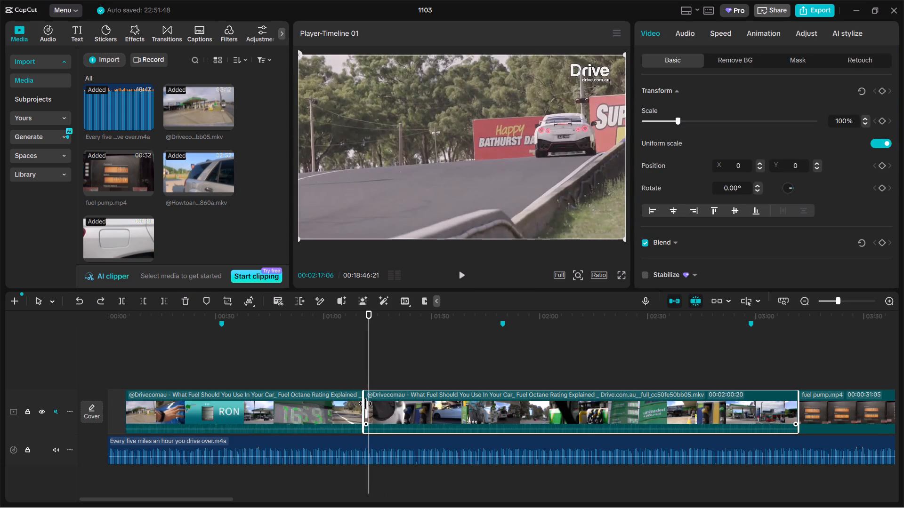
{"action": "left_click_drag", "start_coordinate": [365, 404], "coordinate": [371, 403]}
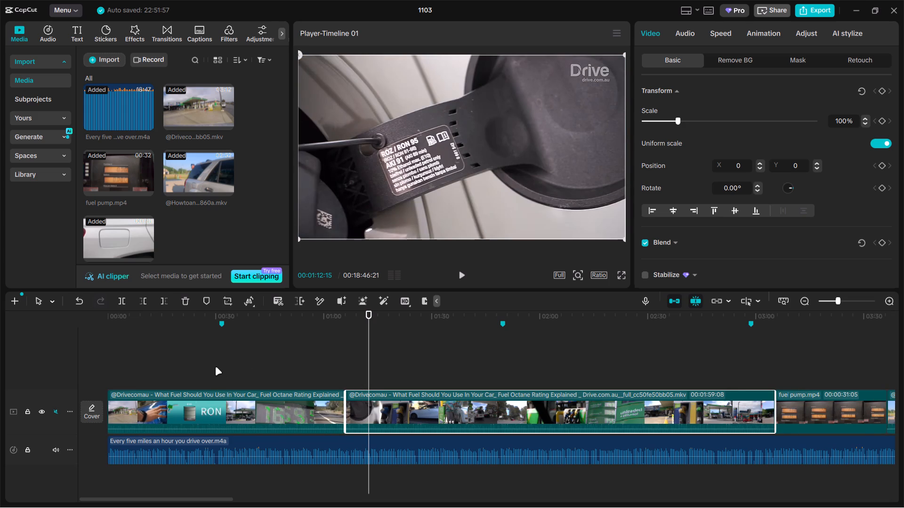
Scrub through the first Drivecomau segment and delete it, so the fuel cap segment opens the timeline.
{"action": "left_click", "coordinate": [130, 372]}
{"action": "left_click_drag", "start_coordinate": [130, 373], "coordinate": [143, 372]}
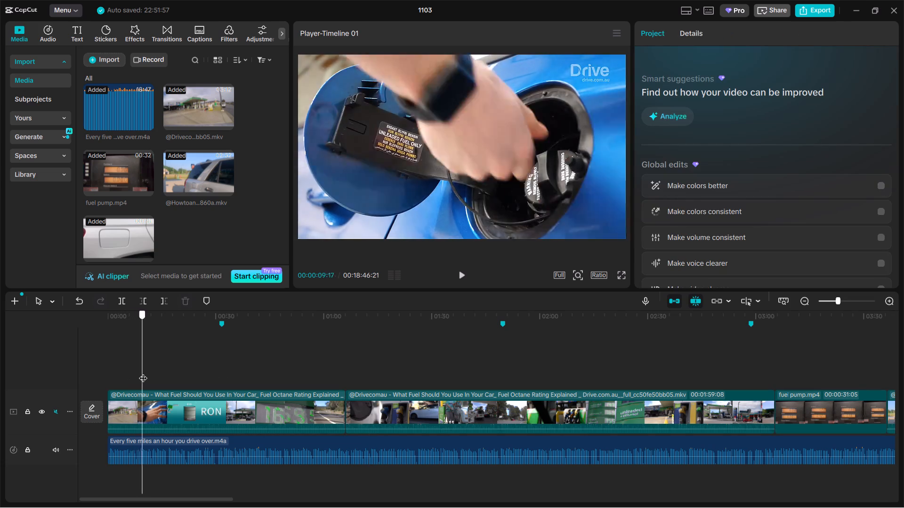
{"action": "left_click_drag", "start_coordinate": [143, 372], "coordinate": [275, 366]}
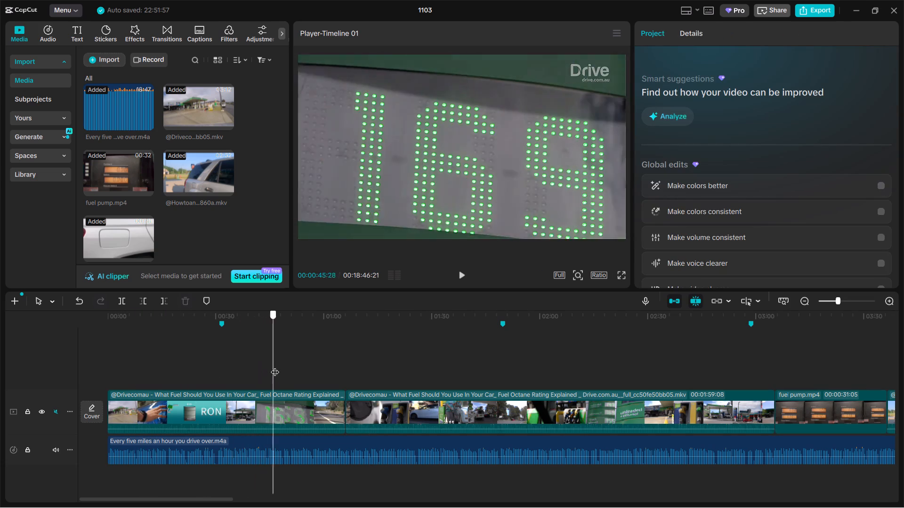
{"action": "left_click_drag", "start_coordinate": [275, 366], "coordinate": [309, 367]}
{"action": "left_click", "coordinate": [280, 428]}
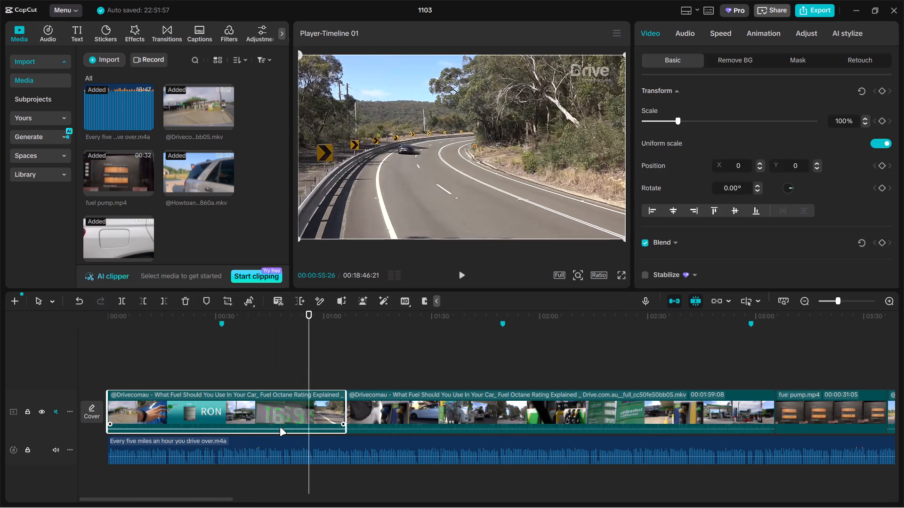
{"action": "key", "text": "BackSpace"}
Split the opening Drivecomau clip at 00:00:10:11, before the petrol station shot, and delete the part after the cut.
{"action": "left_click", "coordinate": [110, 379]}
{"action": "left_click_drag", "start_coordinate": [109, 379], "coordinate": [133, 375]}
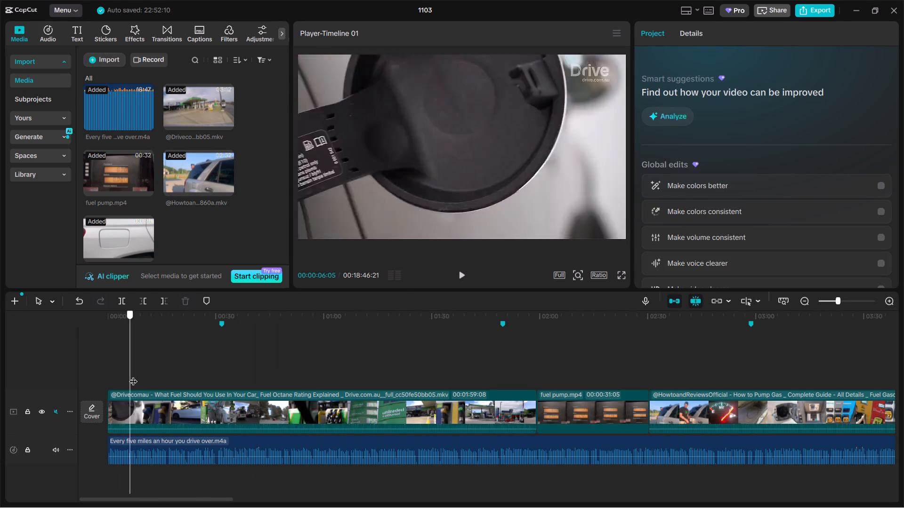
{"action": "left_click_drag", "start_coordinate": [133, 375], "coordinate": [149, 374]}
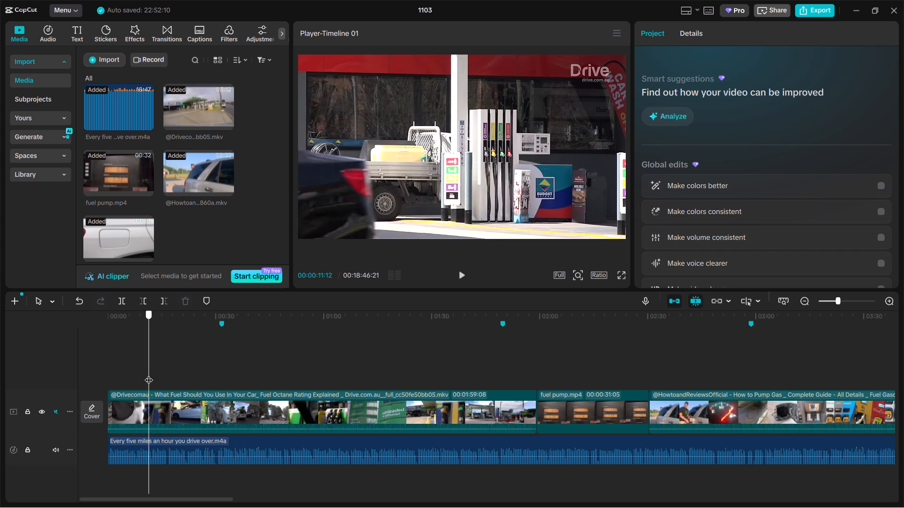
{"action": "left_click_drag", "start_coordinate": [149, 374], "coordinate": [145, 376]}
{"action": "left_click", "coordinate": [154, 409]}
{"action": "key", "text": "ctrl+b"}
{"action": "key", "text": "BackSpace"}
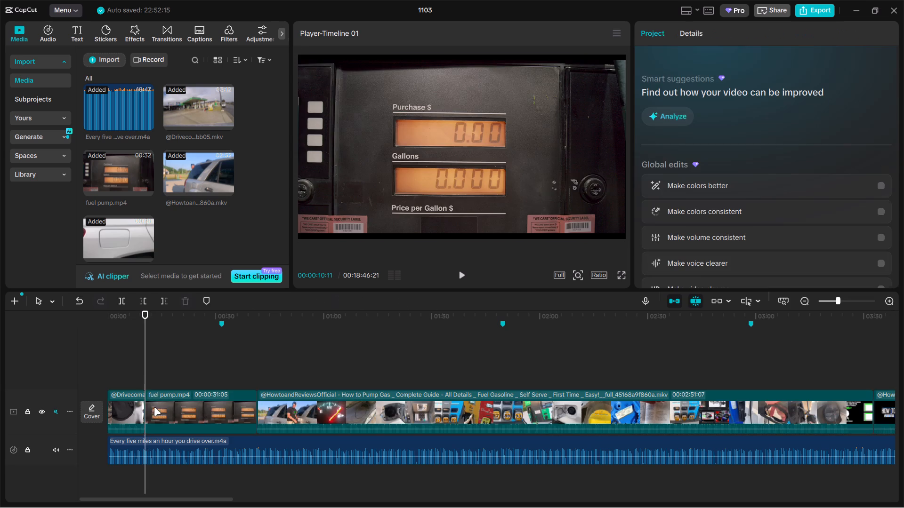
Split the fuel pump.mp4 clip at 00:00:19:12 and delete the part after the cut.
{"action": "left_click_drag", "start_coordinate": [148, 373], "coordinate": [198, 380]}
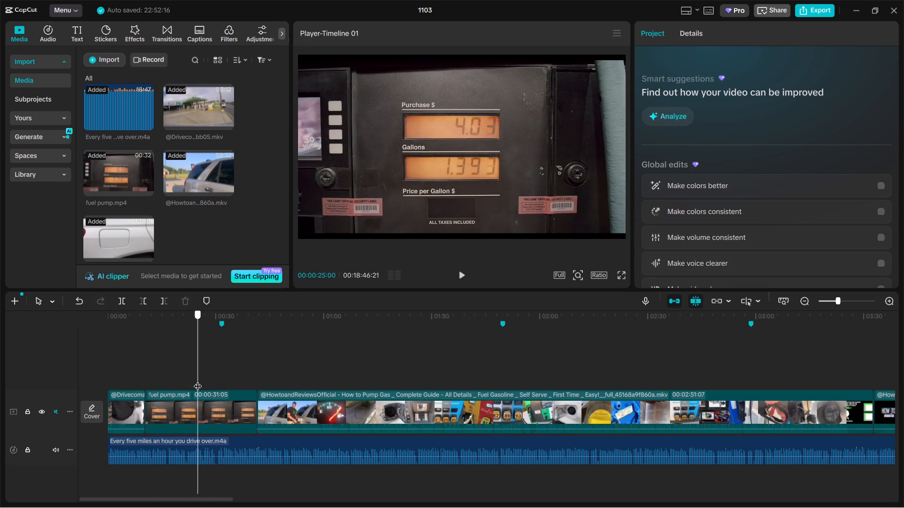
{"action": "left_click_drag", "start_coordinate": [198, 380], "coordinate": [178, 384]}
{"action": "left_click", "coordinate": [179, 421]}
{"action": "key", "text": "ctrl+b"}
{"action": "key", "text": "BackSpace"}
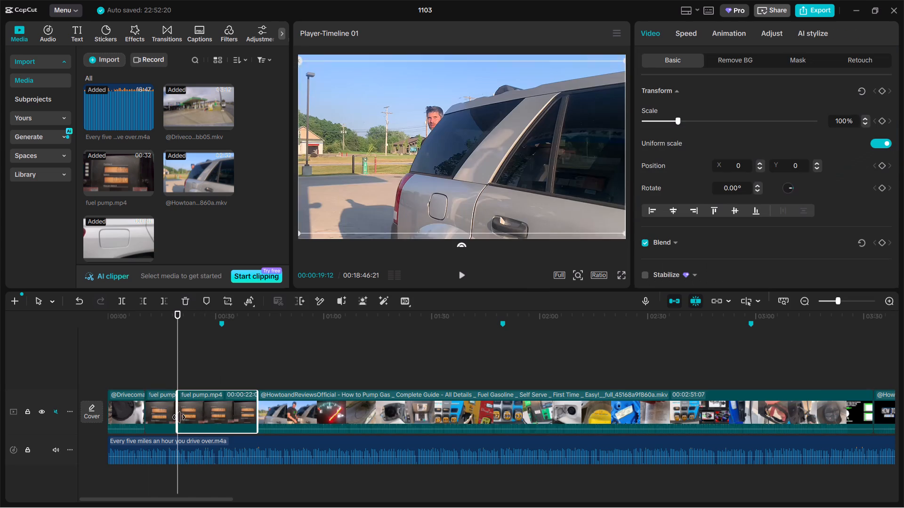
Trim the start of the HowtoandReviewsOfficial clip up to the fuel gauge shot, shortening it to 00:02:34:07.
{"action": "left_click_drag", "start_coordinate": [176, 381], "coordinate": [251, 376]}
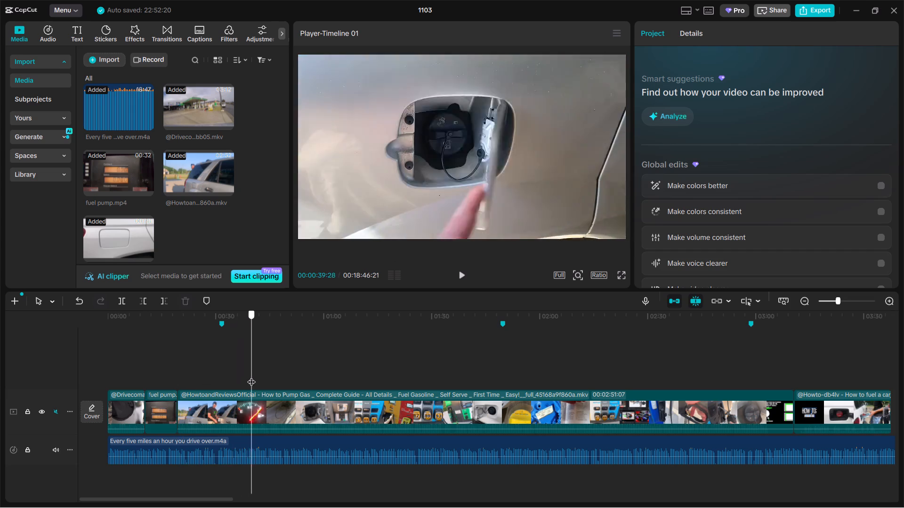
{"action": "left_click_drag", "start_coordinate": [251, 376], "coordinate": [239, 378]}
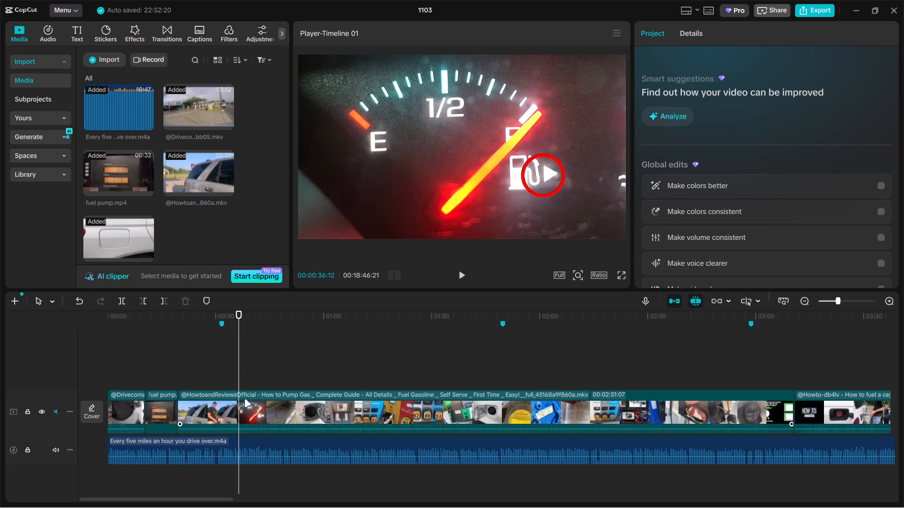
{"action": "left_click", "coordinate": [245, 404]}
{"action": "left_click_drag", "start_coordinate": [178, 404], "coordinate": [242, 401]}
Split the HowtoandReviewsOfficial clip at 00:00:27:15, at the opened fuel door, and delete the part after the cut.
{"action": "left_click", "coordinate": [178, 369]}
{"action": "left_click_drag", "start_coordinate": [178, 369], "coordinate": [206, 368]}
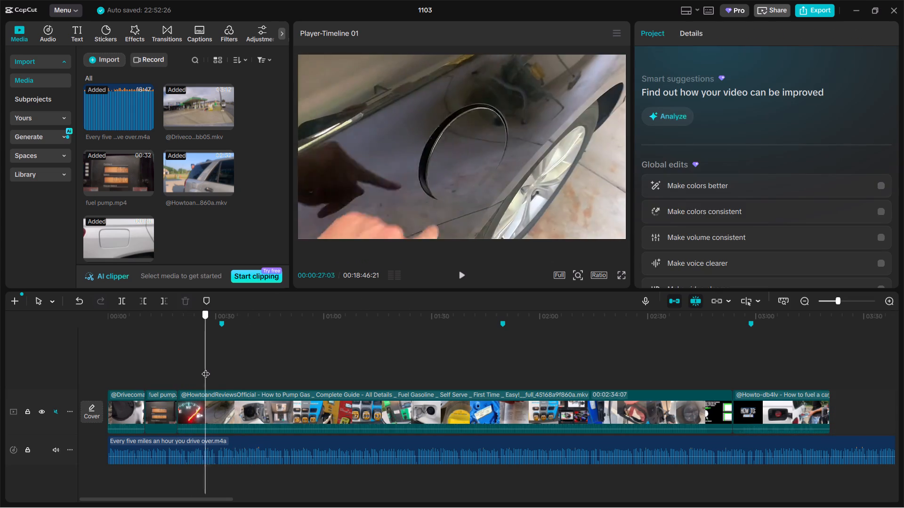
{"action": "left_click_drag", "start_coordinate": [206, 368], "coordinate": [207, 371]}
{"action": "left_click", "coordinate": [212, 403]}
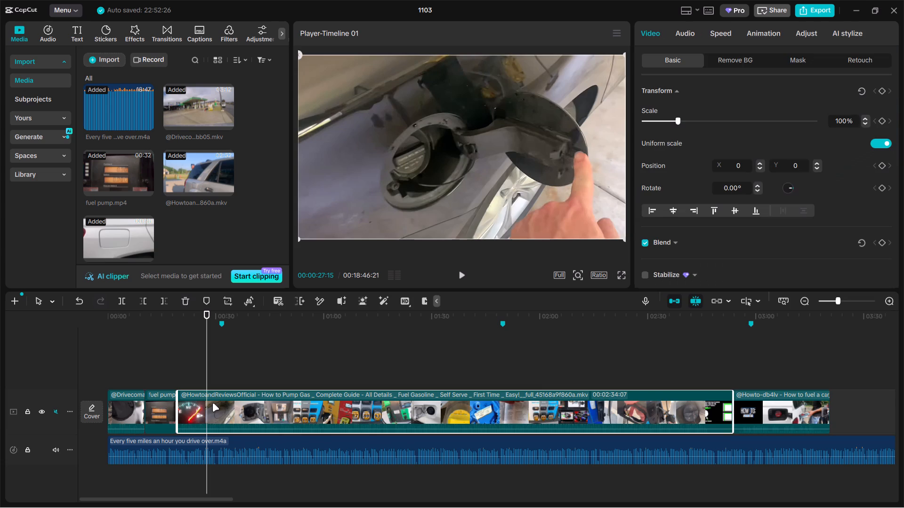
{"action": "key", "text": "ctrl+b"}
{"action": "key", "text": "BackSpace"}
Split the Howto-db4lv clip at 00:00:36:27, where the diesel cap is removed, and delete the part after the cut.
{"action": "left_click_drag", "start_coordinate": [209, 365], "coordinate": [239, 367]}
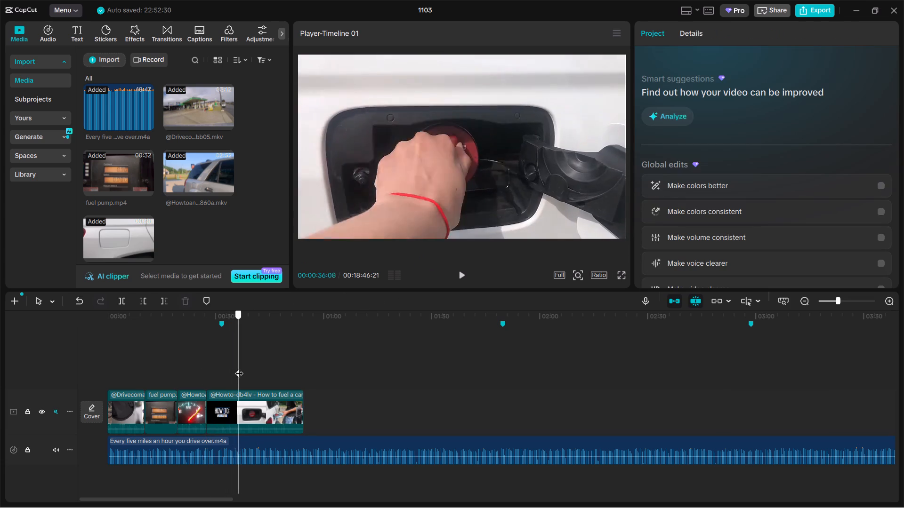
{"action": "left_click_drag", "start_coordinate": [239, 367], "coordinate": [241, 367]}
{"action": "left_click", "coordinate": [241, 407]}
{"action": "key", "text": "ctrl+b"}
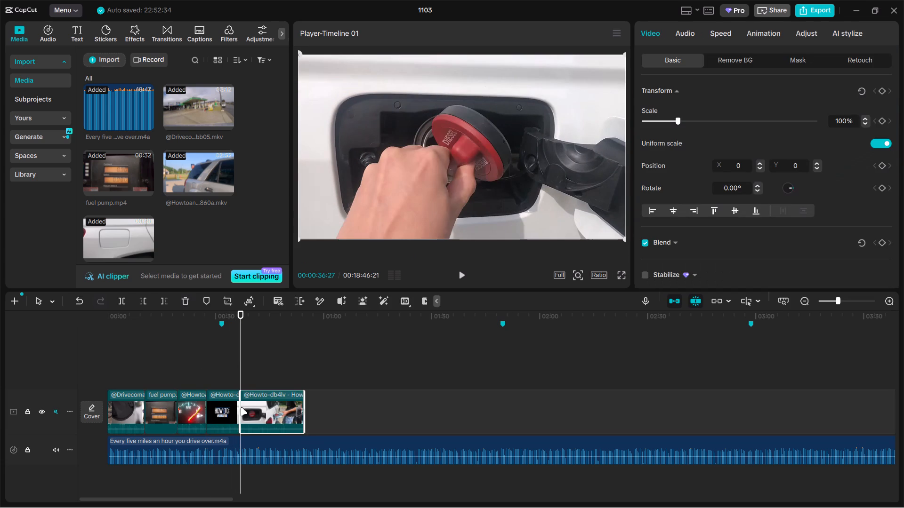
{"action": "key", "text": "BackSpace"}
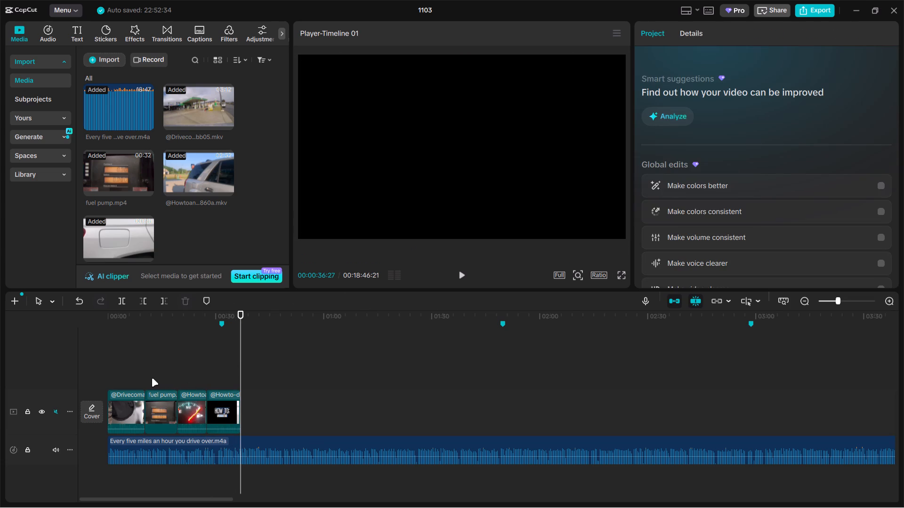
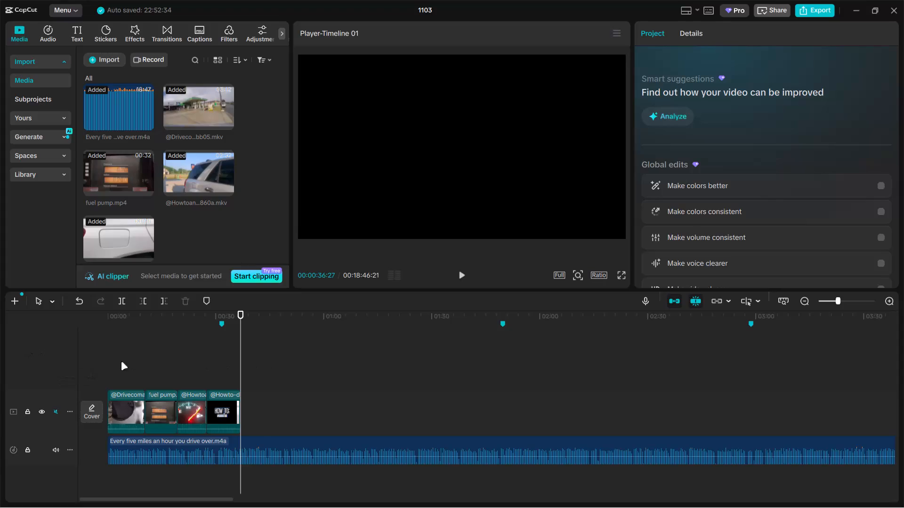
Set the playback speed of all four intro clips on the main track to 1.25x.
{"action": "left_click", "coordinate": [116, 369]}
{"action": "left_click_drag", "start_coordinate": [116, 369], "coordinate": [102, 371]}
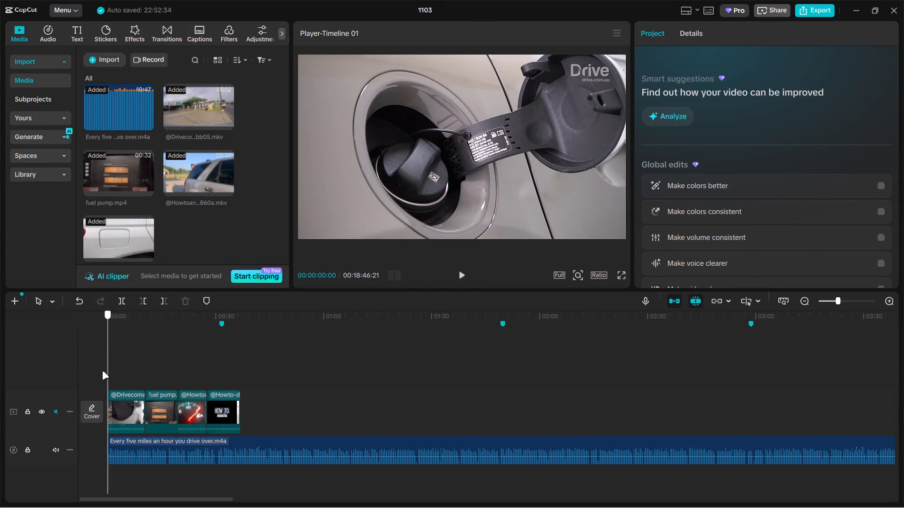
{"action": "left_click_drag", "start_coordinate": [102, 371], "coordinate": [146, 369]}
{"action": "left_click_drag", "start_coordinate": [125, 377], "coordinate": [283, 406]}
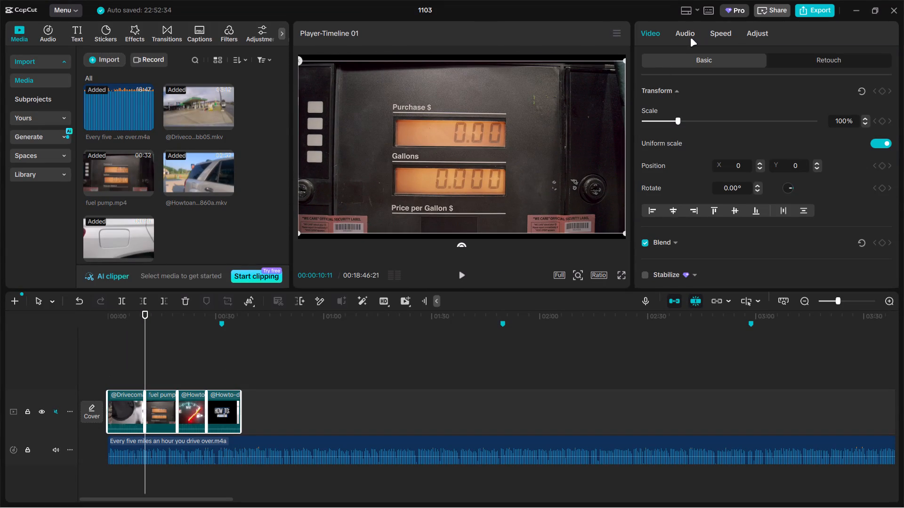
{"action": "left_click", "coordinate": [690, 38]}
{"action": "left_click", "coordinate": [717, 36]}
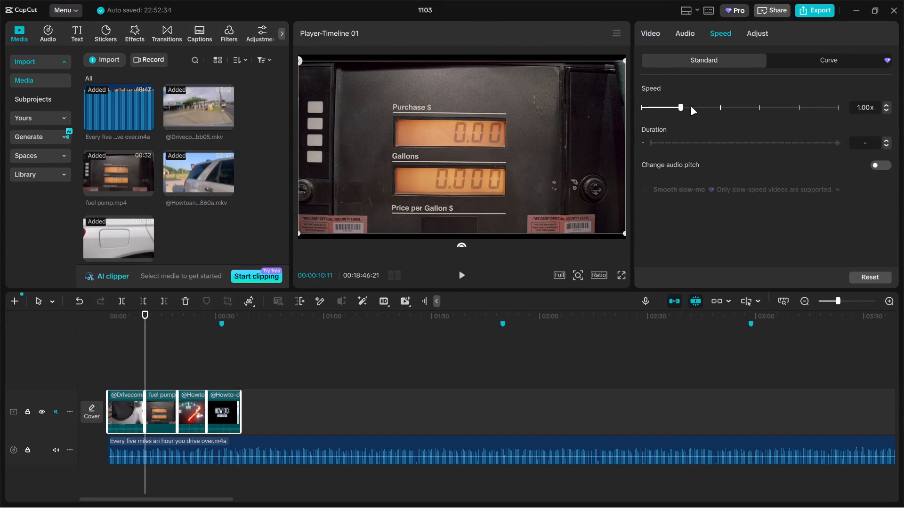
{"action": "left_click", "coordinate": [691, 107]}
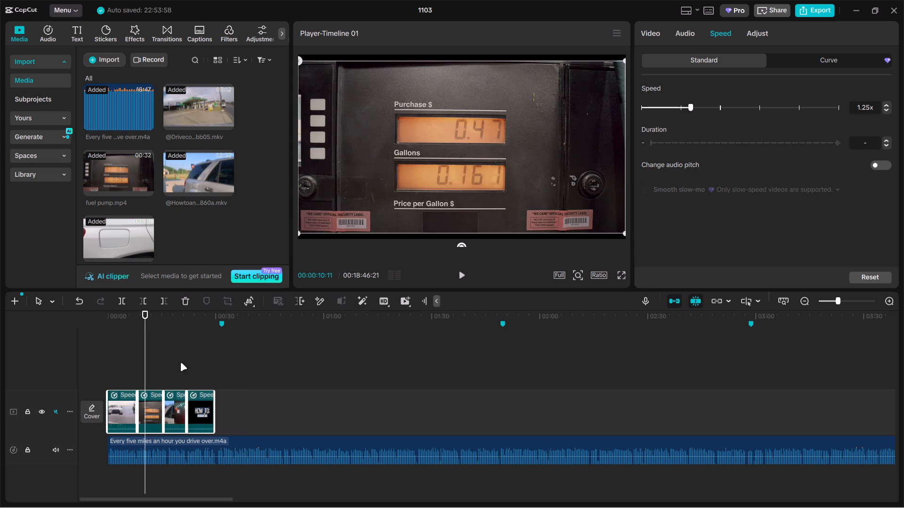
{"action": "left_click", "coordinate": [181, 363]}
Extend the end of the last intro clip to the first marker and play the intro's end.
{"action": "left_click", "coordinate": [195, 398]}
{"action": "left_click_drag", "start_coordinate": [215, 400], "coordinate": [219, 400]}
{"action": "left_click", "coordinate": [212, 378]}
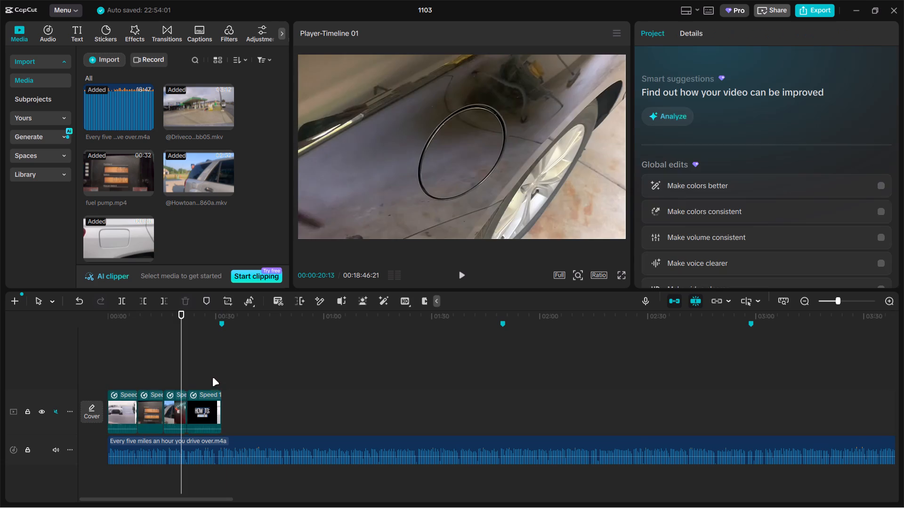
{"action": "key", "text": "space"}
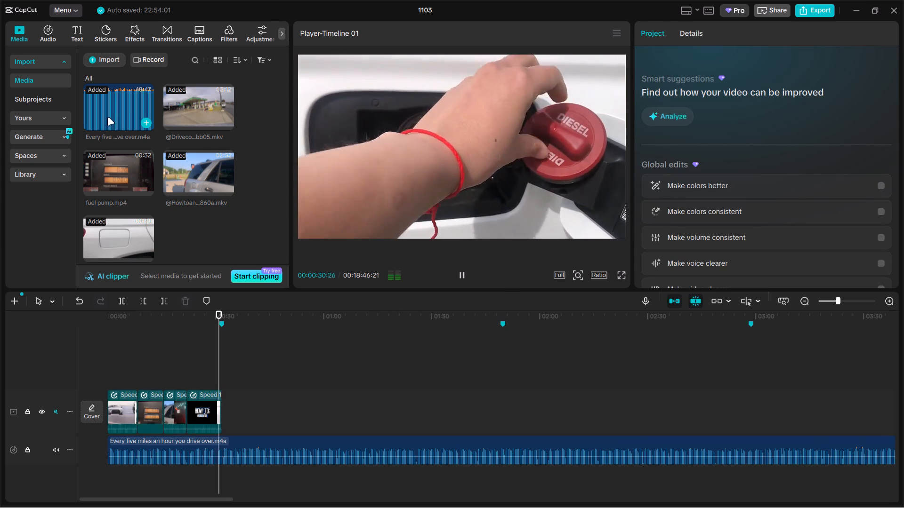
{"action": "key", "text": "space"}
Import all video files from the EDIT subfolder 15 and add them to the main track after the intro clips.
{"action": "left_click", "coordinate": [101, 58]}
{"action": "left_click", "coordinate": [121, 78]}
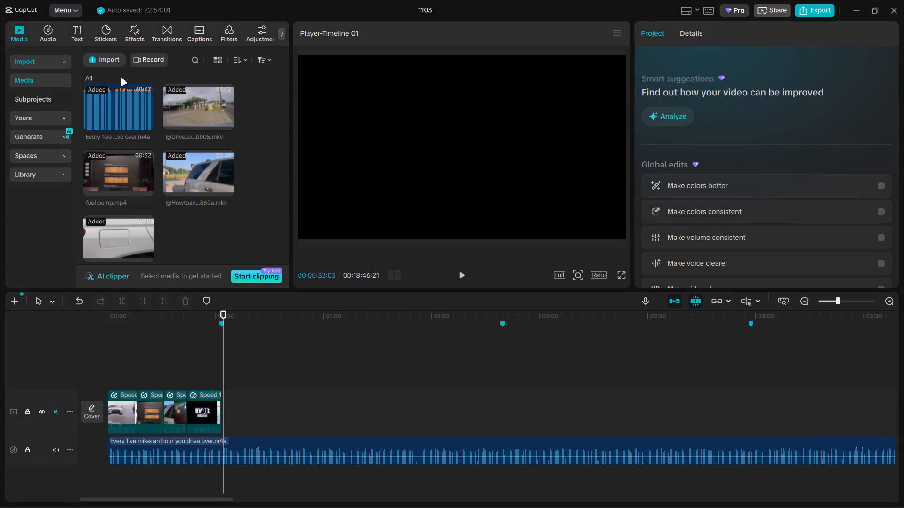
{"action": "left_click", "coordinate": [81, 40]}
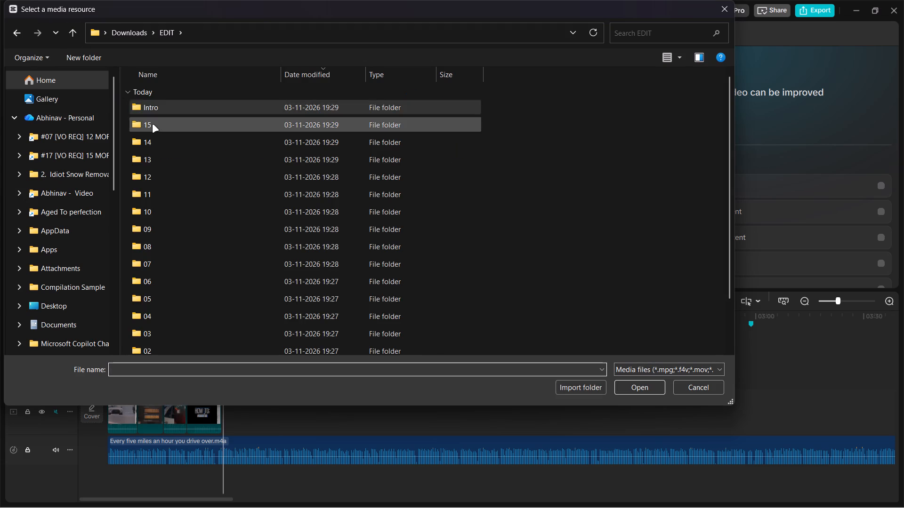
{"action": "double_click", "coordinate": [153, 125]}
{"action": "key", "text": "ctrl+a"}
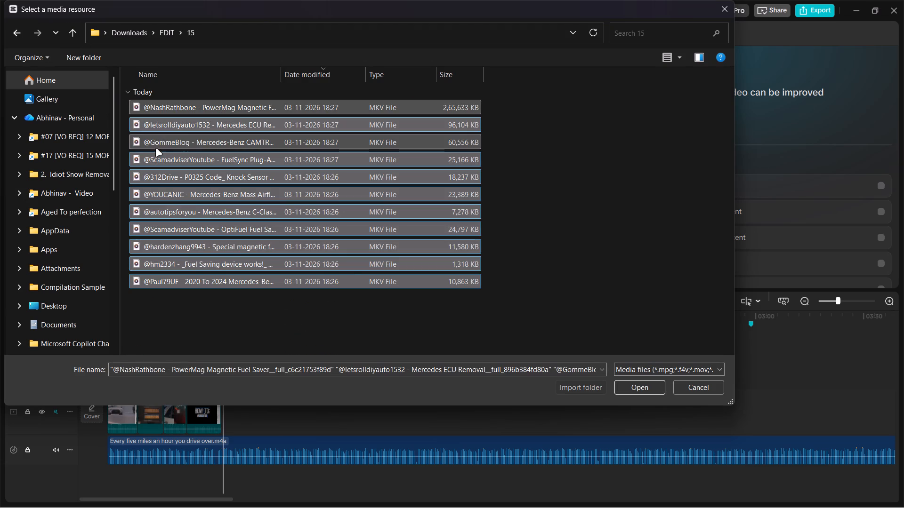
{"action": "key", "text": "Return"}
{"action": "left_click_drag", "start_coordinate": [188, 100], "coordinate": [299, 400]}
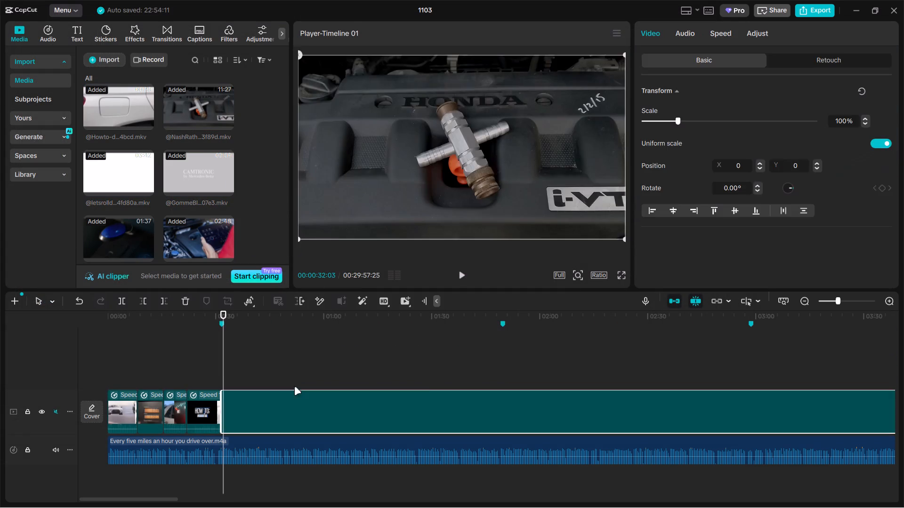
{"action": "left_click", "coordinate": [259, 367]}
{"action": "left_click_drag", "start_coordinate": [259, 367], "coordinate": [481, 359]}
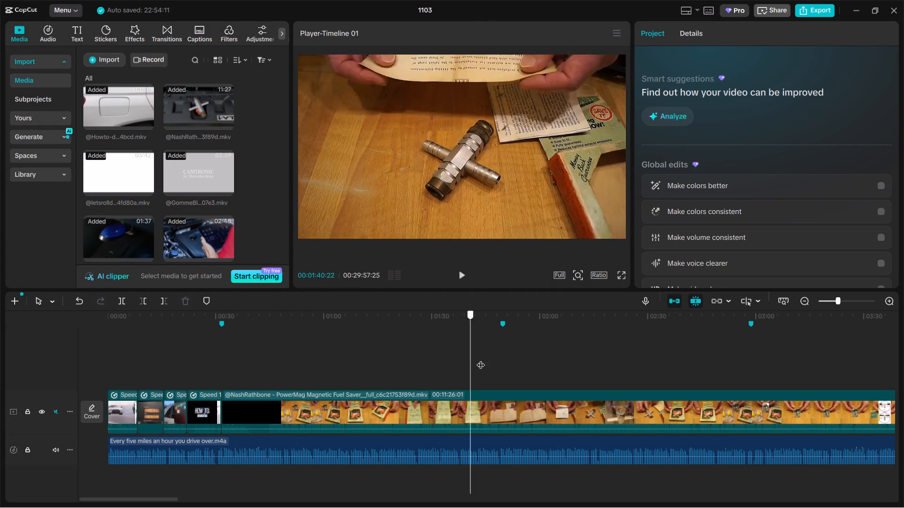
{"action": "left_click_drag", "start_coordinate": [481, 359], "coordinate": [530, 358]}
{"action": "scroll", "coordinate": [496, 364], "scroll_direction": "down", "scroll_amount": 7, "text": "ctrl"}
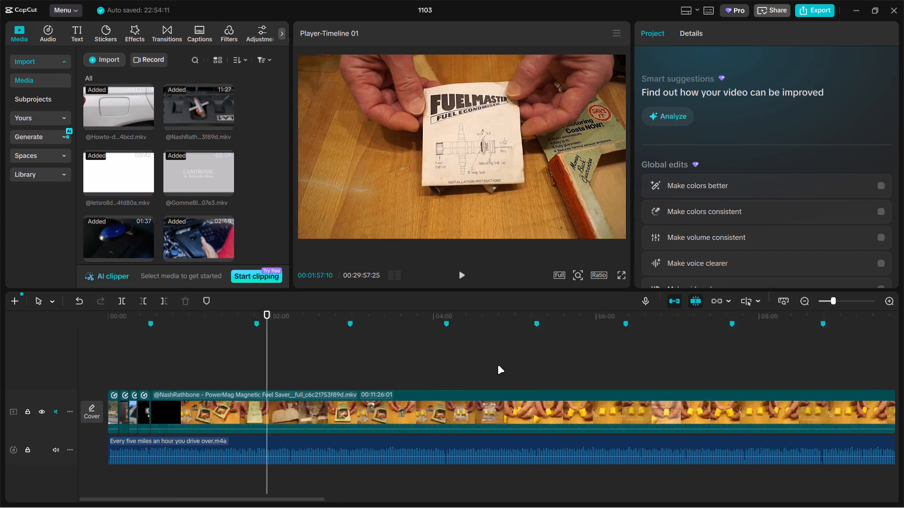
{"action": "scroll", "coordinate": [498, 365], "scroll_direction": "down", "scroll_amount": 20, "text": "ctrl"}
{"action": "scroll", "coordinate": [498, 365], "scroll_direction": "down", "scroll_amount": 1, "text": "ctrl"}
{"action": "left_click_drag", "start_coordinate": [416, 382], "coordinate": [574, 422]}
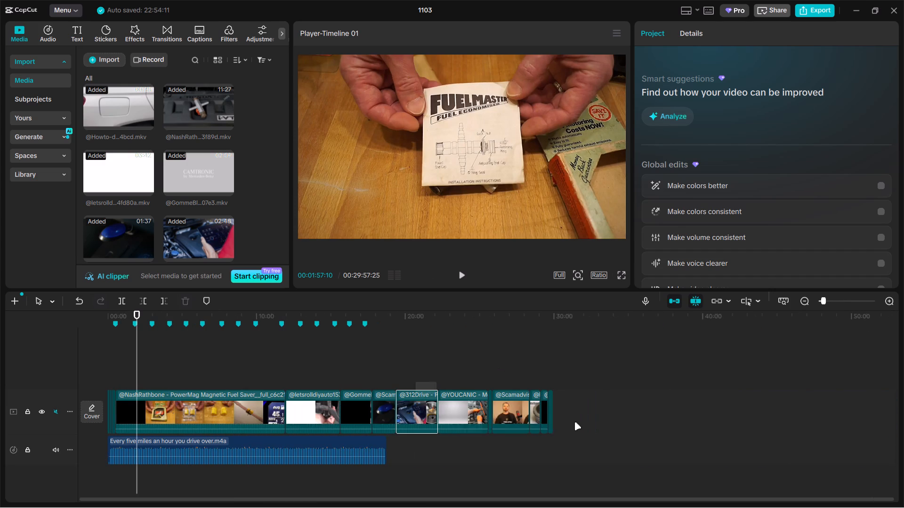
{"action": "left_click_drag", "start_coordinate": [574, 422], "coordinate": [647, 435]}
{"action": "left_click_drag", "start_coordinate": [455, 412], "coordinate": [168, 412]}
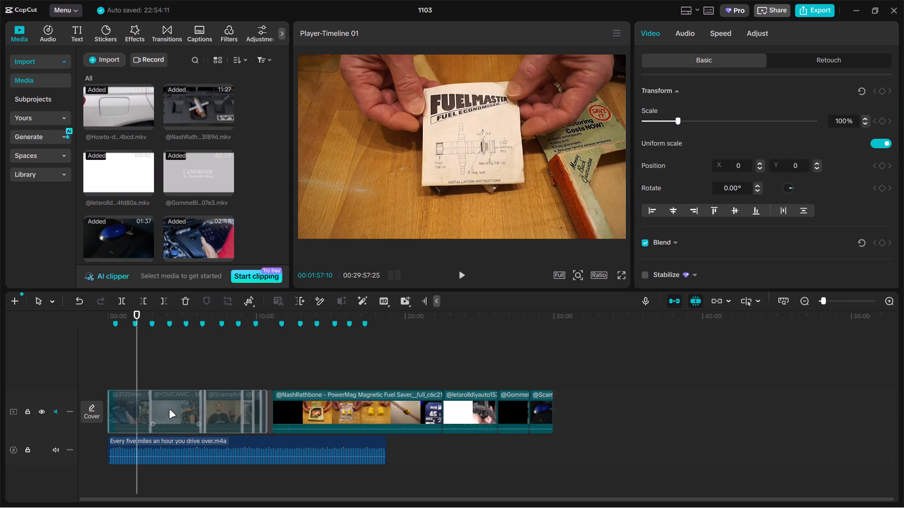
{"action": "left_click", "coordinate": [145, 365]}
{"action": "left_click_drag", "start_coordinate": [145, 365], "coordinate": [122, 368]}
{"action": "scroll", "coordinate": [125, 368], "scroll_direction": "up", "scroll_amount": 3, "text": "ctrl"}
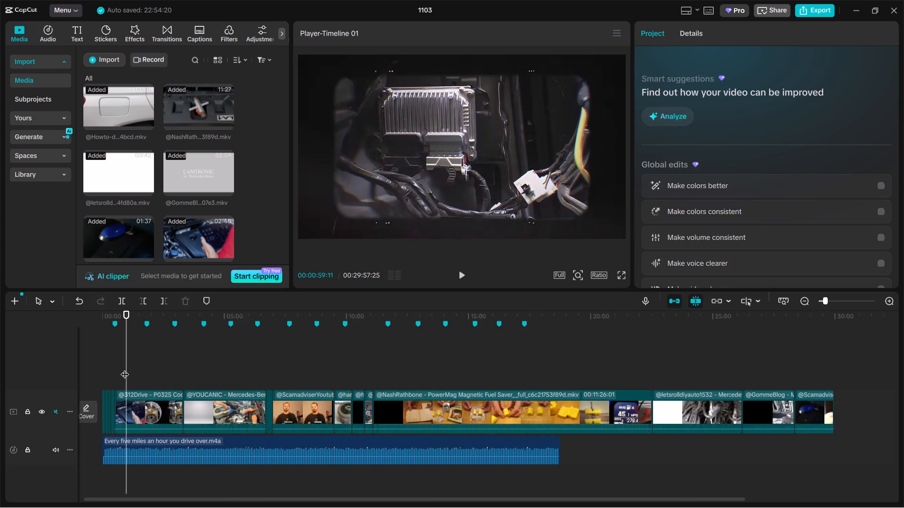
{"action": "scroll", "coordinate": [125, 368], "scroll_direction": "up", "scroll_amount": 14, "text": "ctrl"}
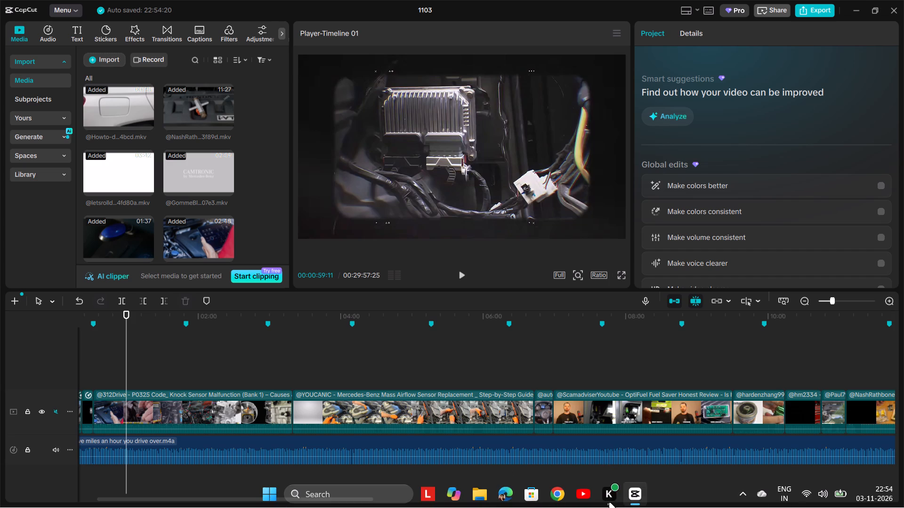
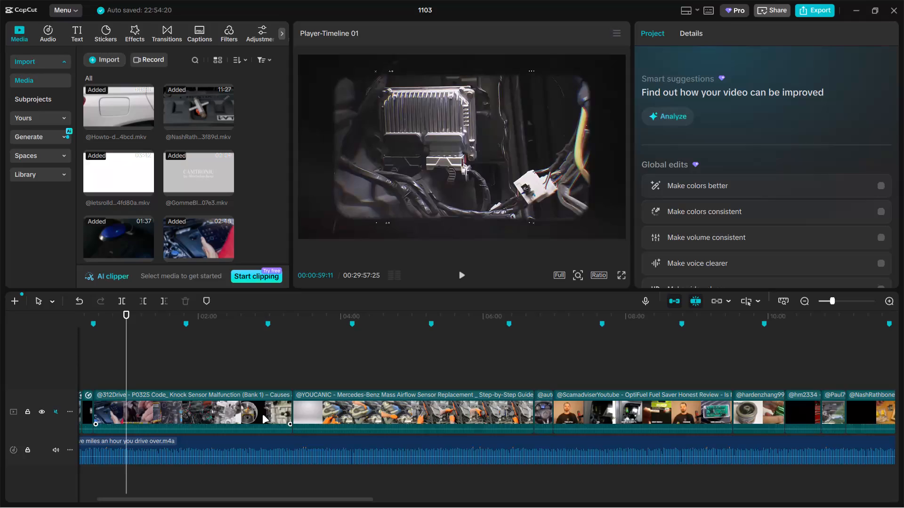
{"action": "left_click", "coordinate": [112, 372]}
{"action": "left_click_drag", "start_coordinate": [109, 374], "coordinate": [159, 373]}
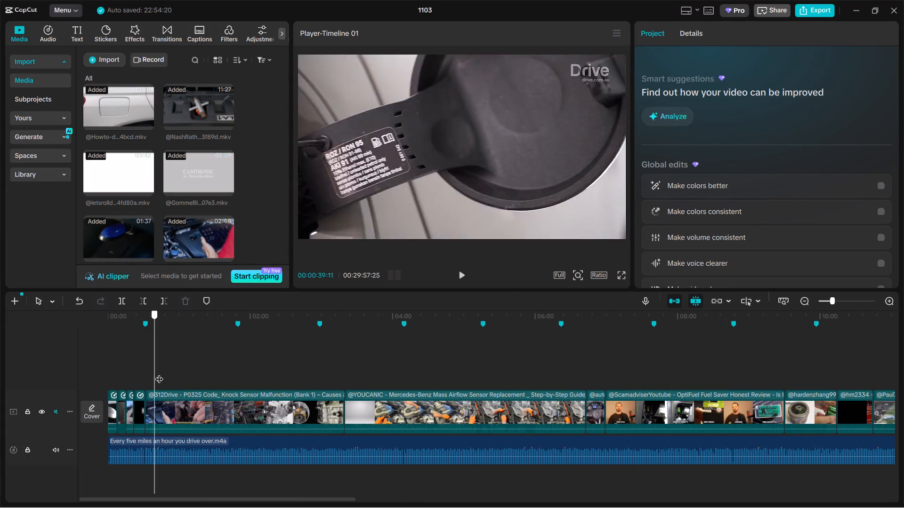
{"action": "left_click_drag", "start_coordinate": [159, 373], "coordinate": [198, 373]}
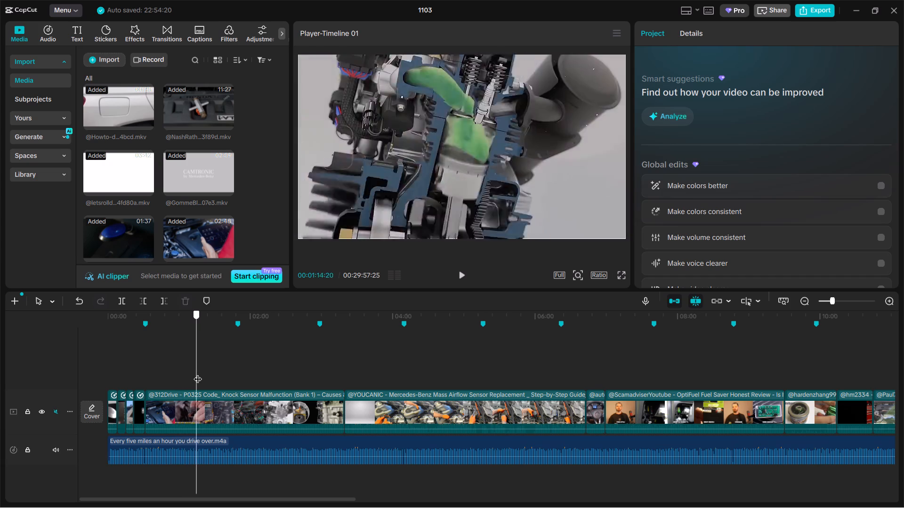
{"action": "left_click_drag", "start_coordinate": [198, 373], "coordinate": [223, 373]}
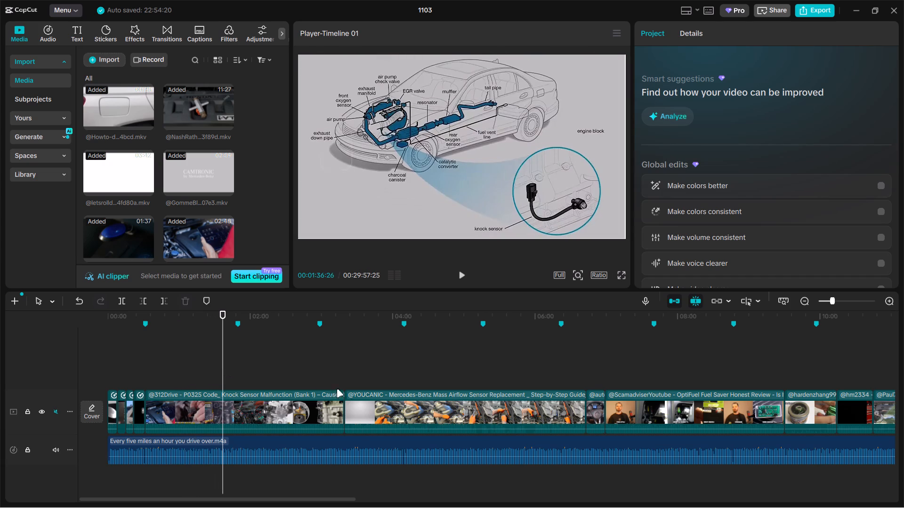
{"action": "left_click", "coordinate": [359, 388]}
{"action": "left_click_drag", "start_coordinate": [363, 386], "coordinate": [390, 385]}
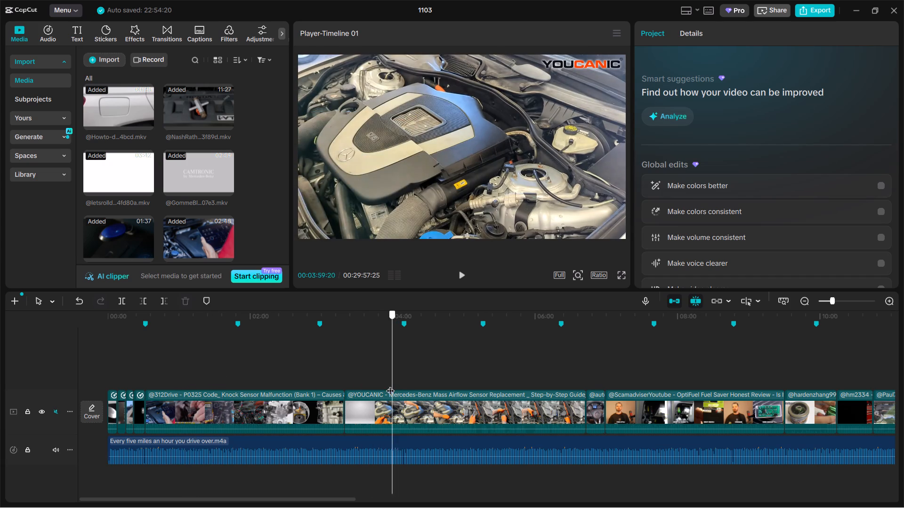
{"action": "left_click_drag", "start_coordinate": [390, 385], "coordinate": [381, 387]}
{"action": "left_click_drag", "start_coordinate": [401, 405], "coordinate": [229, 409]}
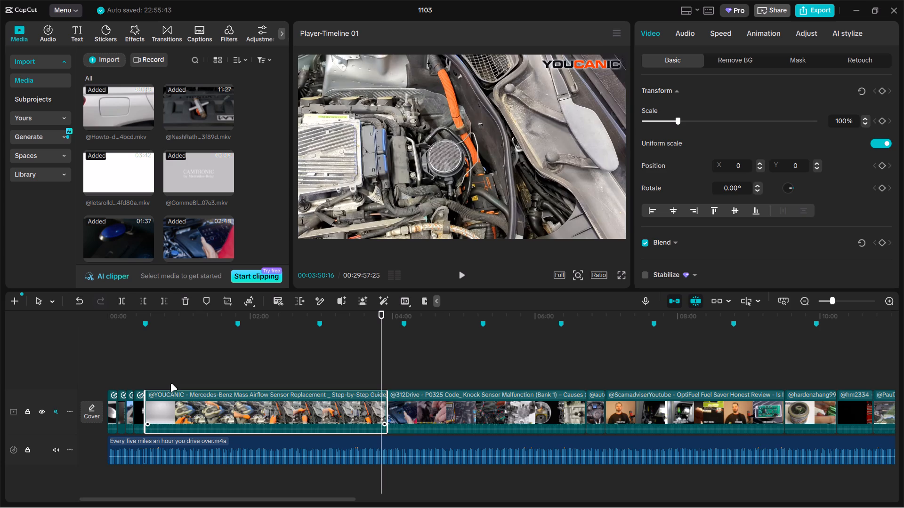
{"action": "double_click", "coordinate": [185, 372]}
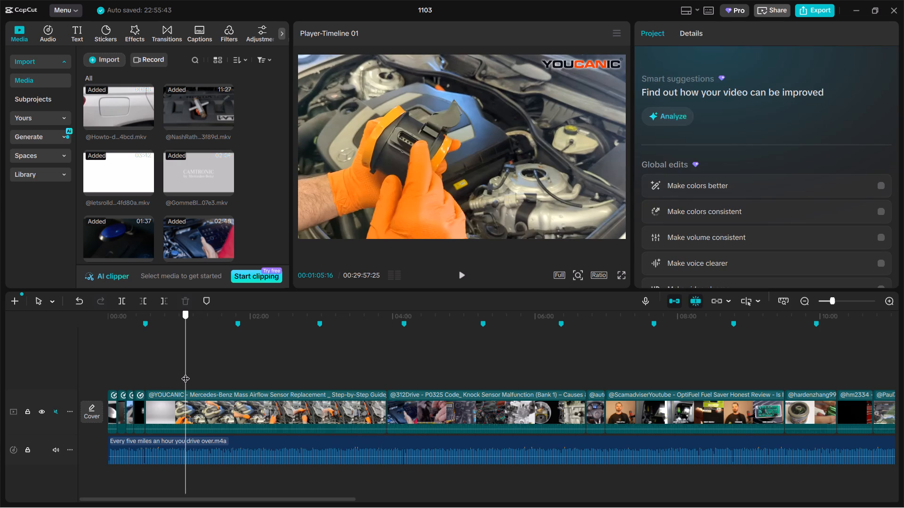
{"action": "left_click", "coordinate": [194, 405]}
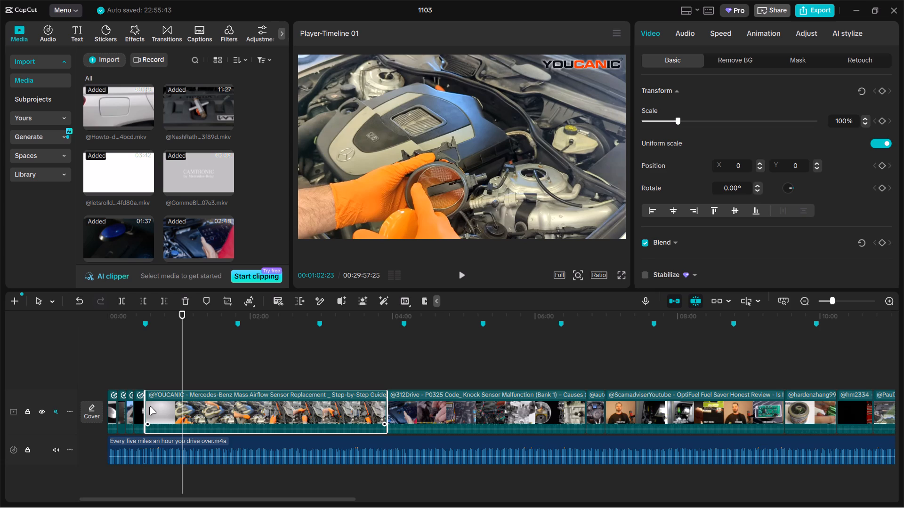
{"action": "left_click_drag", "start_coordinate": [149, 406], "coordinate": [165, 401]}
{"action": "left_click_drag", "start_coordinate": [146, 405], "coordinate": [182, 405]}
{"action": "left_click", "coordinate": [145, 379]}
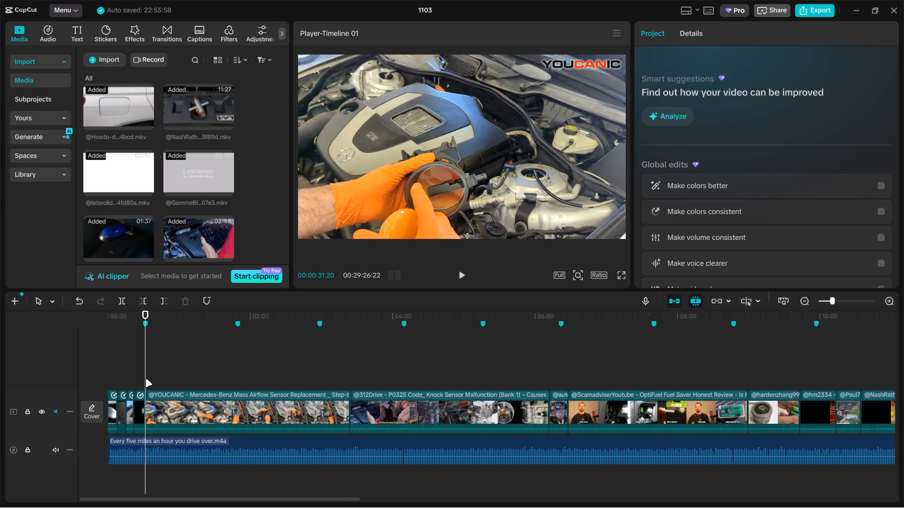
{"action": "scroll", "coordinate": [145, 379], "scroll_direction": "up", "scroll_amount": 5, "text": "ctrl"}
{"action": "left_click_drag", "start_coordinate": [145, 379], "coordinate": [155, 378]}
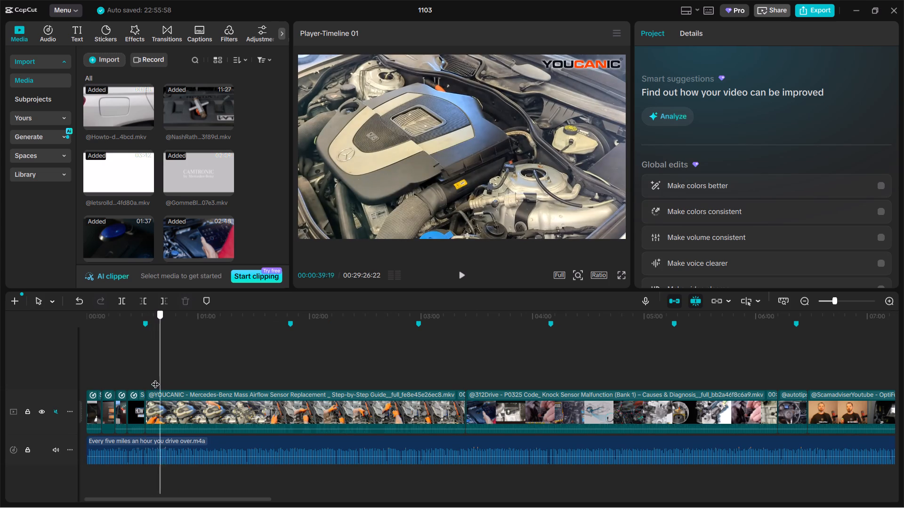
{"action": "left_click_drag", "start_coordinate": [155, 378], "coordinate": [163, 379]}
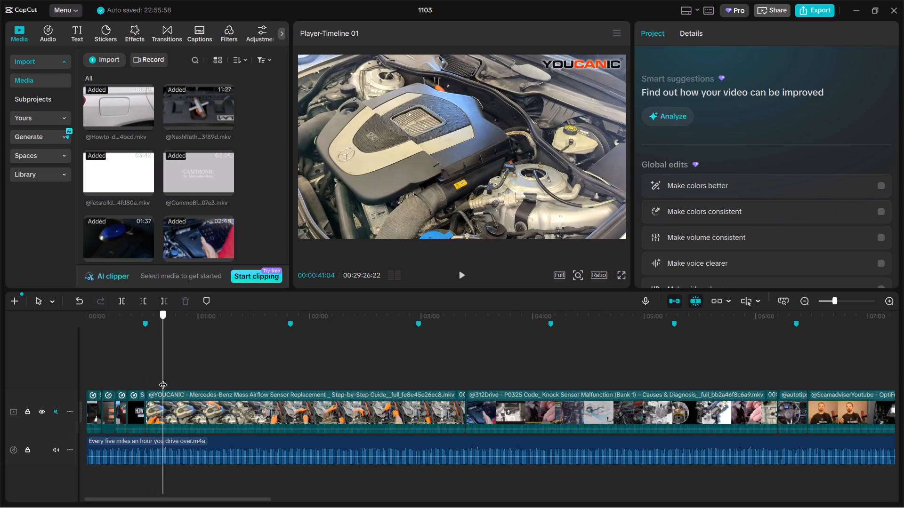
{"action": "left_click_drag", "start_coordinate": [163, 379], "coordinate": [161, 380]}
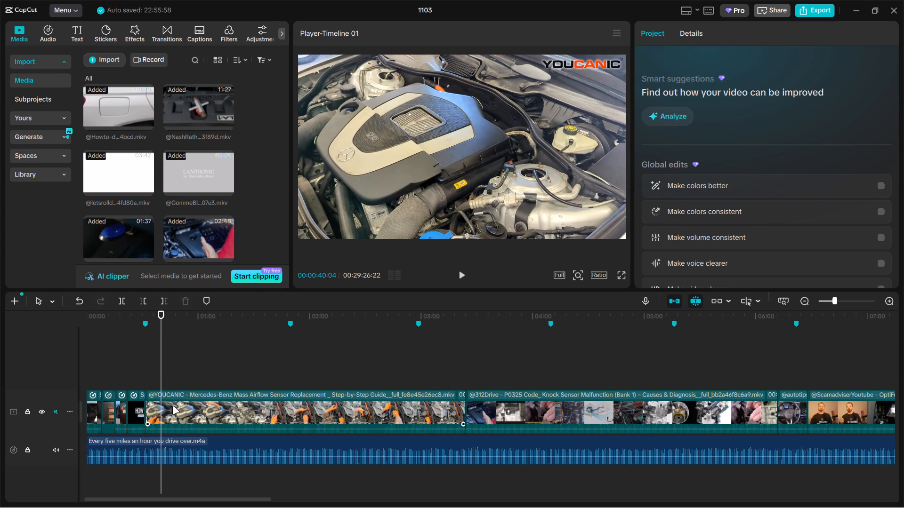
{"action": "left_click", "coordinate": [172, 407]}
{"action": "key", "text": "ctrl+b"}
{"action": "key", "text": "BackSpace"}
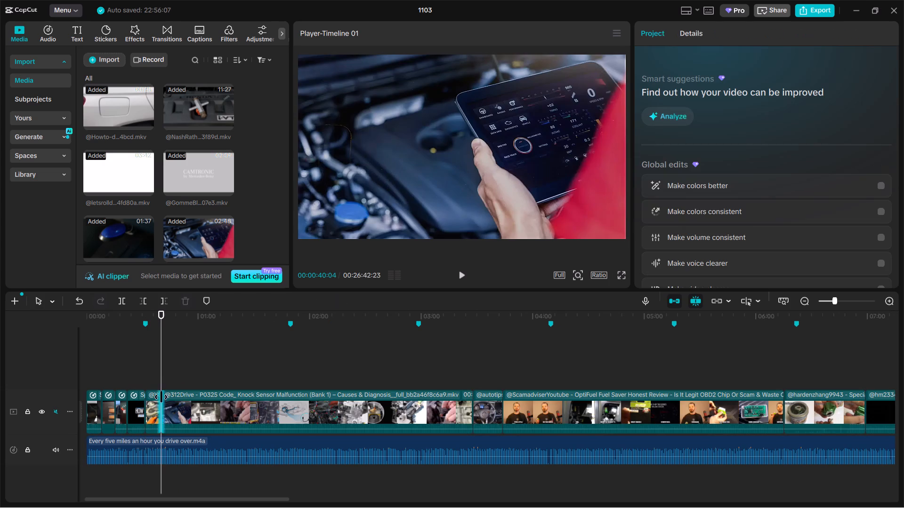
{"action": "scroll", "coordinate": [181, 387], "scroll_direction": "up", "scroll_amount": 5, "text": "ctrl"}
{"action": "left_click", "coordinate": [178, 384]}
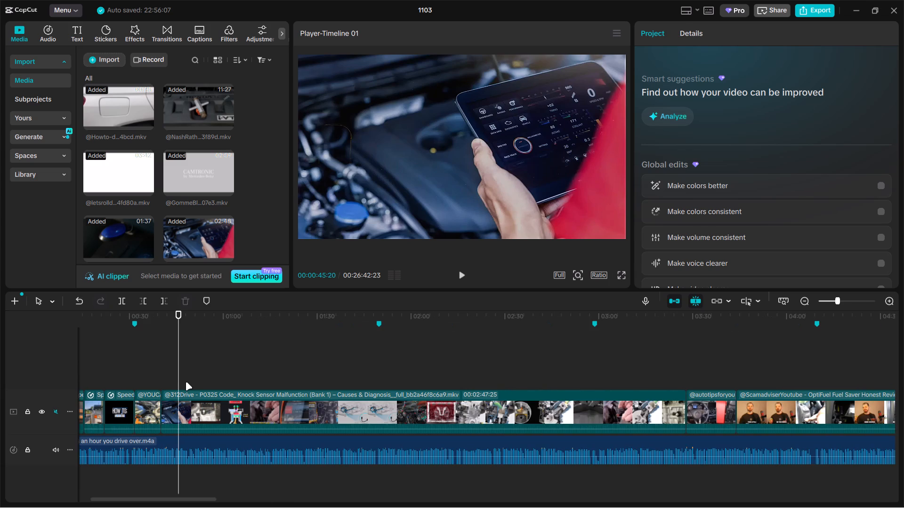
{"action": "scroll", "coordinate": [204, 378], "scroll_direction": "down", "scroll_amount": 8, "text": "ctrl"}
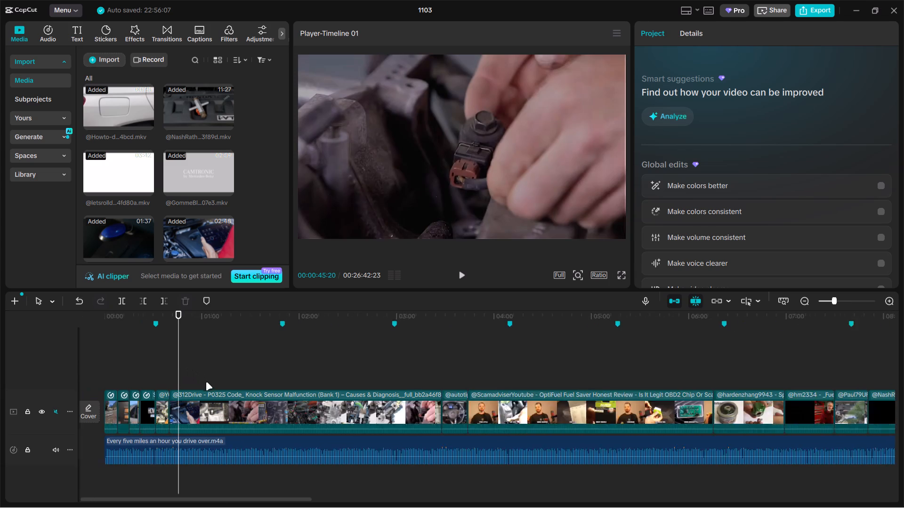
{"action": "scroll", "coordinate": [206, 382], "scroll_direction": "down", "scroll_amount": 19, "text": "ctrl"}
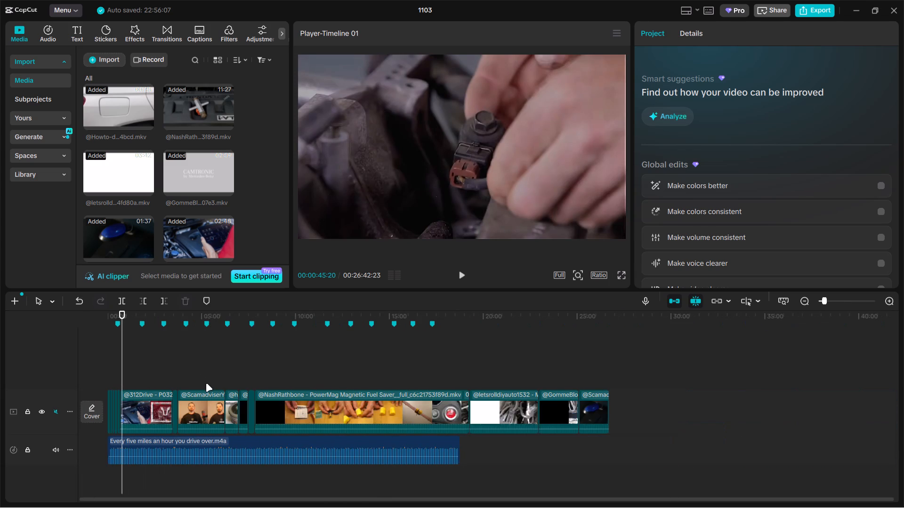
{"action": "scroll", "coordinate": [213, 384], "scroll_direction": "up", "scroll_amount": 5, "text": "ctrl"}
{"action": "scroll", "coordinate": [161, 389], "scroll_direction": "up", "scroll_amount": 12, "text": "ctrl"}
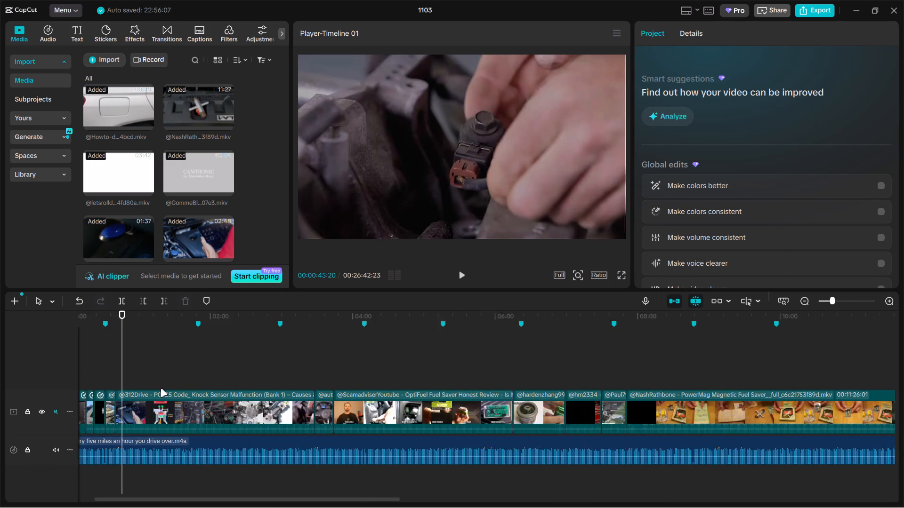
{"action": "scroll", "coordinate": [161, 389], "scroll_direction": "up", "scroll_amount": 4, "text": "ctrl"}
{"action": "left_click", "coordinate": [107, 374]}
{"action": "scroll", "coordinate": [112, 374], "scroll_direction": "up", "scroll_amount": 7, "text": "ctrl"}
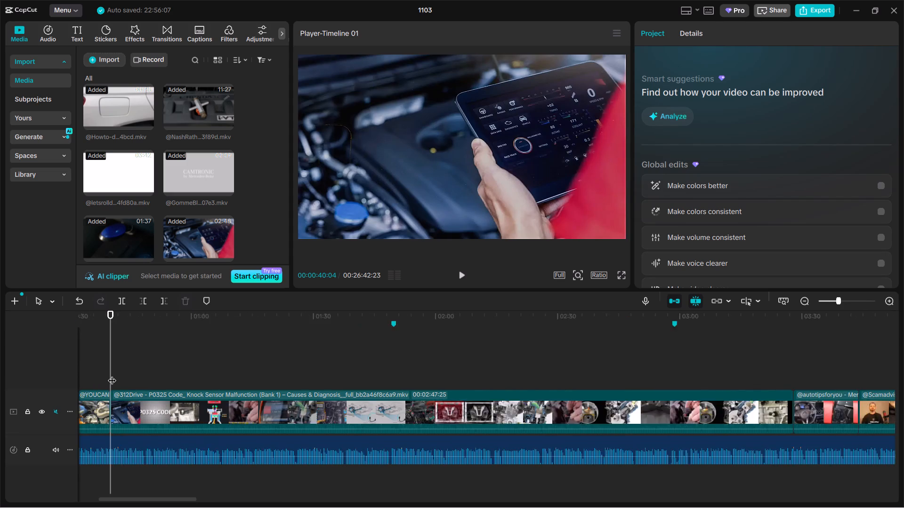
{"action": "scroll", "coordinate": [112, 374], "scroll_direction": "up", "scroll_amount": 2, "text": "ctrl"}
{"action": "left_click", "coordinate": [129, 373]}
{"action": "left_click_drag", "start_coordinate": [129, 373], "coordinate": [179, 374]}
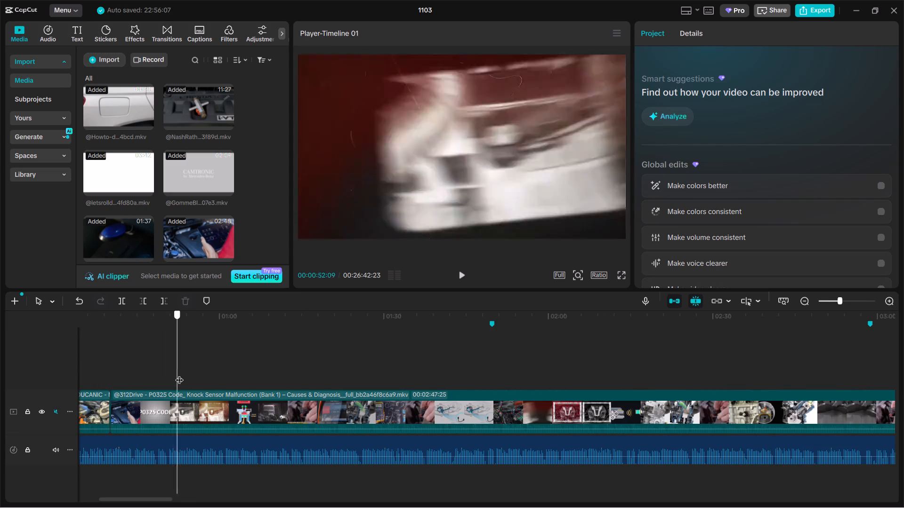
{"action": "left_click_drag", "start_coordinate": [179, 374], "coordinate": [160, 376]}
{"action": "left_click", "coordinate": [173, 403]}
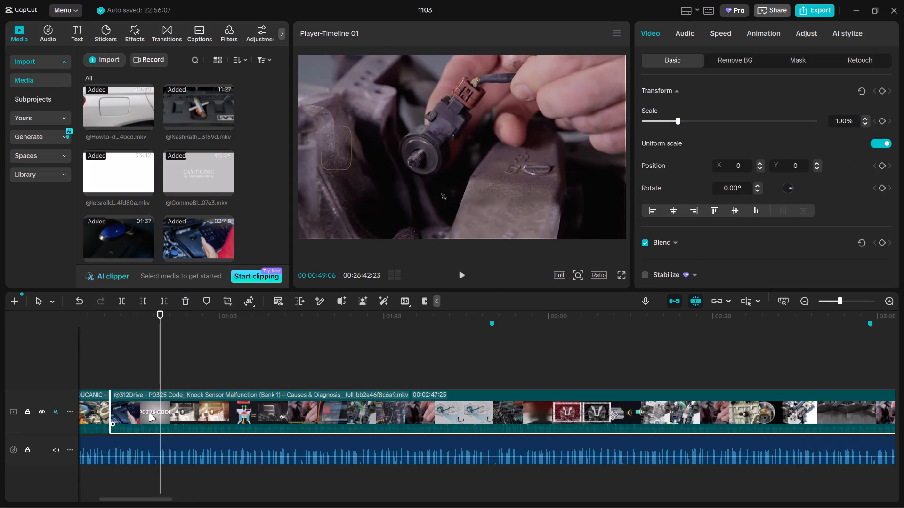
{"action": "key", "text": "ctrl+b"}
{"action": "left_click", "coordinate": [135, 418]}
{"action": "key", "text": "BackSpace"}
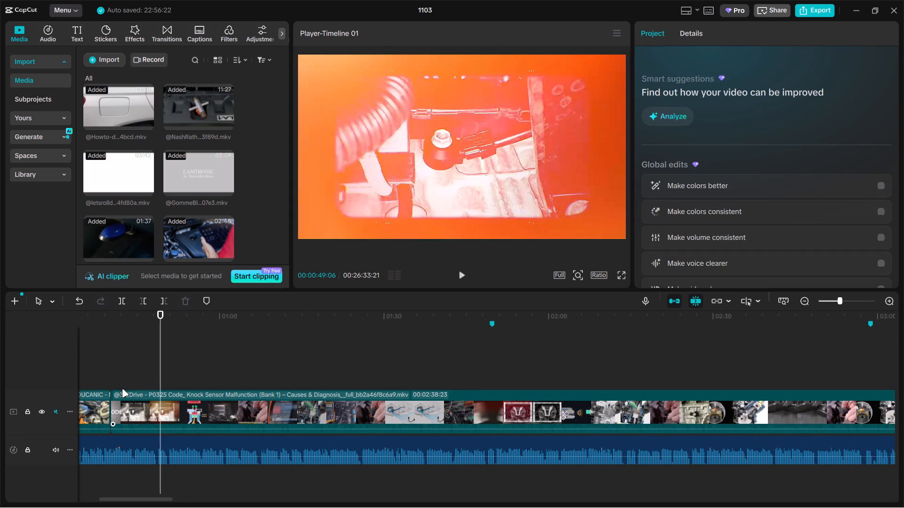
{"action": "left_click", "coordinate": [74, 378]}
{"action": "left_click", "coordinate": [150, 390]}
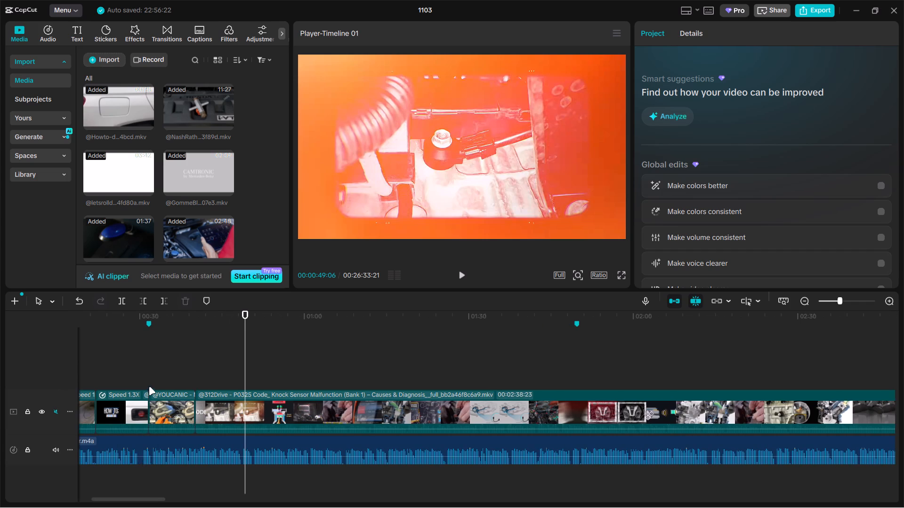
{"action": "left_click", "coordinate": [212, 371]}
{"action": "left_click_drag", "start_coordinate": [212, 371], "coordinate": [242, 367]}
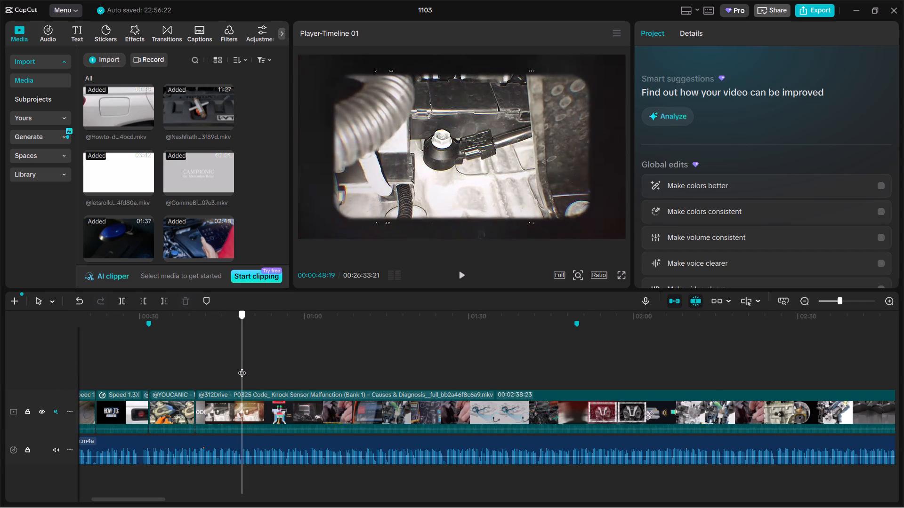
{"action": "left_click_drag", "start_coordinate": [242, 367], "coordinate": [240, 370]}
{"action": "left_click", "coordinate": [246, 421]}
{"action": "key", "text": "ctrl+b"}
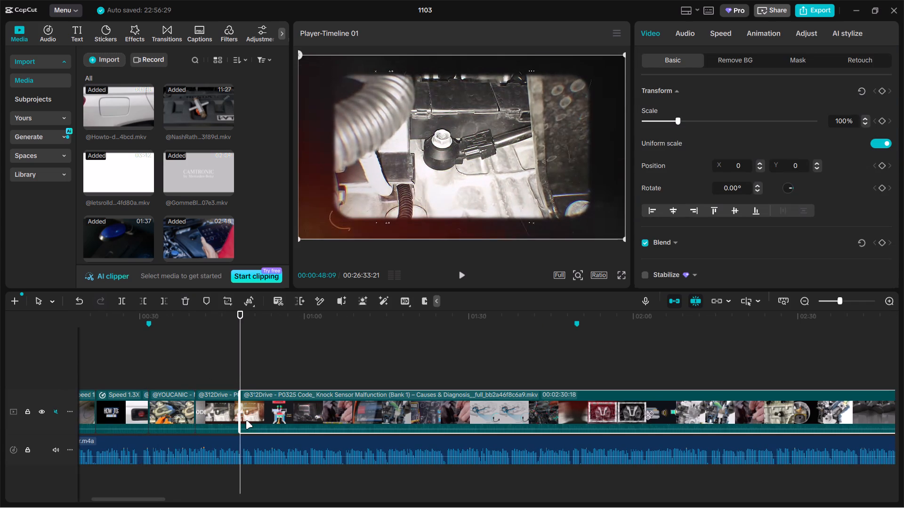
{"action": "key", "text": "BackSpace"}
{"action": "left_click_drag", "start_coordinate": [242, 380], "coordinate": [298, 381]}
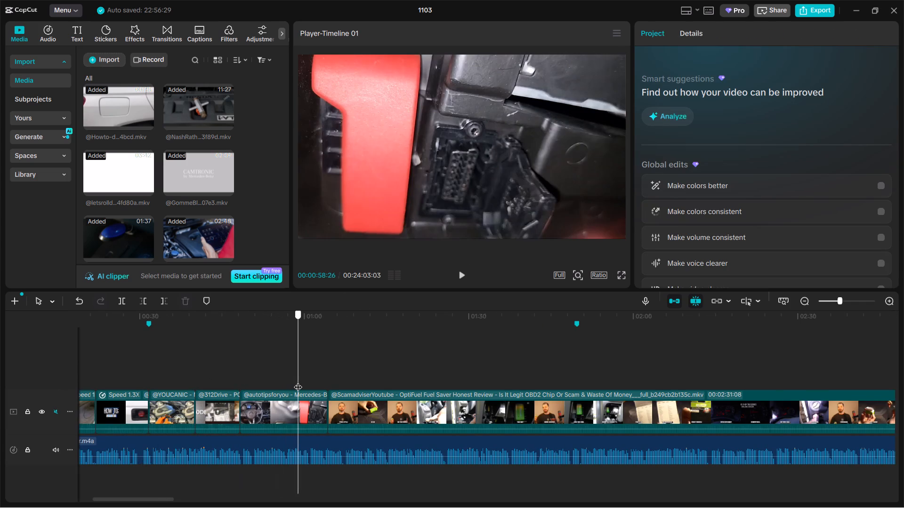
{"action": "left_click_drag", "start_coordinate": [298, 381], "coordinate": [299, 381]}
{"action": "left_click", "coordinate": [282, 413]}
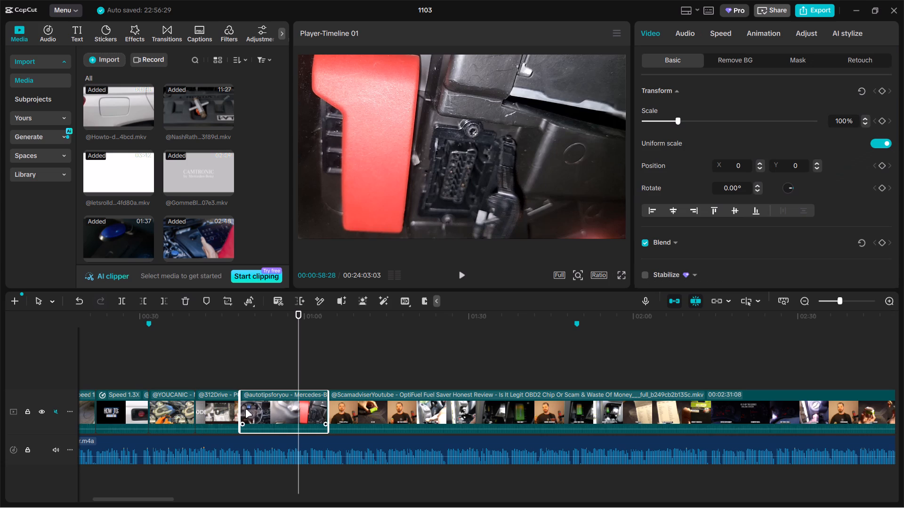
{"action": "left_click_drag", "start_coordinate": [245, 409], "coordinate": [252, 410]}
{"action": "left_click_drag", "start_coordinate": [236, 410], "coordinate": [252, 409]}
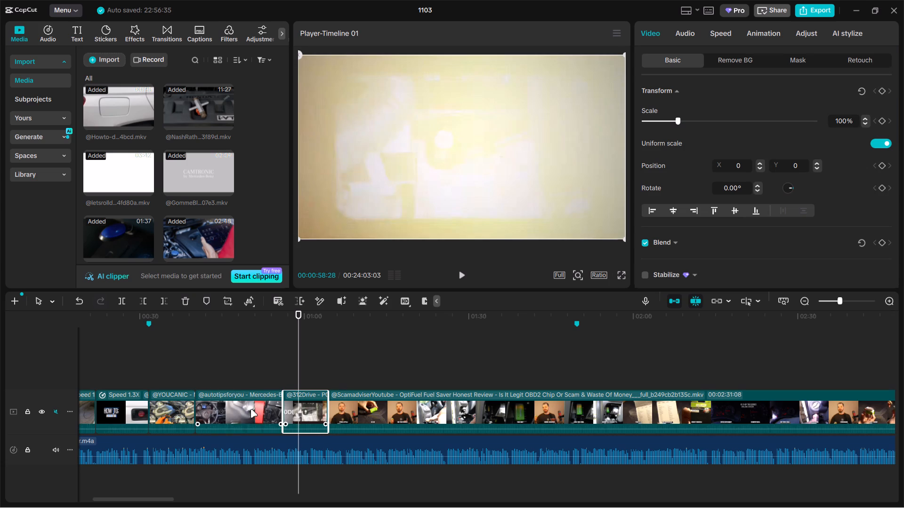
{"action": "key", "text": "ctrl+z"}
{"action": "left_click", "coordinate": [257, 406]}
{"action": "left_click_drag", "start_coordinate": [238, 408], "coordinate": [261, 408]}
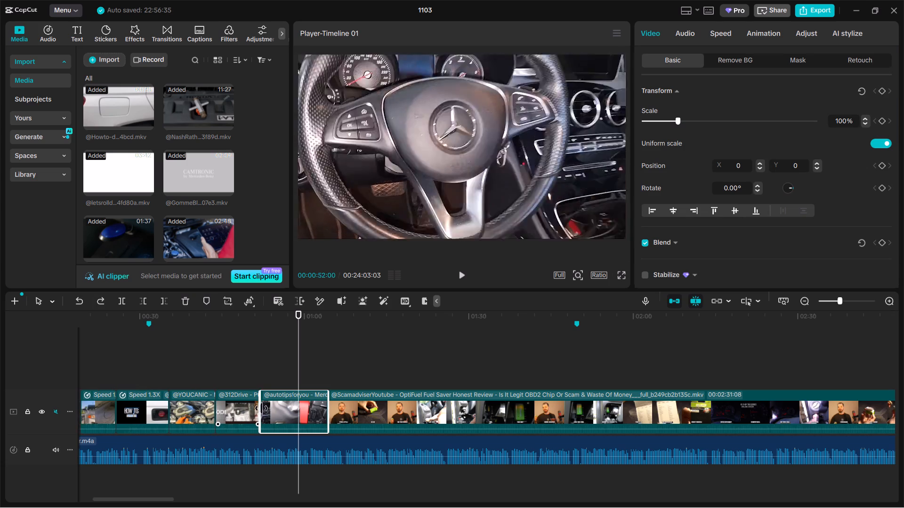
{"action": "left_click_drag", "start_coordinate": [261, 408], "coordinate": [263, 408]}
{"action": "left_click", "coordinate": [241, 372]}
{"action": "left_click_drag", "start_coordinate": [241, 372], "coordinate": [263, 373]}
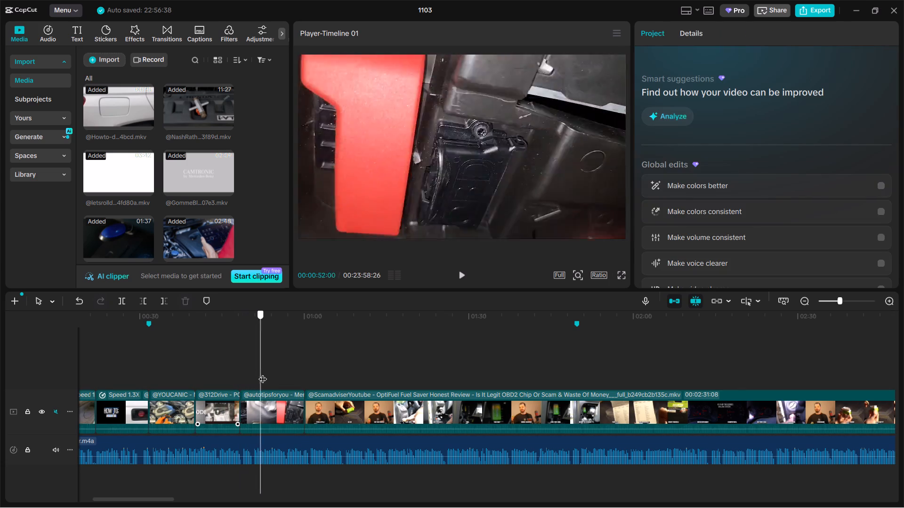
{"action": "left_click_drag", "start_coordinate": [263, 373], "coordinate": [286, 377]}
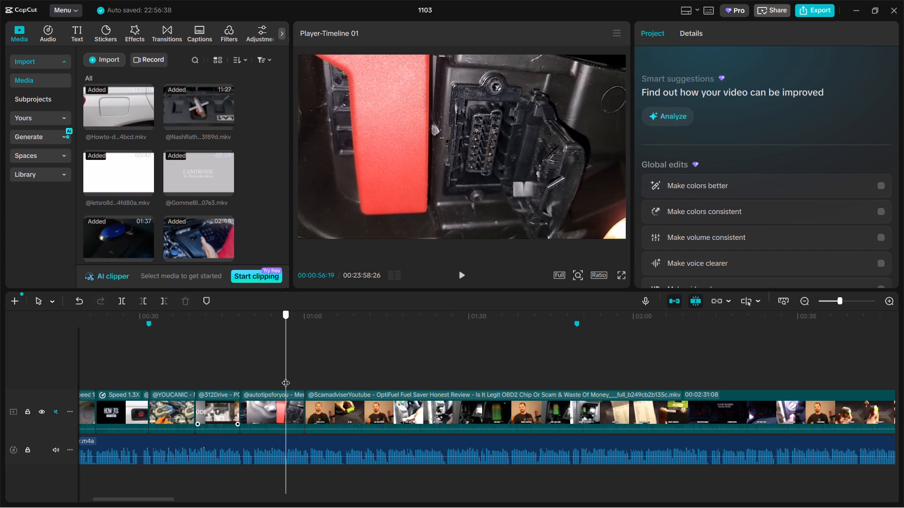
{"action": "left_click_drag", "start_coordinate": [286, 377], "coordinate": [289, 378]}
{"action": "left_click", "coordinate": [292, 413]}
{"action": "left_click_drag", "start_coordinate": [305, 409], "coordinate": [286, 408]}
{"action": "left_click_drag", "start_coordinate": [292, 381], "coordinate": [400, 382]}
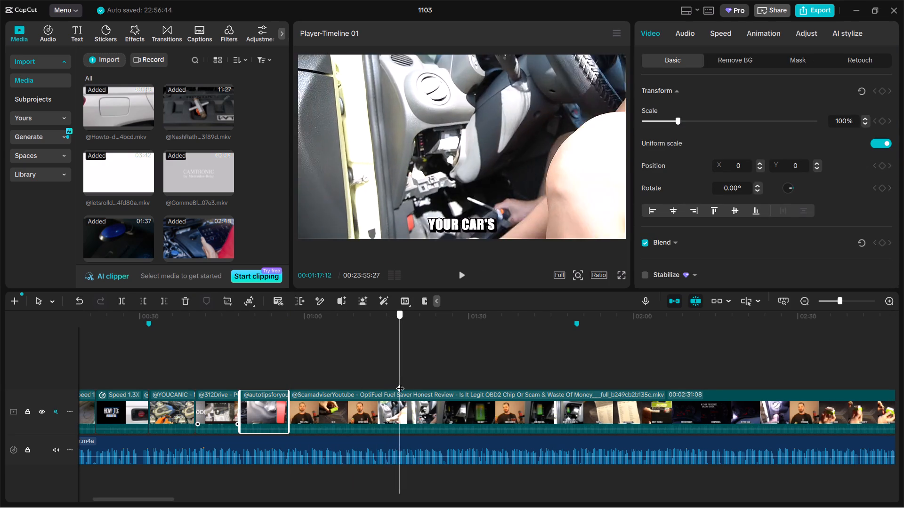
{"action": "left_click_drag", "start_coordinate": [400, 382], "coordinate": [396, 390]}
{"action": "left_click", "coordinate": [391, 426]}
{"action": "key", "text": "ctrl+v"}
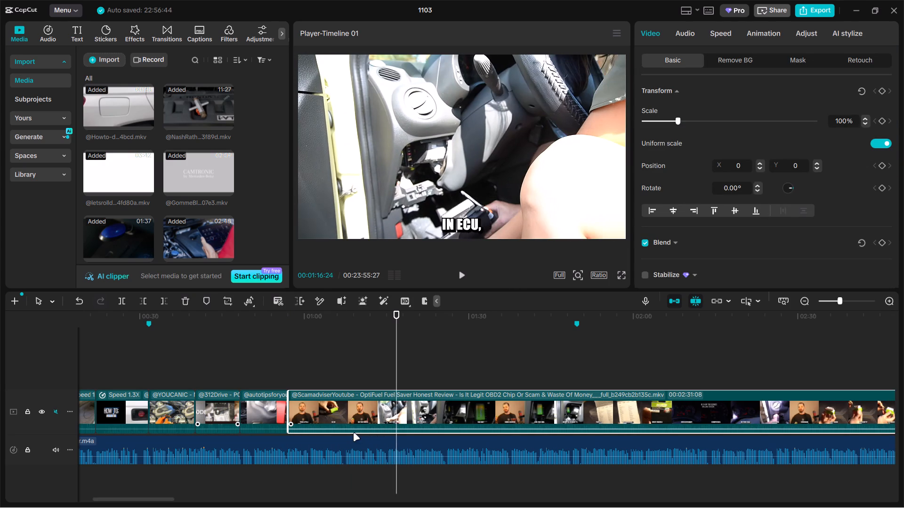
{"action": "key", "text": "ctrl+b"}
{"action": "left_click", "coordinate": [351, 415]}
{"action": "key", "text": "BackSpace"}
{"action": "left_click", "coordinate": [332, 381]}
{"action": "left_click_drag", "start_coordinate": [332, 381], "coordinate": [344, 383]}
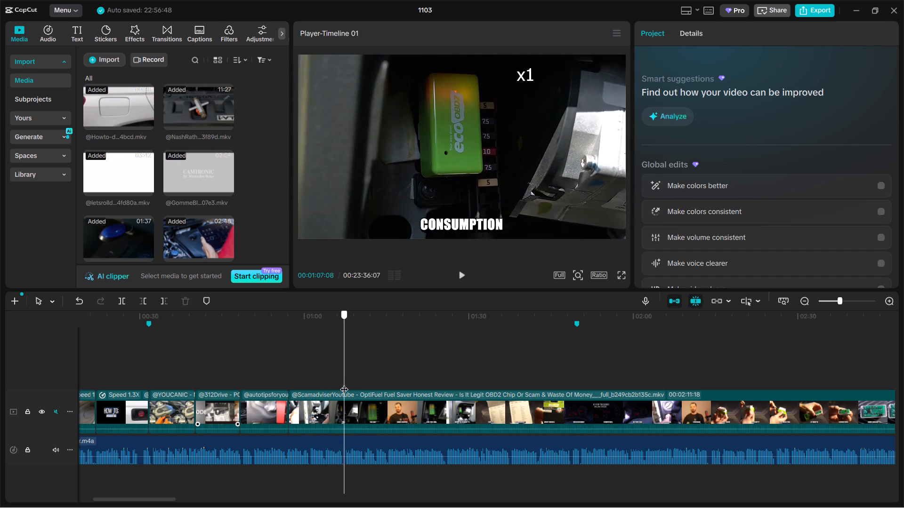
{"action": "left_click_drag", "start_coordinate": [344, 383], "coordinate": [343, 387]}
{"action": "left_click", "coordinate": [347, 407]}
{"action": "key", "text": "ctrl+b"}
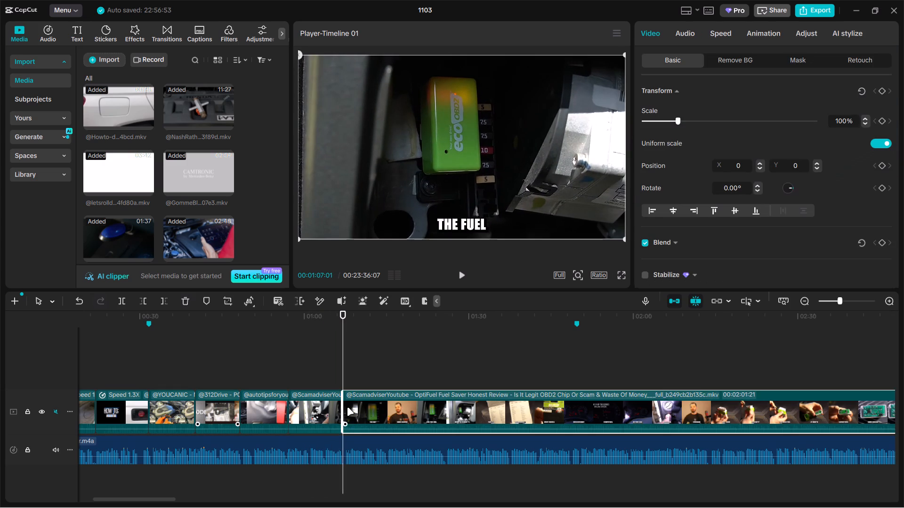
{"action": "key", "text": "BackSpace"}
{"action": "left_click", "coordinate": [324, 387]}
{"action": "left_click", "coordinate": [444, 143]}
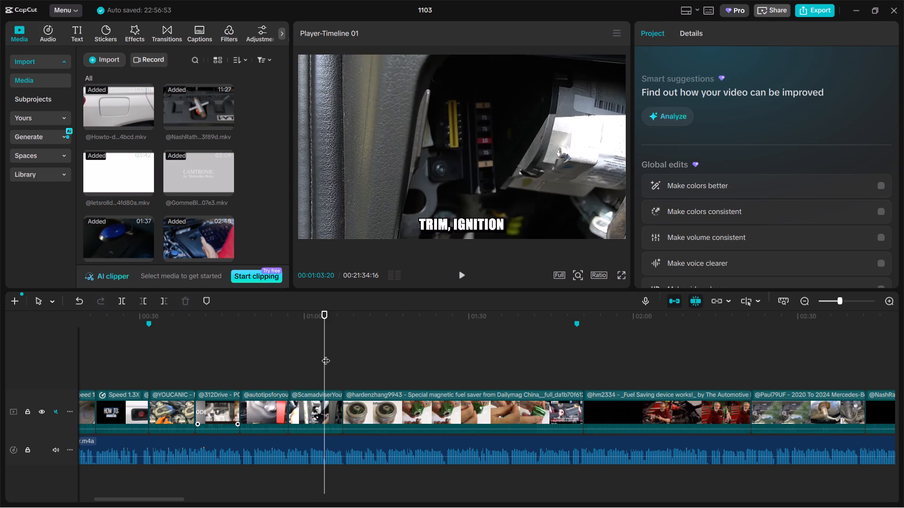
{"action": "left_click", "coordinate": [315, 403]}
{"action": "left_click_drag", "start_coordinate": [685, 118], "coordinate": [690, 117]}
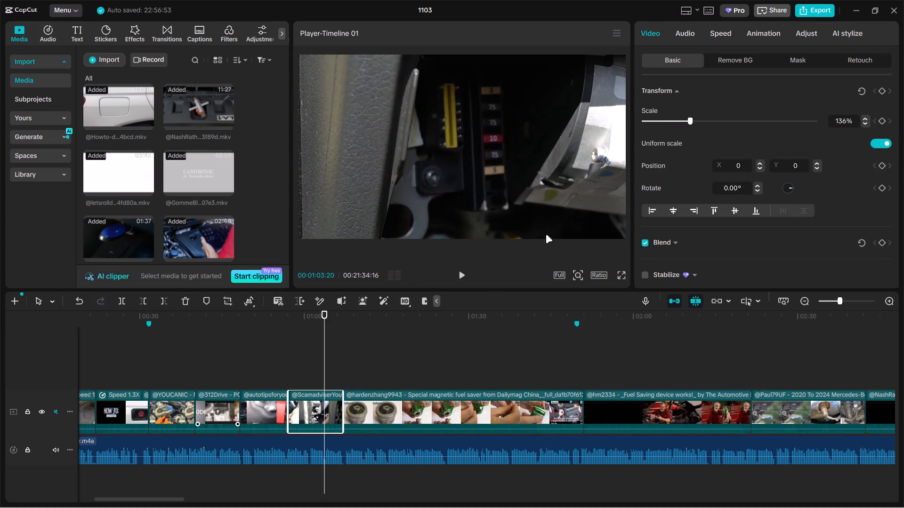
Split the Special magnetic fuel saver (Dailymag) clip at 00:01:20:07 and delete its opening part before the cut.
{"action": "left_click", "coordinate": [368, 369]}
{"action": "left_click_drag", "start_coordinate": [370, 369], "coordinate": [428, 369]}
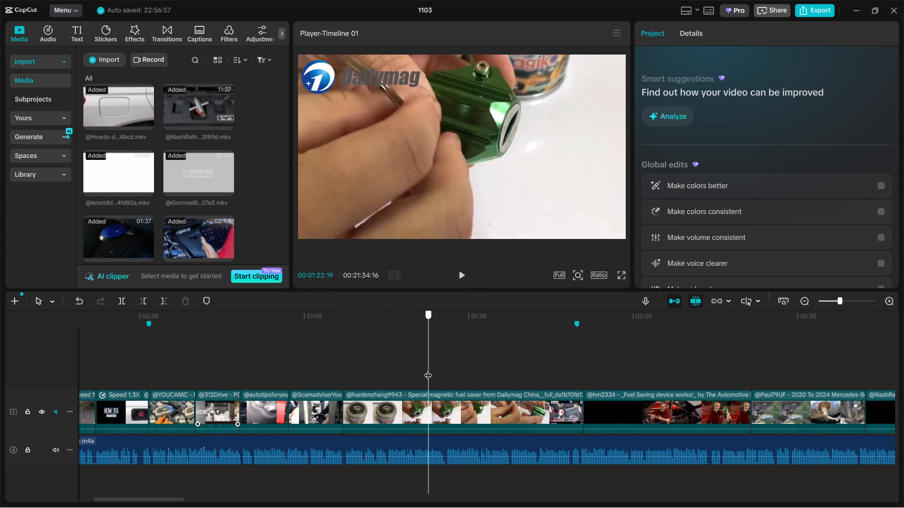
{"action": "left_click_drag", "start_coordinate": [428, 369], "coordinate": [415, 378]}
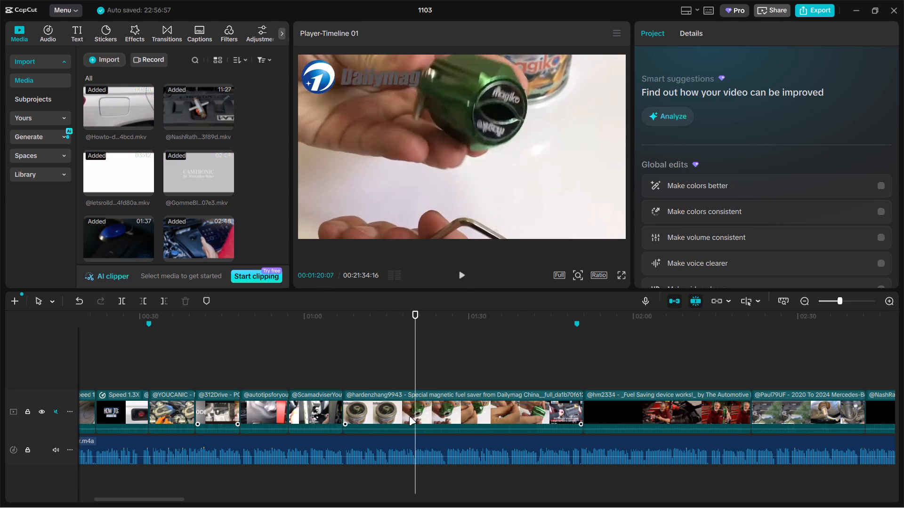
{"action": "left_click", "coordinate": [409, 417]}
{"action": "key", "text": "ctrl+b"}
{"action": "left_click", "coordinate": [383, 417]}
{"action": "key", "text": "BackSpace"}
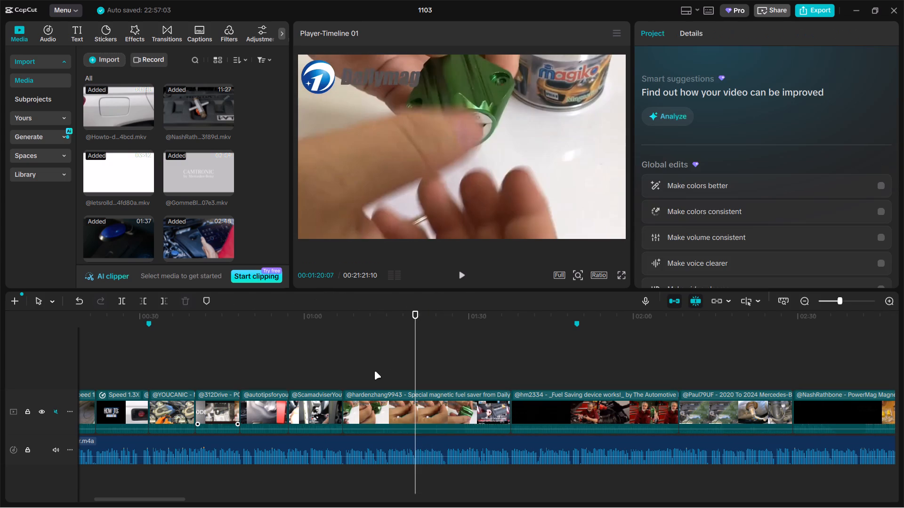
Split the remaining Dailymag magnetic fuel saver clip at 00:01:16:24 and delete the part after the cut.
{"action": "left_click", "coordinate": [374, 371]}
{"action": "left_click_drag", "start_coordinate": [375, 371], "coordinate": [396, 372]}
{"action": "left_click", "coordinate": [395, 409]}
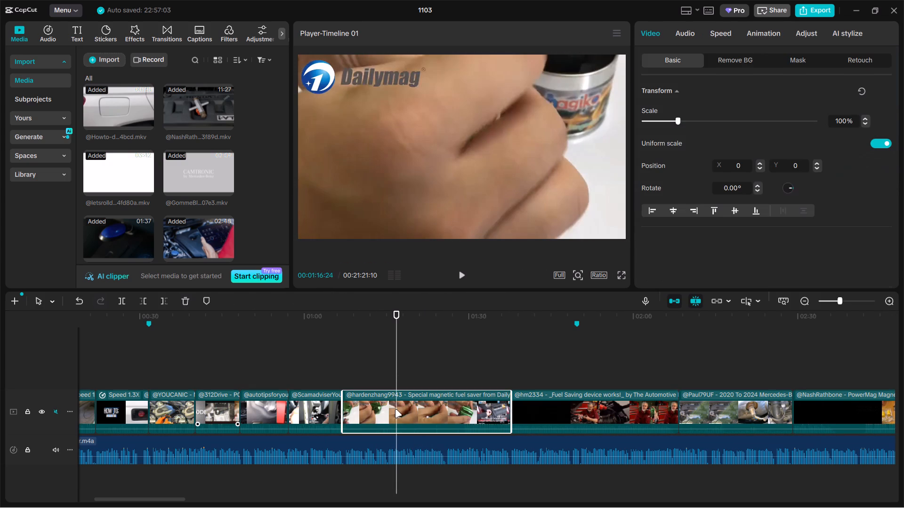
{"action": "key", "text": "ctrl+b"}
{"action": "key", "text": "BackSpace"}
Scale the Dailymag magnetic fuel saver clip up to 154%, pushing the logo out of frame.
{"action": "left_click", "coordinate": [370, 375]}
{"action": "left_click", "coordinate": [448, 171]}
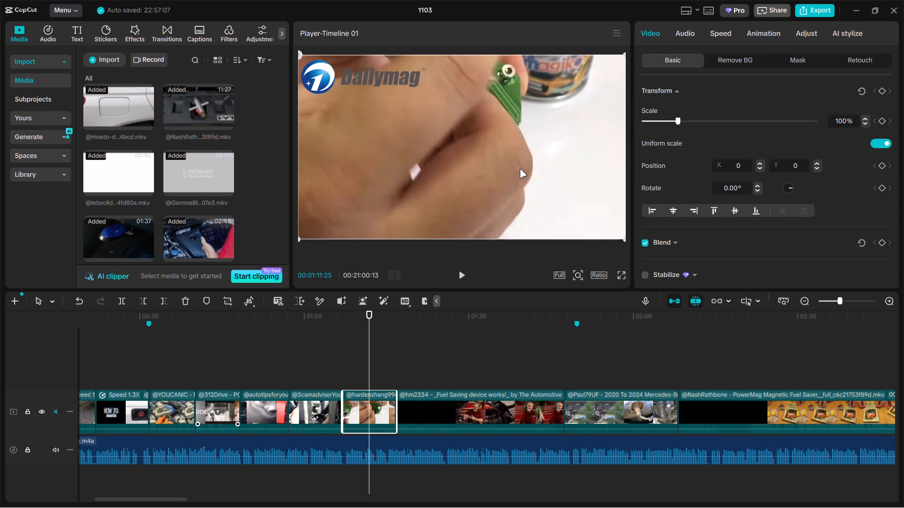
{"action": "left_click_drag", "start_coordinate": [680, 117], "coordinate": [696, 113]}
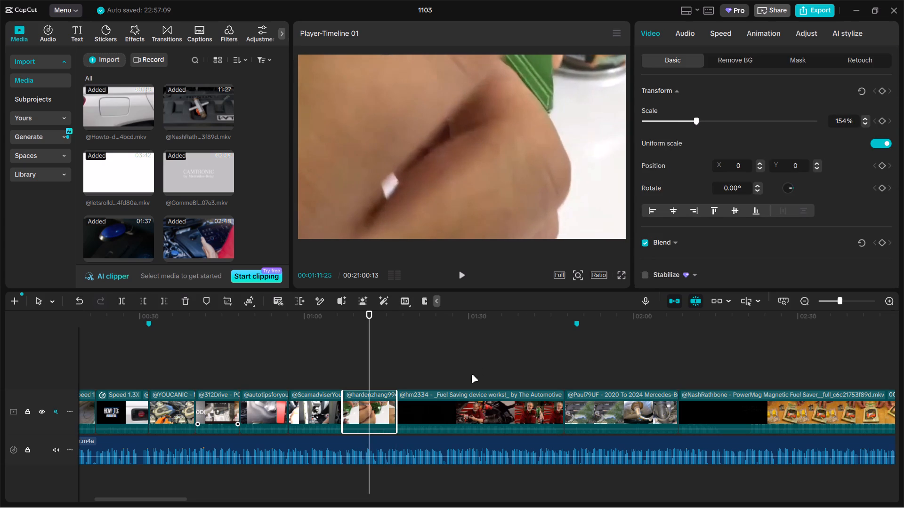
{"action": "left_click", "coordinate": [443, 379]}
{"action": "left_click_drag", "start_coordinate": [442, 379], "coordinate": [475, 371]}
{"action": "left_click", "coordinate": [467, 396]}
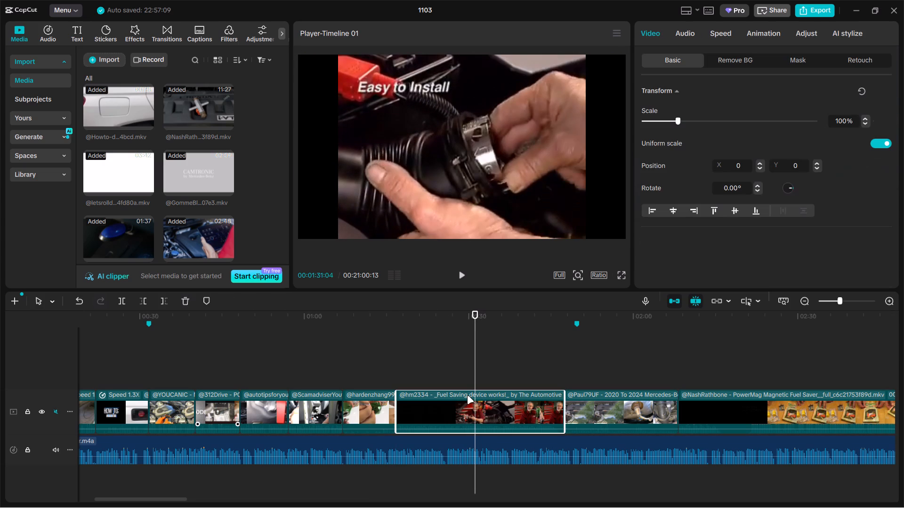
{"action": "key", "text": "ctrl+b"}
{"action": "left_click", "coordinate": [433, 421]}
{"action": "key", "text": "BackSpace"}
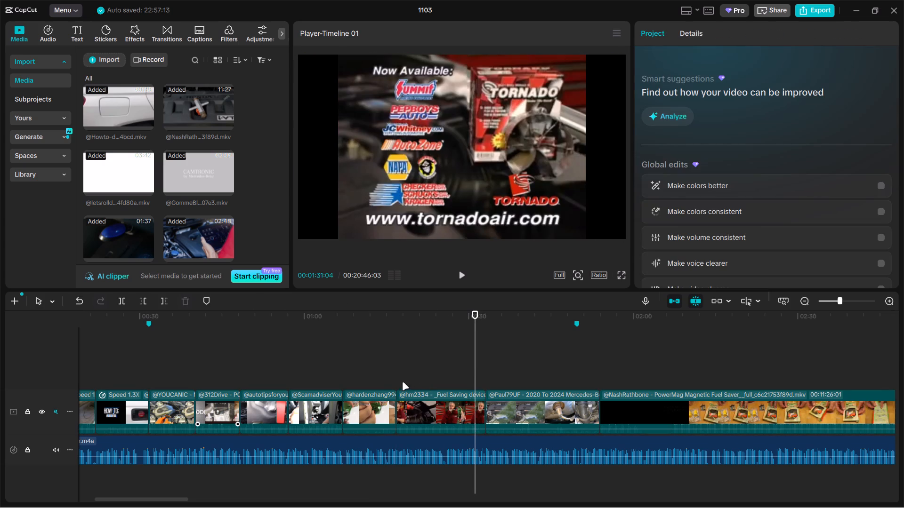
{"action": "left_click", "coordinate": [402, 382]}
{"action": "left_click_drag", "start_coordinate": [400, 382], "coordinate": [436, 379]}
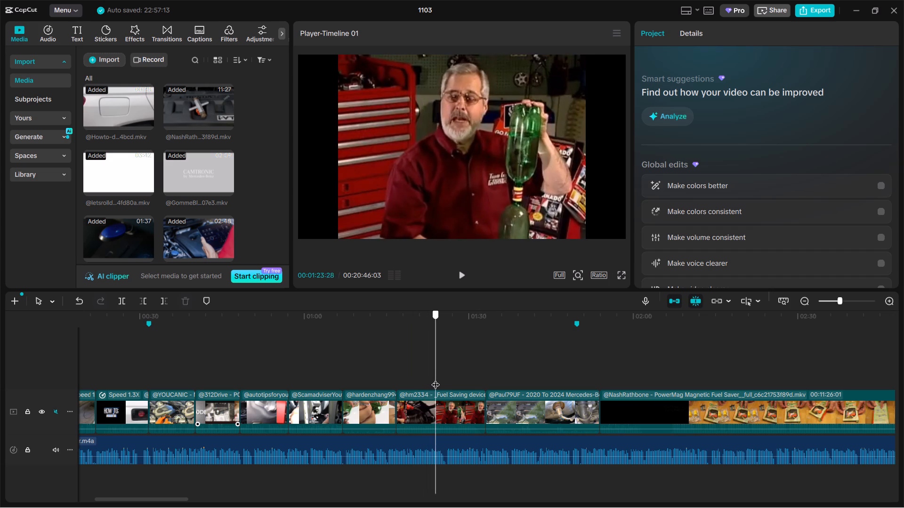
{"action": "left_click_drag", "start_coordinate": [436, 379], "coordinate": [425, 382]}
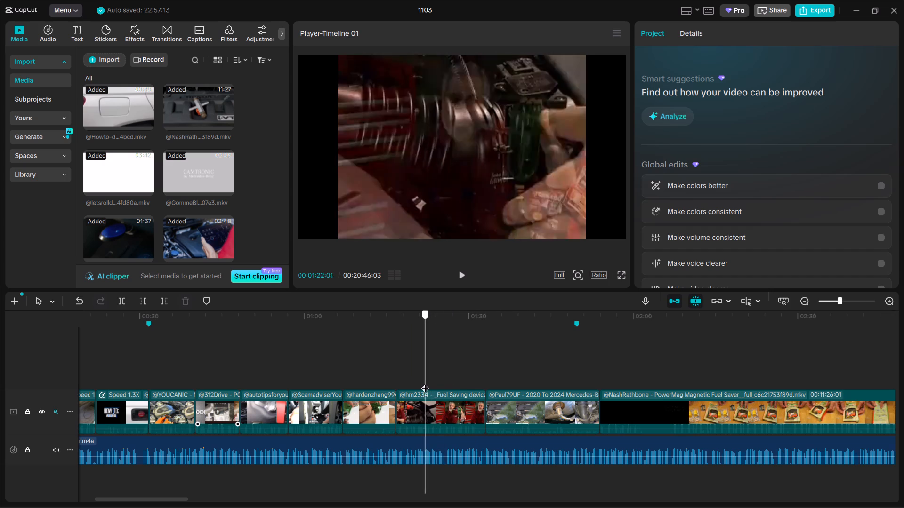
{"action": "left_click_drag", "start_coordinate": [425, 382], "coordinate": [425, 382]}
{"action": "left_click", "coordinate": [430, 406]}
{"action": "key", "text": "ctrl+b"}
{"action": "key", "text": "BackSpace"}
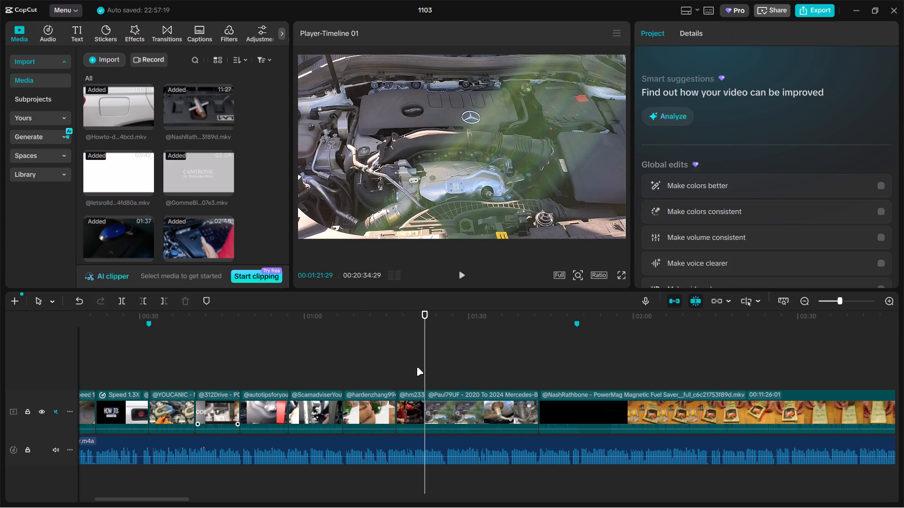
{"action": "left_click", "coordinate": [412, 367]}
{"action": "left_click", "coordinate": [477, 127]}
{"action": "left_click_drag", "start_coordinate": [672, 118], "coordinate": [702, 113]}
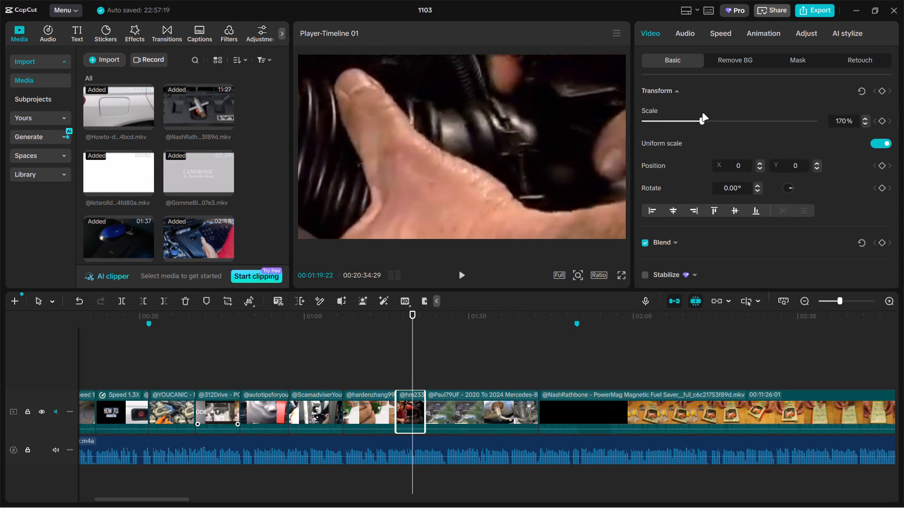
{"action": "left_click_drag", "start_coordinate": [702, 113], "coordinate": [702, 112]}
{"action": "left_click", "coordinate": [443, 376]}
{"action": "left_click_drag", "start_coordinate": [442, 375], "coordinate": [468, 365]}
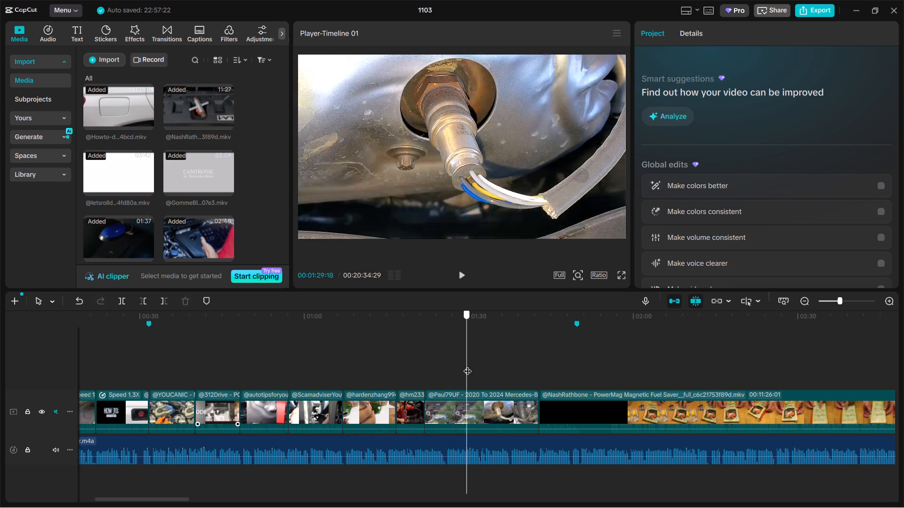
{"action": "left_click_drag", "start_coordinate": [468, 365], "coordinate": [451, 371]}
{"action": "left_click", "coordinate": [447, 419]}
{"action": "left_click_drag", "start_coordinate": [424, 412], "coordinate": [451, 409]}
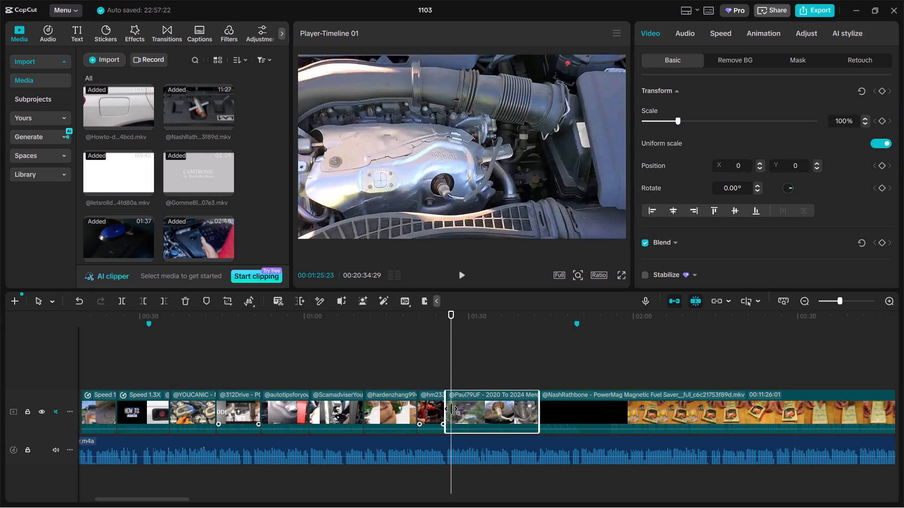
{"action": "left_click_drag", "start_coordinate": [451, 409], "coordinate": [457, 409]}
{"action": "left_click", "coordinate": [437, 374]}
{"action": "left_click_drag", "start_coordinate": [433, 376], "coordinate": [420, 377]}
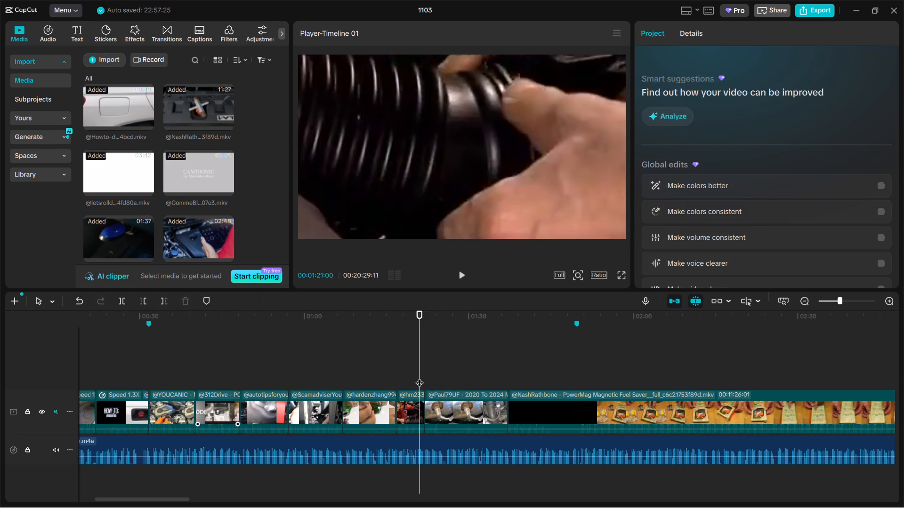
{"action": "left_click_drag", "start_coordinate": [420, 377], "coordinate": [465, 372]}
{"action": "left_click", "coordinate": [453, 402]}
{"action": "left_click_drag", "start_coordinate": [424, 409], "coordinate": [443, 404]}
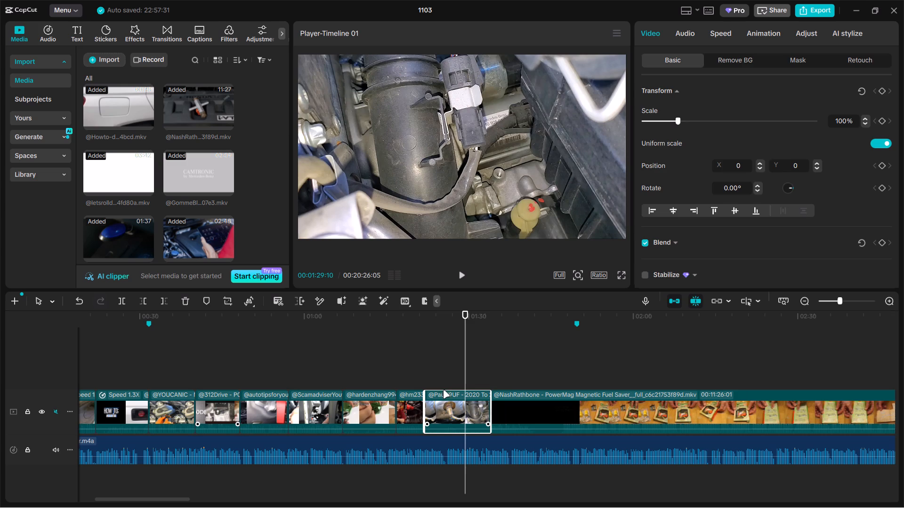
{"action": "left_click", "coordinate": [425, 377]}
{"action": "left_click_drag", "start_coordinate": [425, 377], "coordinate": [429, 383]}
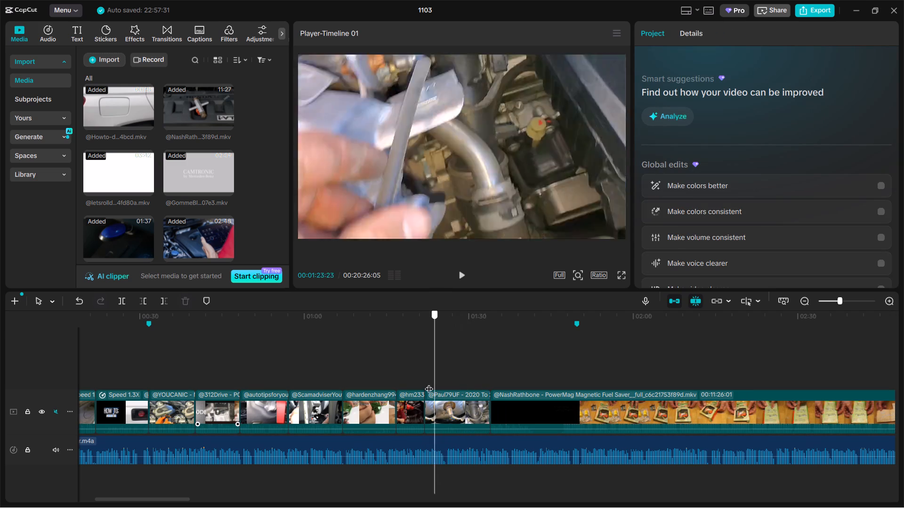
{"action": "left_click_drag", "start_coordinate": [429, 383], "coordinate": [467, 372]}
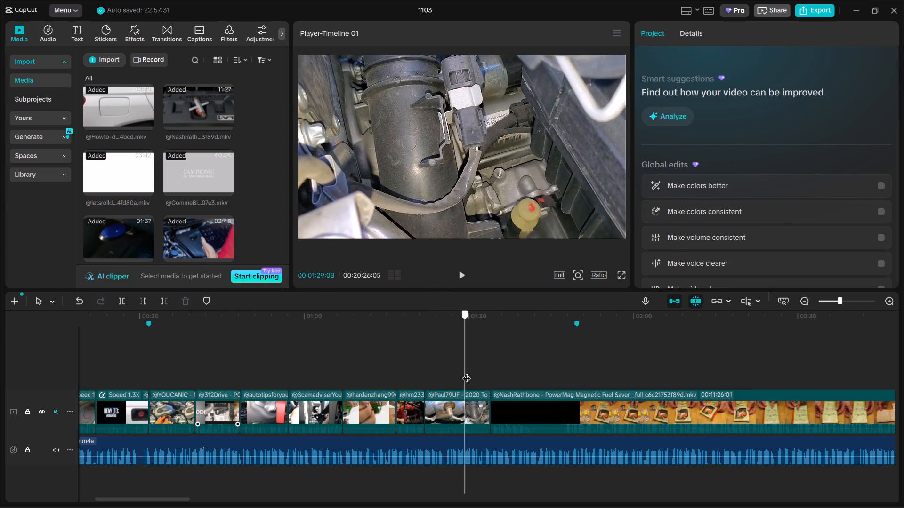
{"action": "left_click_drag", "start_coordinate": [467, 372], "coordinate": [469, 372]}
{"action": "left_click", "coordinate": [471, 397]}
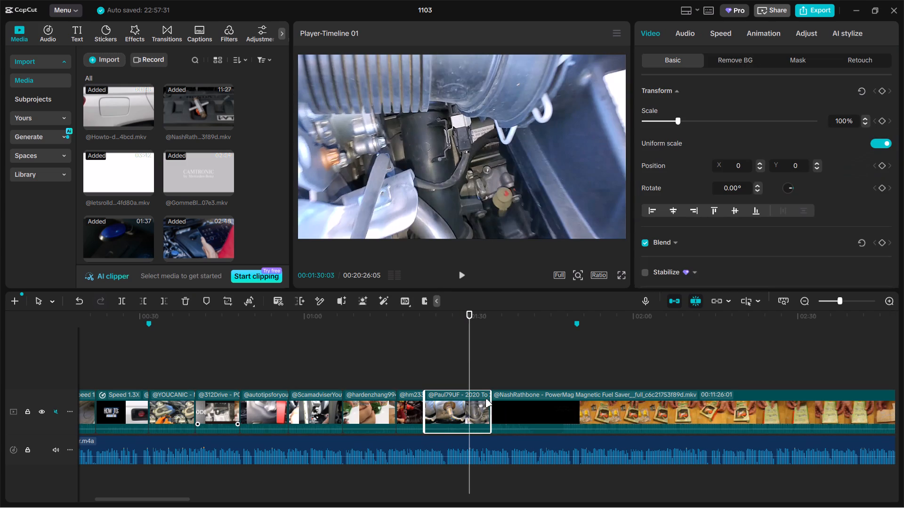
{"action": "left_click_drag", "start_coordinate": [490, 399], "coordinate": [467, 399]}
{"action": "left_click_drag", "start_coordinate": [449, 406], "coordinate": [188, 411]}
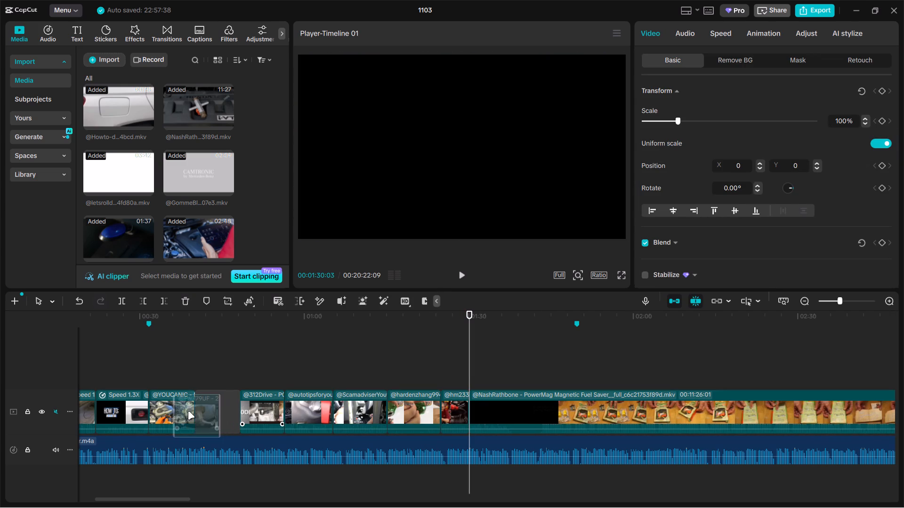
{"action": "left_click_drag", "start_coordinate": [188, 411], "coordinate": [168, 408]}
Scan the PowerMag Magnetic Fuel Saver clip, split it at 00:03:24:04 and delete the part before the cut.
{"action": "left_click", "coordinate": [511, 371]}
{"action": "left_click_drag", "start_coordinate": [516, 371], "coordinate": [622, 365]}
{"action": "left_click", "coordinate": [615, 369]}
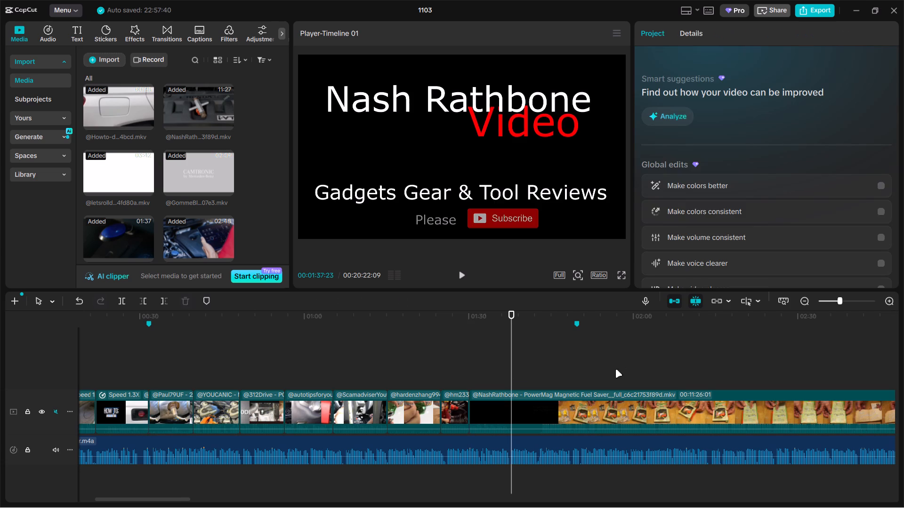
{"action": "left_click_drag", "start_coordinate": [616, 369], "coordinate": [685, 366]}
{"action": "left_click_drag", "start_coordinate": [674, 374], "coordinate": [603, 373]}
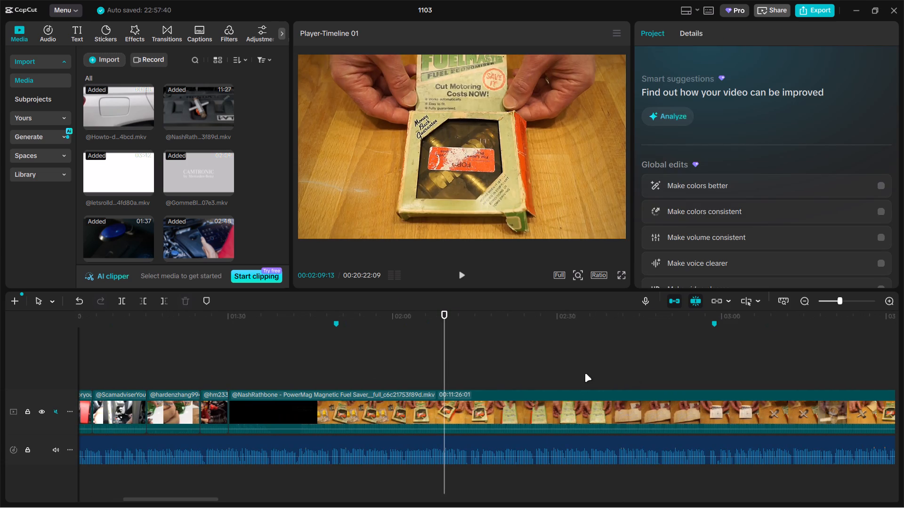
{"action": "left_click", "coordinate": [488, 367]}
{"action": "left_click_drag", "start_coordinate": [484, 370], "coordinate": [588, 364]}
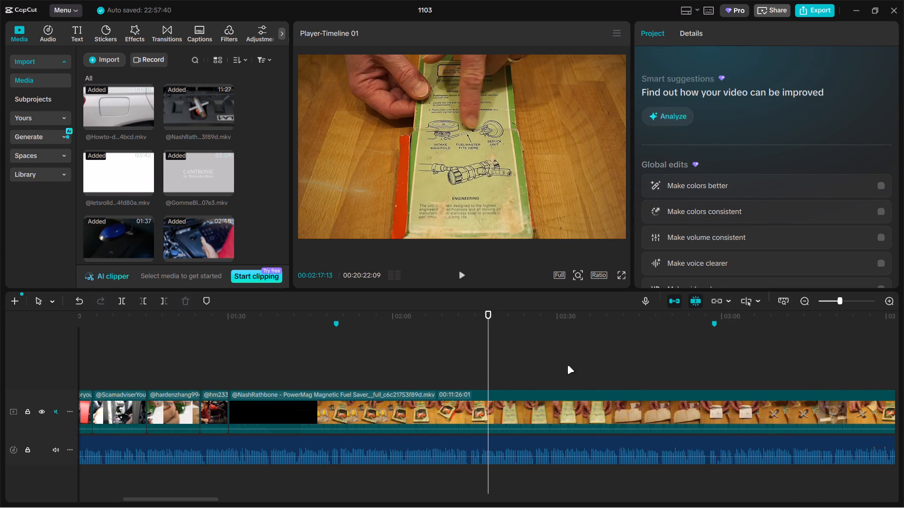
{"action": "left_click", "coordinate": [508, 367]}
{"action": "left_click_drag", "start_coordinate": [508, 367], "coordinate": [597, 367]}
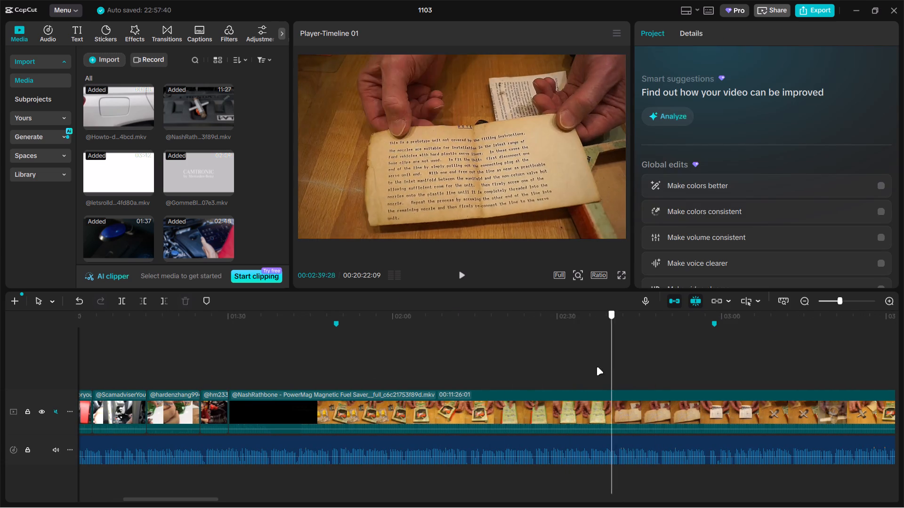
{"action": "left_click_drag", "start_coordinate": [597, 367], "coordinate": [788, 352]}
{"action": "left_click_drag", "start_coordinate": [737, 359], "coordinate": [630, 374]}
{"action": "scroll", "coordinate": [604, 381], "scroll_direction": "down", "scroll_amount": 4, "text": "ctrl"}
{"action": "left_click_drag", "start_coordinate": [514, 368], "coordinate": [556, 365]}
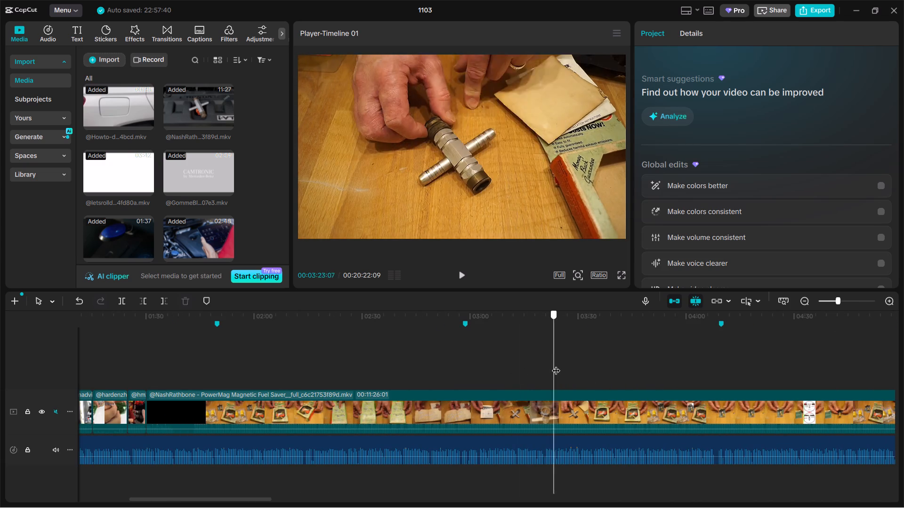
{"action": "left_click_drag", "start_coordinate": [556, 365], "coordinate": [557, 366]}
{"action": "left_click", "coordinate": [557, 401]}
{"action": "key", "text": "ctrl+b"}
{"action": "left_click", "coordinate": [470, 414]}
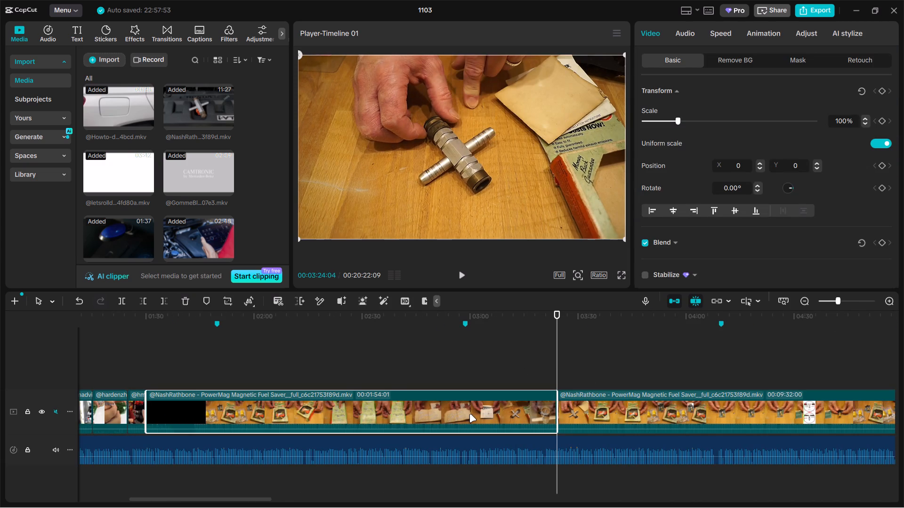
{"action": "key", "text": "BackSpace"}
Speed up the remaining PowerMag Magnetic Fuel Saver clip to 1.57x.
{"action": "left_click", "coordinate": [188, 365]}
{"action": "left_click_drag", "start_coordinate": [188, 365], "coordinate": [196, 367]}
{"action": "left_click", "coordinate": [322, 391]}
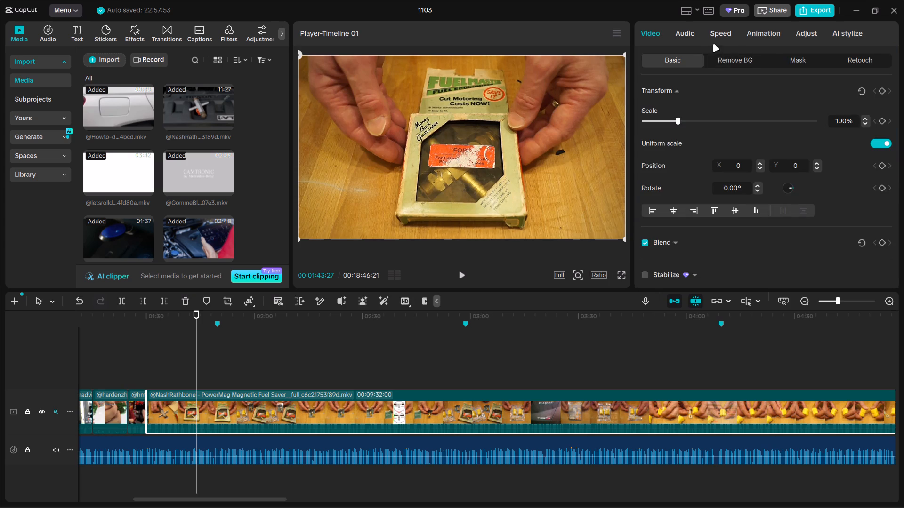
{"action": "left_click", "coordinate": [720, 37]}
{"action": "left_click", "coordinate": [703, 108]}
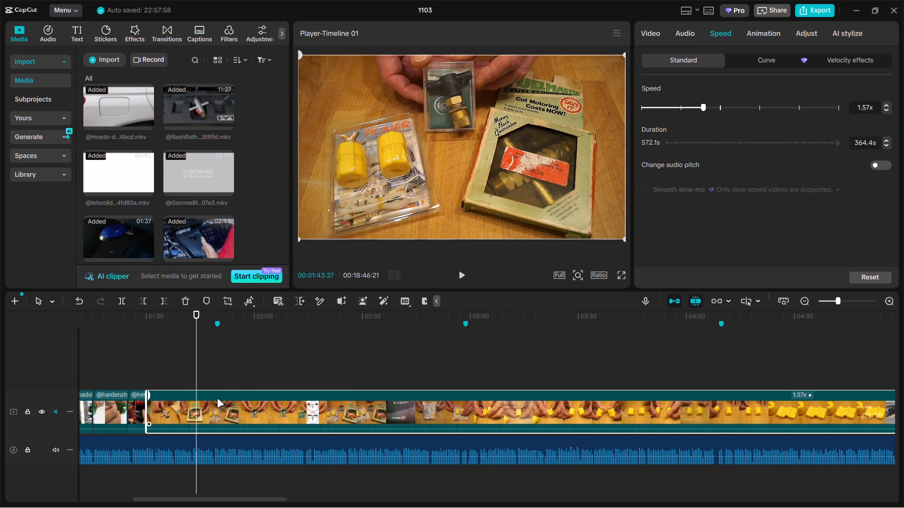
Split the PowerMag Magnetic Fuel Saver clip at 00:01:43:27 and delete the part after the cut.
{"action": "key", "text": "ctrl+b"}
{"action": "key", "text": "BackSpace"}
{"action": "left_click_drag", "start_coordinate": [165, 407], "coordinate": [73, 407]}
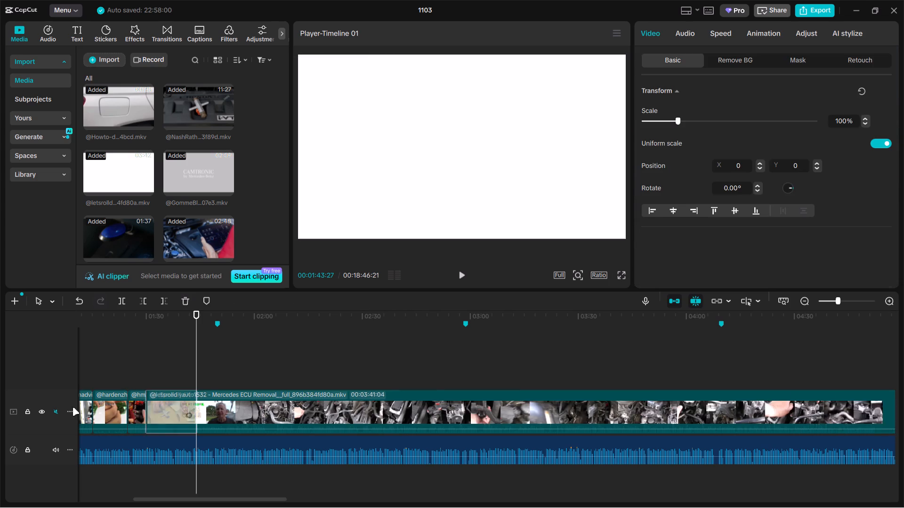
{"action": "left_click_drag", "start_coordinate": [73, 407], "coordinate": [157, 417]}
{"action": "left_click_drag", "start_coordinate": [194, 408], "coordinate": [175, 406]}
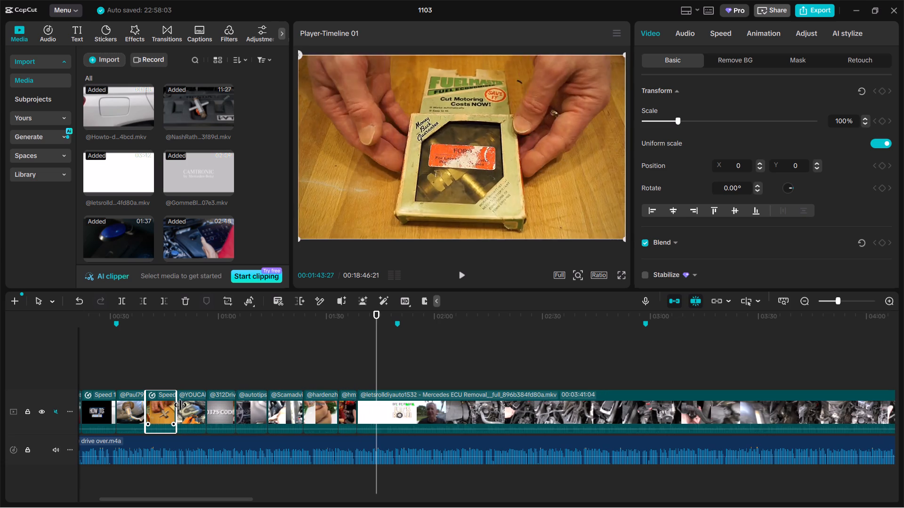
Split the Mercedes ECU Removal clip at 00:02:23:18 and delete its opening part before the cut.
{"action": "left_click", "coordinate": [365, 370]}
{"action": "left_click_drag", "start_coordinate": [365, 370], "coordinate": [519, 371]}
{"action": "left_click", "coordinate": [508, 415]}
{"action": "key", "text": "ctrl+n"}
{"action": "left_click", "coordinate": [452, 412]}
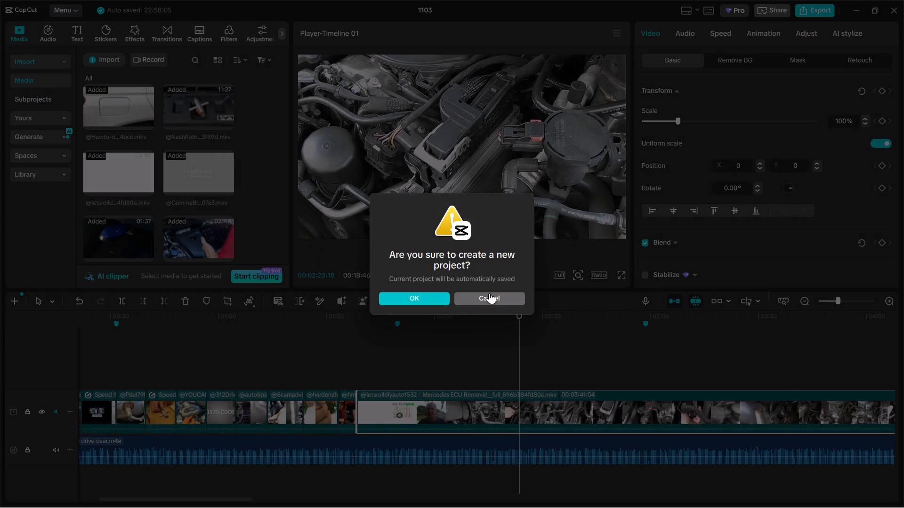
{"action": "left_click", "coordinate": [489, 294]}
{"action": "key", "text": "ctrl+b"}
{"action": "left_click", "coordinate": [447, 379]}
{"action": "left_click", "coordinate": [444, 393]}
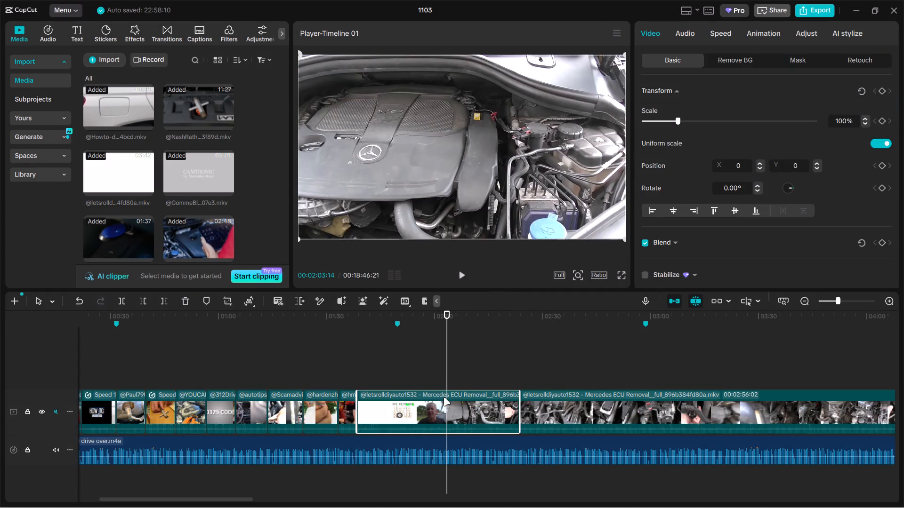
{"action": "key", "text": "BackSpace"}
{"action": "left_click", "coordinate": [358, 372]}
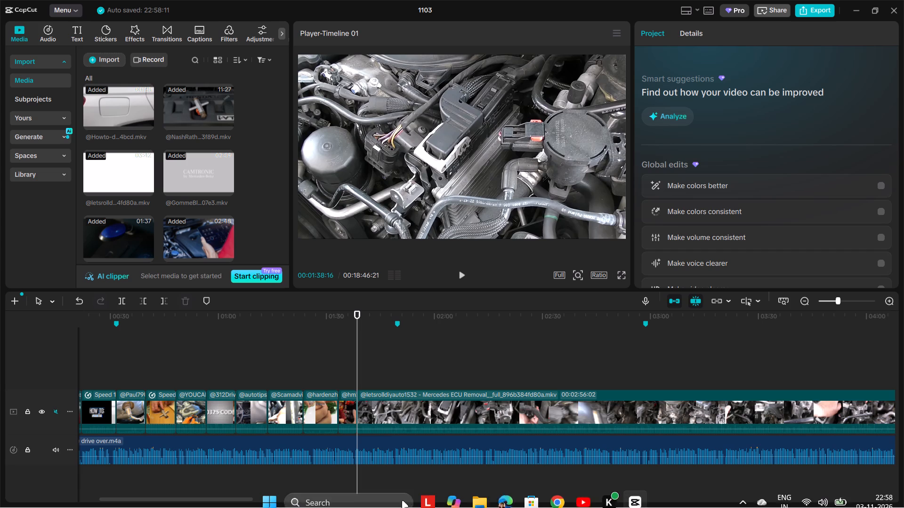
Split the Mercedes ECU Removal clip at 00:01:47:19 and delete the part after the cut.
{"action": "left_click_drag", "start_coordinate": [356, 367], "coordinate": [389, 367]}
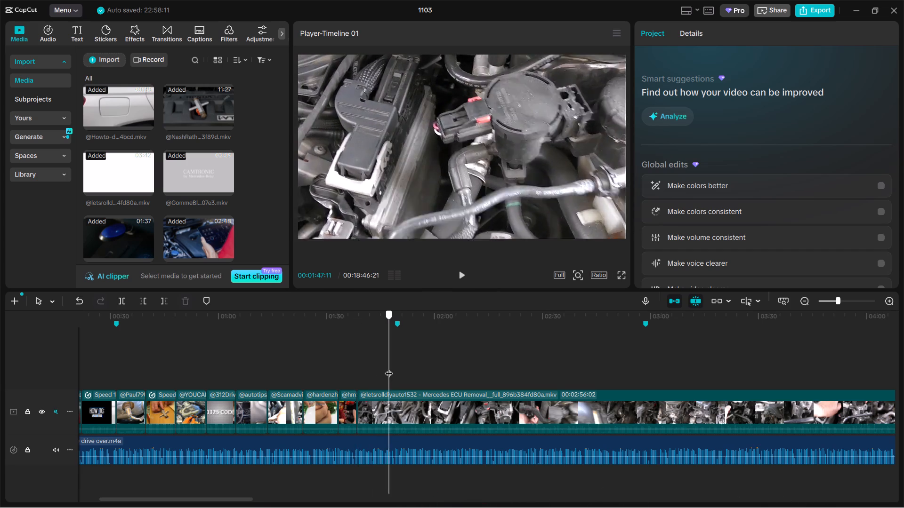
{"action": "left_click_drag", "start_coordinate": [389, 367], "coordinate": [390, 367]}
{"action": "left_click", "coordinate": [416, 414]}
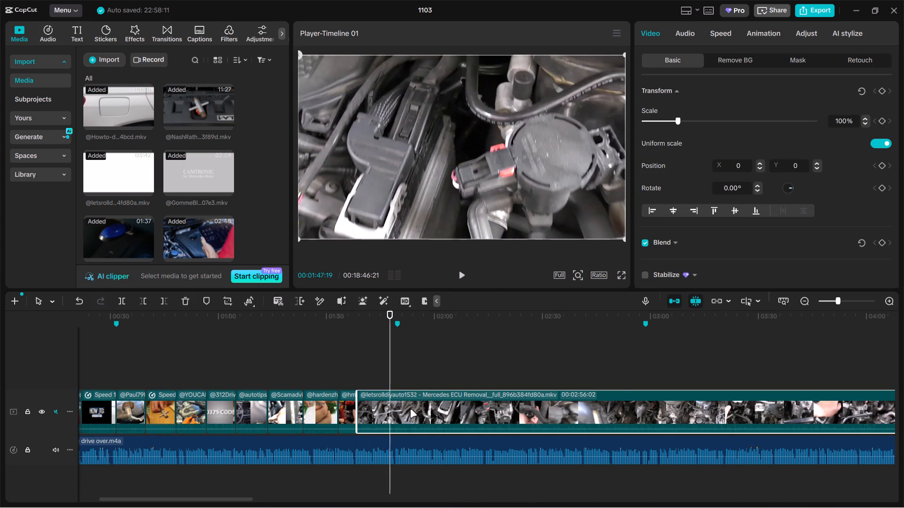
{"action": "key", "text": "ctrl+b"}
{"action": "key", "text": "BackSpace"}
Split the Mercedes-Benz CAMTRONIC animation clip at 00:02:47:12 and delete its opening part before the cut.
{"action": "left_click_drag", "start_coordinate": [394, 374], "coordinate": [564, 374]}
{"action": "left_click", "coordinate": [561, 377]}
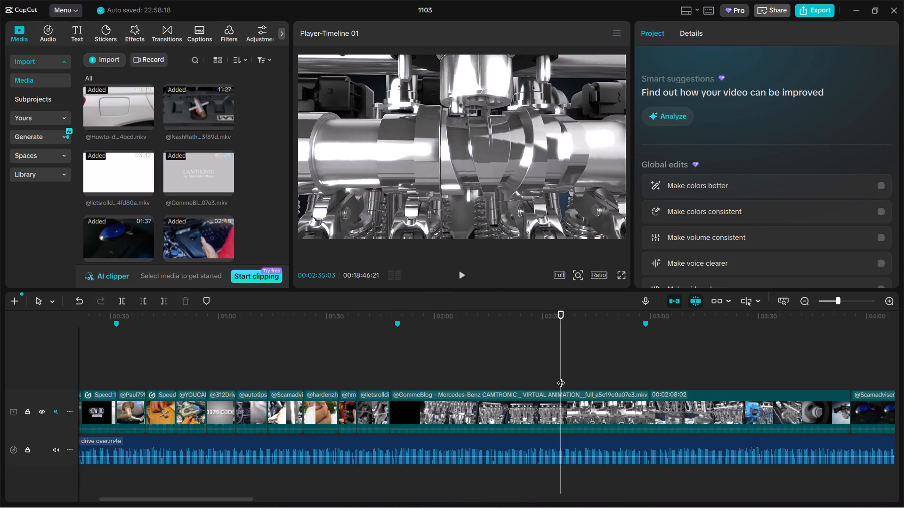
{"action": "left_click_drag", "start_coordinate": [561, 377], "coordinate": [605, 378]}
{"action": "left_click", "coordinate": [599, 414]}
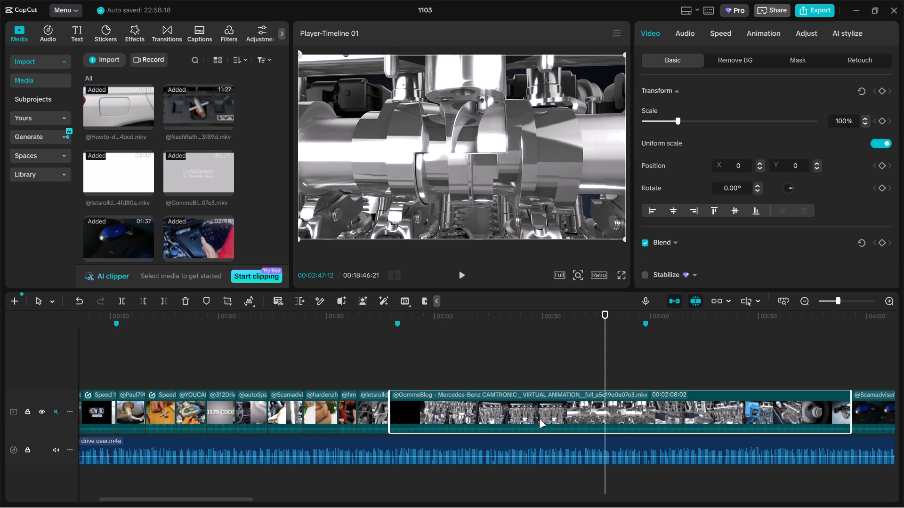
{"action": "key", "text": "ctrl+b"}
{"action": "left_click", "coordinate": [528, 422]}
{"action": "key", "text": "BackSpace"}
Split the remaining CAMTRONIC clip at 00:01:54:21 and delete the part after the cut.
{"action": "left_click", "coordinate": [415, 377]}
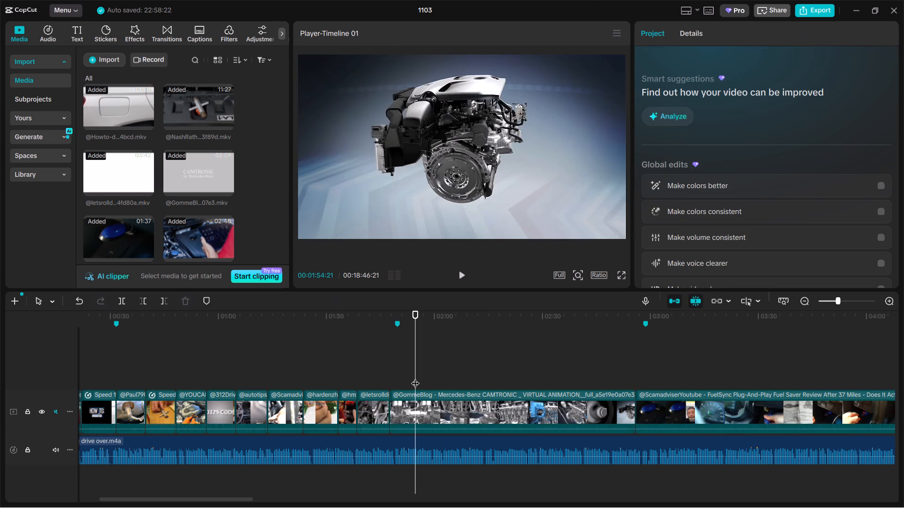
{"action": "left_click", "coordinate": [437, 413]}
{"action": "key", "text": "ctrl+b"}
{"action": "key", "text": "BackSpace"}
Skim the FuelSync Plug-And-Play Fuel Saver Review clip, split it at 00:02:54:02 and delete the part before the cut.
{"action": "left_click_drag", "start_coordinate": [418, 364], "coordinate": [500, 370]}
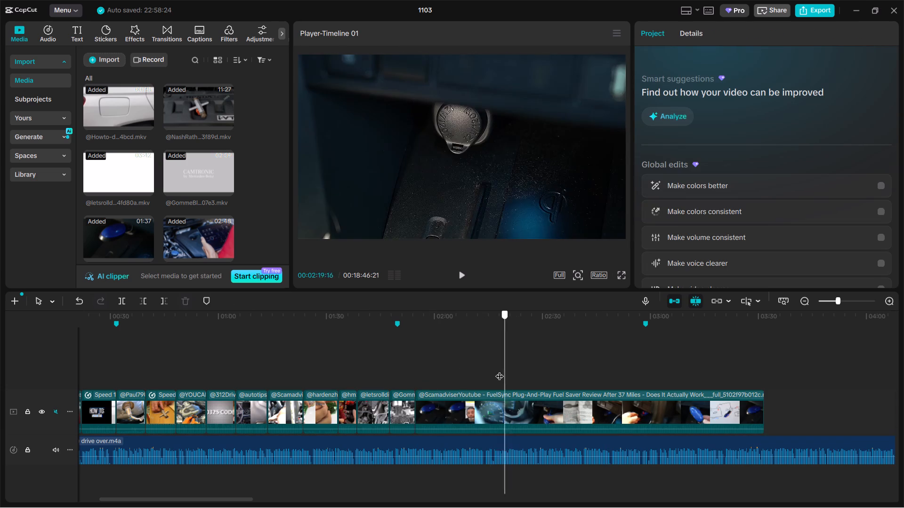
{"action": "left_click_drag", "start_coordinate": [500, 370], "coordinate": [524, 375]}
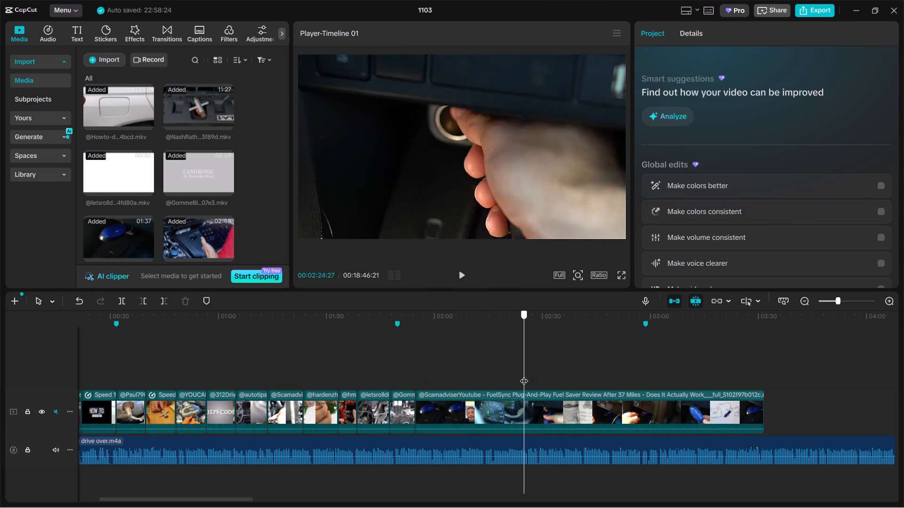
{"action": "left_click_drag", "start_coordinate": [524, 375], "coordinate": [497, 369]}
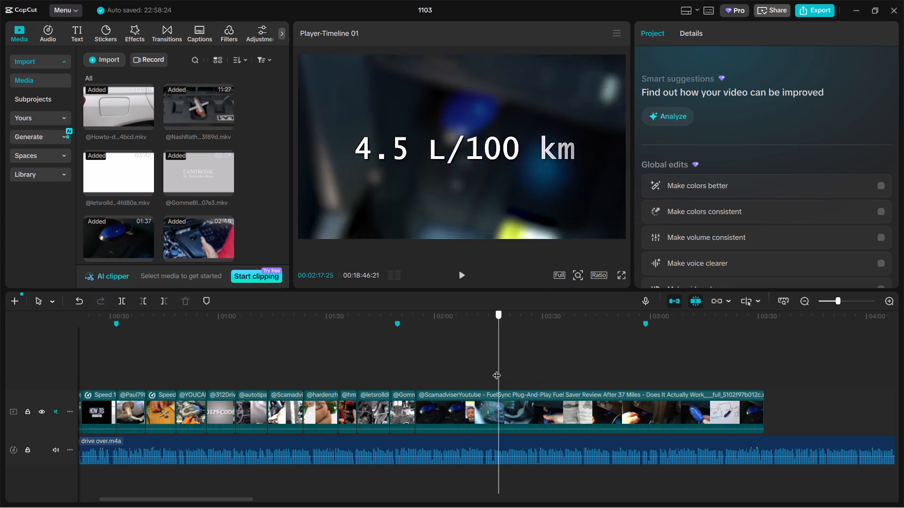
{"action": "left_click_drag", "start_coordinate": [497, 369], "coordinate": [593, 371]}
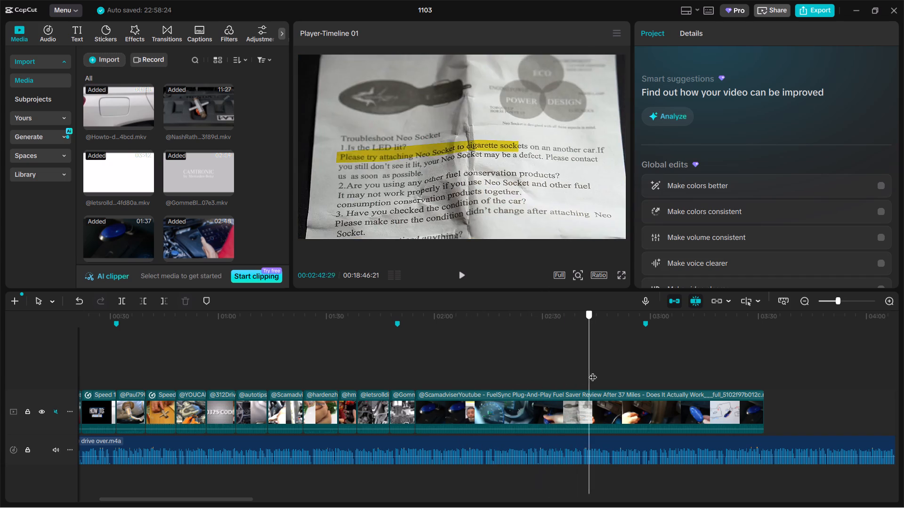
{"action": "left_click_drag", "start_coordinate": [593, 371], "coordinate": [638, 362]}
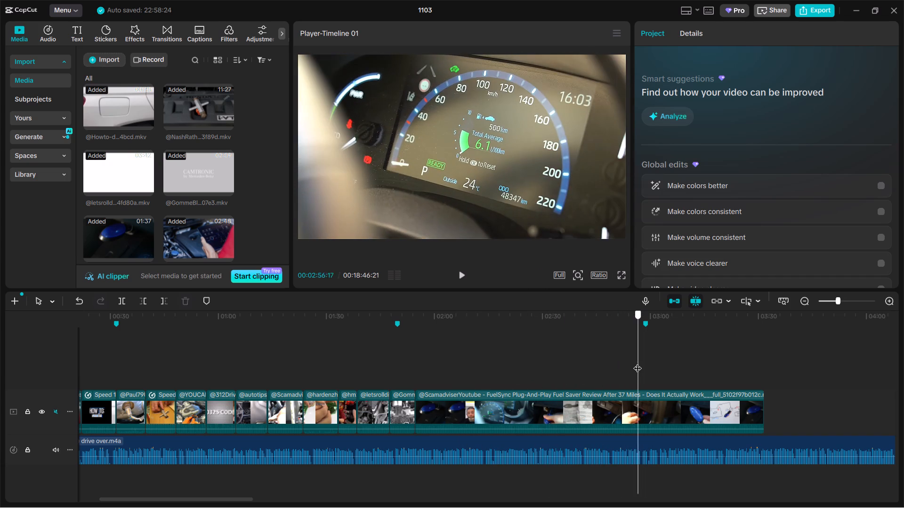
{"action": "left_click_drag", "start_coordinate": [638, 362], "coordinate": [629, 365]}
{"action": "left_click", "coordinate": [627, 413]}
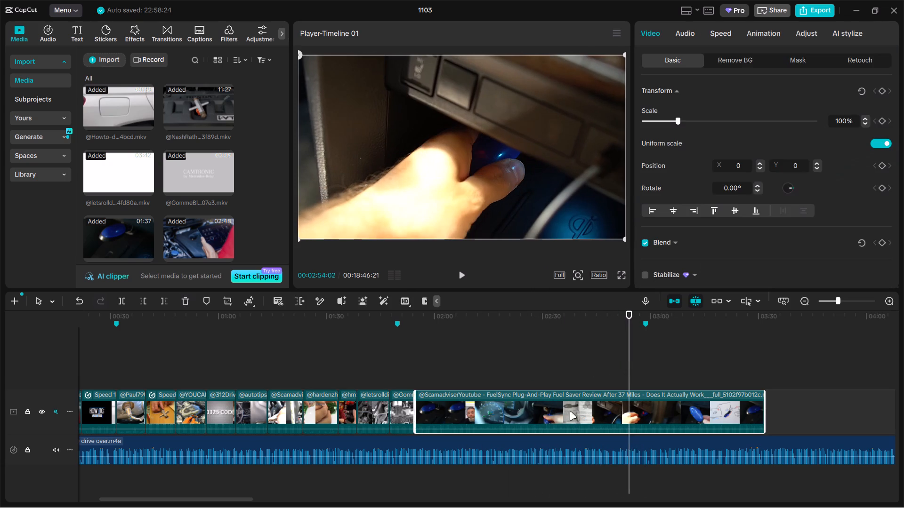
{"action": "key", "text": "ctrl+n"}
{"action": "left_click", "coordinate": [503, 299]}
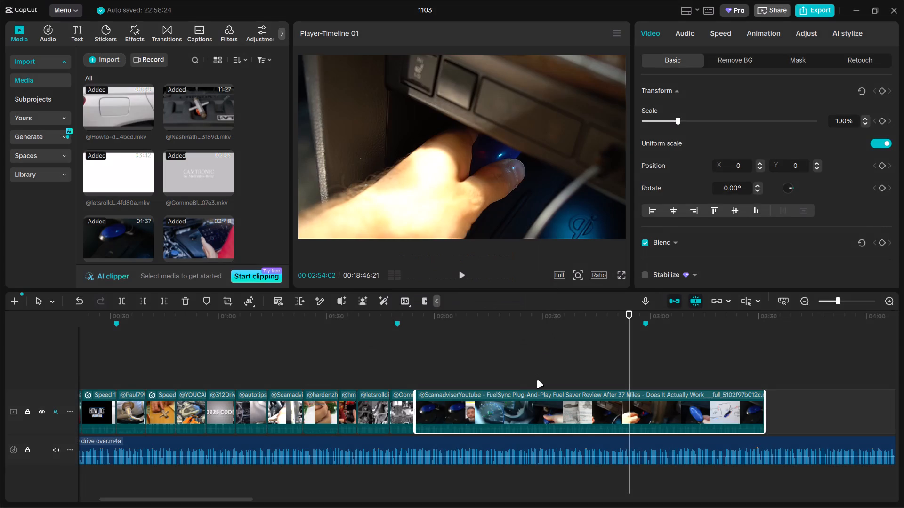
{"action": "key", "text": "ctrl+b"}
{"action": "left_click", "coordinate": [543, 395]}
{"action": "key", "text": "BackSpace"}
Split the remaining FuelSync clip at 00:02:03:22 and delete the part after the cut.
{"action": "left_click", "coordinate": [427, 375]}
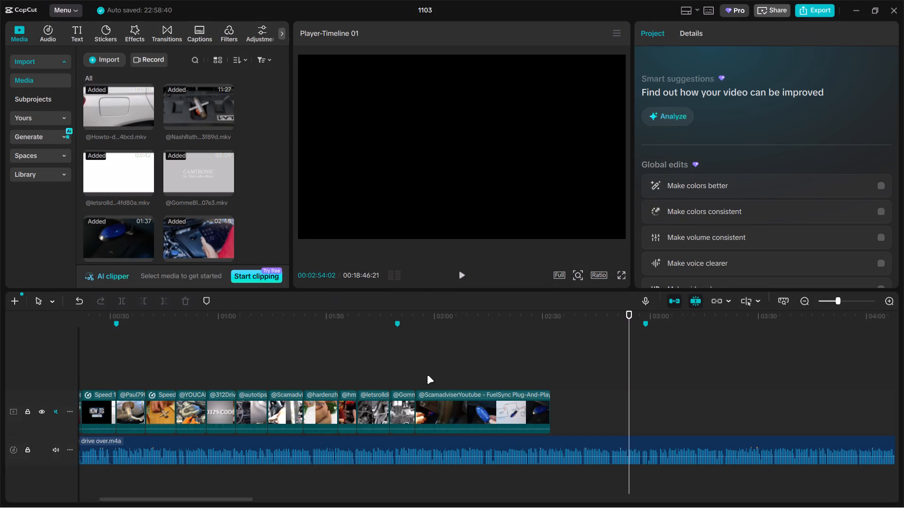
{"action": "left_click_drag", "start_coordinate": [427, 375], "coordinate": [448, 374]}
{"action": "left_click", "coordinate": [476, 413]}
{"action": "key", "text": "ctrl+b"}
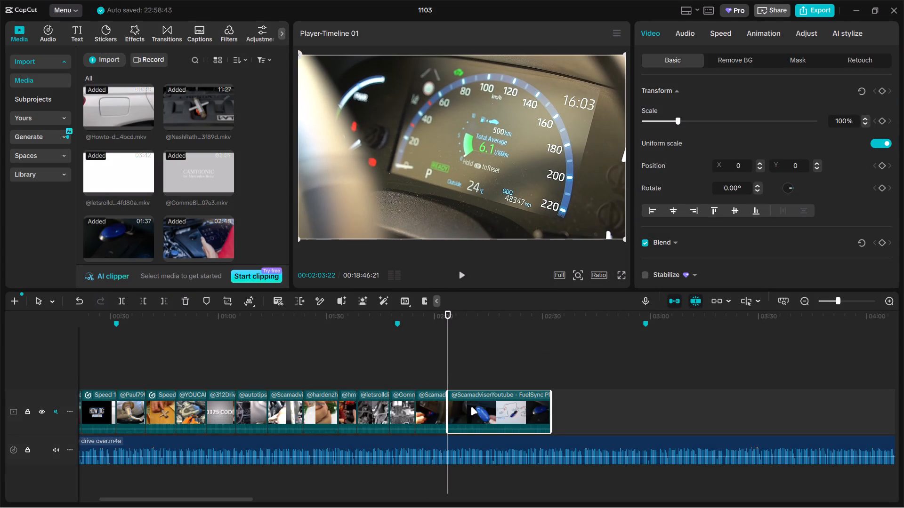
{"action": "key", "text": "BackSpace"}
{"action": "left_click_drag", "start_coordinate": [144, 378], "coordinate": [493, 415]}
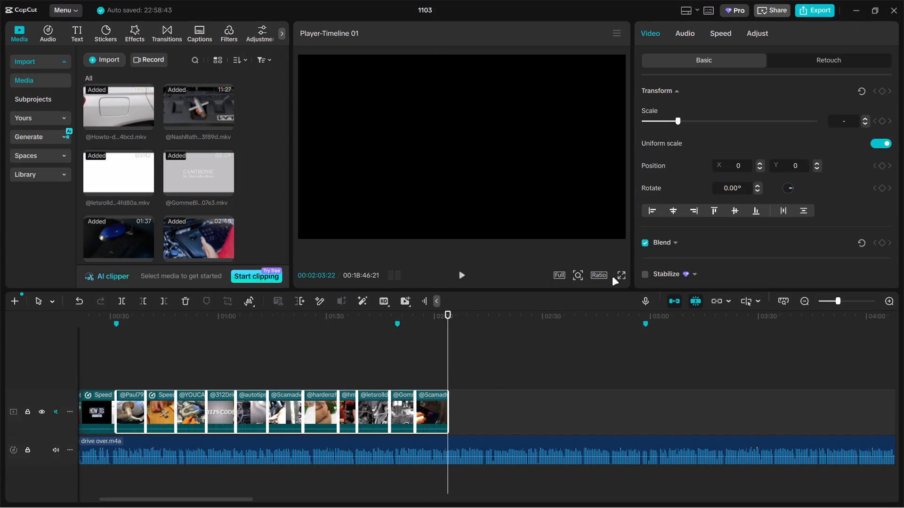
{"action": "left_click", "coordinate": [157, 401], "text": "ctrl"}
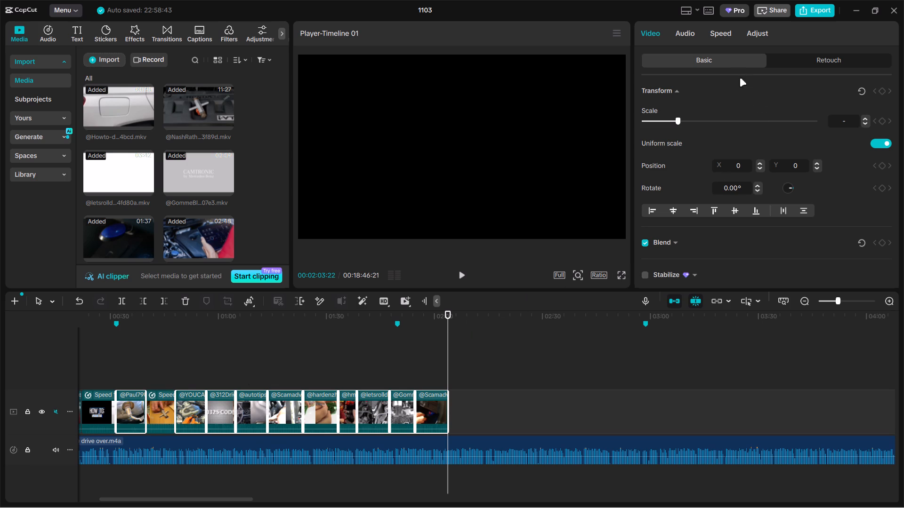
{"action": "left_click", "coordinate": [718, 36]}
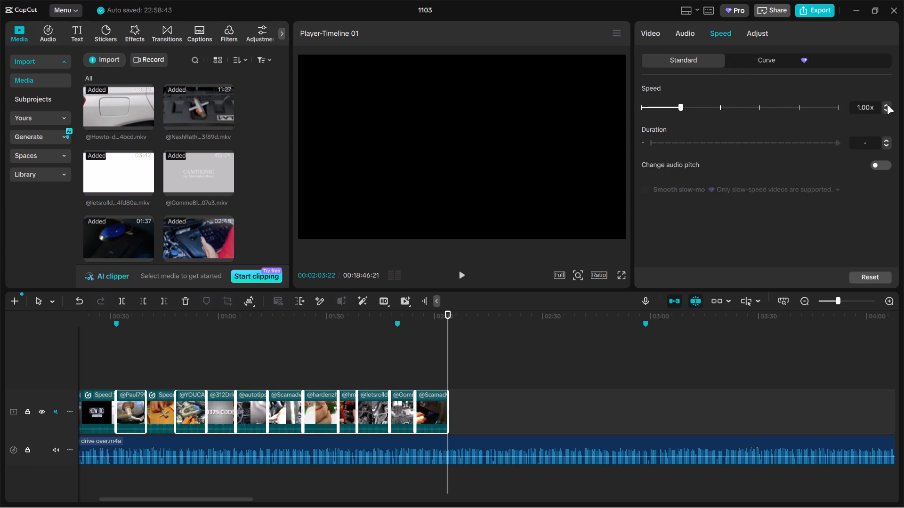
{"action": "left_click", "coordinate": [887, 104]}
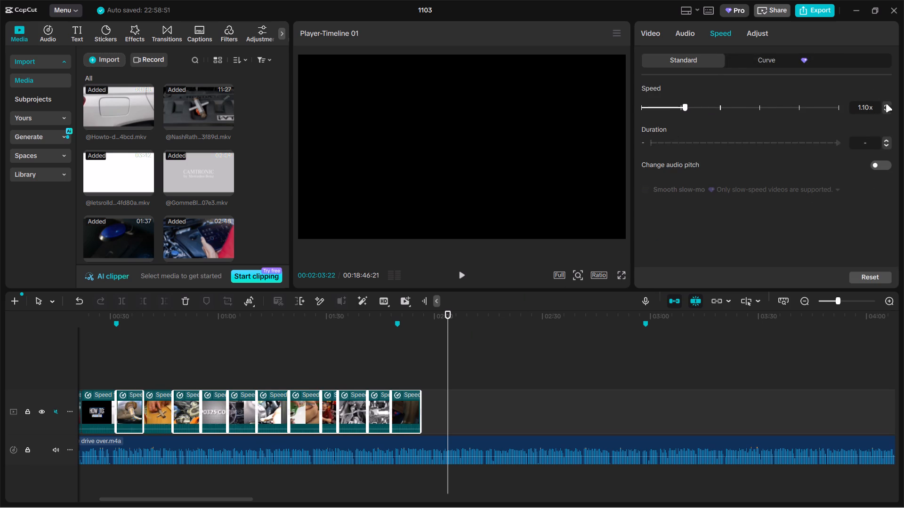
Trim the end of the final FuelSync clip back to the marker just before 00:01:50 and play across the cut.
{"action": "left_click", "coordinate": [156, 364]}
{"action": "left_click_drag", "start_coordinate": [184, 371], "coordinate": [455, 426]}
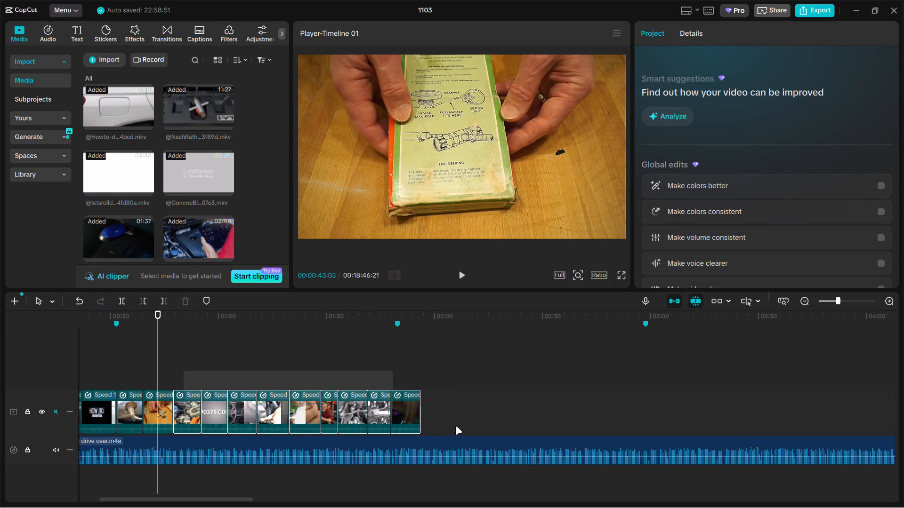
{"action": "left_click_drag", "start_coordinate": [455, 426], "coordinate": [462, 427]}
{"action": "scroll", "coordinate": [466, 416], "scroll_direction": "up", "scroll_amount": 4, "text": "ctrl"}
{"action": "left_click", "coordinate": [562, 316], "text": "ctrl"}
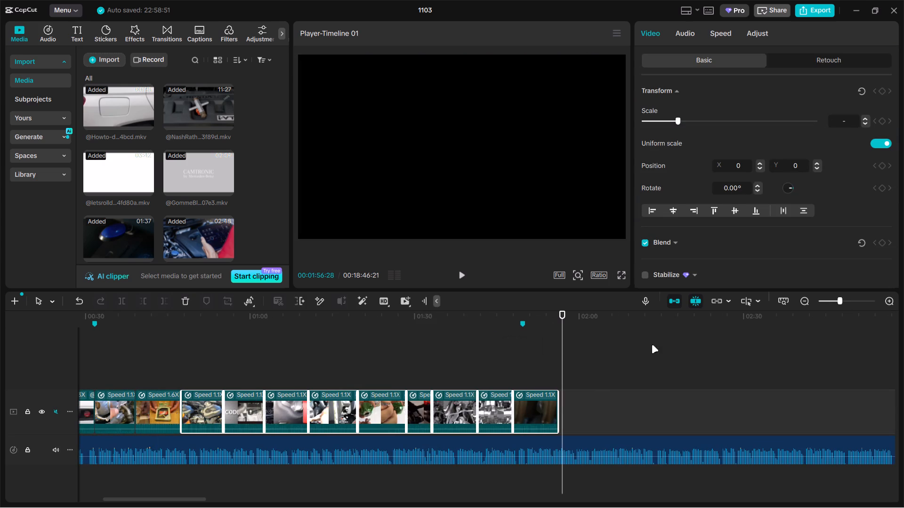
{"action": "scroll", "coordinate": [600, 391], "scroll_direction": "up", "scroll_amount": 9, "text": "ctrl"}
{"action": "left_click_drag", "start_coordinate": [544, 404], "coordinate": [531, 404]}
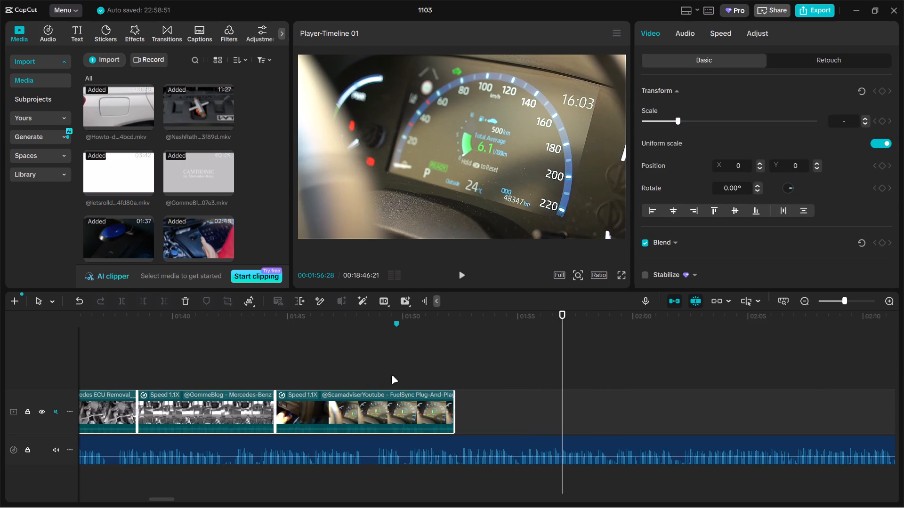
{"action": "left_click", "coordinate": [397, 369]}
{"action": "left_click", "coordinate": [403, 408]}
{"action": "left_click_drag", "start_coordinate": [454, 404], "coordinate": [396, 397]}
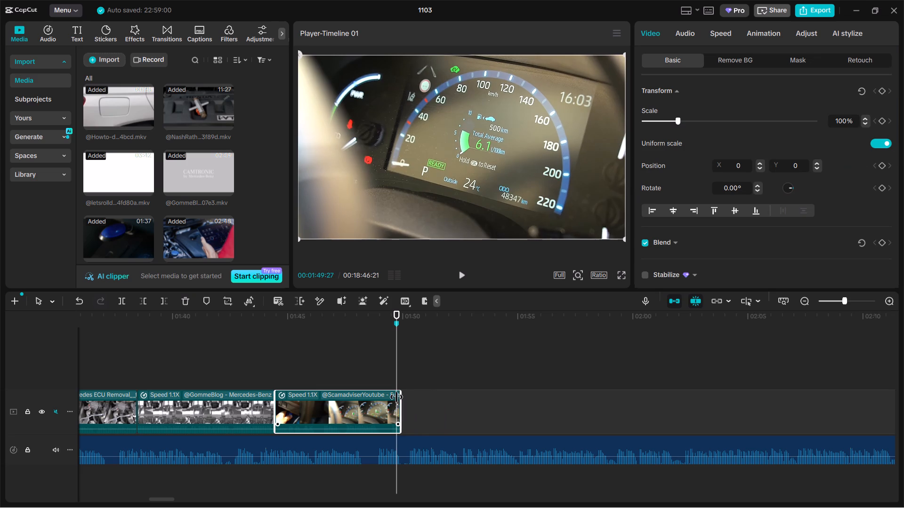
{"action": "left_click_drag", "start_coordinate": [396, 397], "coordinate": [394, 397]}
{"action": "left_click", "coordinate": [341, 374]}
{"action": "left_click_drag", "start_coordinate": [341, 374], "coordinate": [391, 370]}
{"action": "left_click", "coordinate": [384, 371]}
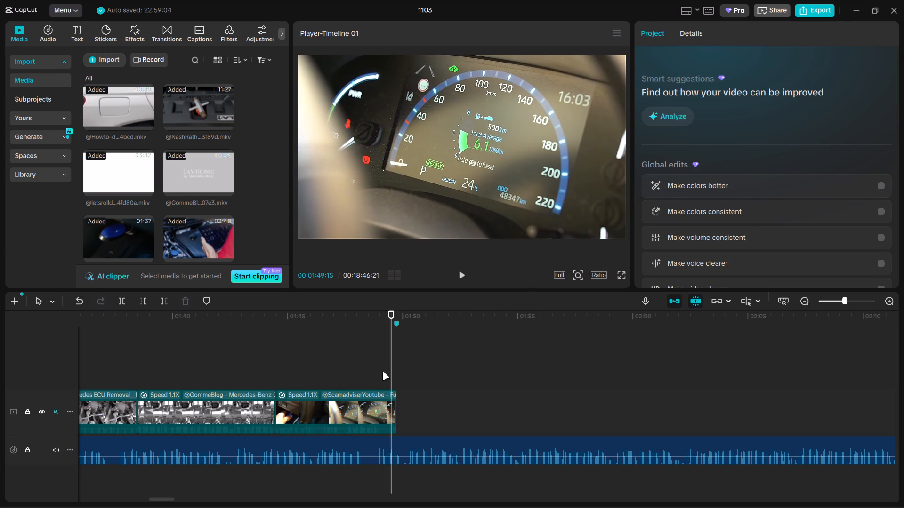
{"action": "double_click", "coordinate": [372, 373]}
{"action": "key", "text": "space"}
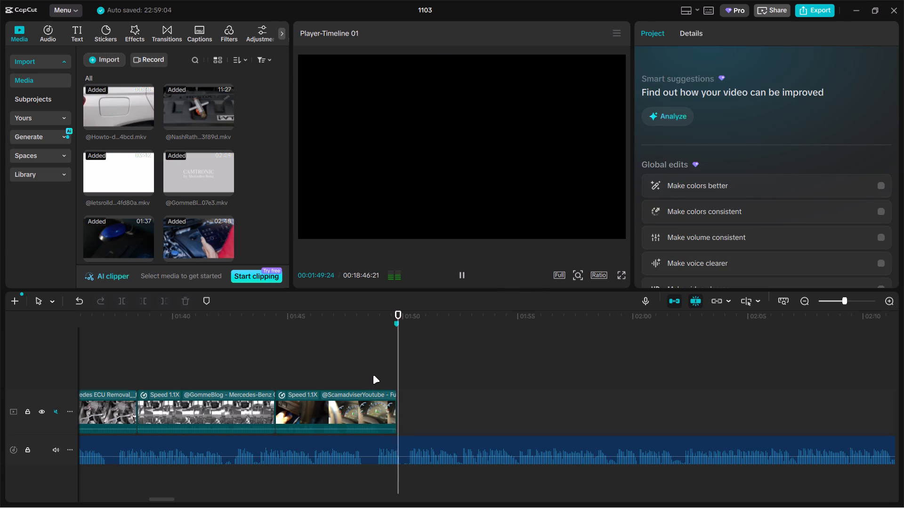
{"action": "key", "text": "space"}
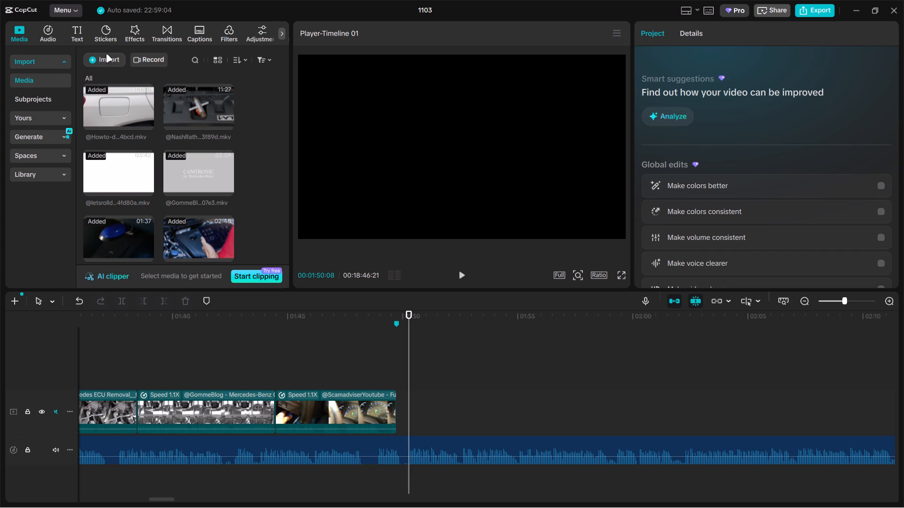
Import all footage from the EDIT folder 14 and place it on the video track directly after the FuelSync clip.
{"action": "left_click", "coordinate": [103, 60]}
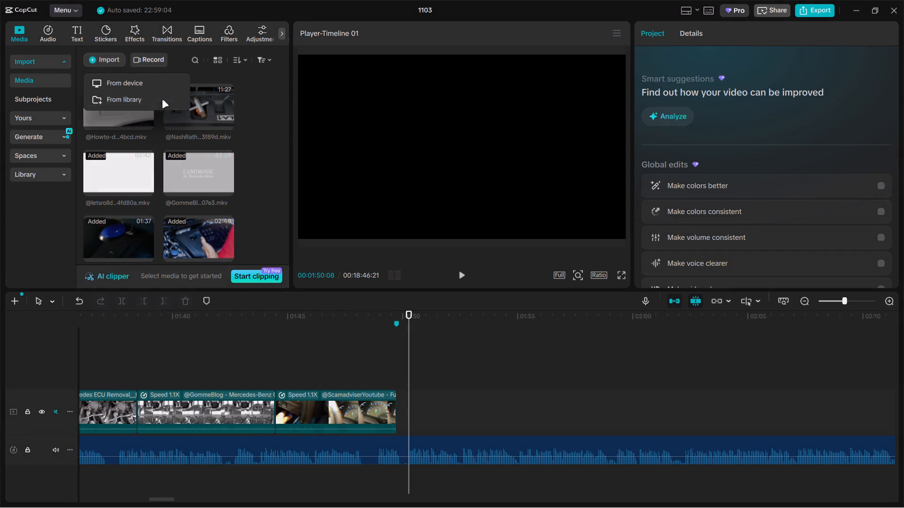
{"action": "left_click", "coordinate": [148, 83]}
{"action": "left_click", "coordinate": [67, 31]}
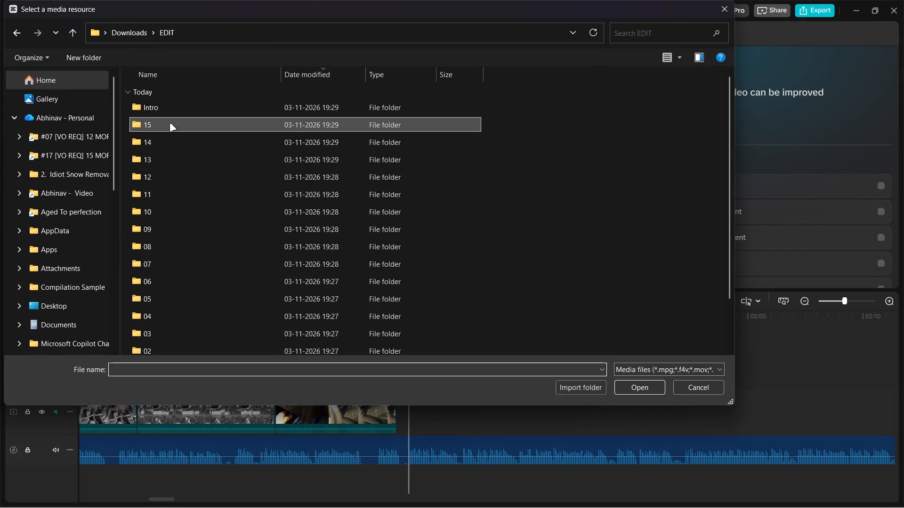
{"action": "double_click", "coordinate": [167, 137]}
{"action": "key", "text": "ctrl+a"}
{"action": "key", "text": "Return"}
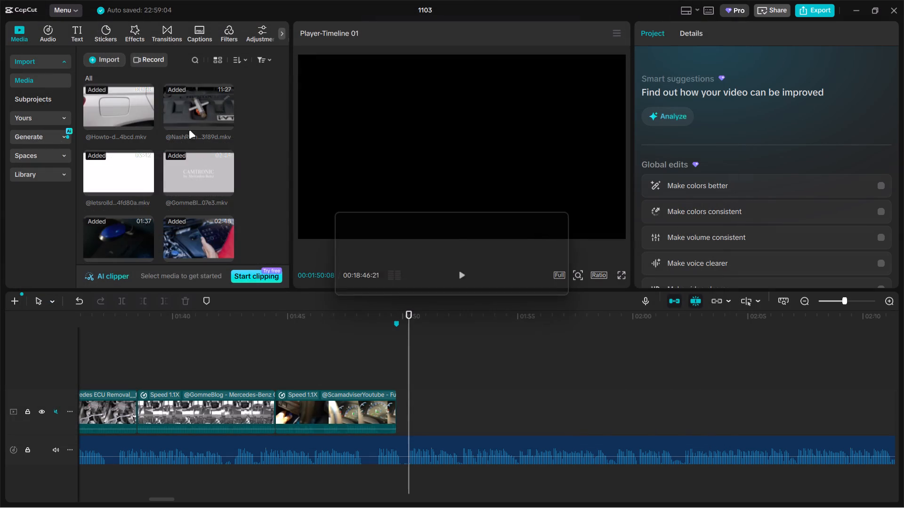
{"action": "left_click_drag", "start_coordinate": [125, 98], "coordinate": [470, 404]}
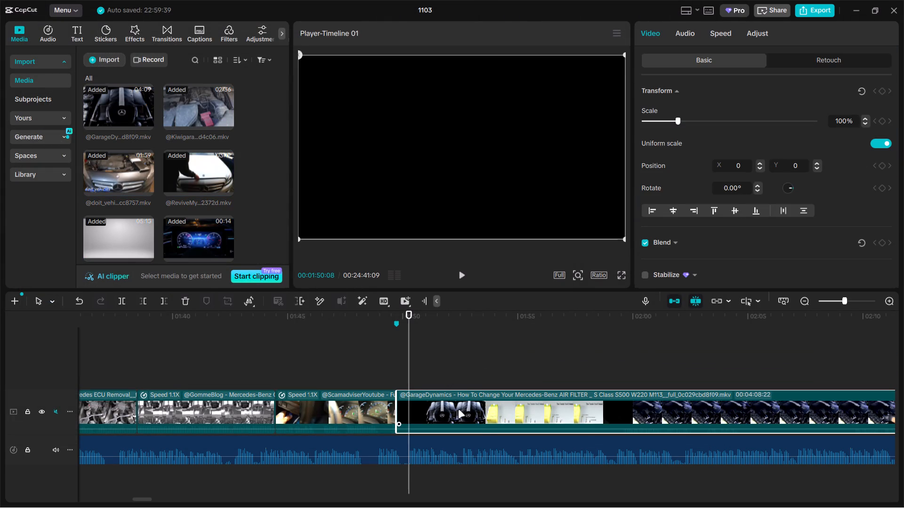
{"action": "left_click", "coordinate": [508, 371]}
{"action": "left_click_drag", "start_coordinate": [508, 371], "coordinate": [702, 378]}
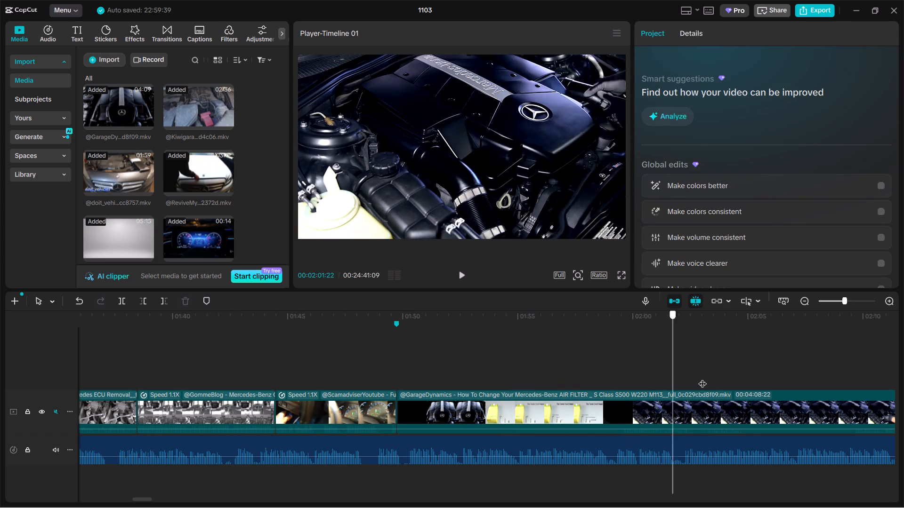
{"action": "left_click_drag", "start_coordinate": [702, 378], "coordinate": [752, 380]}
{"action": "left_click_drag", "start_coordinate": [734, 396], "coordinate": [519, 381]}
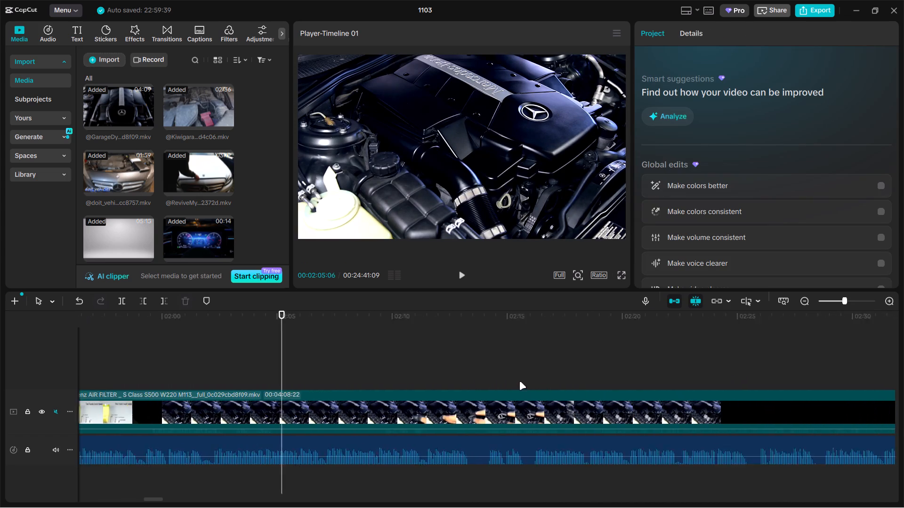
{"action": "left_click_drag", "start_coordinate": [519, 381], "coordinate": [514, 379]}
{"action": "left_click", "coordinate": [295, 378]}
{"action": "left_click_drag", "start_coordinate": [295, 378], "coordinate": [458, 377]}
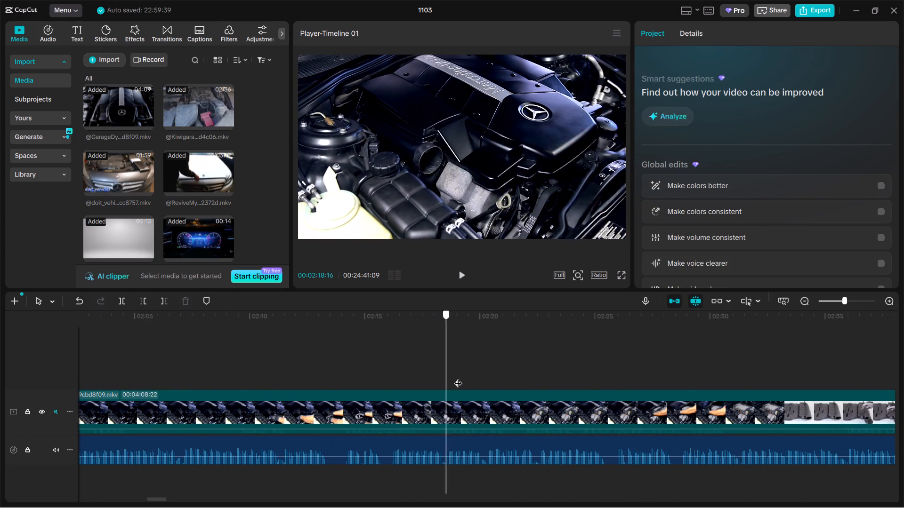
{"action": "left_click_drag", "start_coordinate": [458, 377], "coordinate": [804, 367]}
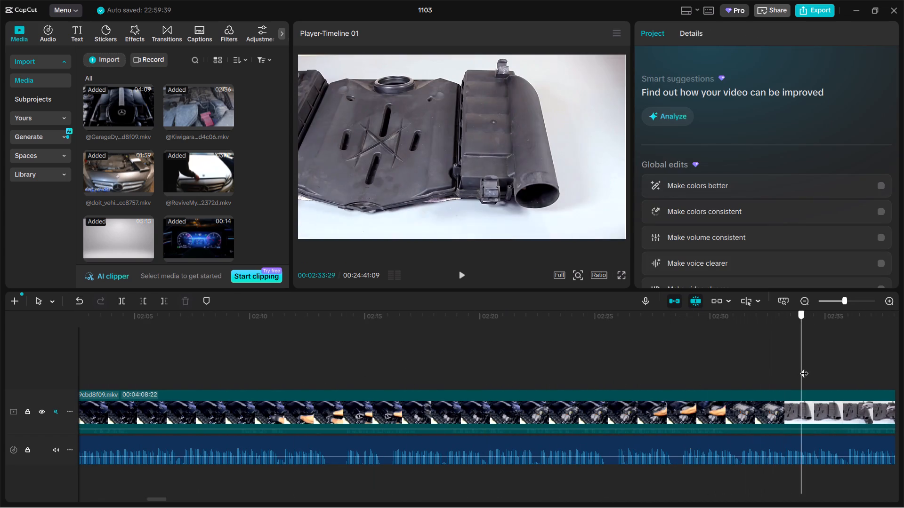
{"action": "left_click_drag", "start_coordinate": [804, 367], "coordinate": [727, 367]}
{"action": "left_click", "coordinate": [394, 380]}
{"action": "left_click_drag", "start_coordinate": [394, 380], "coordinate": [364, 379]}
{"action": "scroll", "coordinate": [400, 387], "scroll_direction": "down", "scroll_amount": 20, "text": "ctrl"}
{"action": "scroll", "coordinate": [400, 387], "scroll_direction": "down", "scroll_amount": 3, "text": "ctrl"}
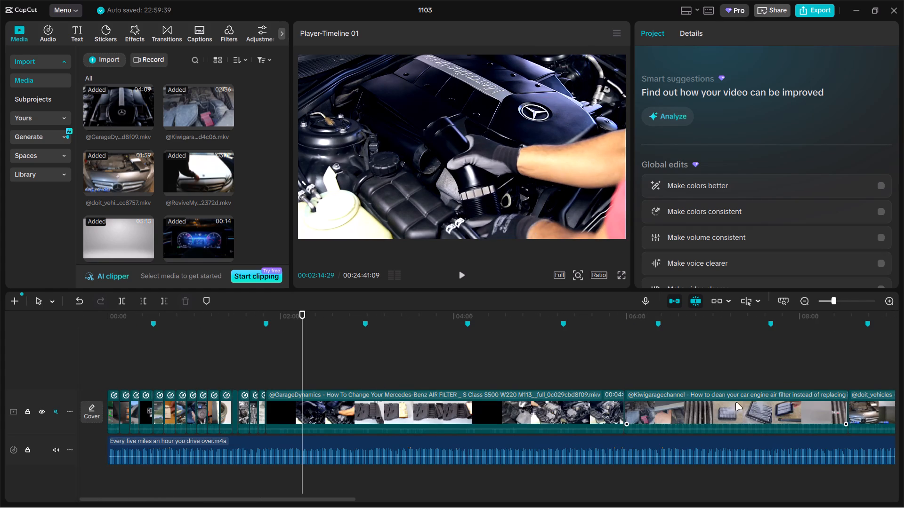
{"action": "left_click_drag", "start_coordinate": [732, 402], "coordinate": [675, 382]}
{"action": "scroll", "coordinate": [670, 381], "scroll_direction": "down", "scroll_amount": 9, "text": "ctrl"}
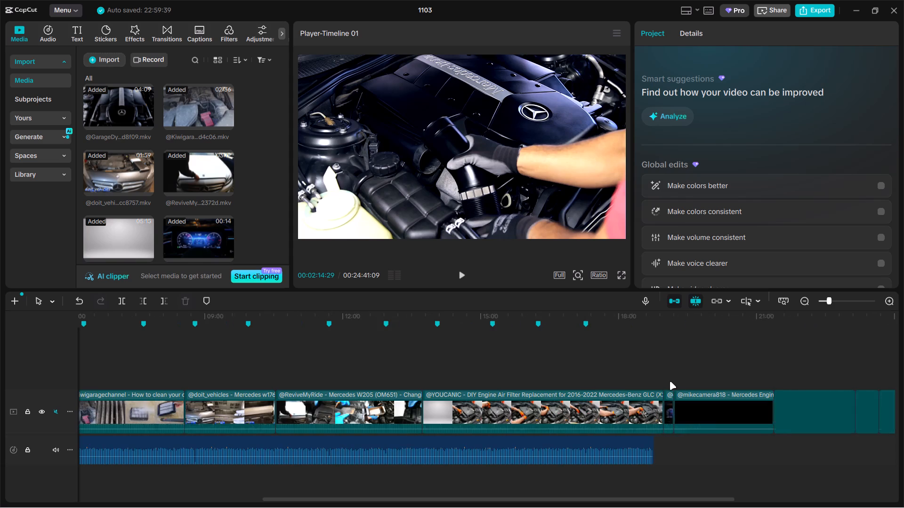
{"action": "left_click", "coordinate": [562, 384]}
{"action": "scroll", "coordinate": [565, 383], "scroll_direction": "down", "scroll_amount": 4, "text": "ctrl"}
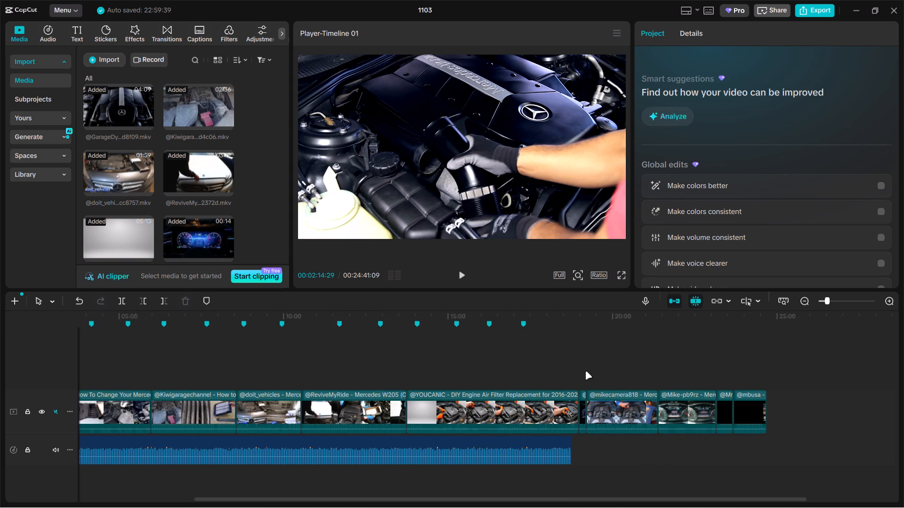
{"action": "left_click_drag", "start_coordinate": [580, 370], "coordinate": [867, 429]}
{"action": "left_click_drag", "start_coordinate": [629, 407], "coordinate": [0, 434]}
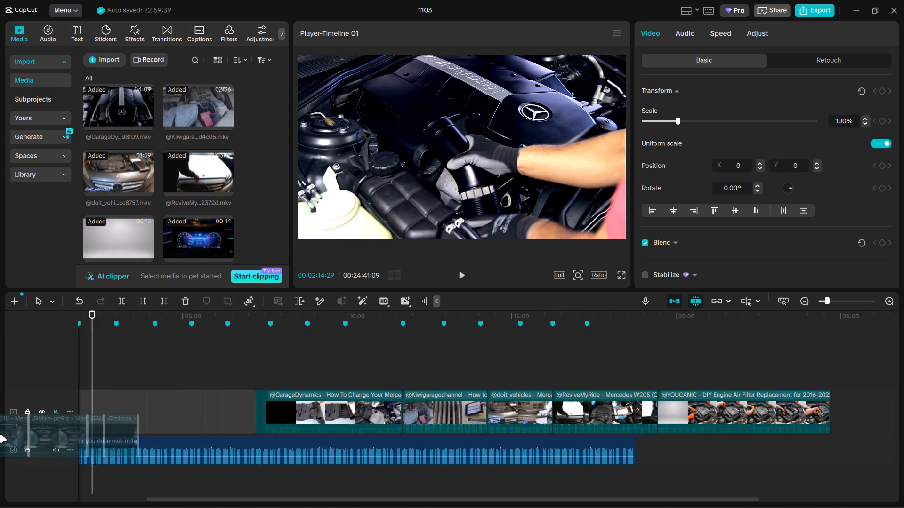
{"action": "left_click_drag", "start_coordinate": [0, 434], "coordinate": [234, 425]}
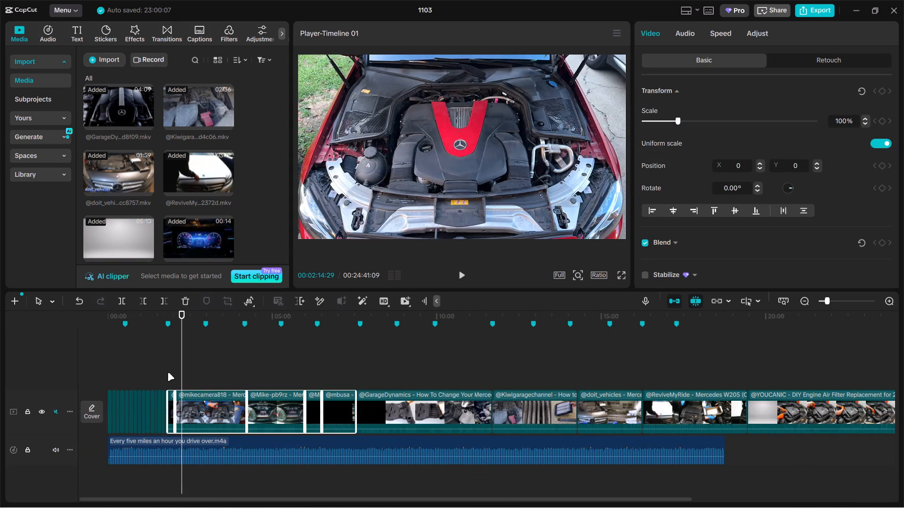
{"action": "left_click", "coordinate": [171, 373]}
{"action": "scroll", "coordinate": [166, 376], "scroll_direction": "up", "scroll_amount": 12, "text": "ctrl"}
{"action": "left_click_drag", "start_coordinate": [162, 383], "coordinate": [177, 381], "text": "ctrl"}
{"action": "left_click", "coordinate": [177, 381]}
{"action": "left_click_drag", "start_coordinate": [177, 381], "coordinate": [294, 380]}
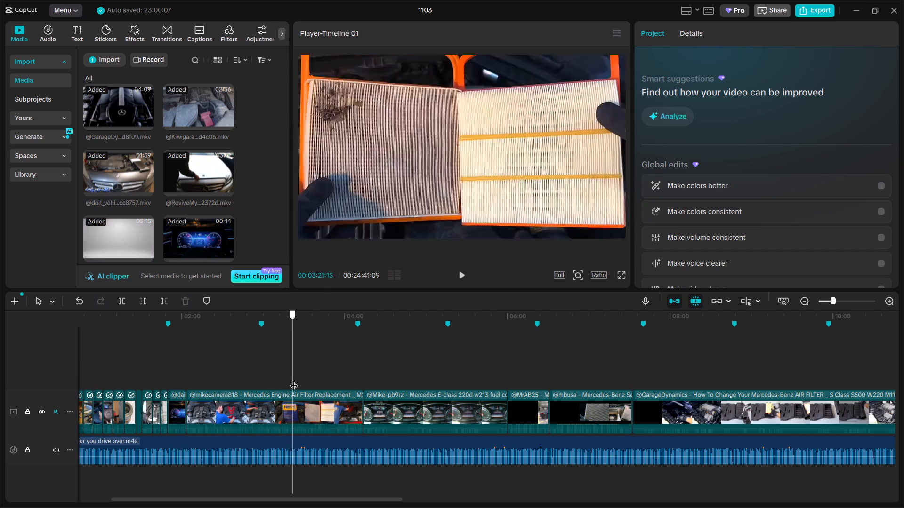
{"action": "left_click_drag", "start_coordinate": [294, 380], "coordinate": [286, 376]}
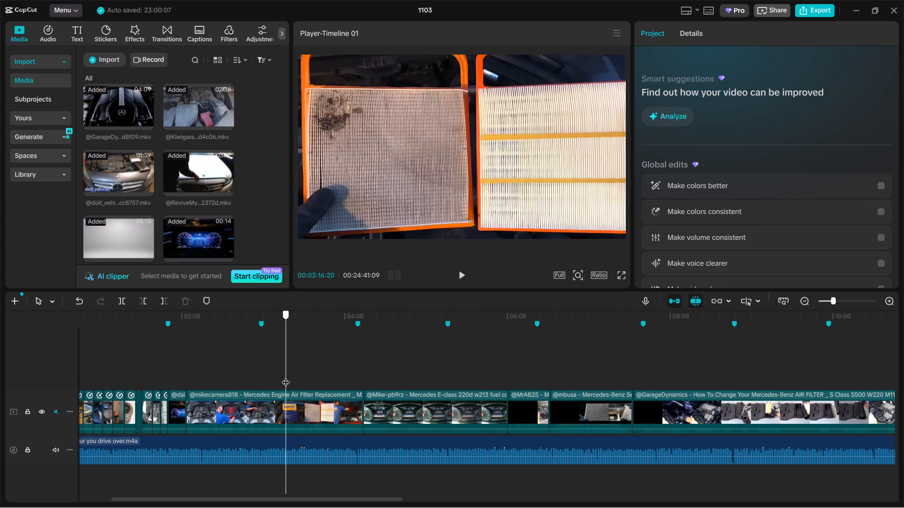
{"action": "left_click_drag", "start_coordinate": [286, 376], "coordinate": [288, 377]}
{"action": "left_click", "coordinate": [303, 409]}
{"action": "key", "text": "ctrl+b"}
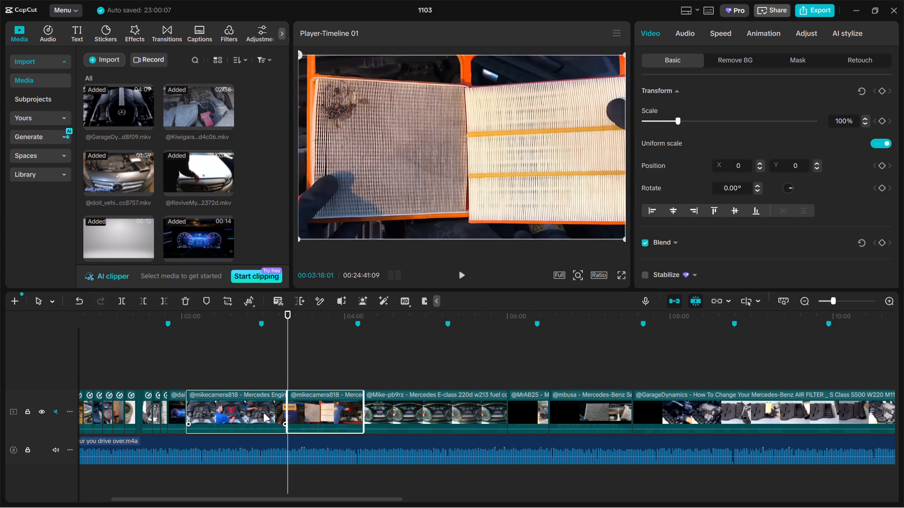
{"action": "left_click", "coordinate": [263, 413]}
{"action": "key", "text": "BackSpace"}
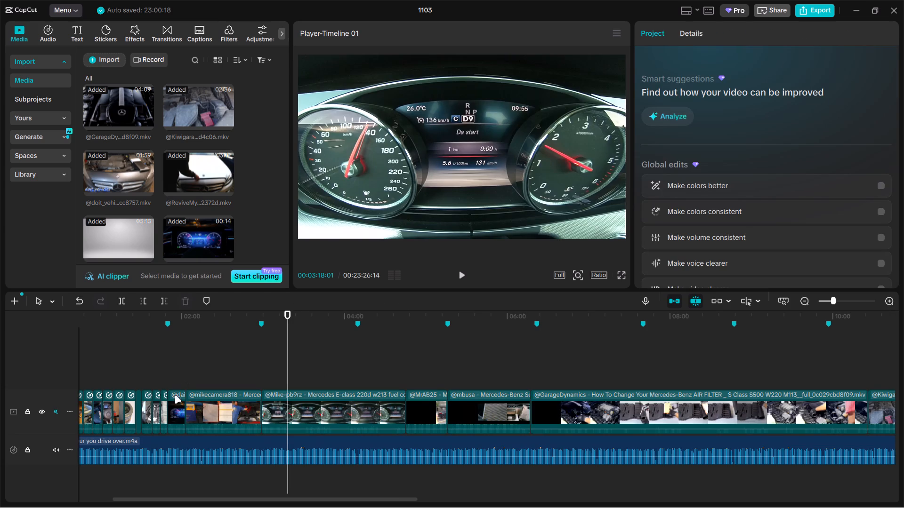
{"action": "left_click_drag", "start_coordinate": [175, 402], "coordinate": [579, 416]}
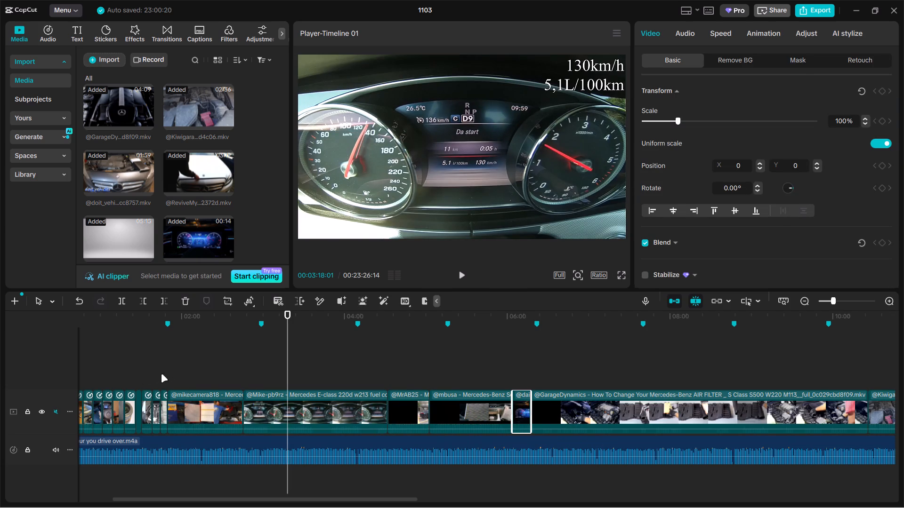
{"action": "left_click", "coordinate": [168, 376]}
{"action": "scroll", "coordinate": [168, 377], "scroll_direction": "up", "scroll_amount": 6, "text": "ctrl"}
{"action": "left_click_drag", "start_coordinate": [168, 377], "coordinate": [192, 374], "text": "ctrl"}
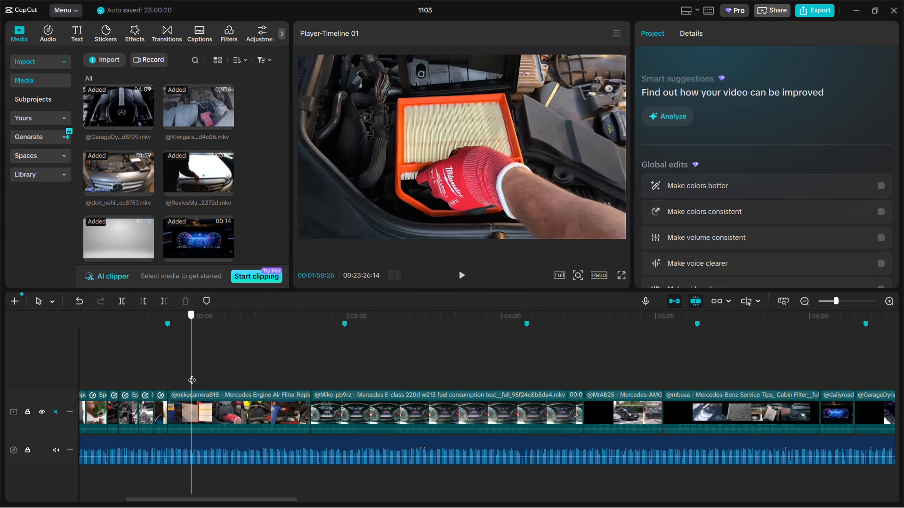
{"action": "left_click_drag", "start_coordinate": [192, 374], "coordinate": [191, 377], "text": "ctrl"}
{"action": "left_click", "coordinate": [212, 410]}
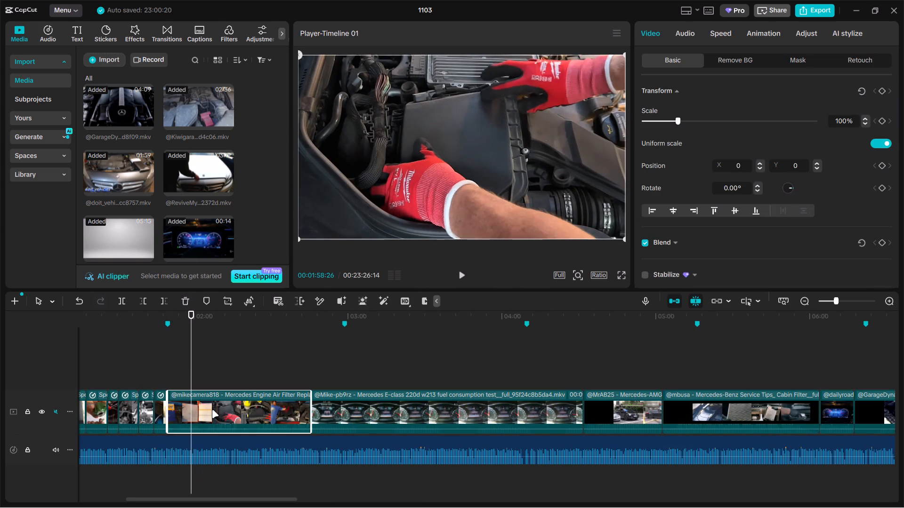
{"action": "key", "text": "ctrl+b"}
{"action": "key", "text": "BackSpace"}
{"action": "left_click_drag", "start_coordinate": [192, 370], "coordinate": [290, 377]}
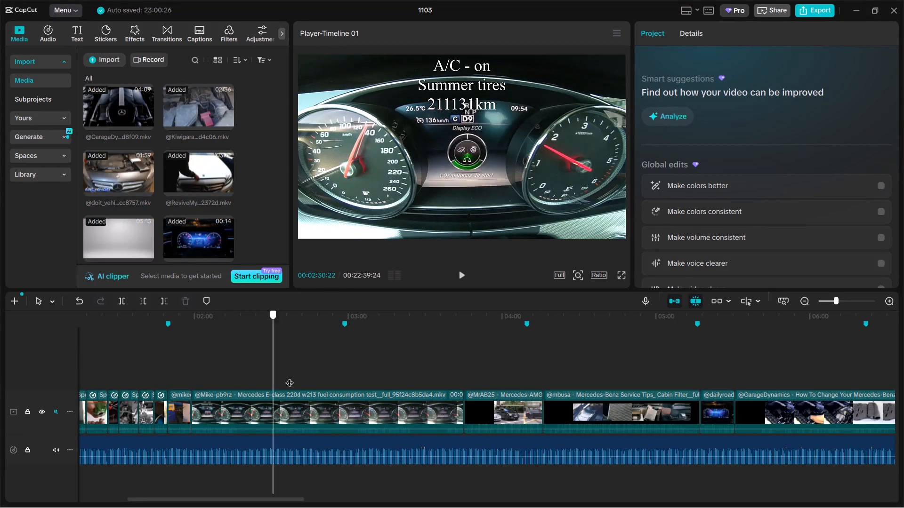
{"action": "left_click_drag", "start_coordinate": [290, 377], "coordinate": [303, 383]}
{"action": "left_click", "coordinate": [306, 425]}
{"action": "key", "text": "ctrl+b"}
{"action": "left_click", "coordinate": [261, 420]}
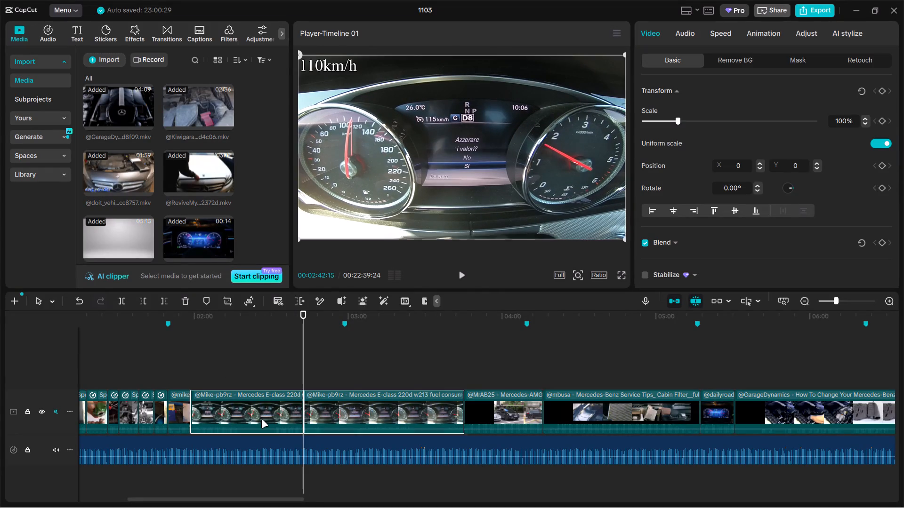
{"action": "key", "text": "BackSpace"}
{"action": "left_click", "coordinate": [242, 383]}
{"action": "left_click_drag", "start_coordinate": [242, 383], "coordinate": [227, 383]}
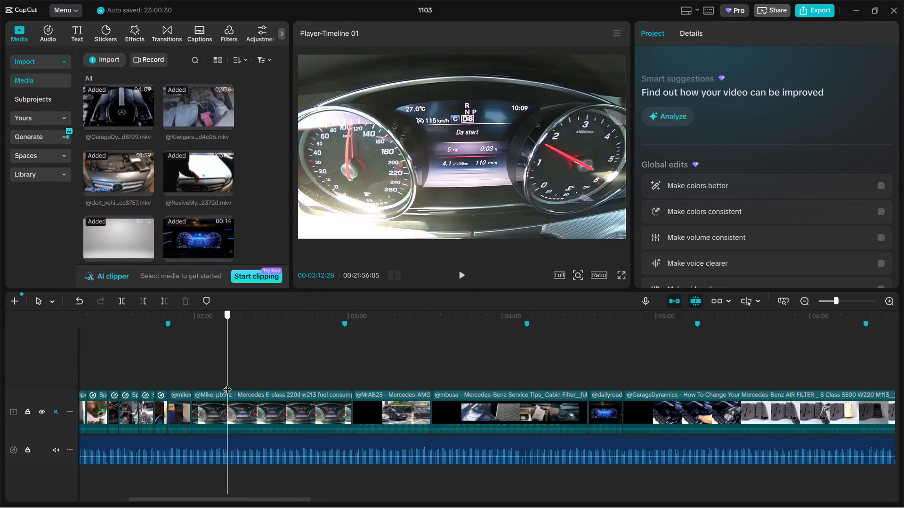
{"action": "left_click_drag", "start_coordinate": [227, 383], "coordinate": [221, 384]}
{"action": "left_click", "coordinate": [250, 406]}
{"action": "key", "text": "ctrl+b"}
{"action": "key", "text": "BackSpace"}
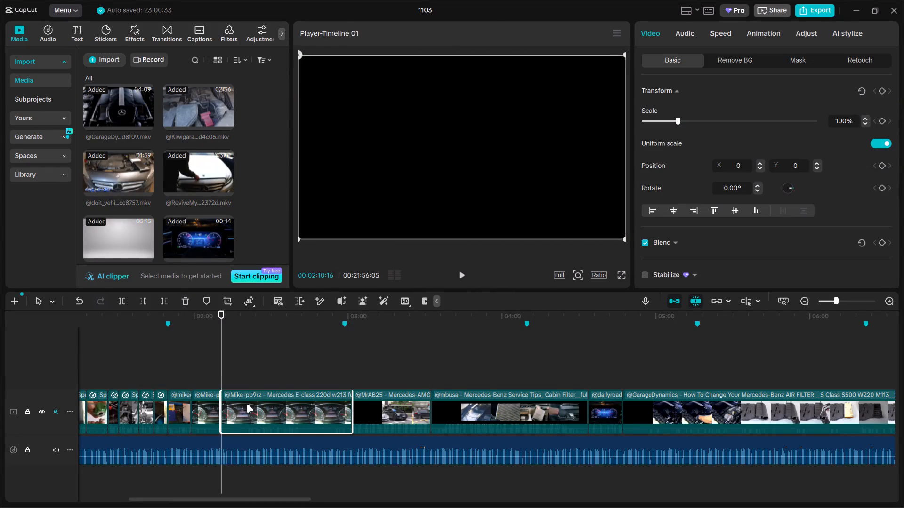
{"action": "left_click_drag", "start_coordinate": [223, 376], "coordinate": [257, 379]}
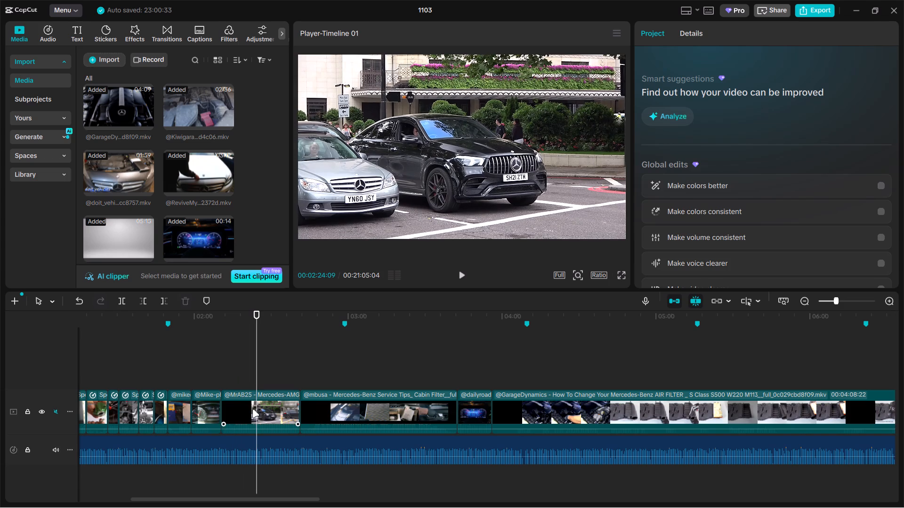
{"action": "left_click", "coordinate": [252, 409]}
{"action": "left_click_drag", "start_coordinate": [219, 407], "coordinate": [246, 405]}
{"action": "key", "text": "ctrl+c"}
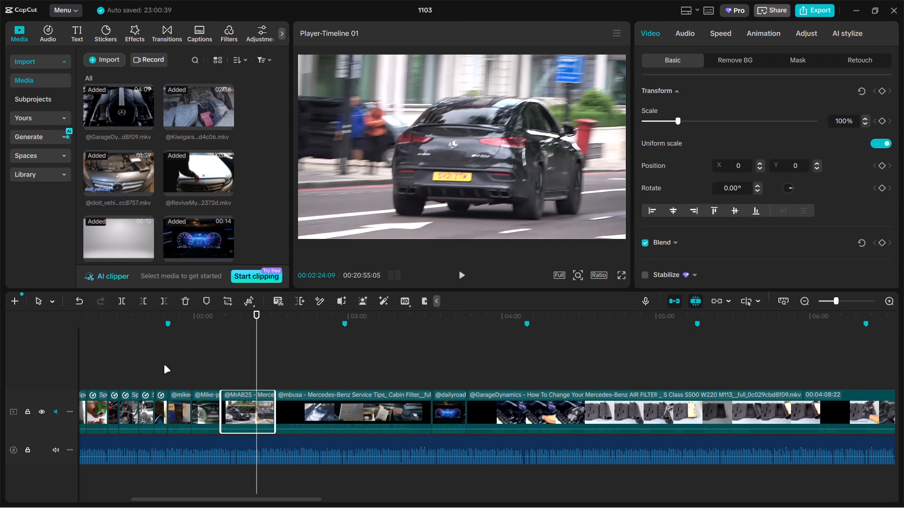
{"action": "left_click", "coordinate": [158, 358]}
{"action": "left_click_drag", "start_coordinate": [158, 358], "coordinate": [40, 358]}
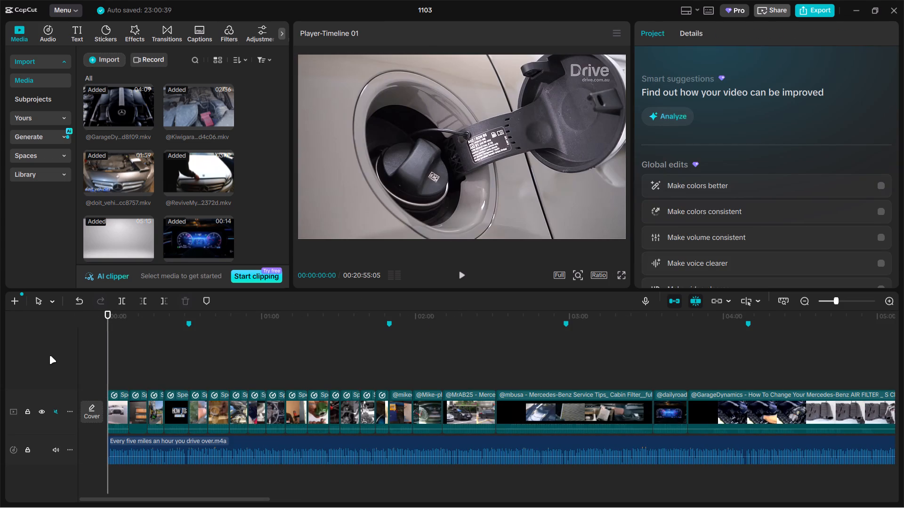
{"action": "key", "text": "ctrl+v"}
{"action": "left_click", "coordinate": [442, 377]}
{"action": "left_click_drag", "start_coordinate": [442, 377], "coordinate": [456, 375]}
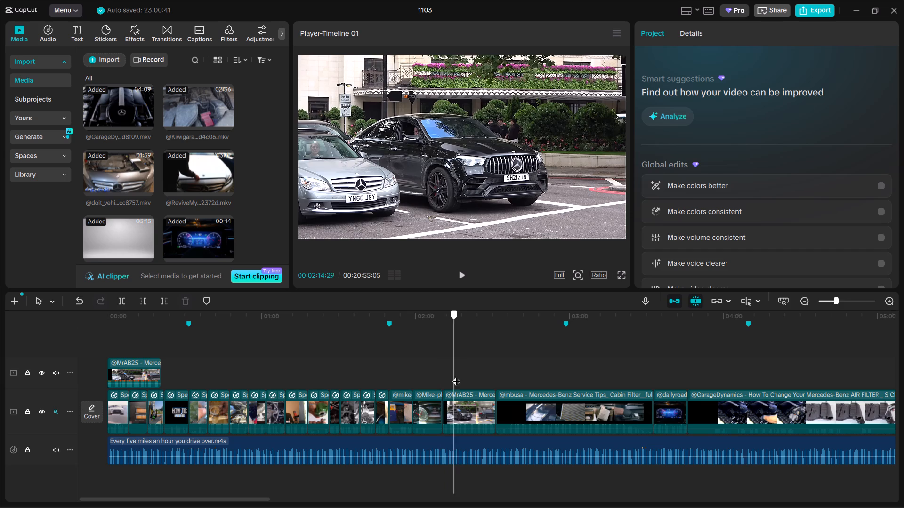
{"action": "left_click_drag", "start_coordinate": [456, 375], "coordinate": [469, 374]}
{"action": "left_click", "coordinate": [474, 420]}
{"action": "left_click_drag", "start_coordinate": [496, 406], "coordinate": [459, 406]}
{"action": "left_click", "coordinate": [468, 383]}
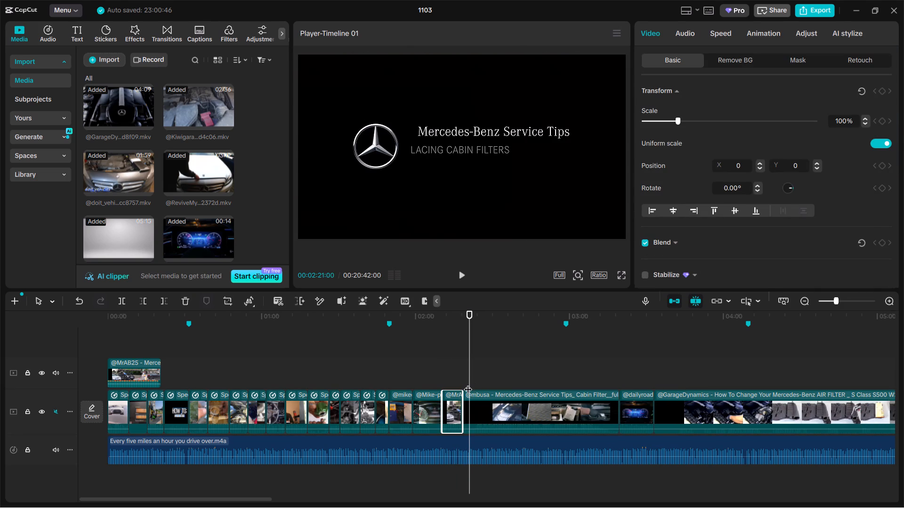
{"action": "left_click_drag", "start_coordinate": [472, 380], "coordinate": [475, 375]}
{"action": "scroll", "coordinate": [439, 376], "scroll_direction": "up", "scroll_amount": 4, "text": "ctrl"}
{"action": "left_click", "coordinate": [383, 368]}
{"action": "left_click_drag", "start_coordinate": [383, 368], "coordinate": [422, 363]}
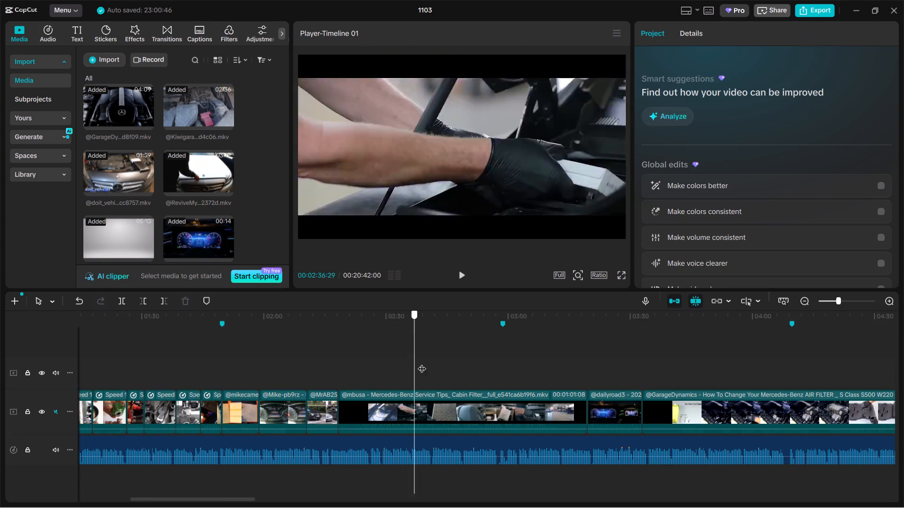
{"action": "left_click_drag", "start_coordinate": [422, 363], "coordinate": [399, 362]}
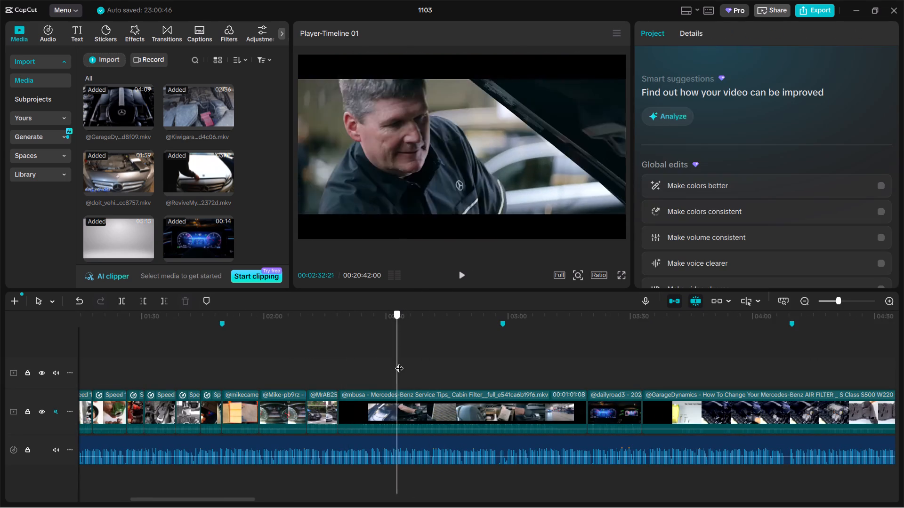
{"action": "left_click_drag", "start_coordinate": [399, 362], "coordinate": [404, 360]}
{"action": "left_click", "coordinate": [408, 402]}
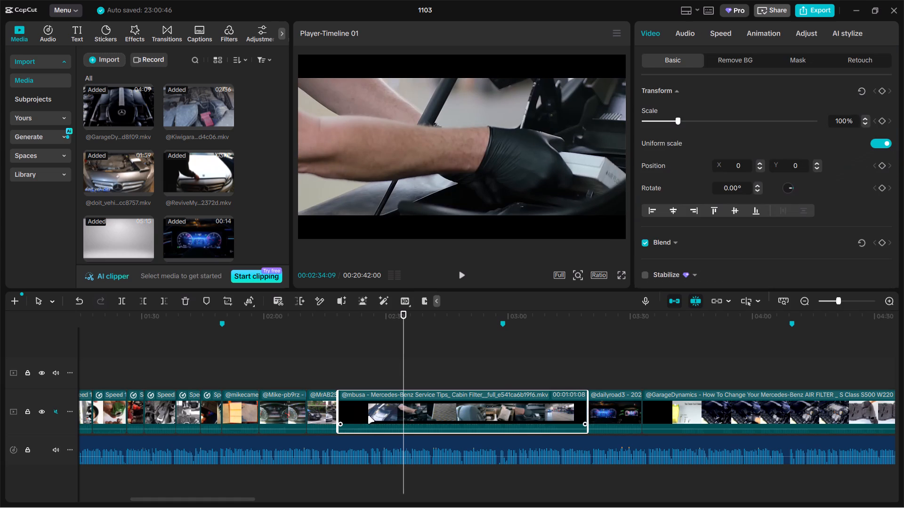
{"action": "key", "text": "ctrl+b"}
{"action": "left_click", "coordinate": [362, 416]}
{"action": "key", "text": "BackSpace"}
{"action": "left_click", "coordinate": [339, 379]}
{"action": "left_click_drag", "start_coordinate": [339, 379], "coordinate": [354, 375]}
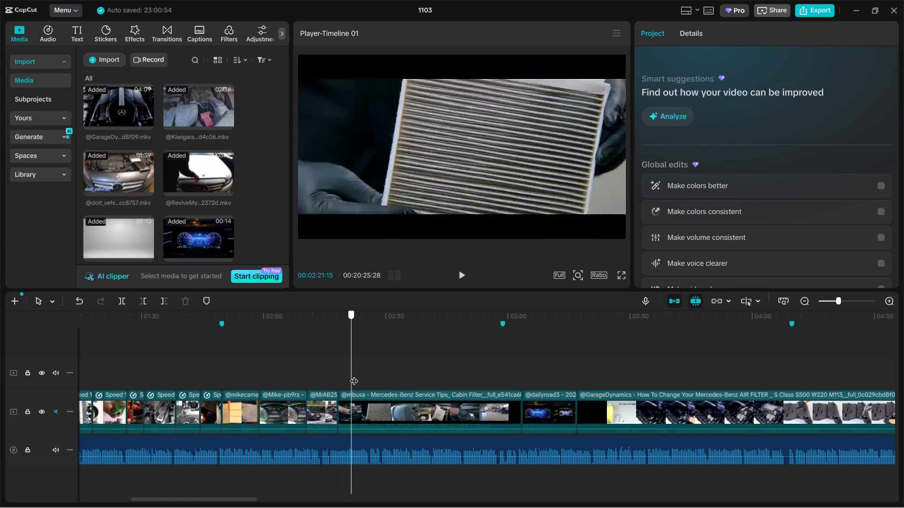
{"action": "left_click_drag", "start_coordinate": [354, 375], "coordinate": [372, 375]}
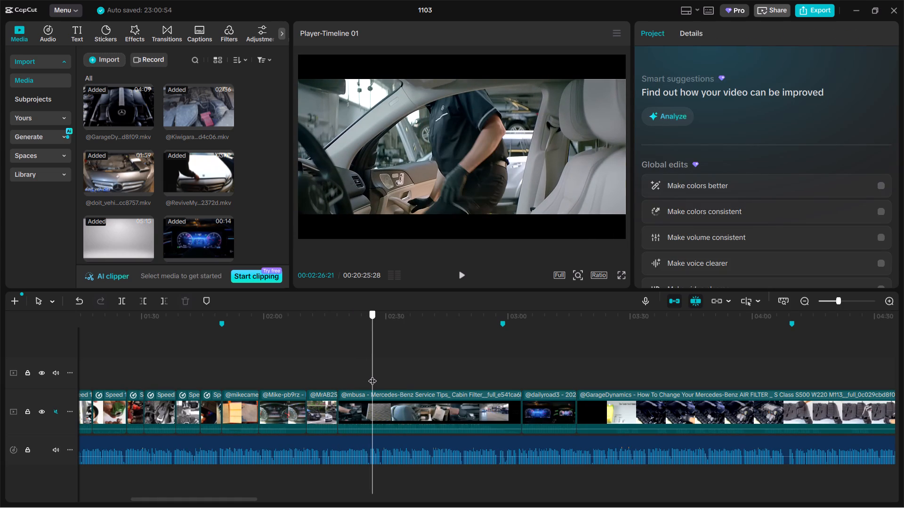
{"action": "left_click_drag", "start_coordinate": [372, 375], "coordinate": [369, 379]}
{"action": "left_click", "coordinate": [381, 414]}
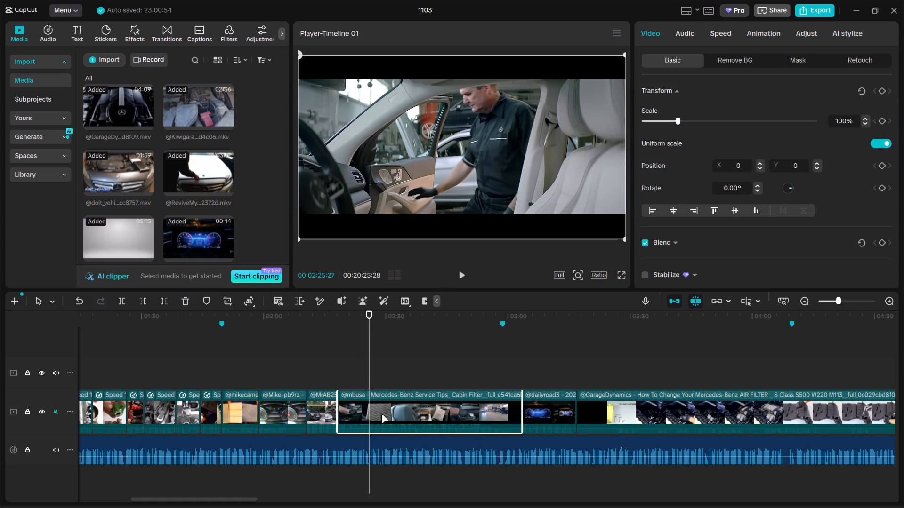
{"action": "key", "text": "ctrl+b"}
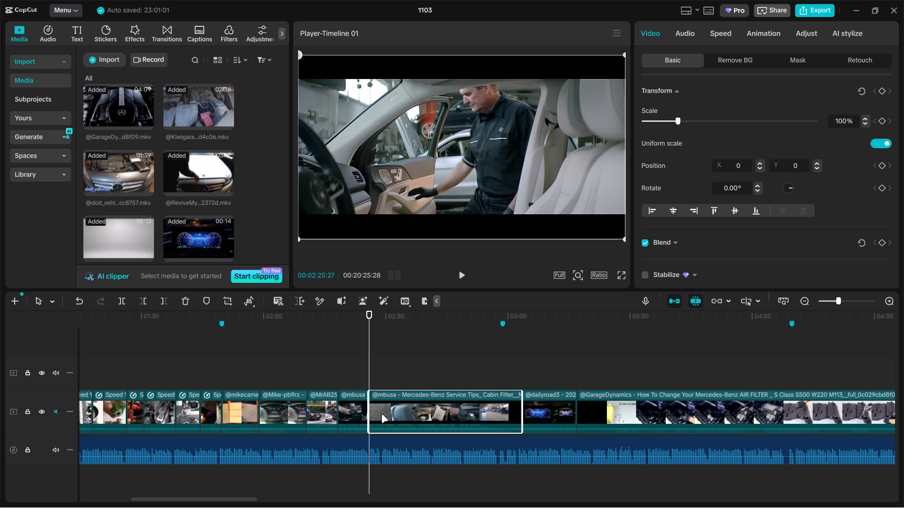
{"action": "key", "text": "BackSpace"}
{"action": "left_click_drag", "start_coordinate": [352, 410], "coordinate": [282, 418]}
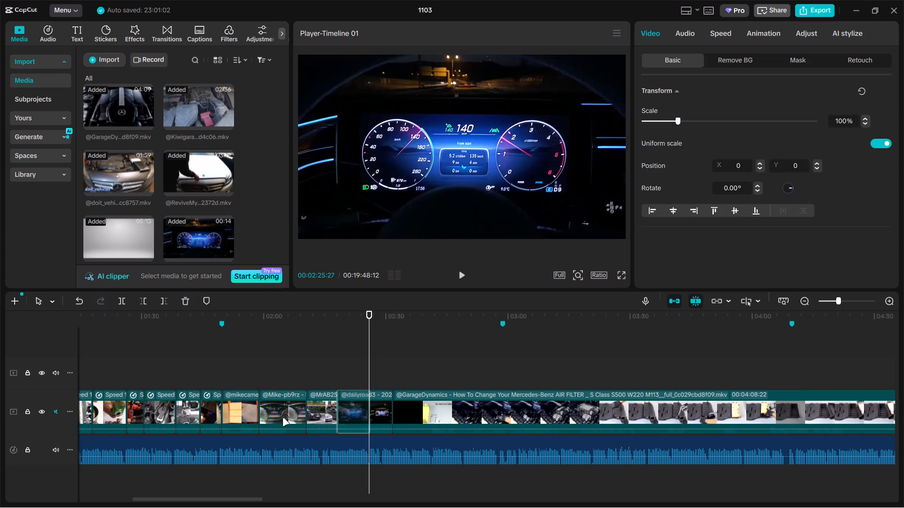
{"action": "left_click_drag", "start_coordinate": [282, 418], "coordinate": [264, 417]}
{"action": "left_click", "coordinate": [413, 385]}
{"action": "left_click_drag", "start_coordinate": [413, 385], "coordinate": [395, 387]}
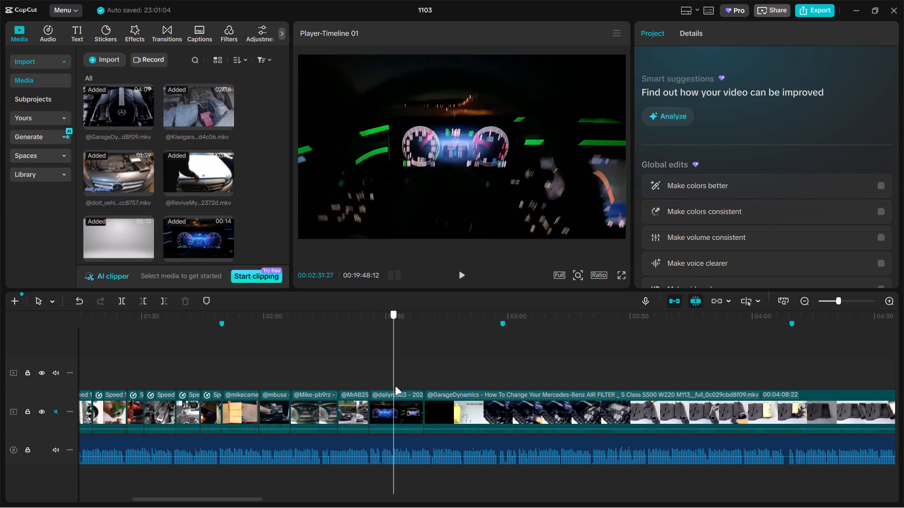
{"action": "left_click_drag", "start_coordinate": [395, 387], "coordinate": [397, 388]}
{"action": "left_click", "coordinate": [403, 421]}
{"action": "left_click_drag", "start_coordinate": [423, 411], "coordinate": [396, 409]}
{"action": "left_click", "coordinate": [411, 382]}
{"action": "left_click_drag", "start_coordinate": [412, 382], "coordinate": [468, 378]}
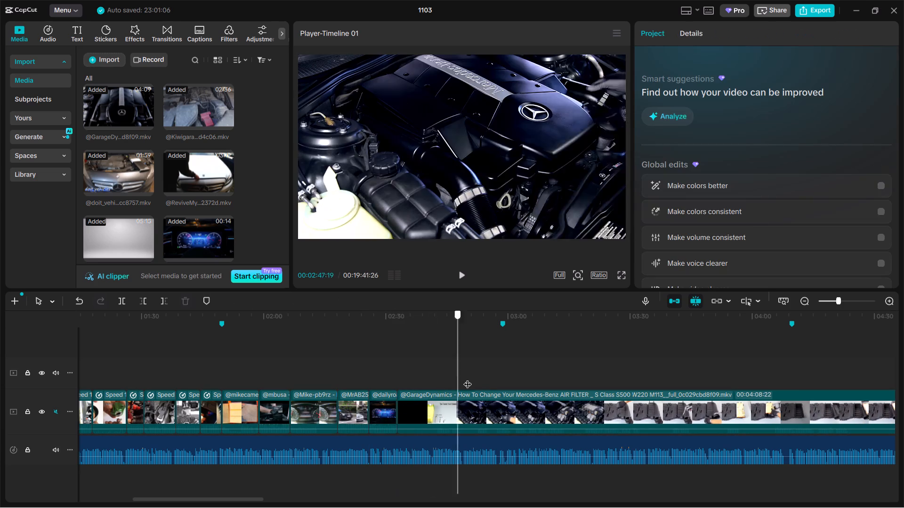
{"action": "left_click_drag", "start_coordinate": [468, 378], "coordinate": [499, 382]}
{"action": "left_click", "coordinate": [507, 416]}
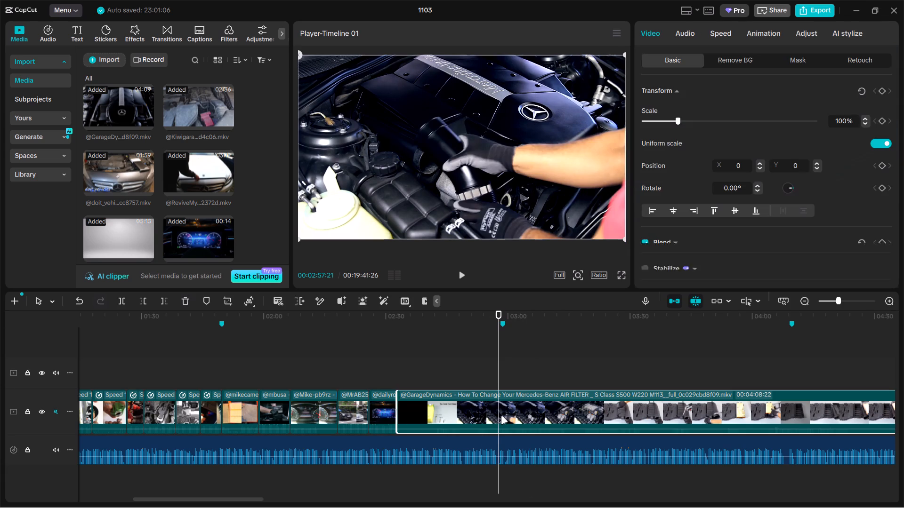
{"action": "key", "text": "ctrl+b"}
{"action": "left_click", "coordinate": [462, 415]}
{"action": "key", "text": "BackSpace"}
{"action": "double_click", "coordinate": [443, 377]}
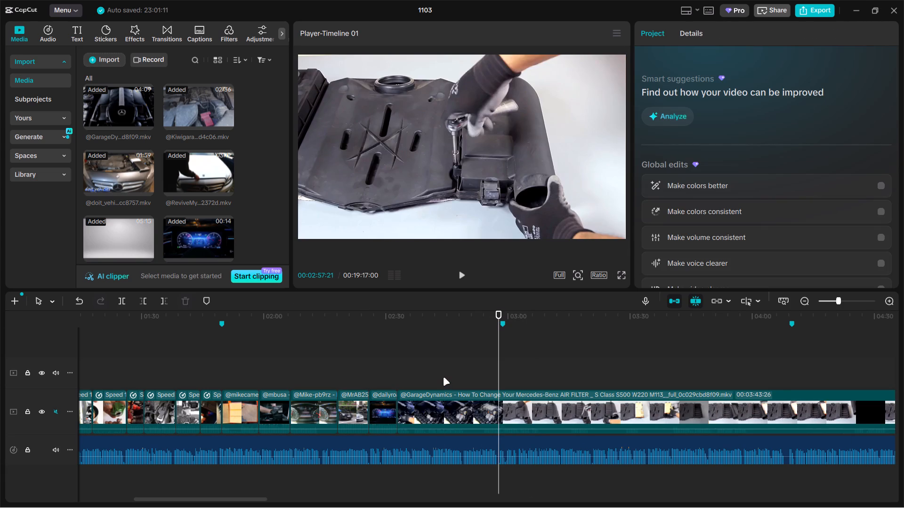
{"action": "left_click", "coordinate": [458, 412]}
{"action": "key", "text": "ctrl+b"}
{"action": "key", "text": "BackSpace"}
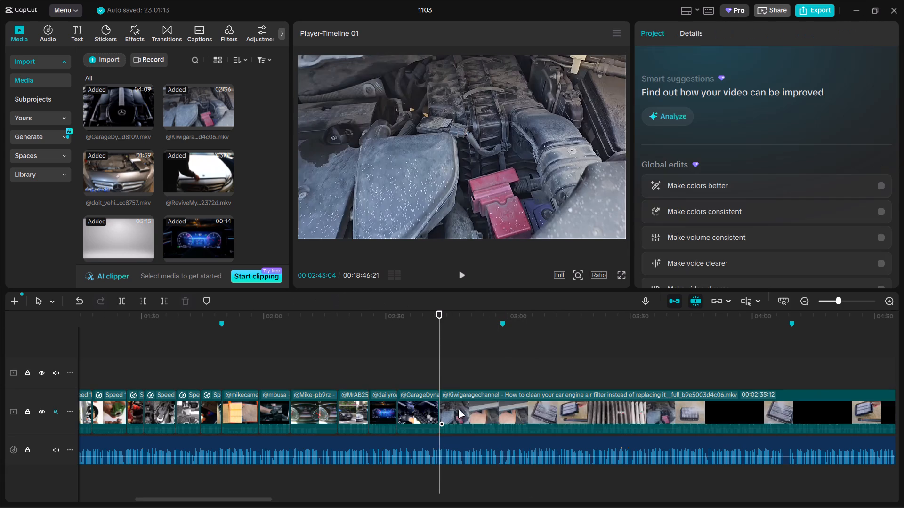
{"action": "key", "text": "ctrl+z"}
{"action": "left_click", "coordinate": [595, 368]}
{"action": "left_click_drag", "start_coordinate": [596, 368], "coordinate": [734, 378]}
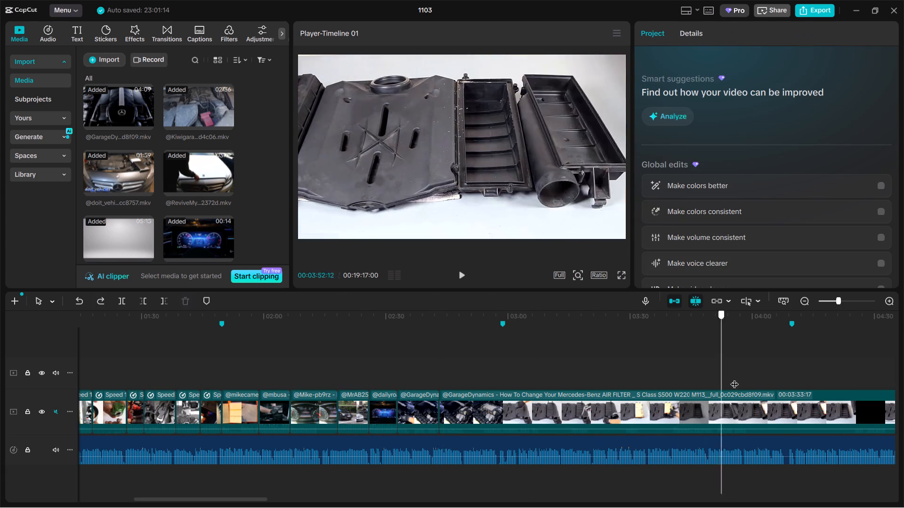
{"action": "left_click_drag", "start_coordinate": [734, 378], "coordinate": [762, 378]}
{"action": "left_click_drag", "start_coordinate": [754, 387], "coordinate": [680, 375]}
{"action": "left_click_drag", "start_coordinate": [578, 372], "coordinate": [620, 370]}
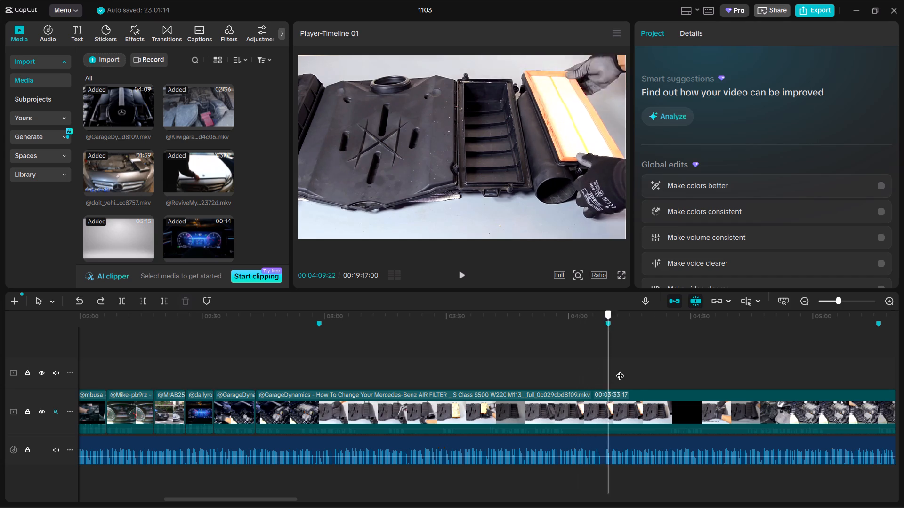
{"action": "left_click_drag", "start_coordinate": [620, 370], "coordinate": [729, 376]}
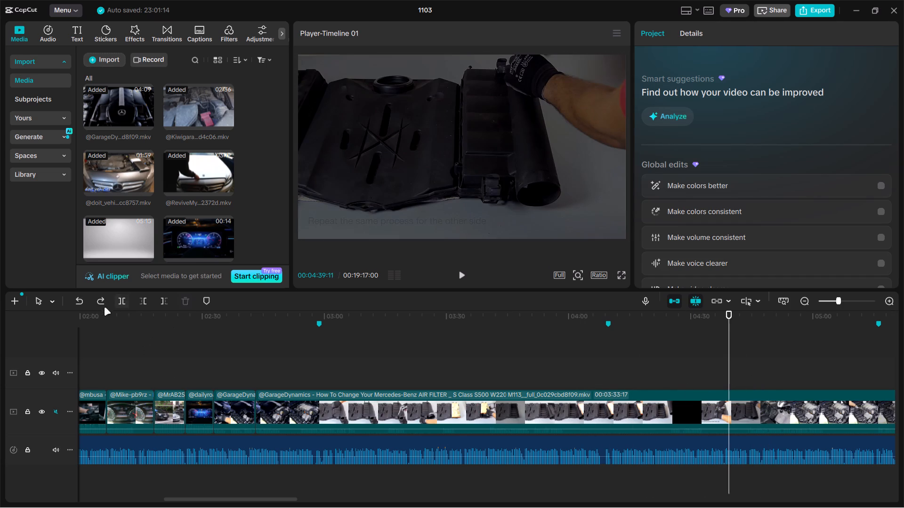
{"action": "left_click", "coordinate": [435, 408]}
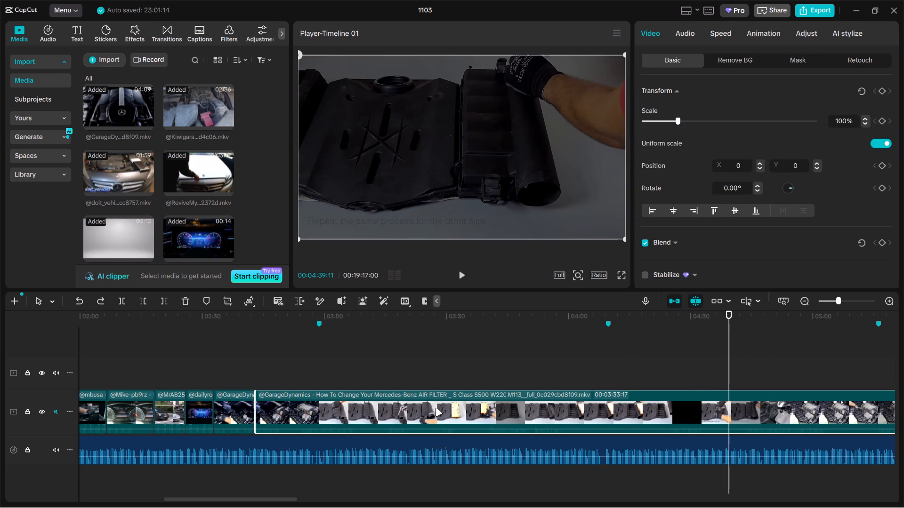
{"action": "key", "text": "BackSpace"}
{"action": "left_click", "coordinate": [250, 373]}
{"action": "left_click_drag", "start_coordinate": [250, 373], "coordinate": [290, 372]}
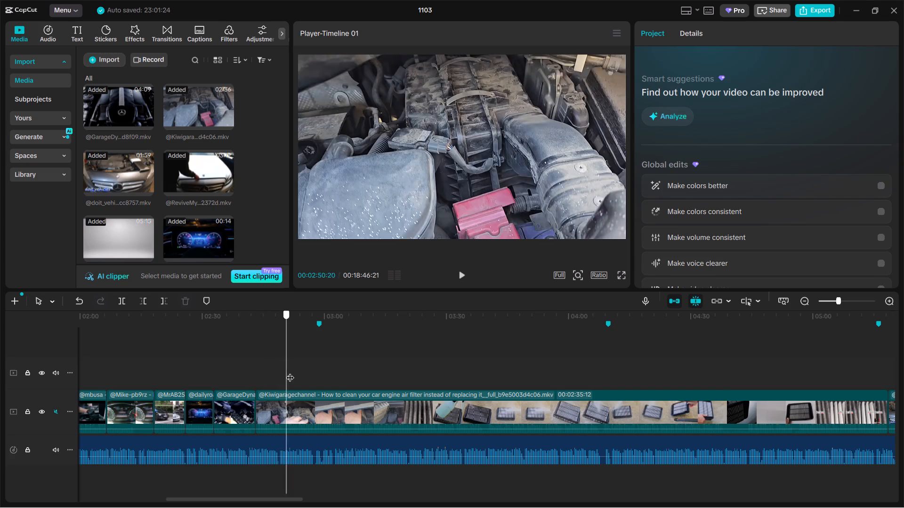
{"action": "left_click_drag", "start_coordinate": [290, 372], "coordinate": [522, 373]}
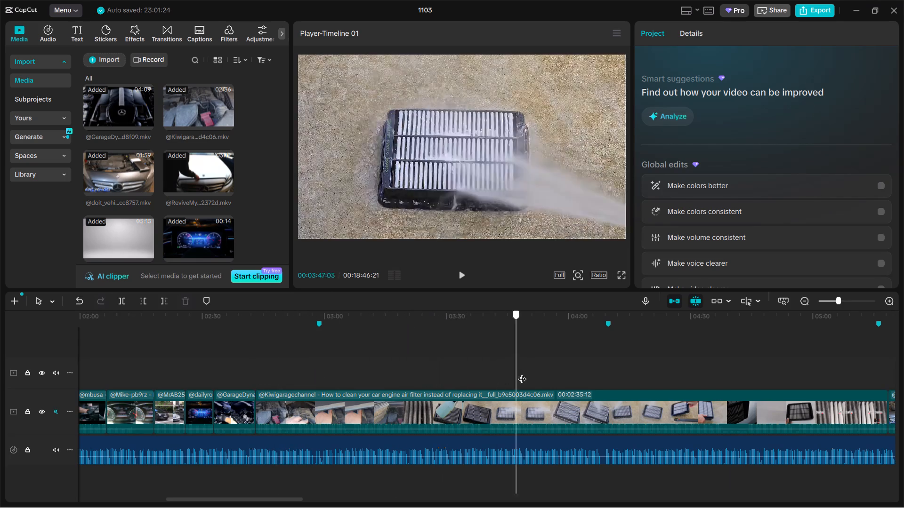
{"action": "left_click_drag", "start_coordinate": [522, 373], "coordinate": [798, 372]}
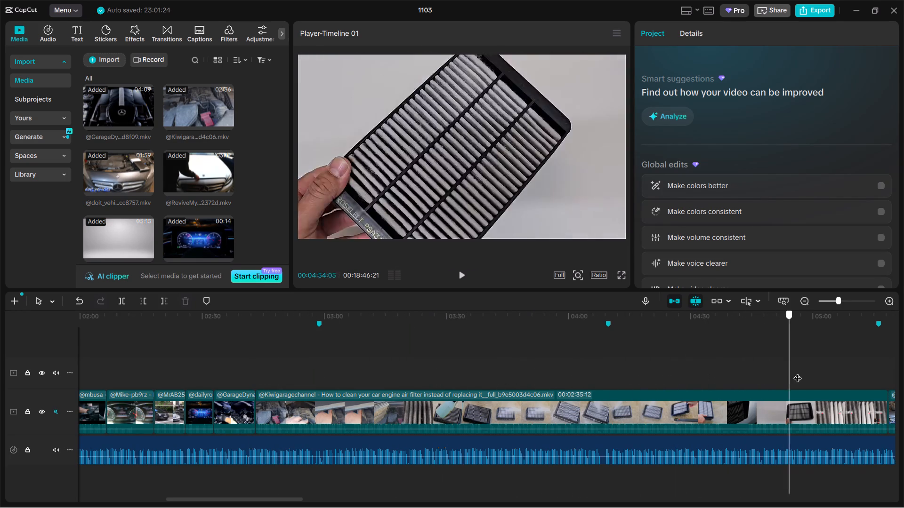
{"action": "left_click_drag", "start_coordinate": [798, 372], "coordinate": [796, 372]}
{"action": "left_click", "coordinate": [744, 388]}
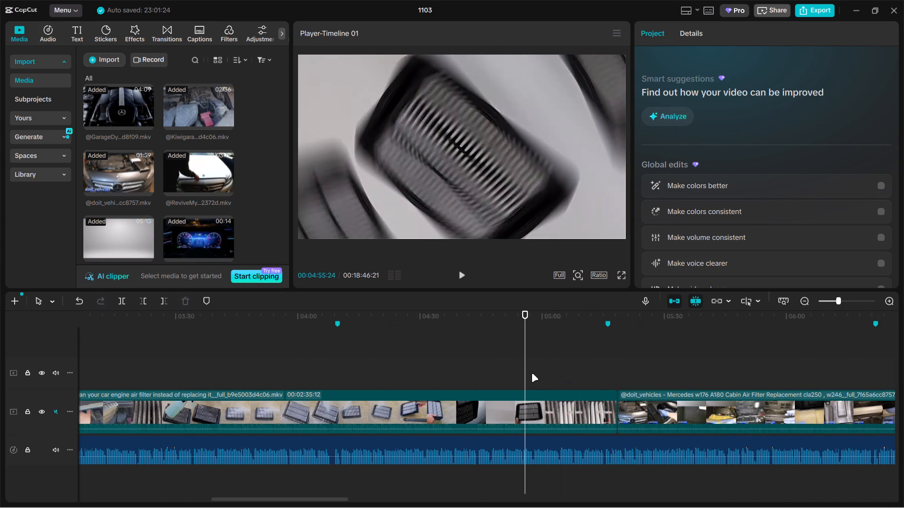
{"action": "left_click_drag", "start_coordinate": [531, 373], "coordinate": [563, 370]}
{"action": "left_click", "coordinate": [563, 370]}
{"action": "left_click_drag", "start_coordinate": [563, 370], "coordinate": [109, 361]}
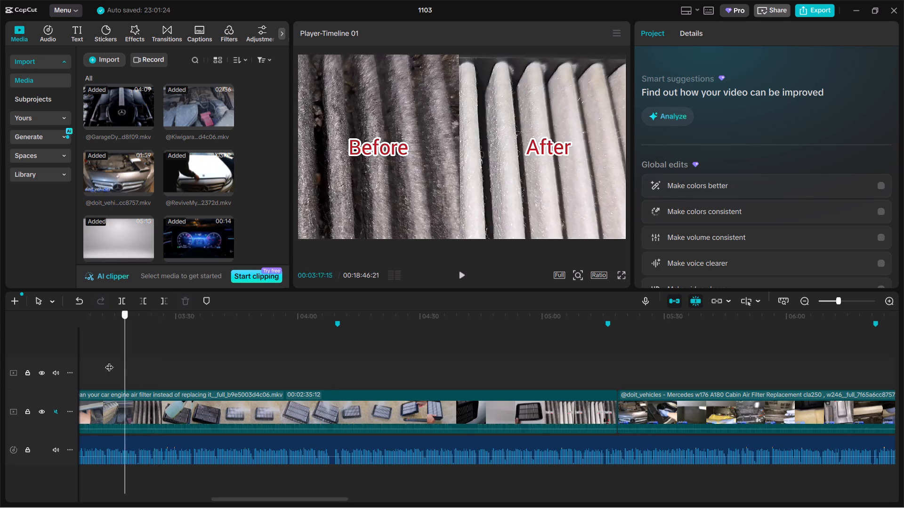
{"action": "left_click_drag", "start_coordinate": [109, 361], "coordinate": [240, 363]}
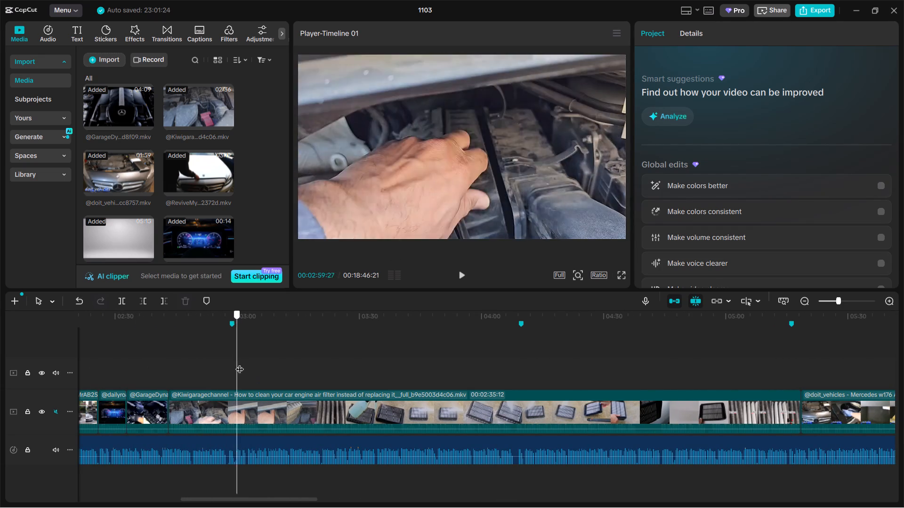
{"action": "left_click_drag", "start_coordinate": [240, 363], "coordinate": [244, 367]}
{"action": "left_click", "coordinate": [250, 391]}
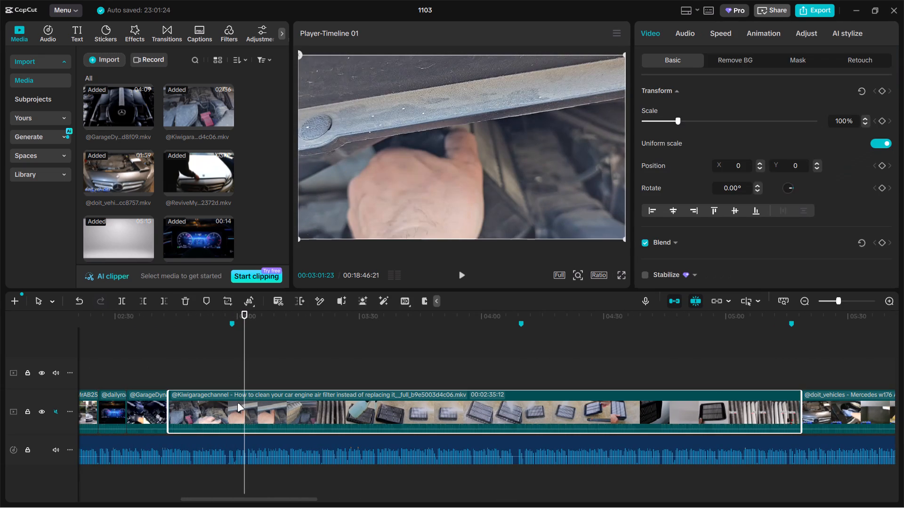
{"action": "key", "text": "ctrl+b"}
{"action": "left_click", "coordinate": [215, 413]}
{"action": "key", "text": "BackSpace"}
{"action": "left_click", "coordinate": [197, 374]}
{"action": "left_click_drag", "start_coordinate": [197, 374], "coordinate": [205, 374]}
{"action": "left_click", "coordinate": [226, 418]}
{"action": "key", "text": "ctrl+b"}
{"action": "key", "text": "BackSpace"}
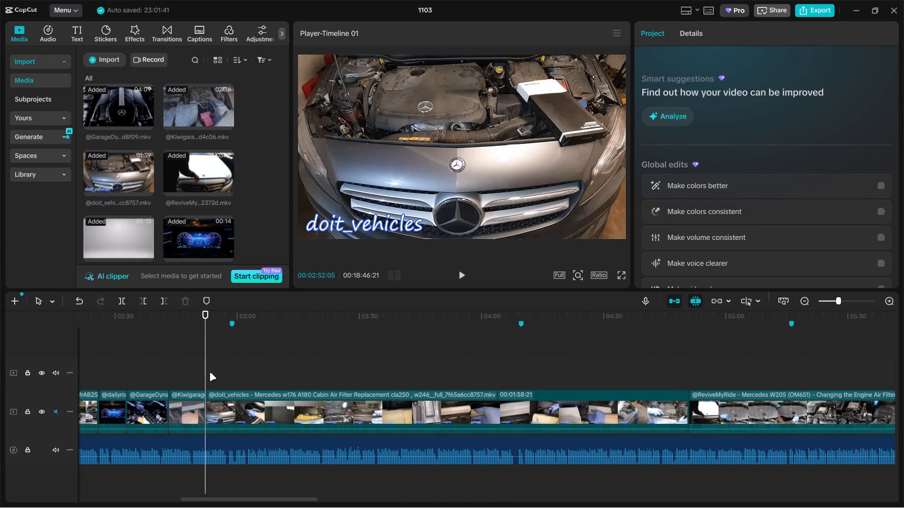
{"action": "left_click_drag", "start_coordinate": [206, 371], "coordinate": [401, 380]}
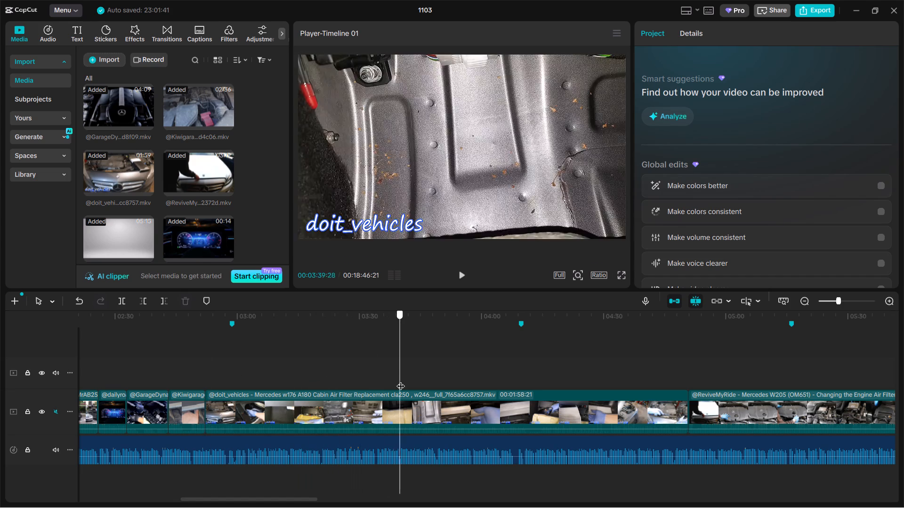
{"action": "left_click_drag", "start_coordinate": [401, 380], "coordinate": [484, 387]}
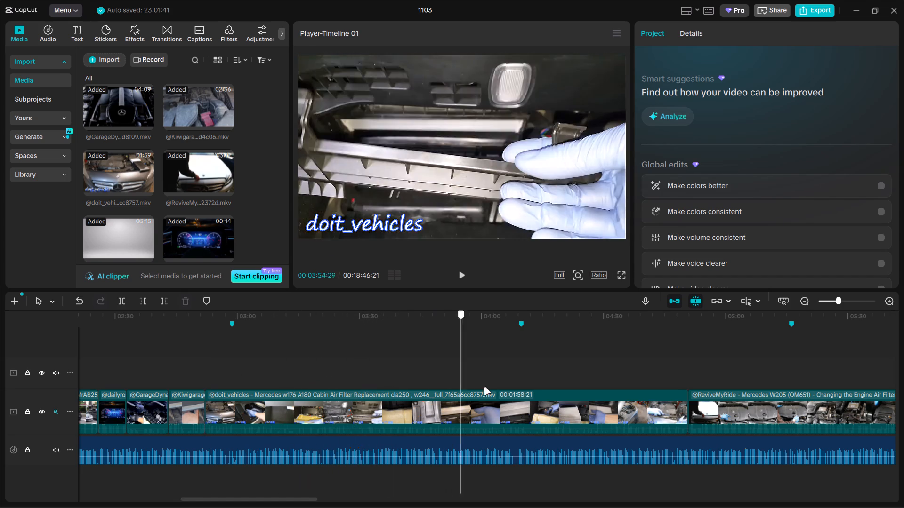
{"action": "left_click_drag", "start_coordinate": [484, 387], "coordinate": [550, 392]}
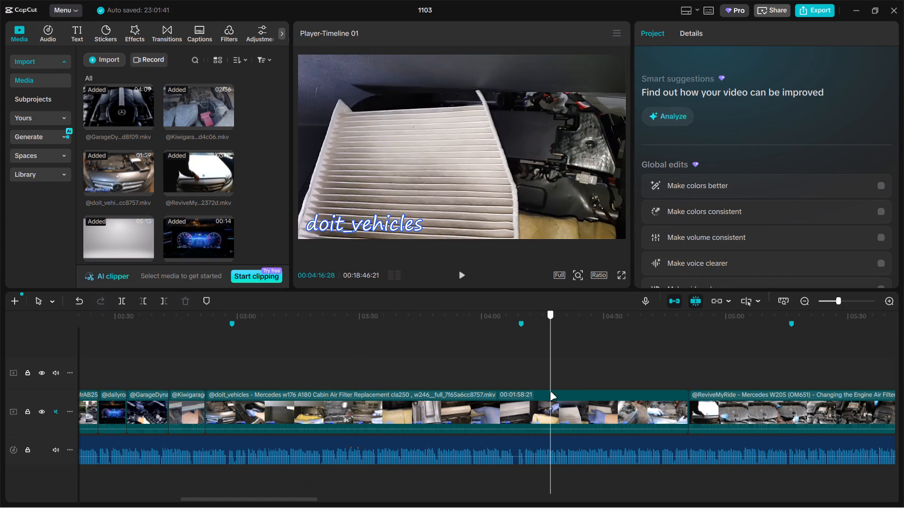
{"action": "left_click_drag", "start_coordinate": [550, 392], "coordinate": [542, 393]}
{"action": "left_click", "coordinate": [539, 434]}
{"action": "left_click", "coordinate": [531, 414], "text": "ctrl"}
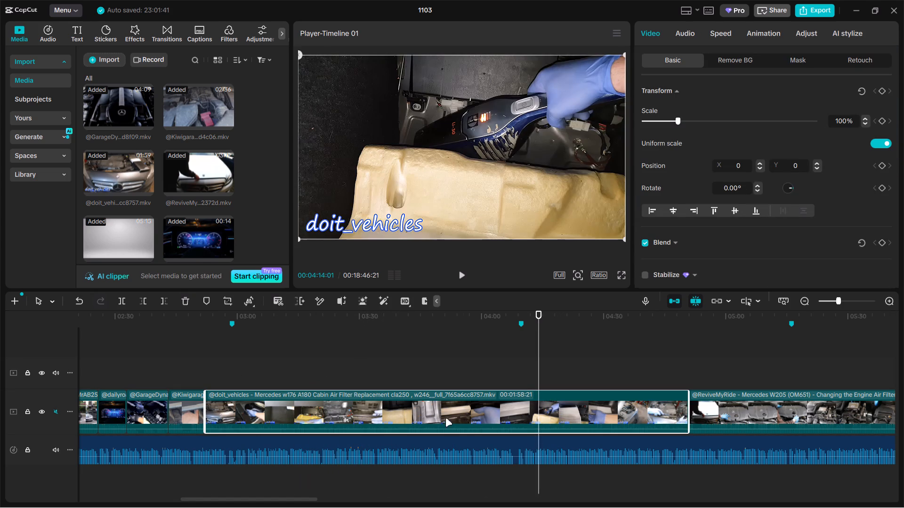
{"action": "key", "text": "ctrl+b"}
{"action": "left_click", "coordinate": [422, 418]}
{"action": "key", "text": "BackSpace"}
{"action": "left_click", "coordinate": [242, 377]}
{"action": "left_click", "coordinate": [259, 405]}
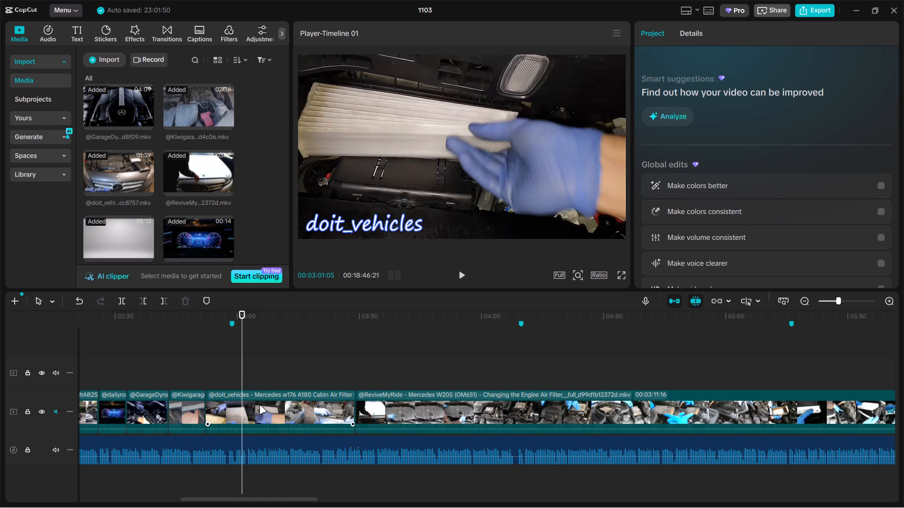
{"action": "key", "text": "ctrl+b"}
{"action": "key", "text": "BackSpace"}
{"action": "left_click", "coordinate": [224, 380]}
{"action": "left_click", "coordinate": [430, 157]}
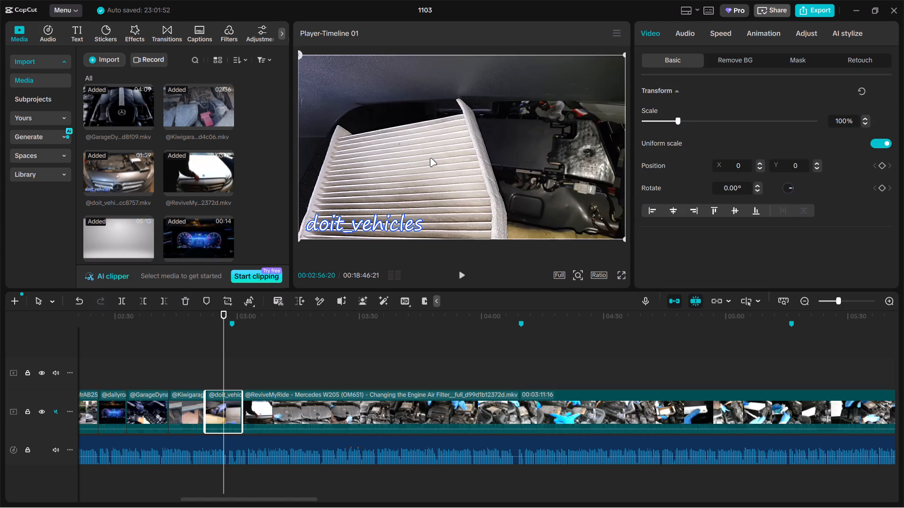
{"action": "left_click_drag", "start_coordinate": [679, 123], "coordinate": [692, 119]}
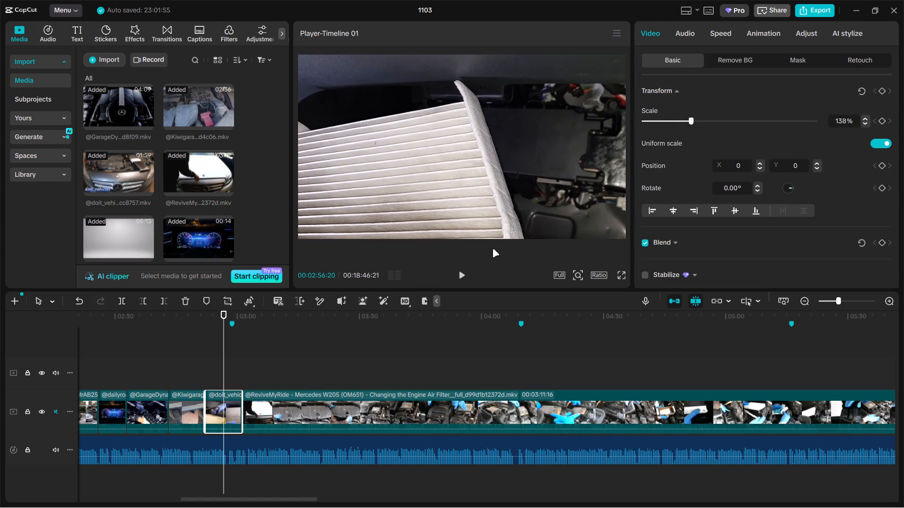
{"action": "left_click", "coordinate": [318, 369]}
{"action": "left_click_drag", "start_coordinate": [319, 369], "coordinate": [524, 361]}
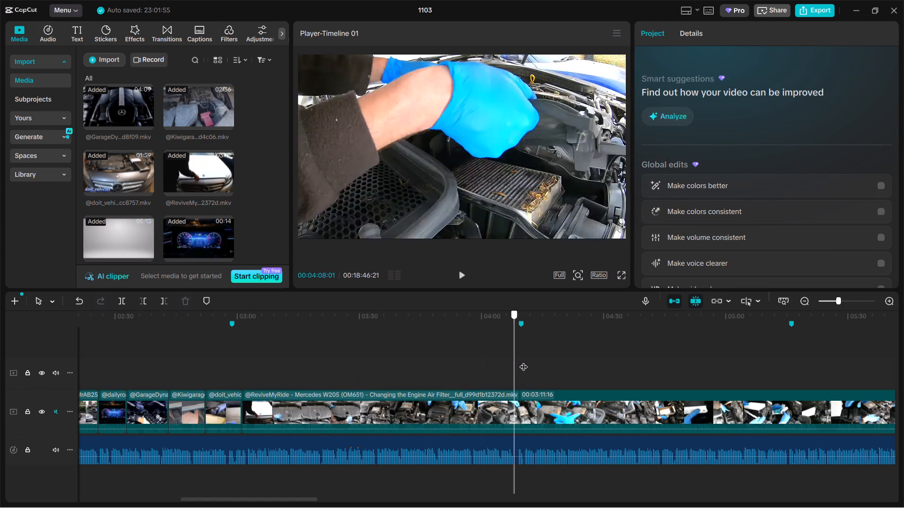
{"action": "left_click_drag", "start_coordinate": [524, 361], "coordinate": [281, 371]}
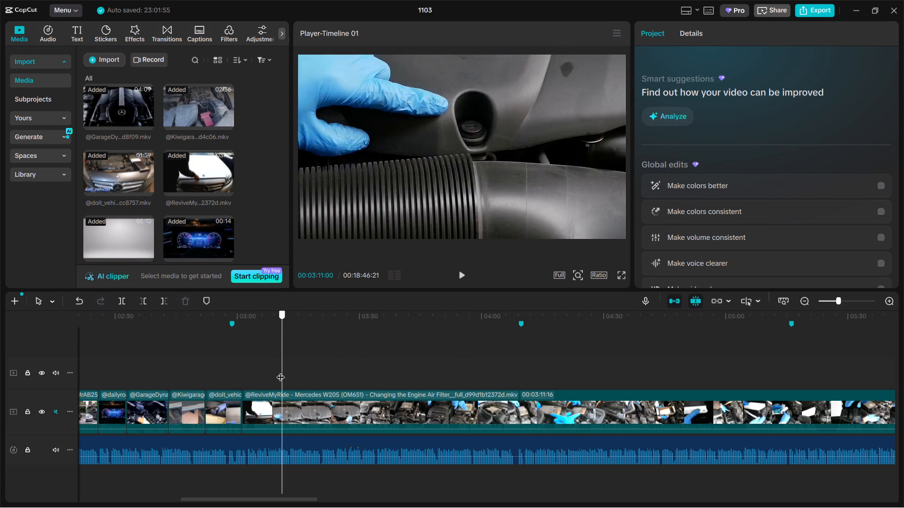
{"action": "left_click_drag", "start_coordinate": [281, 371], "coordinate": [379, 363]}
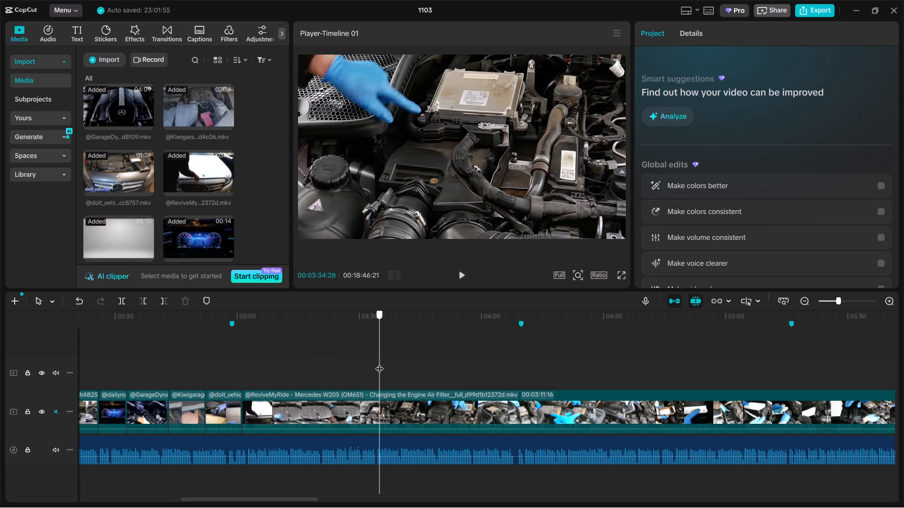
{"action": "left_click_drag", "start_coordinate": [379, 363], "coordinate": [516, 368]}
{"action": "left_click", "coordinate": [519, 403]}
{"action": "key", "text": "ctrl+b"}
{"action": "left_click", "coordinate": [452, 411]}
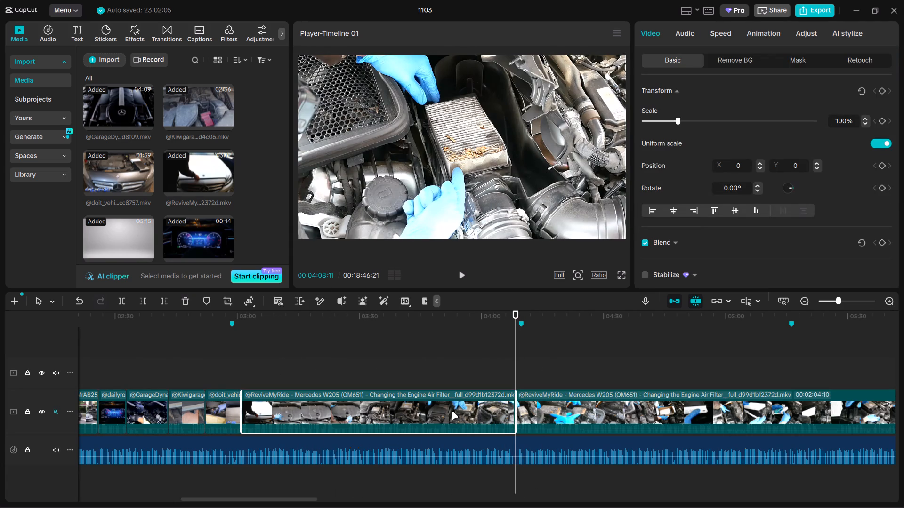
{"action": "key", "text": "BackSpace"}
{"action": "left_click", "coordinate": [282, 379]}
{"action": "left_click", "coordinate": [306, 406]}
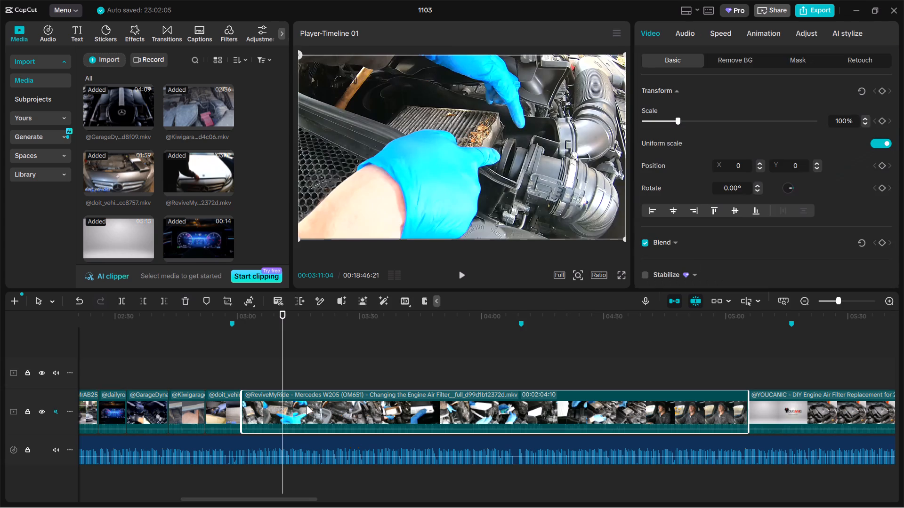
{"action": "key", "text": "ctrl+b"}
{"action": "key", "text": "BackSpace"}
{"action": "left_click", "coordinate": [311, 365]}
{"action": "left_click_drag", "start_coordinate": [319, 368], "coordinate": [487, 372]}
{"action": "left_click", "coordinate": [488, 372]}
{"action": "left_click_drag", "start_coordinate": [488, 372], "coordinate": [902, 365]}
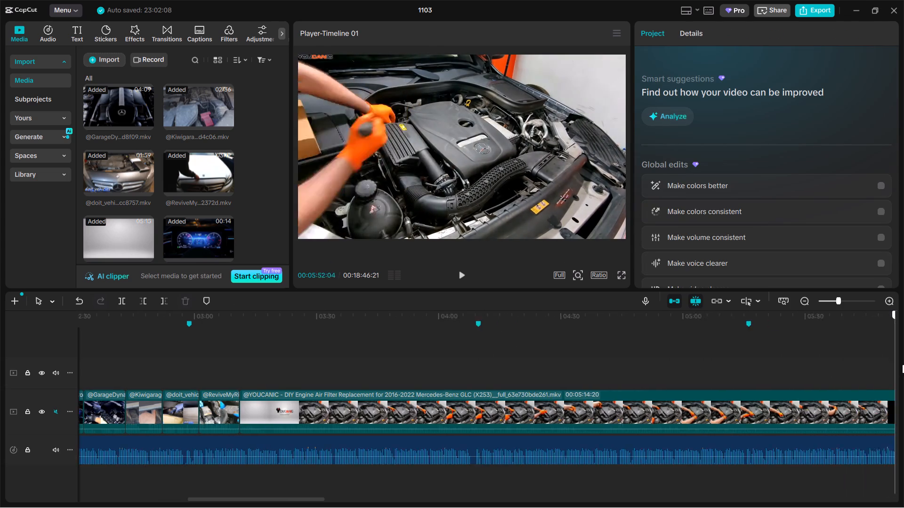
{"action": "left_click_drag", "start_coordinate": [902, 365], "coordinate": [426, 354]}
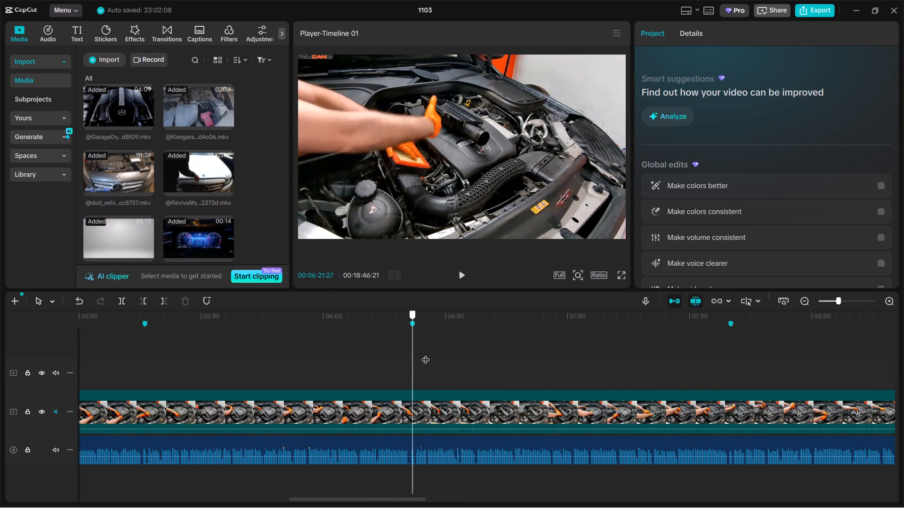
{"action": "left_click_drag", "start_coordinate": [426, 354], "coordinate": [529, 351]}
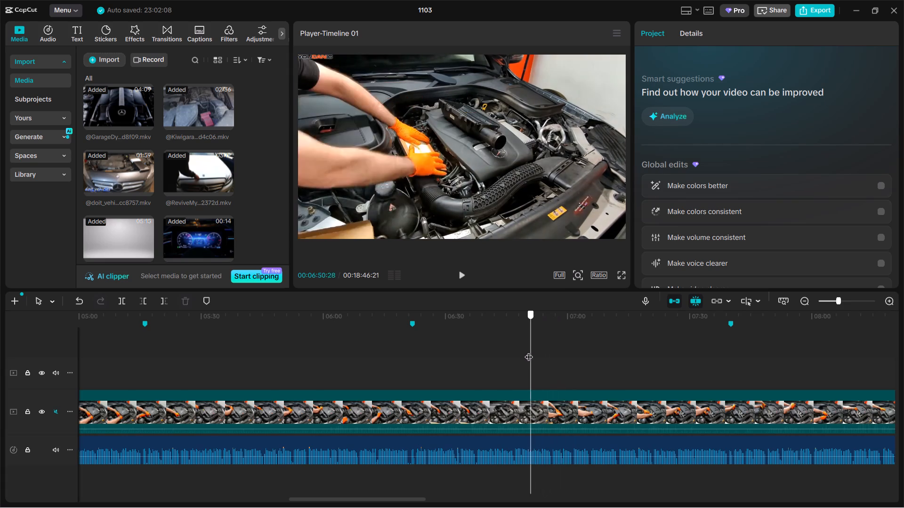
{"action": "left_click_drag", "start_coordinate": [529, 351], "coordinate": [515, 353]}
{"action": "left_click", "coordinate": [523, 404]}
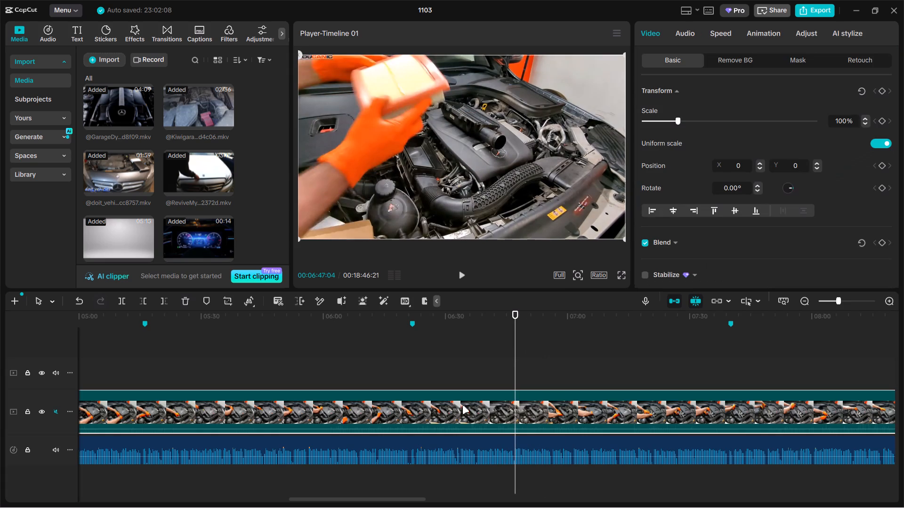
{"action": "key", "text": "ctrl+b"}
{"action": "left_click", "coordinate": [420, 408]}
{"action": "key", "text": "BackSpace"}
{"action": "left_click_drag", "start_coordinate": [378, 395], "coordinate": [360, 394]}
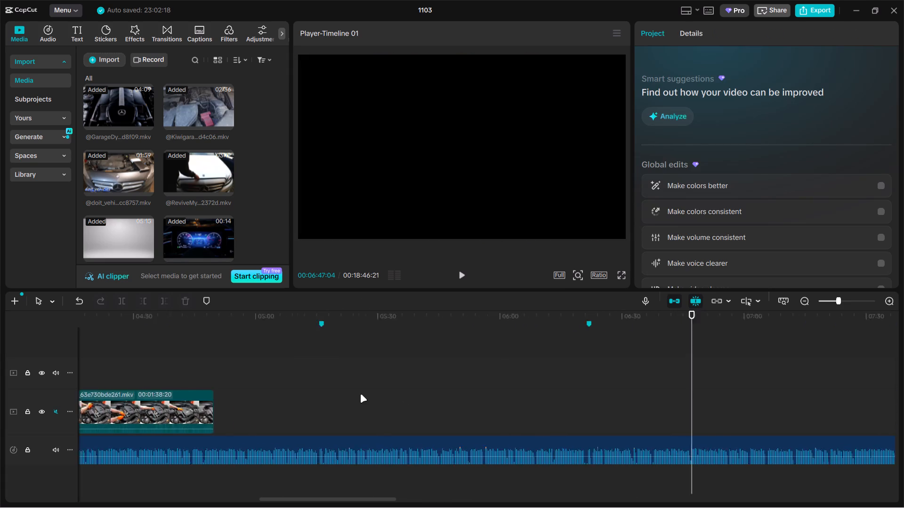
{"action": "left_click_drag", "start_coordinate": [360, 394], "coordinate": [355, 395]}
{"action": "left_click", "coordinate": [335, 397]}
{"action": "left_click", "coordinate": [276, 381]}
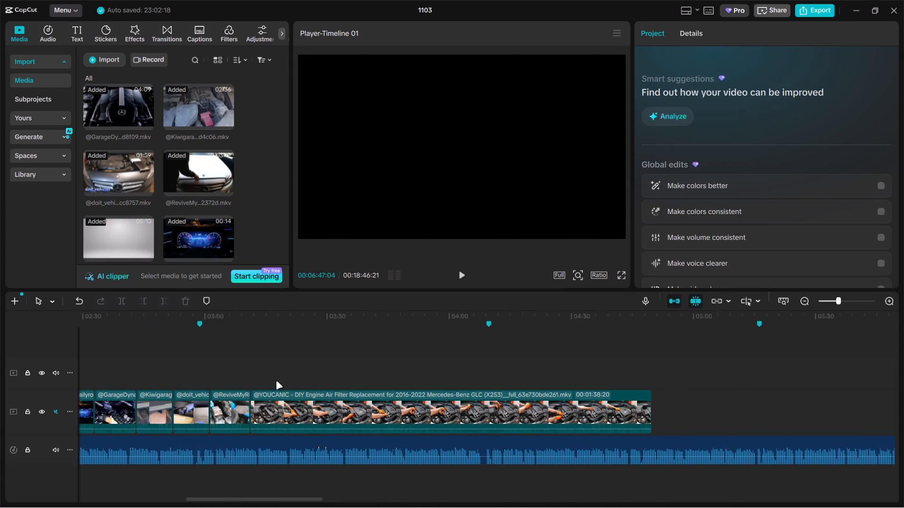
{"action": "left_click_drag", "start_coordinate": [277, 381], "coordinate": [291, 377]}
{"action": "left_click", "coordinate": [315, 414]}
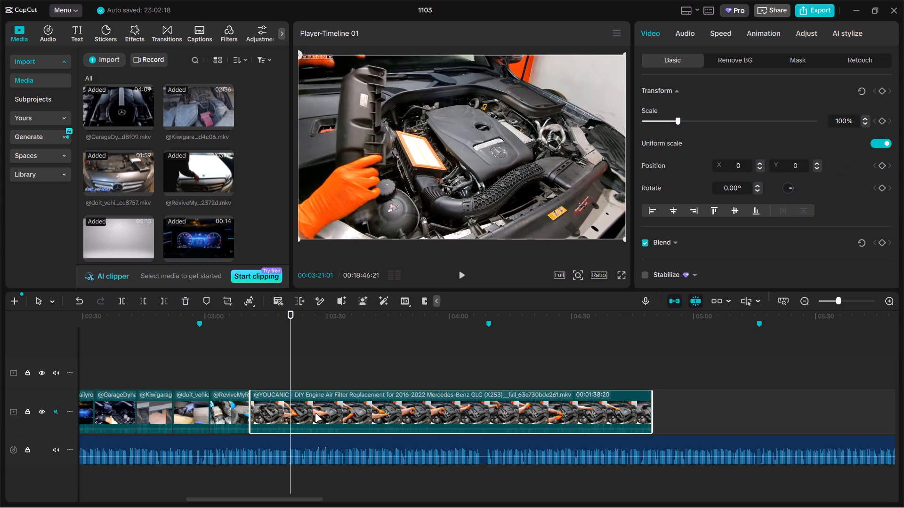
{"action": "key", "text": "ctrl+b"}
{"action": "key", "text": "BackSpace"}
{"action": "left_click_drag", "start_coordinate": [311, 407], "coordinate": [395, 405]}
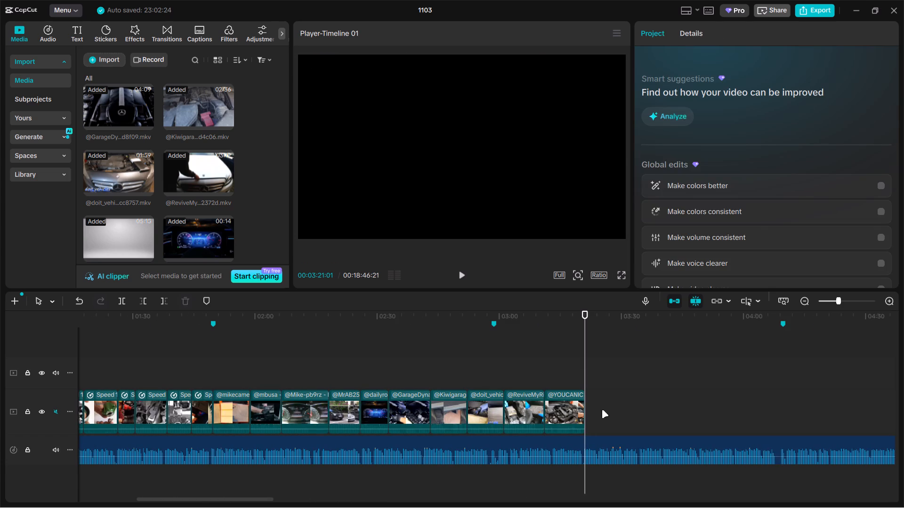
{"action": "left_click_drag", "start_coordinate": [560, 410], "coordinate": [240, 410]}
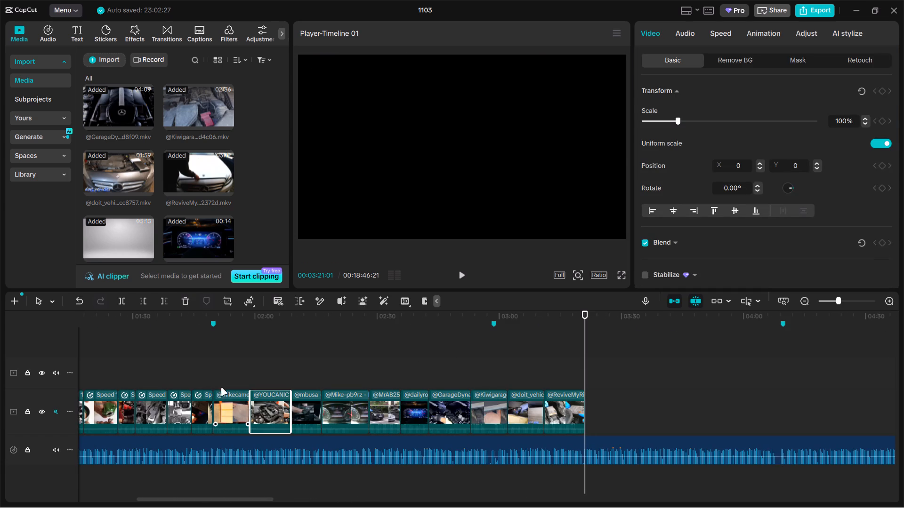
Set the speed of the ten clips from the marker near 00:01:49 to the end of the footage to 1.20x.
{"action": "left_click_drag", "start_coordinate": [233, 372], "coordinate": [743, 421]}
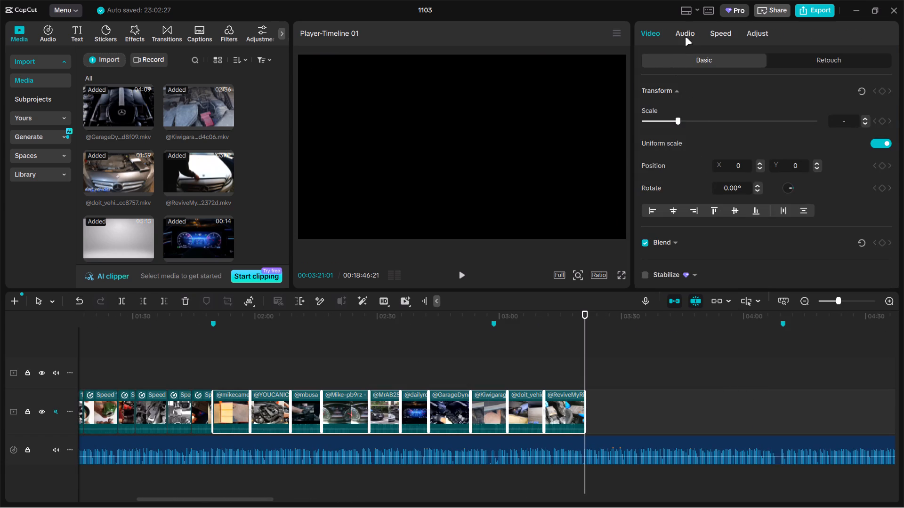
{"action": "left_click", "coordinate": [726, 34]}
{"action": "left_click", "coordinate": [885, 104]}
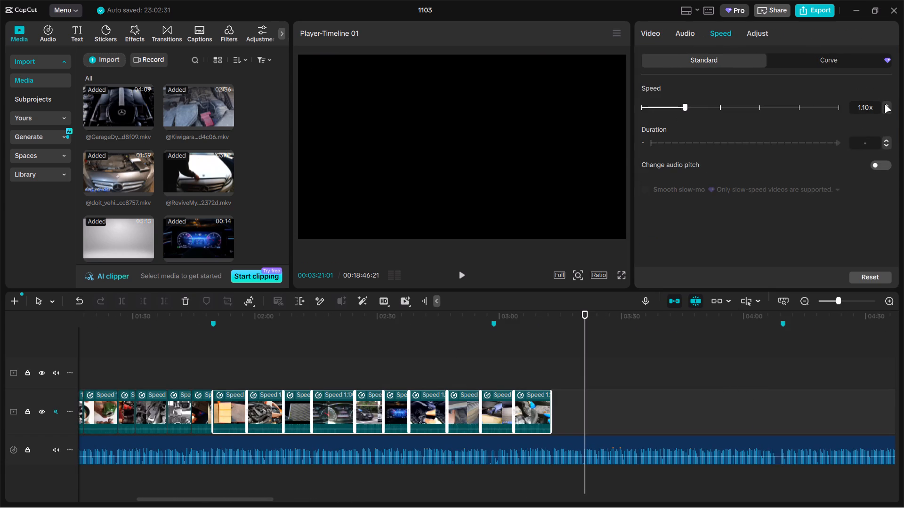
{"action": "left_click", "coordinate": [884, 103]}
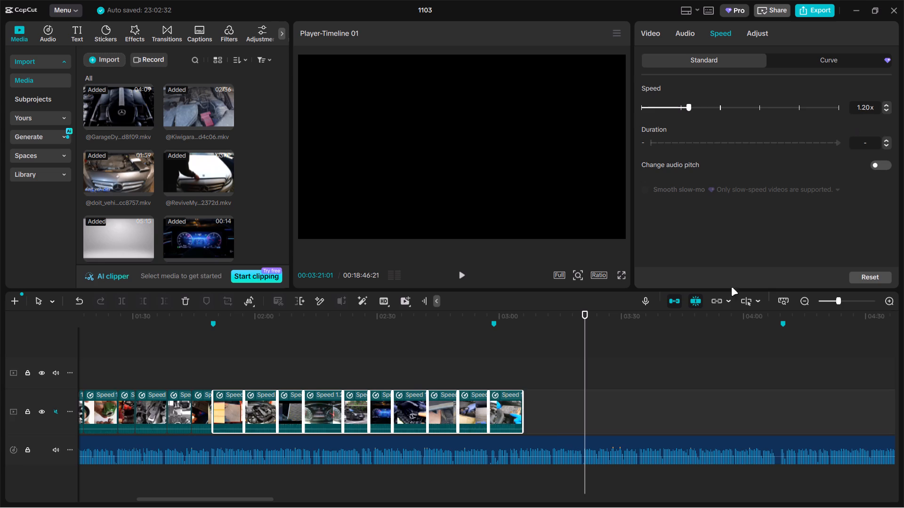
Shorten the ends of all ten 1.2x clips together so the footage ends at about 00:02:55.
{"action": "left_click", "coordinate": [475, 318], "text": "ctrl"}
{"action": "scroll", "coordinate": [562, 356], "scroll_direction": "up", "scroll_amount": 10, "text": "ctrl"}
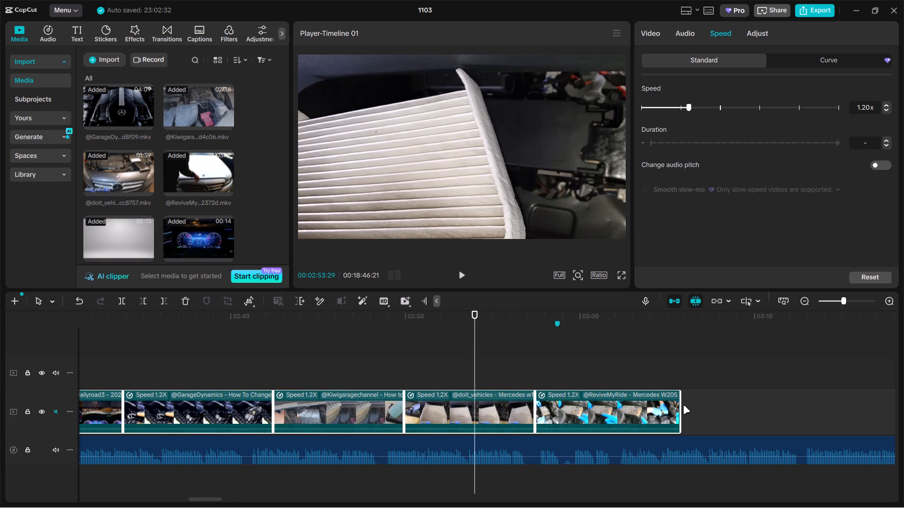
{"action": "left_click_drag", "start_coordinate": [683, 405], "coordinate": [677, 406]}
{"action": "scroll", "coordinate": [640, 406], "scroll_direction": "down", "scroll_amount": 13, "text": "ctrl"}
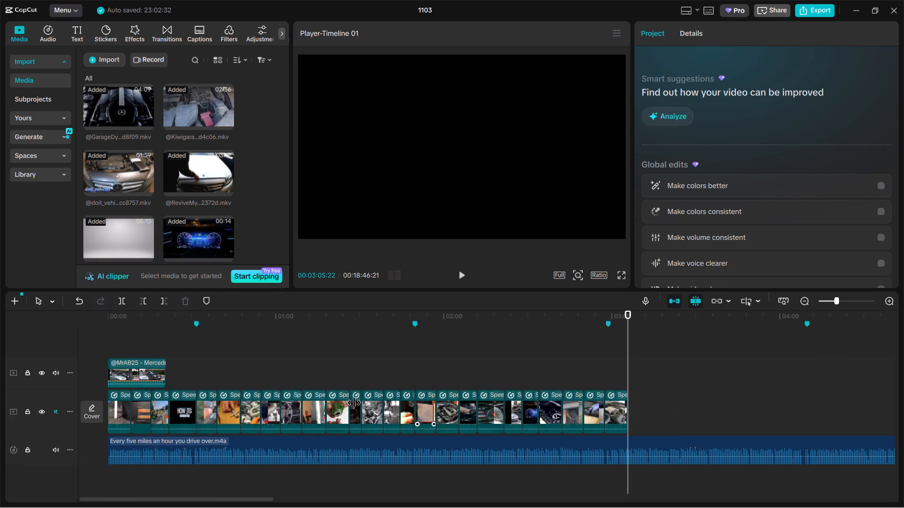
{"action": "left_click_drag", "start_coordinate": [428, 376], "coordinate": [679, 407]}
{"action": "scroll", "coordinate": [714, 412], "scroll_direction": "up", "scroll_amount": 8, "text": "ctrl"}
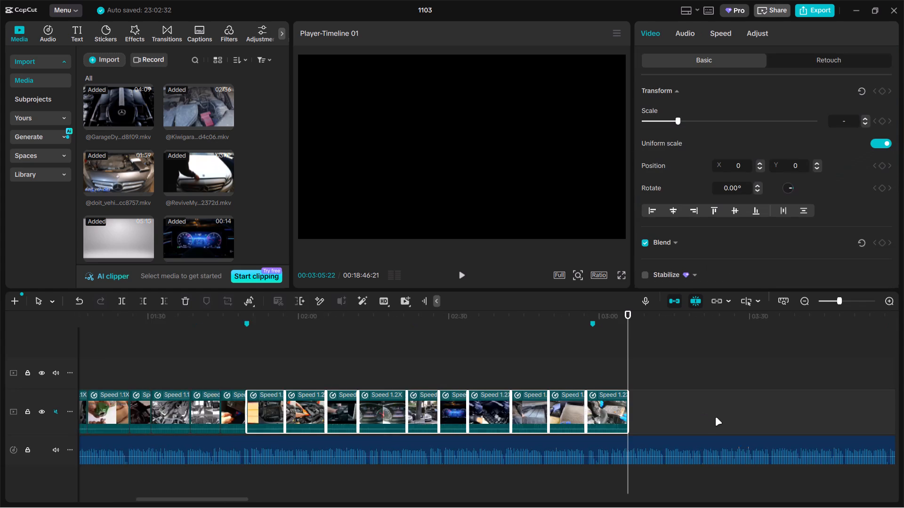
{"action": "scroll", "coordinate": [715, 417], "scroll_direction": "up", "scroll_amount": 6, "text": "ctrl"}
{"action": "left_click_drag", "start_coordinate": [628, 408], "coordinate": [615, 408]}
{"action": "left_click_drag", "start_coordinate": [535, 404], "coordinate": [521, 404]}
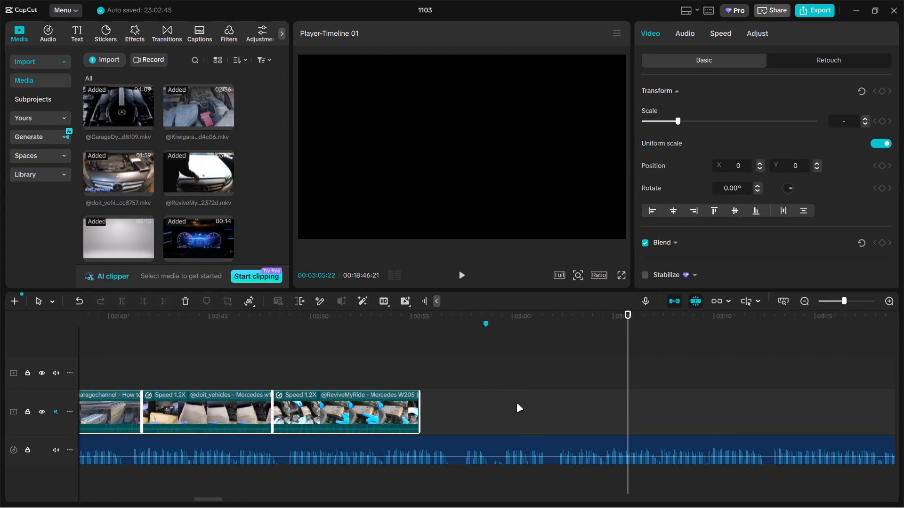
{"action": "scroll", "coordinate": [420, 399], "scroll_direction": "up", "scroll_amount": 5, "text": "ctrl"}
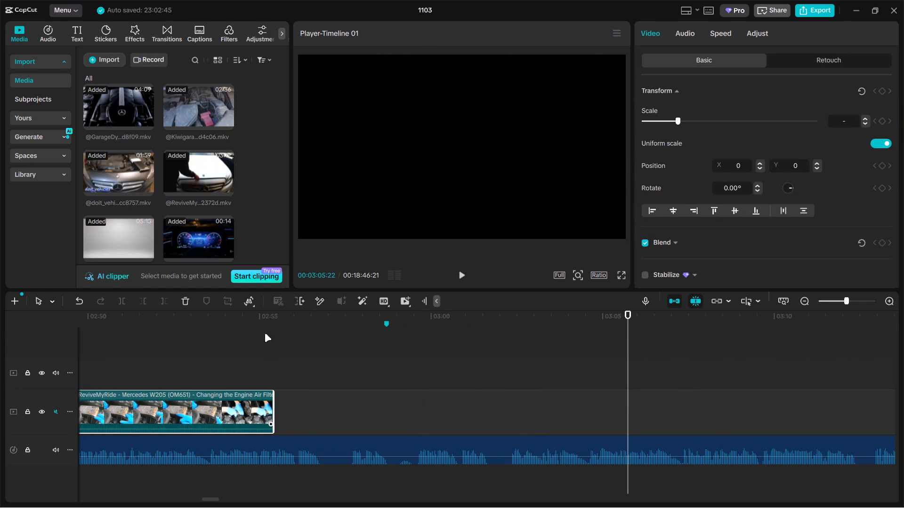
Lengthen the ends of the ten 1.2x clips together so the footage ends just past the marker near 00:02:58.
{"action": "left_click", "coordinate": [265, 333], "text": "ctrl"}
{"action": "scroll", "coordinate": [238, 385], "scroll_direction": "down", "scroll_amount": 11, "text": "ctrl"}
{"action": "left_click_drag", "start_coordinate": [239, 385], "coordinate": [243, 381]}
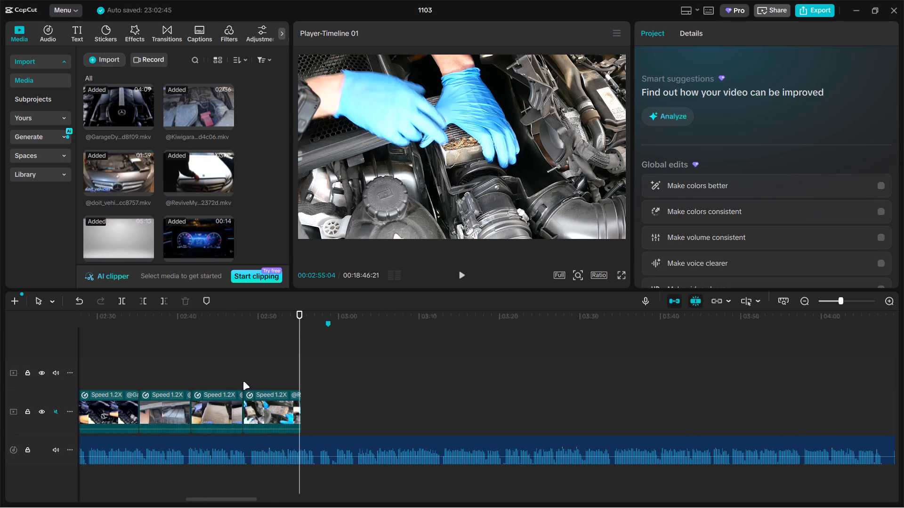
{"action": "left_click_drag", "start_coordinate": [243, 381], "coordinate": [292, 370]}
{"action": "left_click_drag", "start_coordinate": [157, 368], "coordinate": [800, 381]}
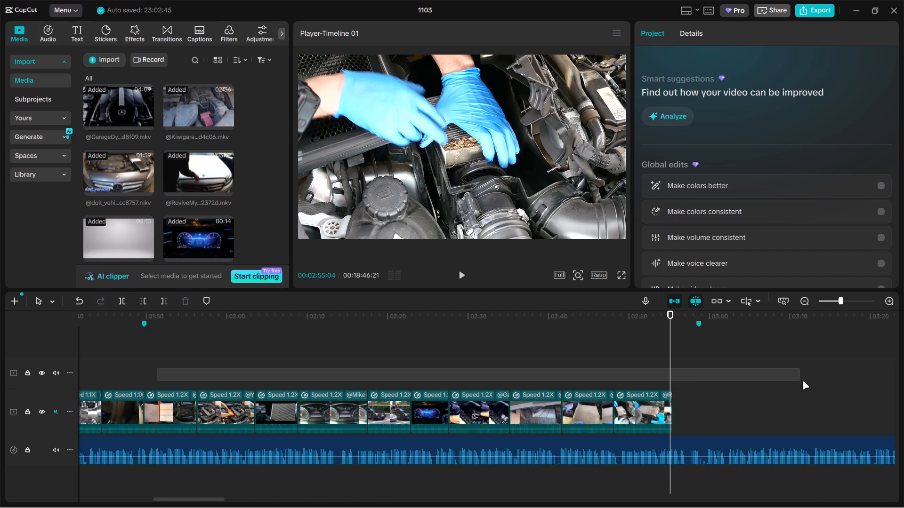
{"action": "left_click_drag", "start_coordinate": [178, 363], "coordinate": [896, 407]}
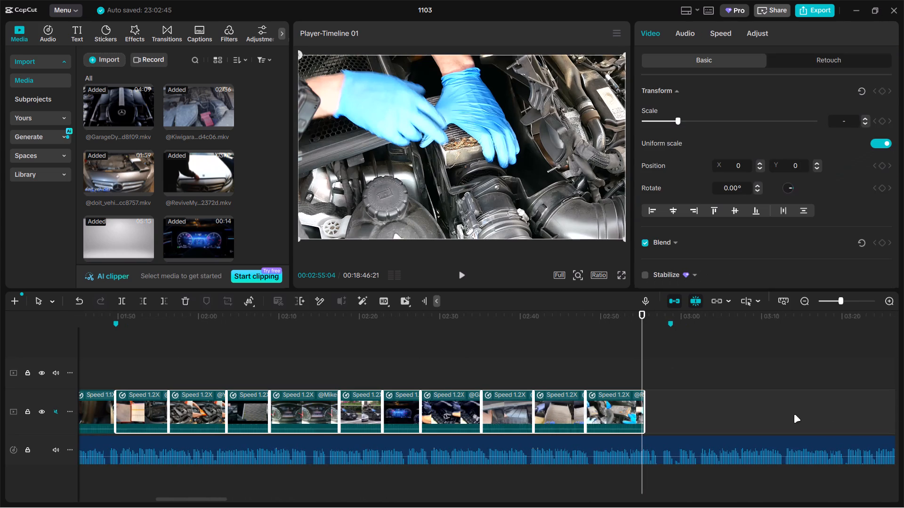
{"action": "scroll", "coordinate": [792, 415], "scroll_direction": "up", "scroll_amount": 10, "text": "ctrl"}
{"action": "left_click_drag", "start_coordinate": [651, 405], "coordinate": [657, 404]}
{"action": "left_click", "coordinate": [736, 397]}
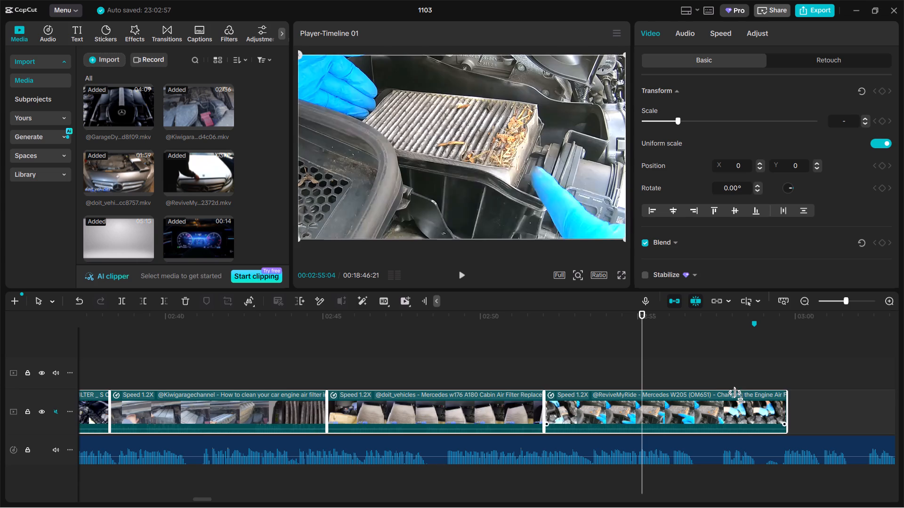
{"action": "left_click", "coordinate": [788, 396]}
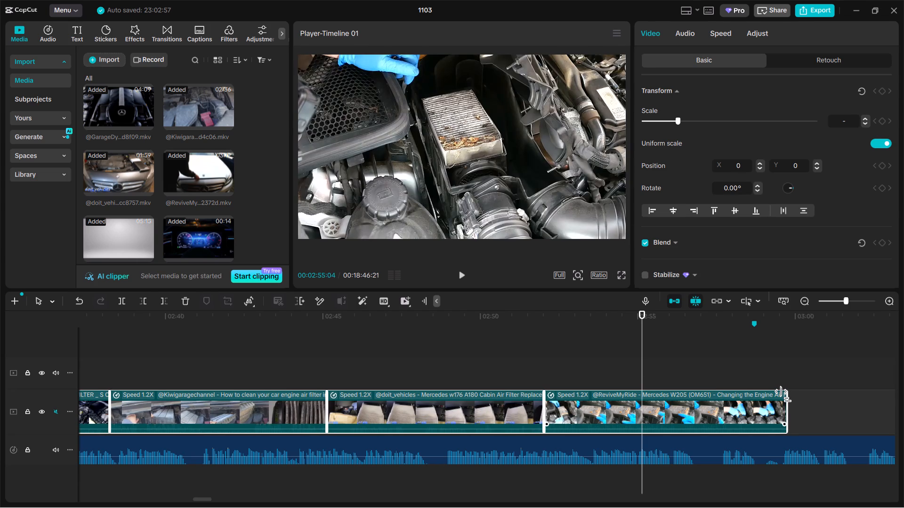
{"action": "left_click_drag", "start_coordinate": [786, 398], "coordinate": [782, 398]}
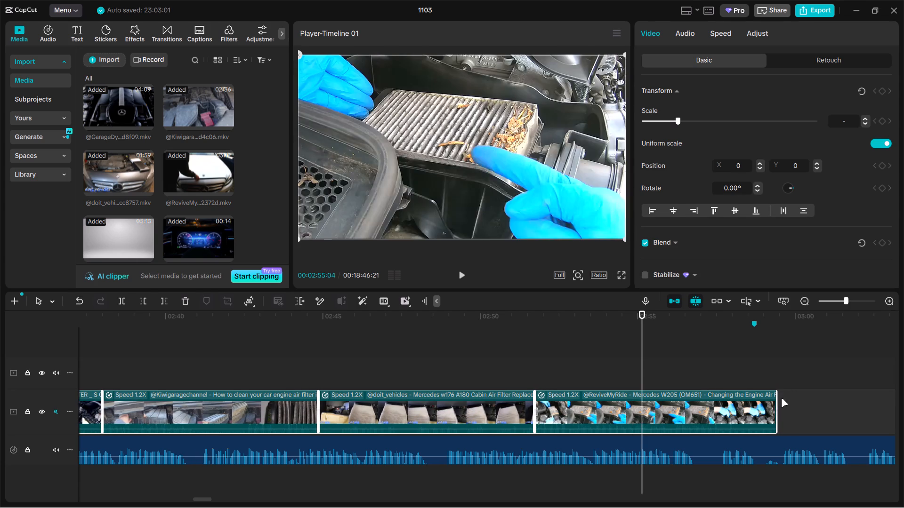
{"action": "left_click", "coordinate": [760, 373]}
{"action": "left_click", "coordinate": [766, 406]}
{"action": "left_click_drag", "start_coordinate": [777, 403], "coordinate": [758, 403]}
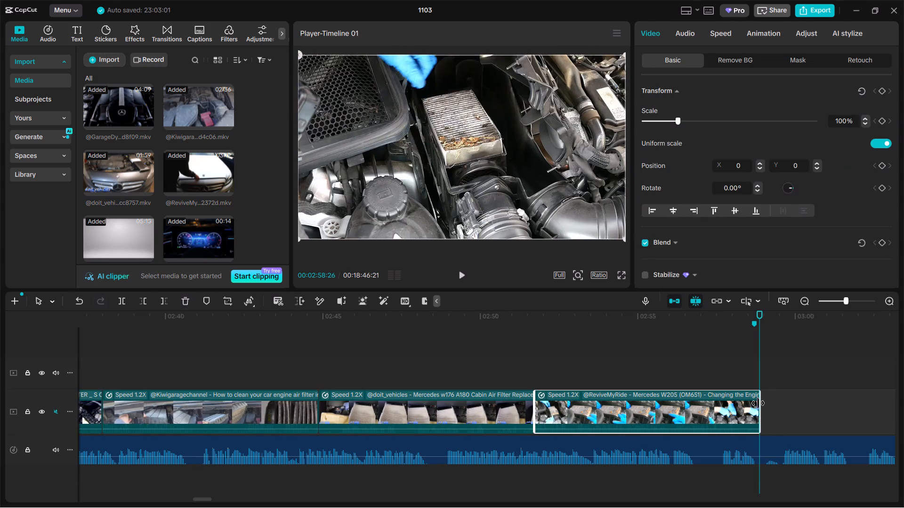
{"action": "left_click_drag", "start_coordinate": [758, 403], "coordinate": [752, 403]}
Scrub through the ten sped-up clips between the 00:01:49 and 00:02:58 markers to check their content and lengths.
{"action": "scroll", "coordinate": [752, 403], "scroll_direction": "down", "scroll_amount": 16, "text": "ctrl"}
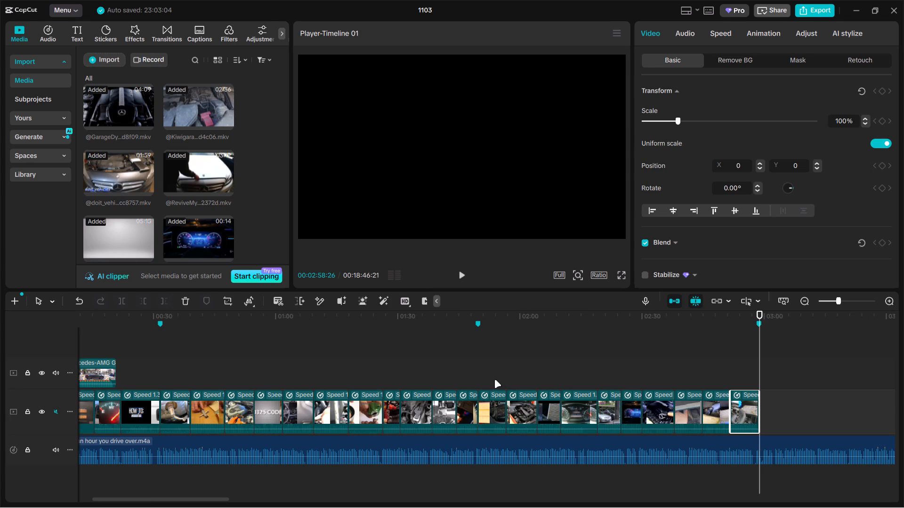
{"action": "left_click", "coordinate": [485, 375]}
{"action": "left_click_drag", "start_coordinate": [485, 375], "coordinate": [479, 376]}
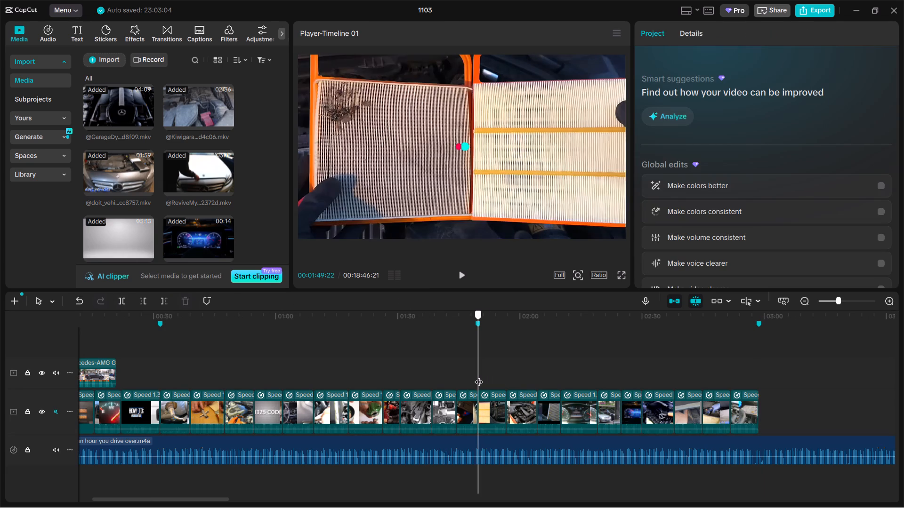
{"action": "left_click_drag", "start_coordinate": [479, 376], "coordinate": [506, 374]}
{"action": "scroll", "coordinate": [508, 374], "scroll_direction": "down", "scroll_amount": 1}
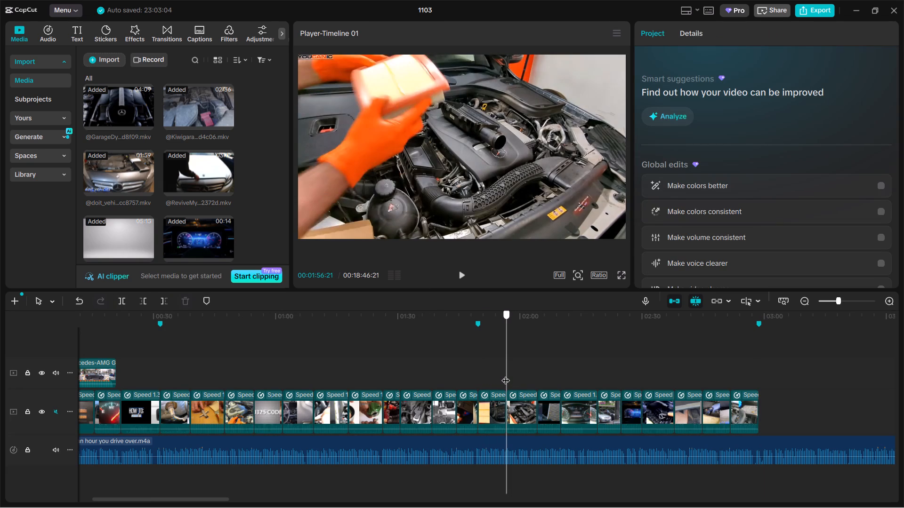
{"action": "left_click_drag", "start_coordinate": [506, 374], "coordinate": [572, 383]}
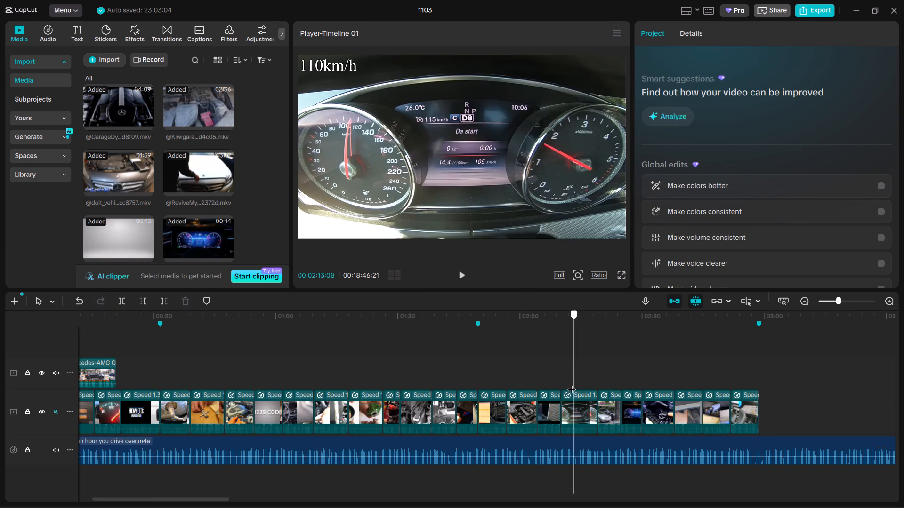
{"action": "left_click_drag", "start_coordinate": [572, 383], "coordinate": [581, 381]}
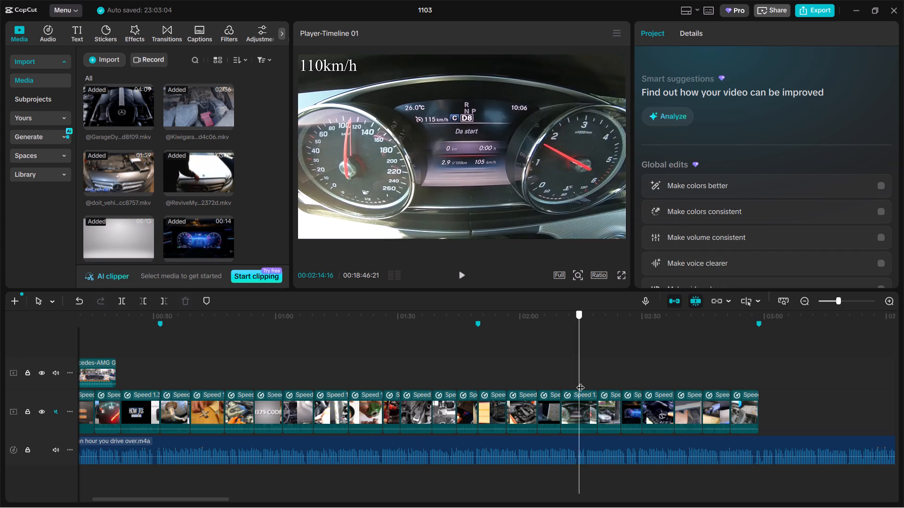
{"action": "left_click_drag", "start_coordinate": [581, 381], "coordinate": [598, 380]}
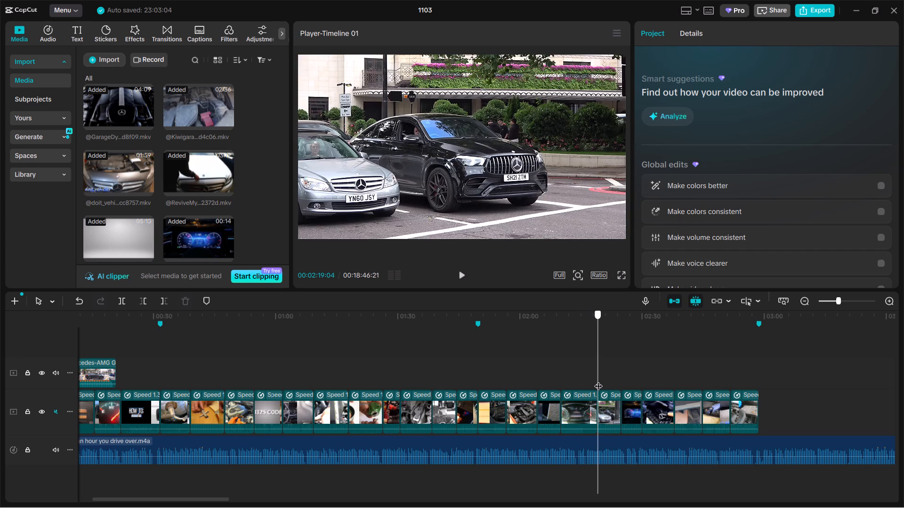
{"action": "left_click_drag", "start_coordinate": [598, 380], "coordinate": [747, 381]}
{"action": "left_click", "coordinate": [578, 392]}
{"action": "left_click_drag", "start_coordinate": [599, 397], "coordinate": [598, 397]}
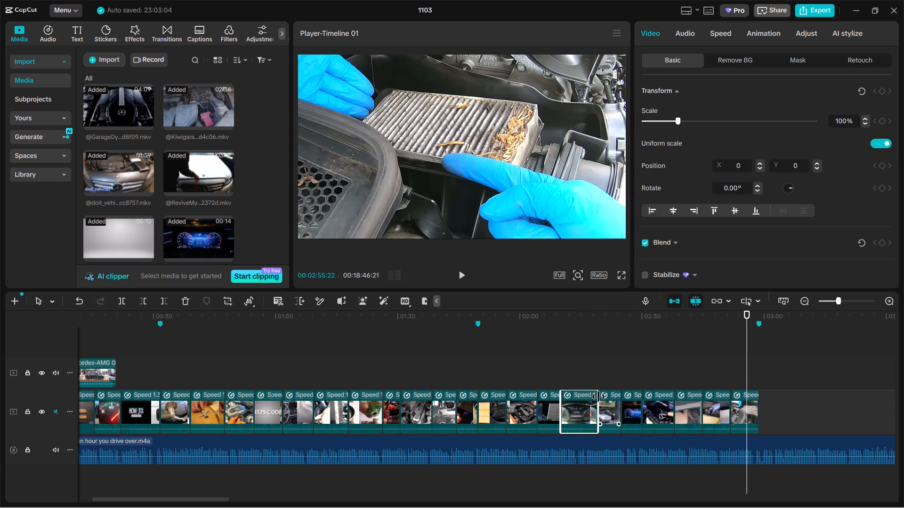
{"action": "left_click_drag", "start_coordinate": [598, 397], "coordinate": [586, 395]}
{"action": "left_click", "coordinate": [596, 400]}
{"action": "left_click_drag", "start_coordinate": [611, 401], "coordinate": [613, 401]}
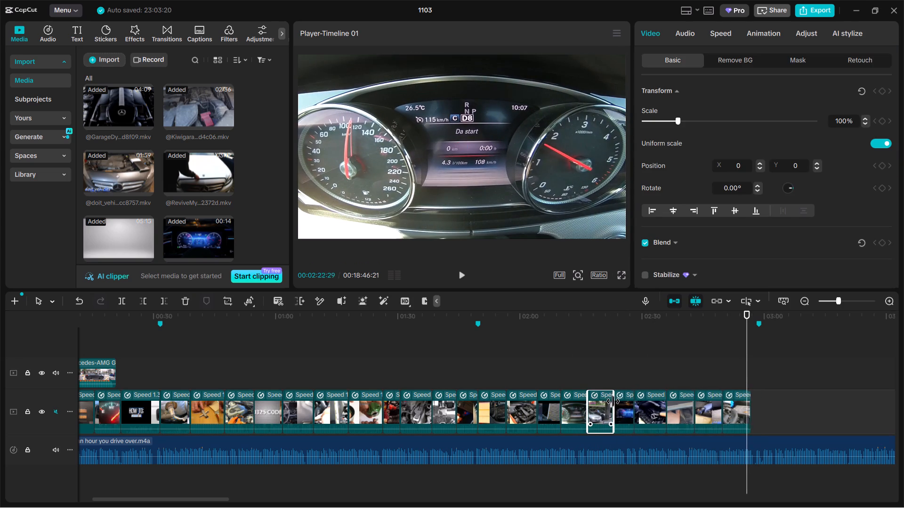
{"action": "left_click_drag", "start_coordinate": [613, 401], "coordinate": [621, 400]}
{"action": "left_click", "coordinate": [639, 398]}
{"action": "left_click", "coordinate": [643, 402]}
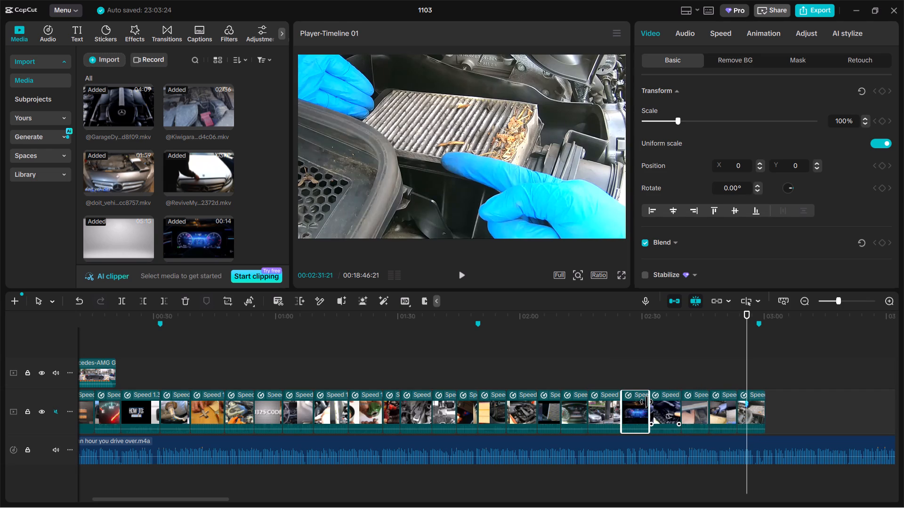
{"action": "left_click", "coordinate": [609, 413]}
{"action": "left_click_drag", "start_coordinate": [622, 410], "coordinate": [617, 410]}
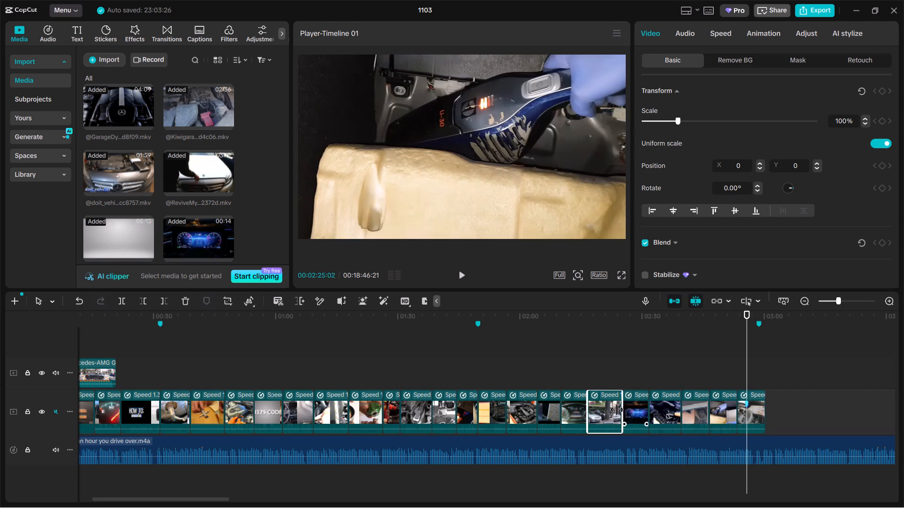
{"action": "left_click_drag", "start_coordinate": [617, 410], "coordinate": [614, 410]}
{"action": "left_click", "coordinate": [623, 374]}
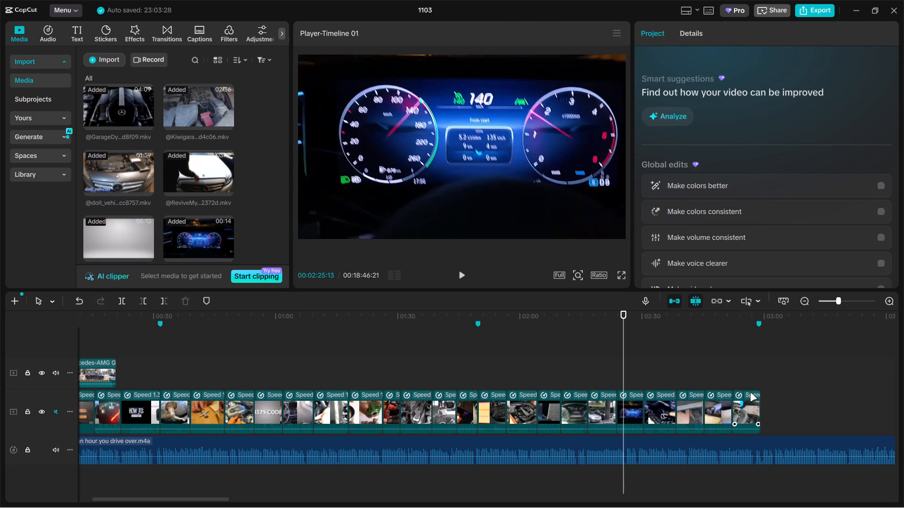
{"action": "left_click", "coordinate": [754, 403]}
{"action": "left_click", "coordinate": [762, 408]}
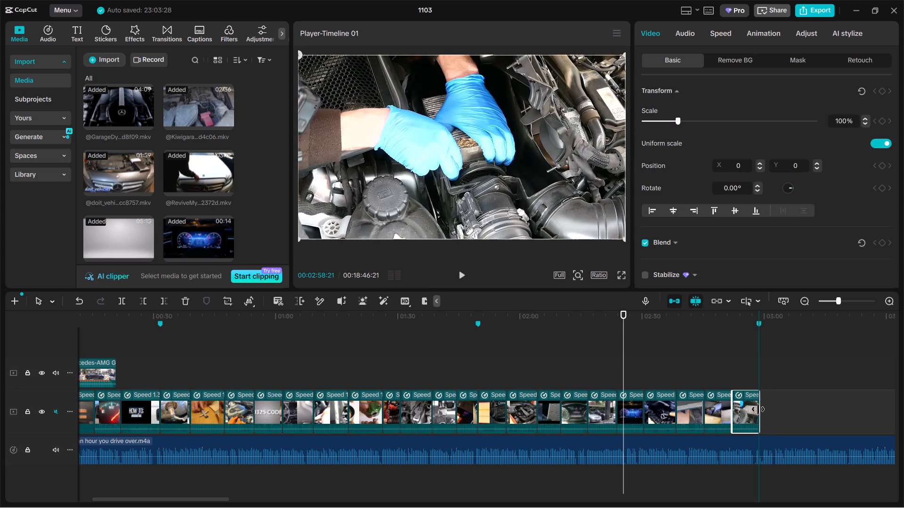
Play the narration briefly from the end of the footage at the marker near 00:02:58.
{"action": "left_click", "coordinate": [755, 378]}
{"action": "key", "text": "space"}
{"action": "left_click_drag", "start_coordinate": [754, 378], "coordinate": [460, 293]}
{"action": "key", "text": "space"}
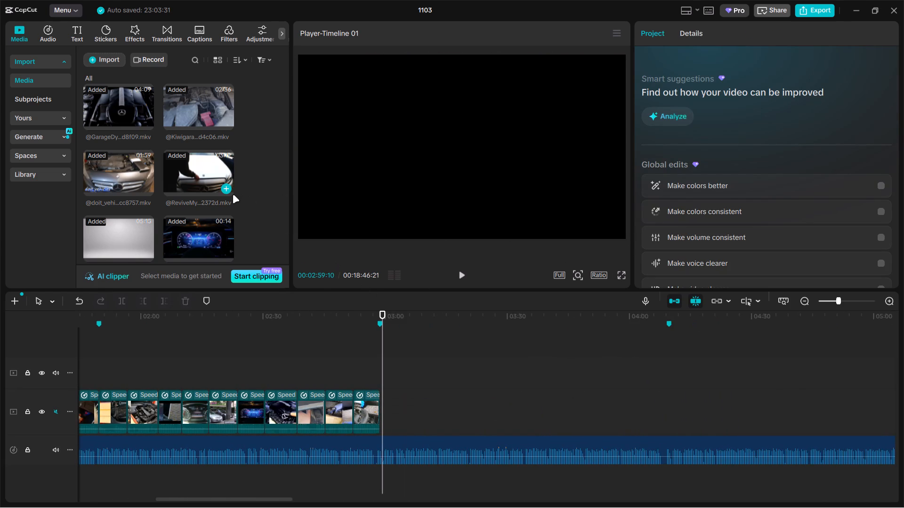
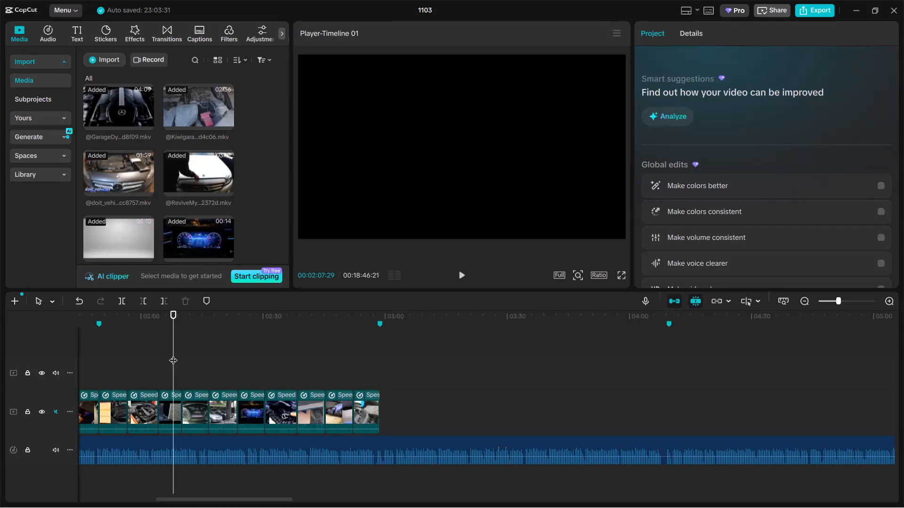
{"action": "left_click_drag", "start_coordinate": [176, 354], "coordinate": [206, 358]}
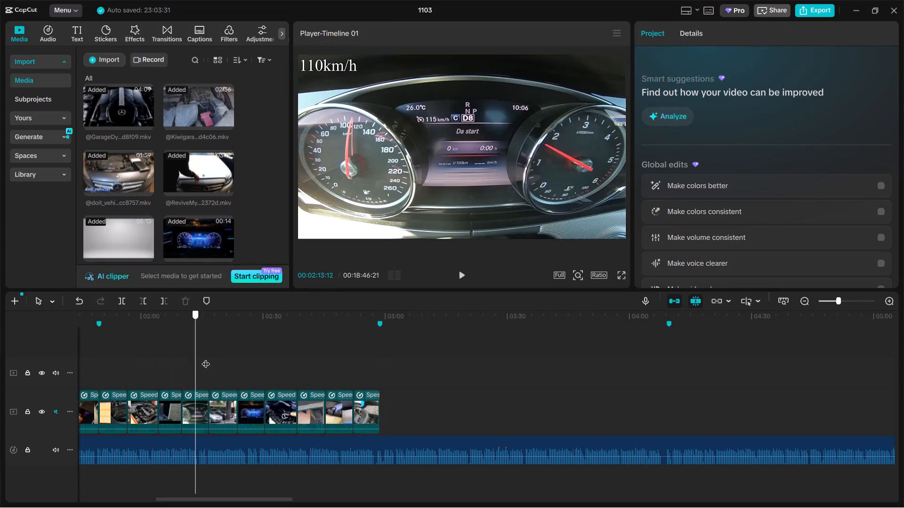
{"action": "left_click_drag", "start_coordinate": [206, 358], "coordinate": [122, 375]}
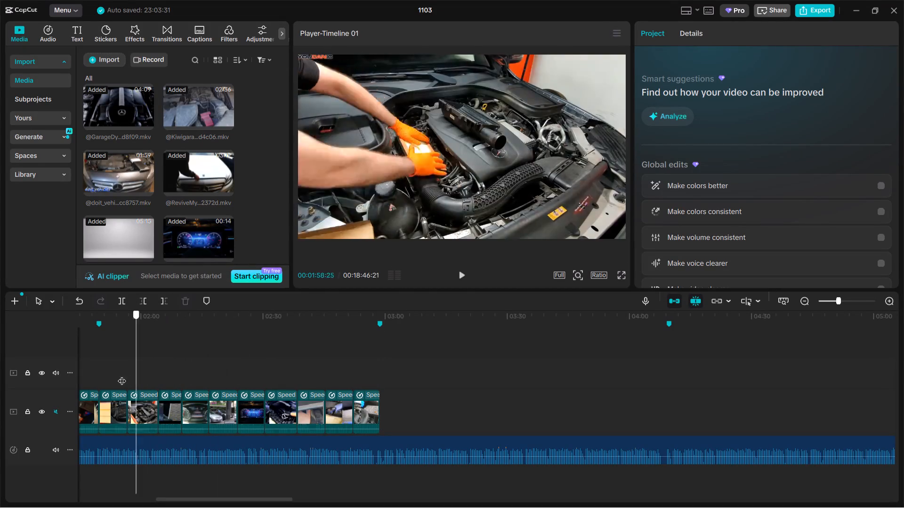
{"action": "left_click_drag", "start_coordinate": [122, 375], "coordinate": [117, 374]}
{"action": "triple_click", "coordinate": [128, 374]}
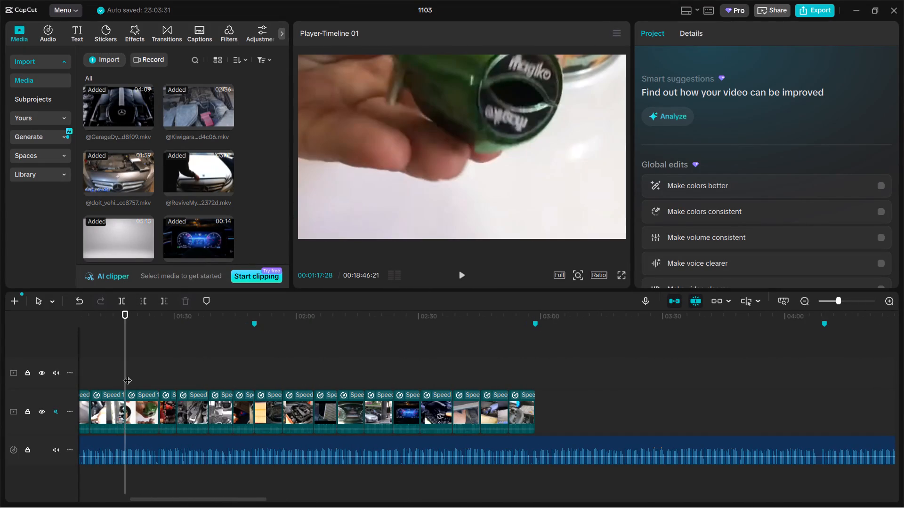
{"action": "scroll", "coordinate": [124, 372], "scroll_direction": "up", "scroll_amount": 4, "text": "ctrl"}
{"action": "scroll", "coordinate": [167, 365], "scroll_direction": "up", "scroll_amount": 7, "text": "ctrl"}
{"action": "left_click", "coordinate": [246, 358]}
{"action": "key", "text": "space"}
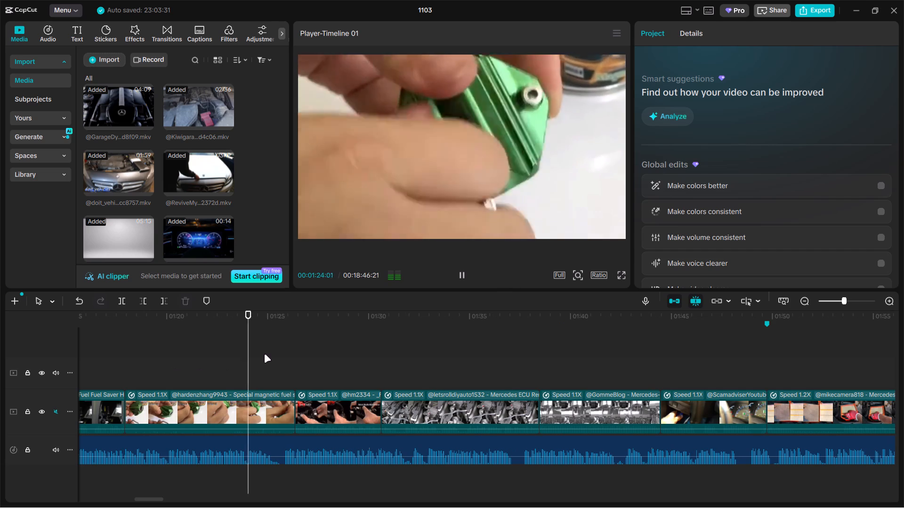
{"action": "key", "text": "space"}
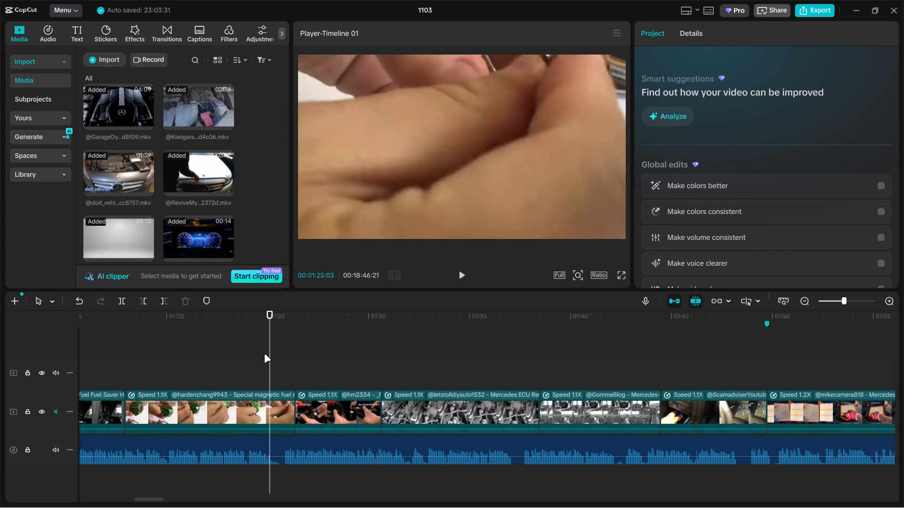
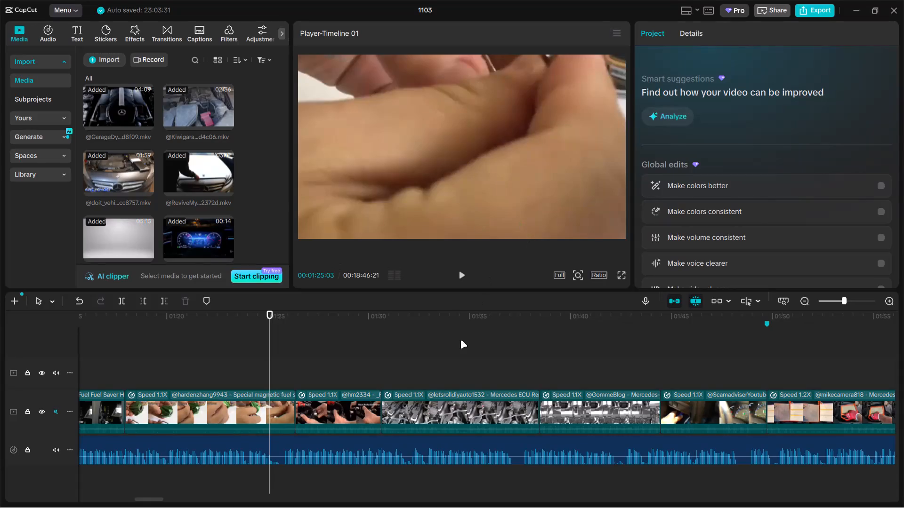
{"action": "left_click", "coordinate": [460, 340]}
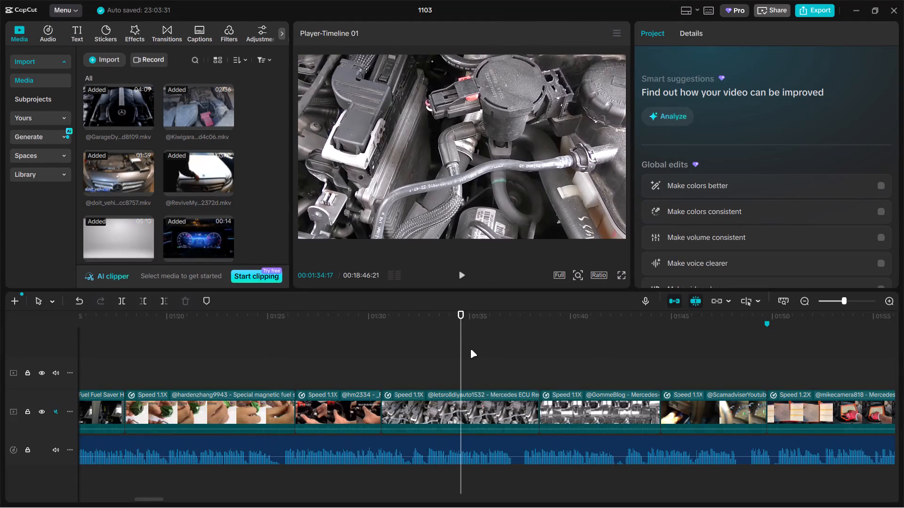
{"action": "left_click_drag", "start_coordinate": [472, 350], "coordinate": [476, 351]}
{"action": "left_click_drag", "start_coordinate": [501, 356], "coordinate": [509, 357]}
{"action": "left_click_drag", "start_coordinate": [533, 356], "coordinate": [544, 352]}
{"action": "left_click_drag", "start_coordinate": [566, 350], "coordinate": [573, 349]}
{"action": "left_click_drag", "start_coordinate": [587, 348], "coordinate": [596, 346]}
{"action": "left_click_drag", "start_coordinate": [613, 343], "coordinate": [619, 342]}
{"action": "left_click", "coordinate": [628, 342]}
{"action": "left_click_drag", "start_coordinate": [642, 352], "coordinate": [613, 357]}
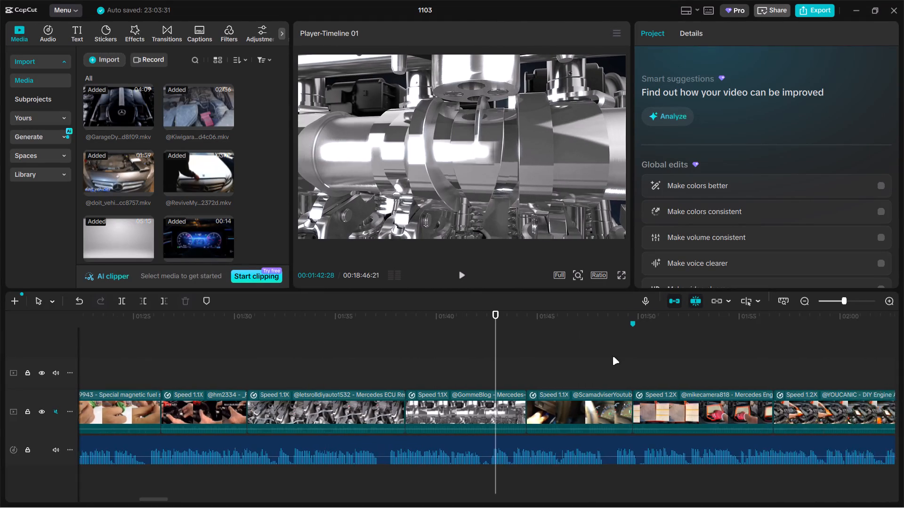
{"action": "left_click_drag", "start_coordinate": [613, 357], "coordinate": [521, 358]}
{"action": "left_click", "coordinate": [521, 358]}
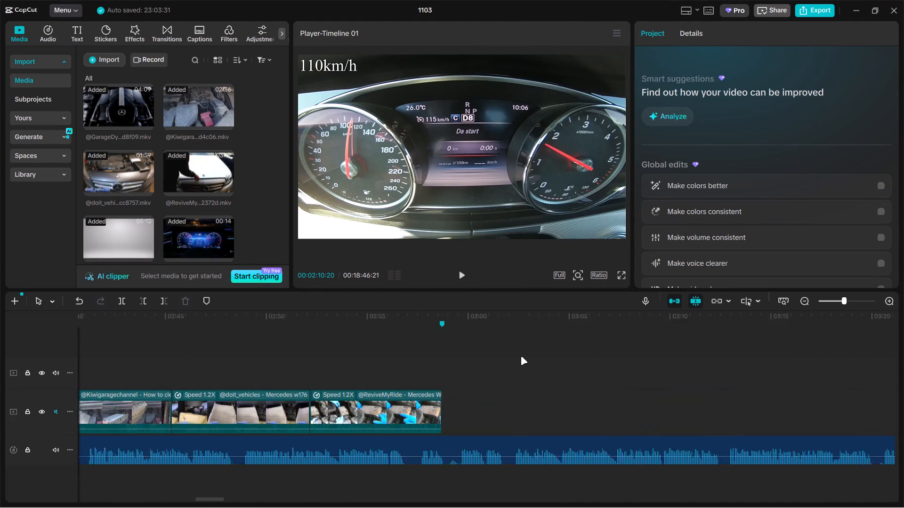
{"action": "left_click", "coordinate": [521, 356]}
{"action": "double_click", "coordinate": [505, 356]}
{"action": "triple_click", "coordinate": [505, 356]}
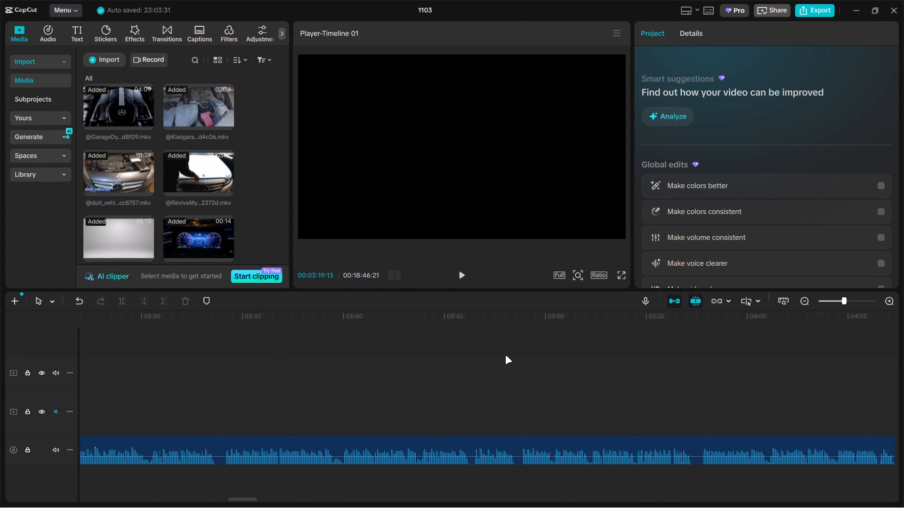
{"action": "double_click", "coordinate": [505, 356]}
{"action": "triple_click", "coordinate": [505, 356]}
{"action": "triple_click", "coordinate": [505, 356]}
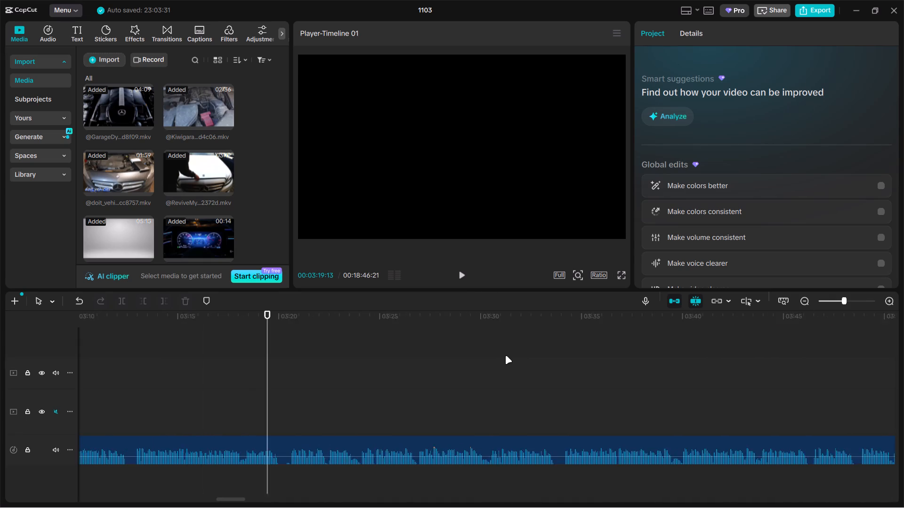
{"action": "triple_click", "coordinate": [508, 356]}
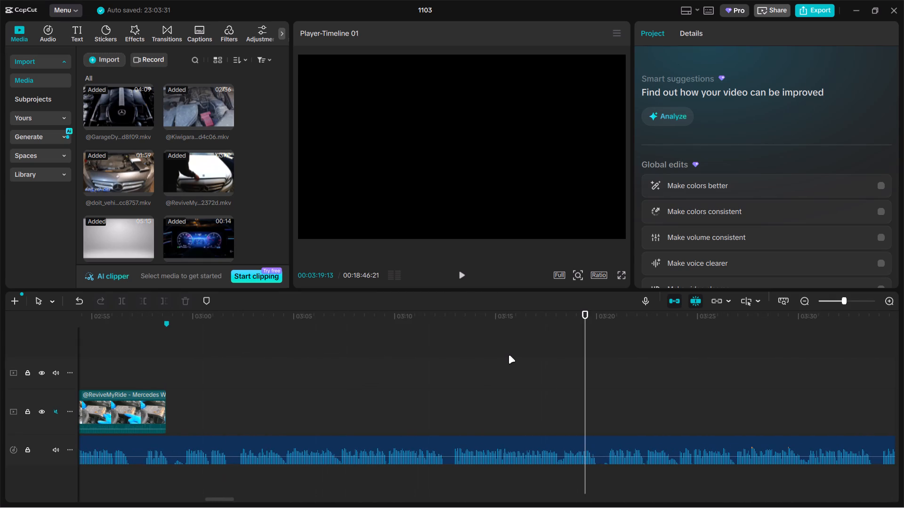
{"action": "left_click", "coordinate": [513, 354]}
{"action": "double_click", "coordinate": [516, 355]}
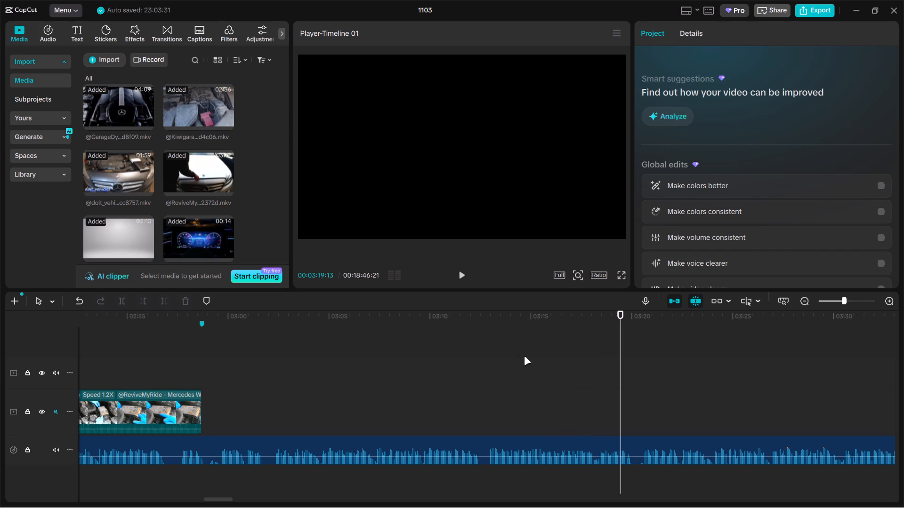
{"action": "left_click", "coordinate": [190, 362]}
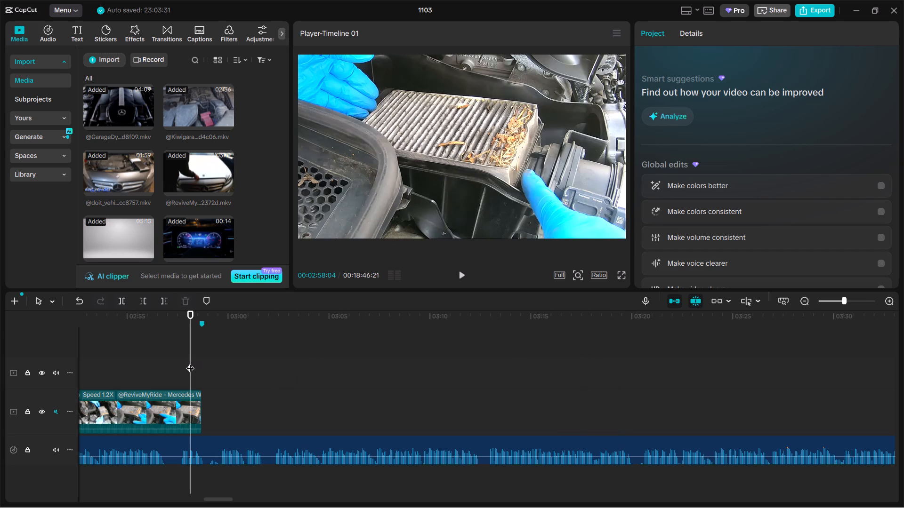
{"action": "key", "text": "space"}
{"action": "key", "text": "space"}
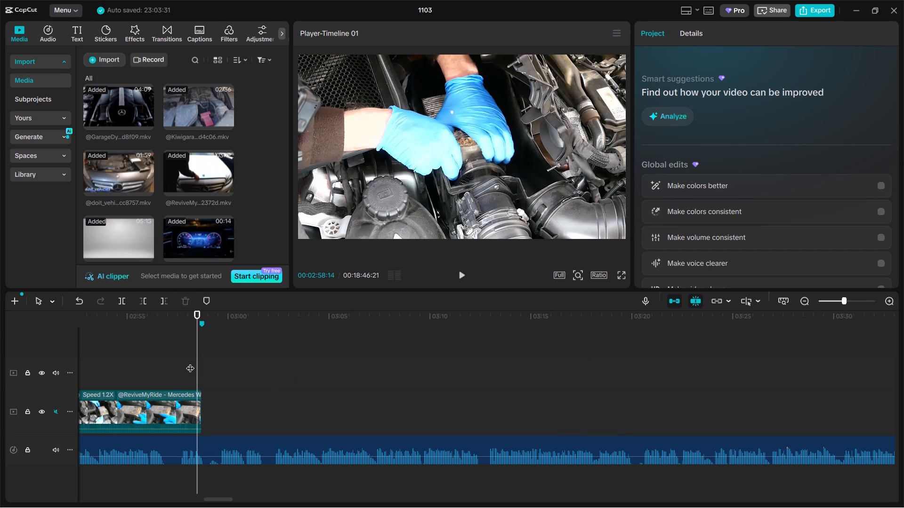
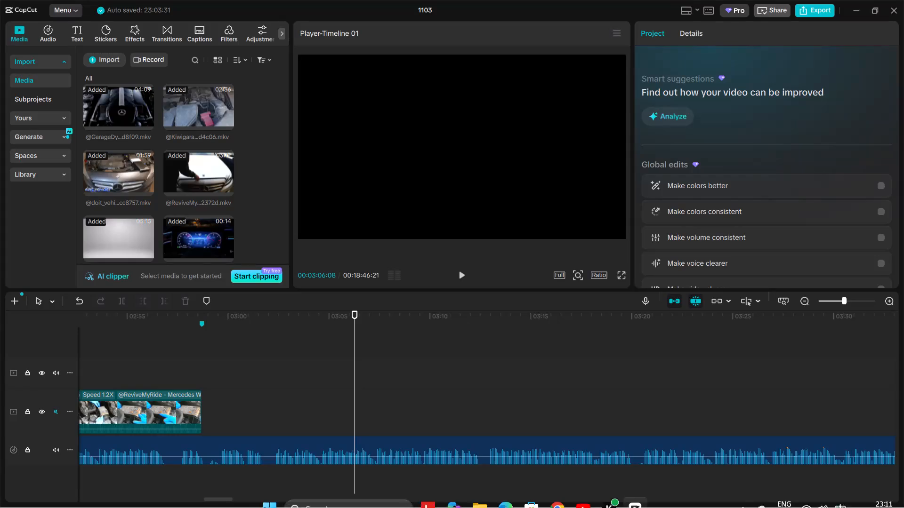
{"action": "left_click", "coordinate": [161, 354]}
{"action": "left_click_drag", "start_coordinate": [160, 354], "coordinate": [126, 349]}
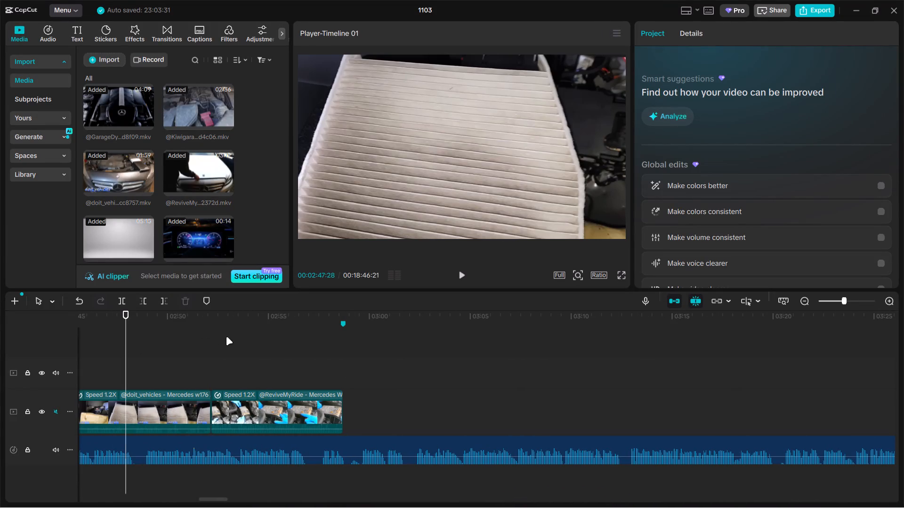
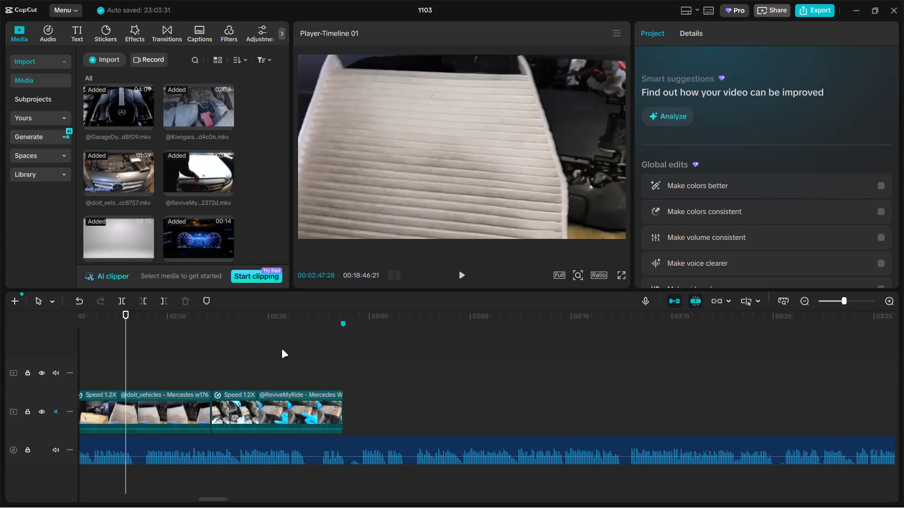
Examine the narration still without footage after the last clip, from about 00:02:58 to the next marker past 00:04:05.
{"action": "left_click", "coordinate": [221, 361]}
{"action": "left_click", "coordinate": [269, 356]}
{"action": "left_click", "coordinate": [283, 360]}
{"action": "left_click_drag", "start_coordinate": [284, 362], "coordinate": [295, 357]}
{"action": "triple_click", "coordinate": [284, 362]}
{"action": "double_click", "coordinate": [295, 357]}
{"action": "triple_click", "coordinate": [292, 354]}
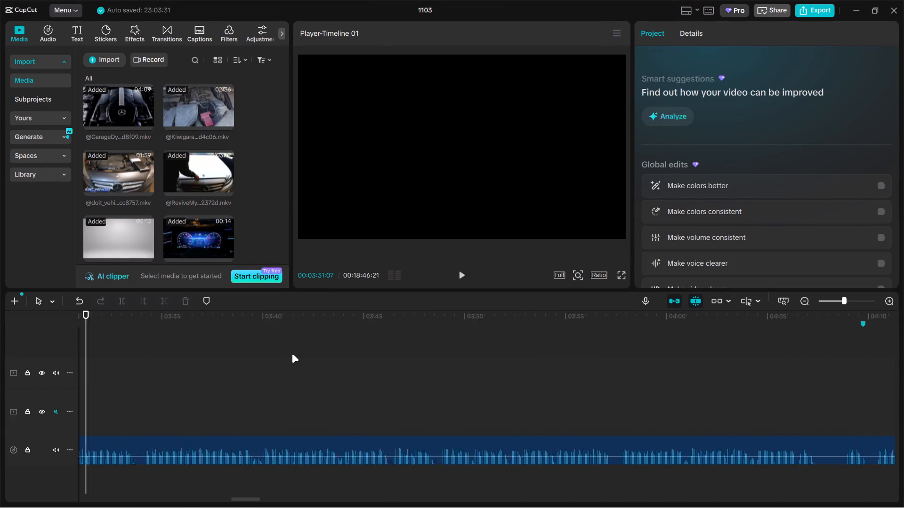
{"action": "triple_click", "coordinate": [292, 354]}
{"action": "triple_click", "coordinate": [292, 354]}
{"action": "triple_click", "coordinate": [292, 353]}
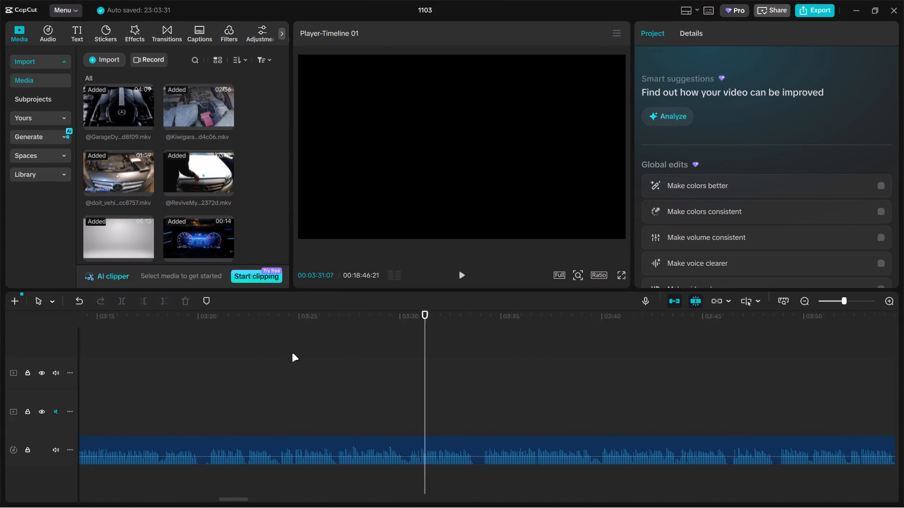
{"action": "triple_click", "coordinate": [292, 353]}
{"action": "triple_click", "coordinate": [292, 353]}
{"action": "double_click", "coordinate": [292, 353]}
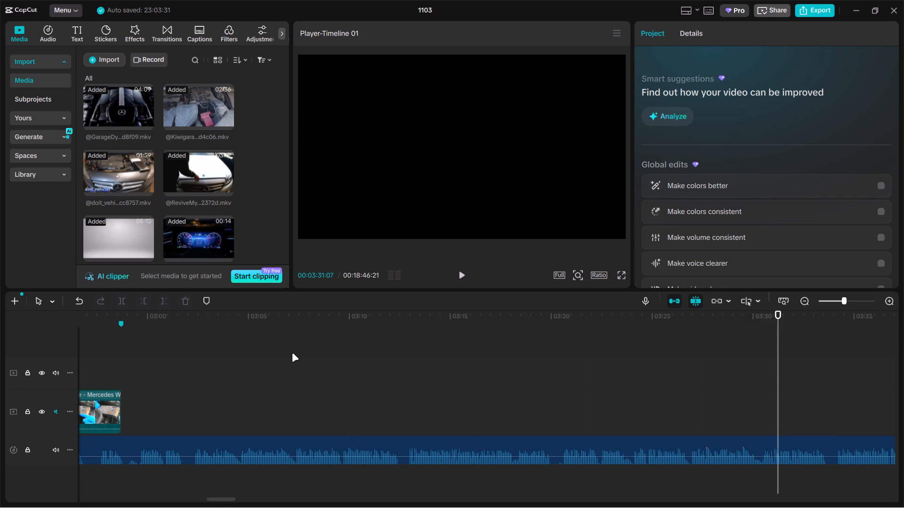
{"action": "double_click", "coordinate": [292, 353]}
{"action": "left_click", "coordinate": [292, 353]}
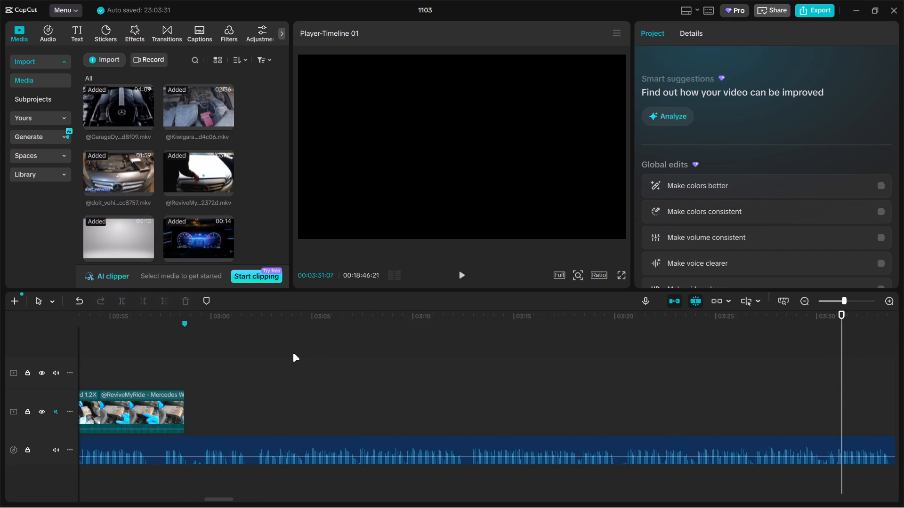
{"action": "left_click", "coordinate": [293, 353]}
{"action": "left_click", "coordinate": [293, 353]}
{"action": "left_click", "coordinate": [293, 353]}
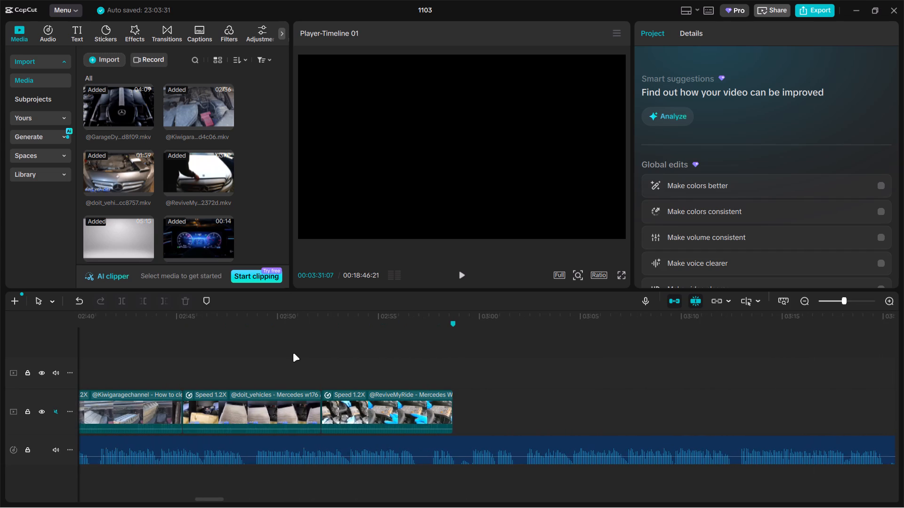
{"action": "left_click", "coordinate": [293, 353]}
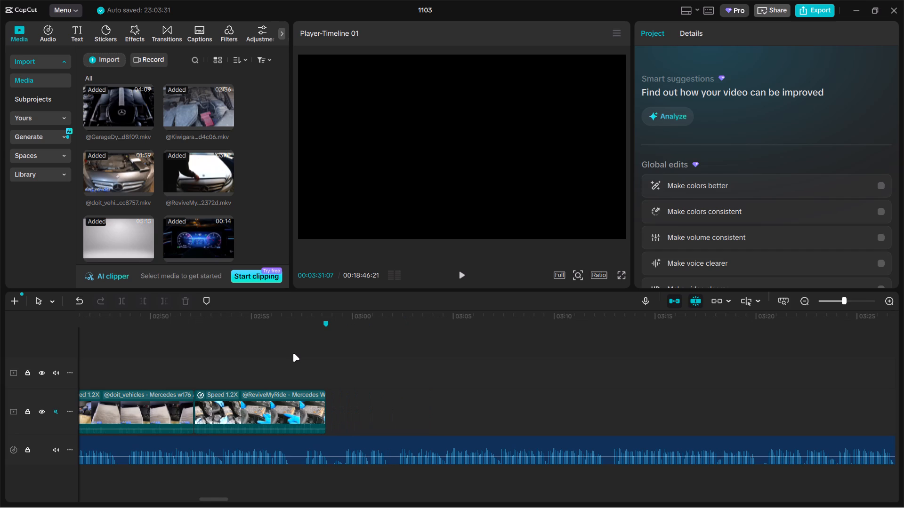
{"action": "left_click", "coordinate": [293, 353]}
{"action": "left_click", "coordinate": [293, 353]}
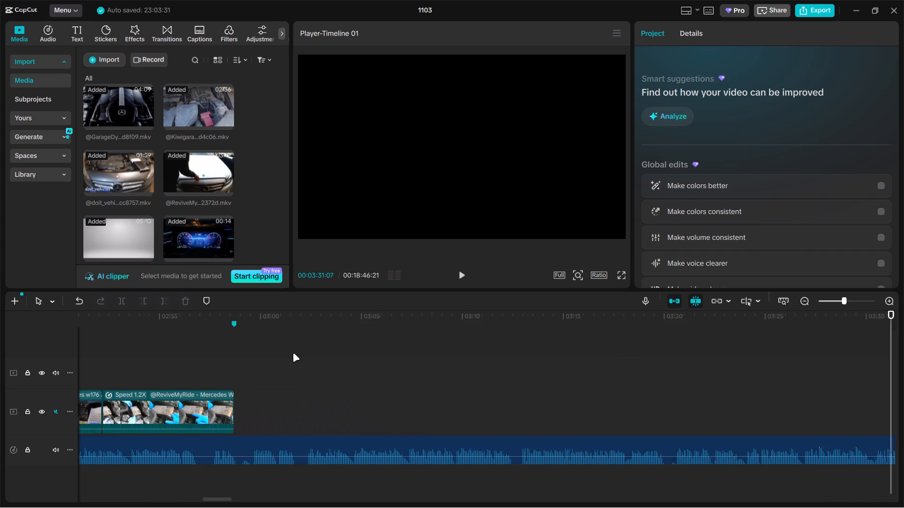
{"action": "double_click", "coordinate": [290, 354]}
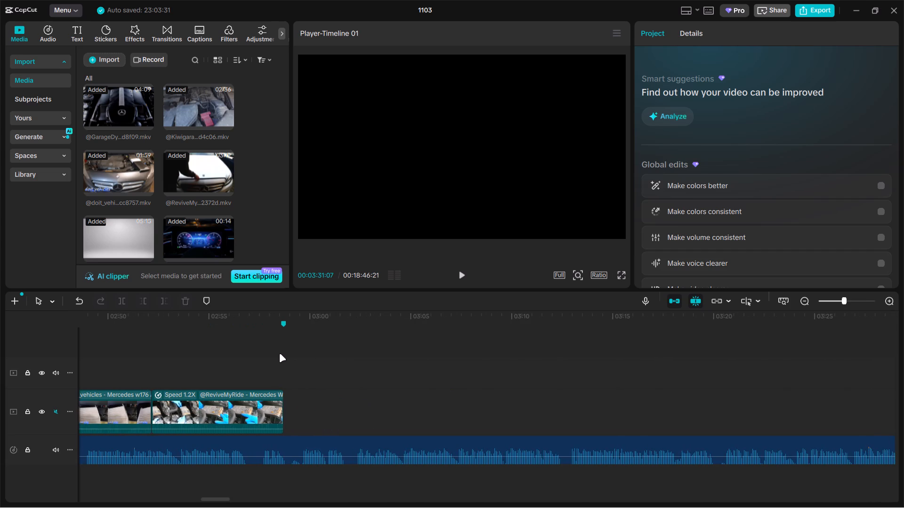
{"action": "double_click", "coordinate": [172, 363]}
{"action": "left_click", "coordinate": [173, 363]}
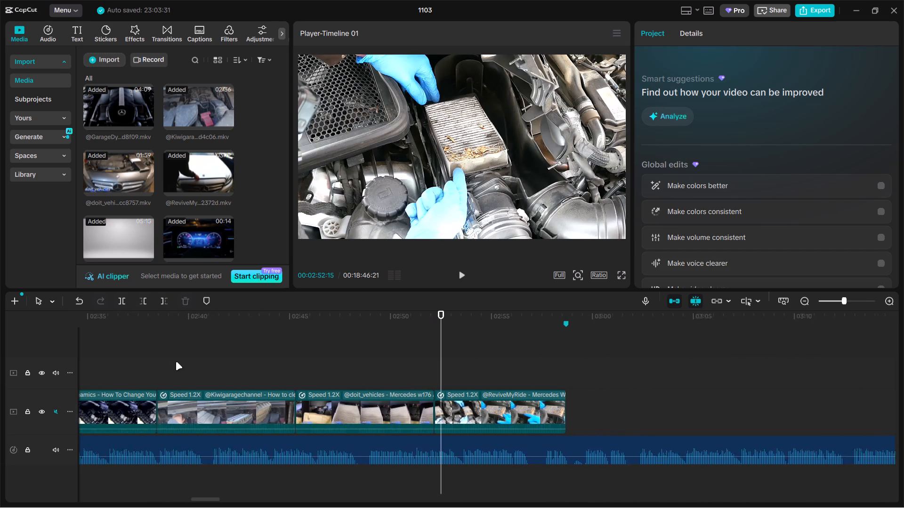
{"action": "left_click", "coordinate": [177, 361]}
{"action": "double_click", "coordinate": [177, 361]}
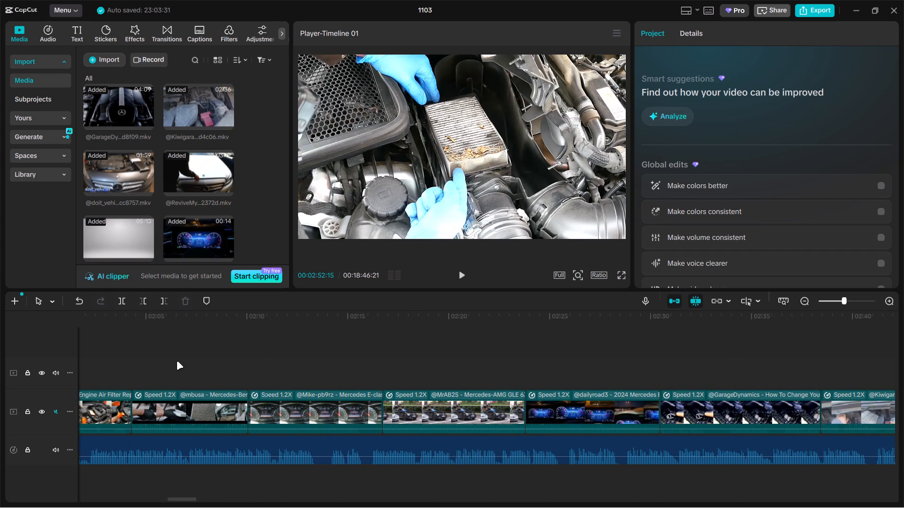
{"action": "left_click", "coordinate": [177, 361]}
{"action": "left_click", "coordinate": [179, 360]}
{"action": "left_click", "coordinate": [180, 359]}
{"action": "left_click_drag", "start_coordinate": [180, 359], "coordinate": [322, 364]}
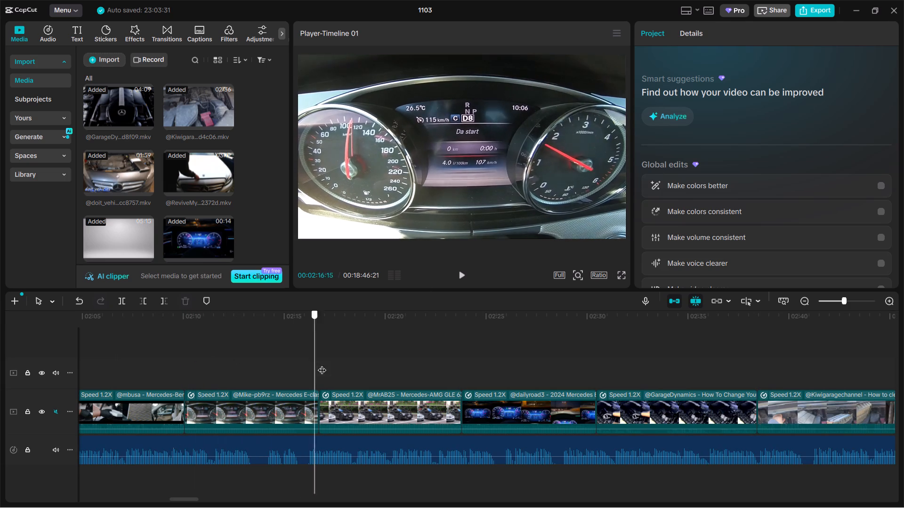
{"action": "left_click_drag", "start_coordinate": [322, 364], "coordinate": [349, 365]}
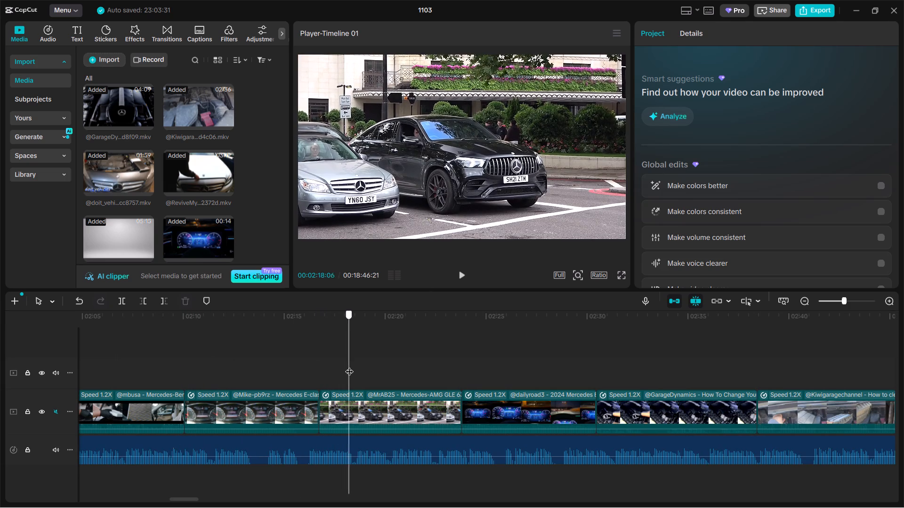
{"action": "left_click_drag", "start_coordinate": [349, 365], "coordinate": [351, 365]}
{"action": "left_click", "coordinate": [351, 365]}
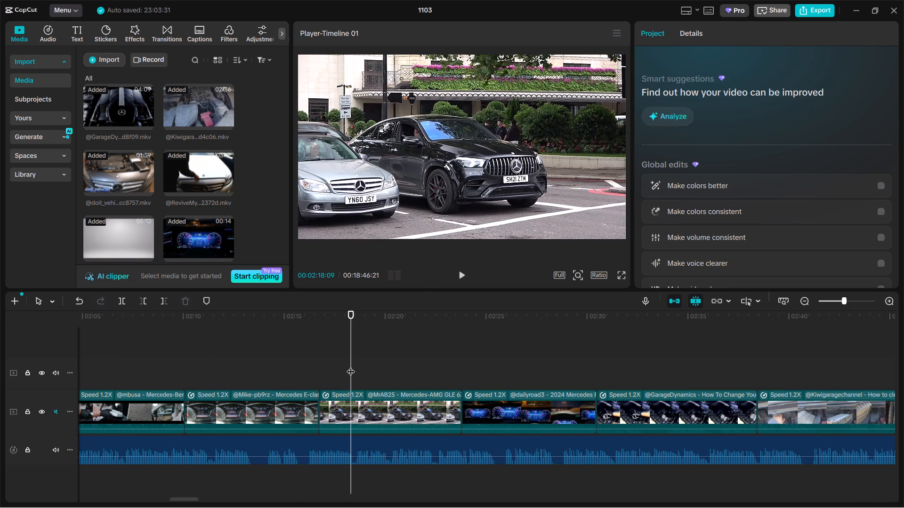
{"action": "left_click", "coordinate": [351, 365]}
{"action": "left_click", "coordinate": [351, 365]}
{"action": "double_click", "coordinate": [379, 364]}
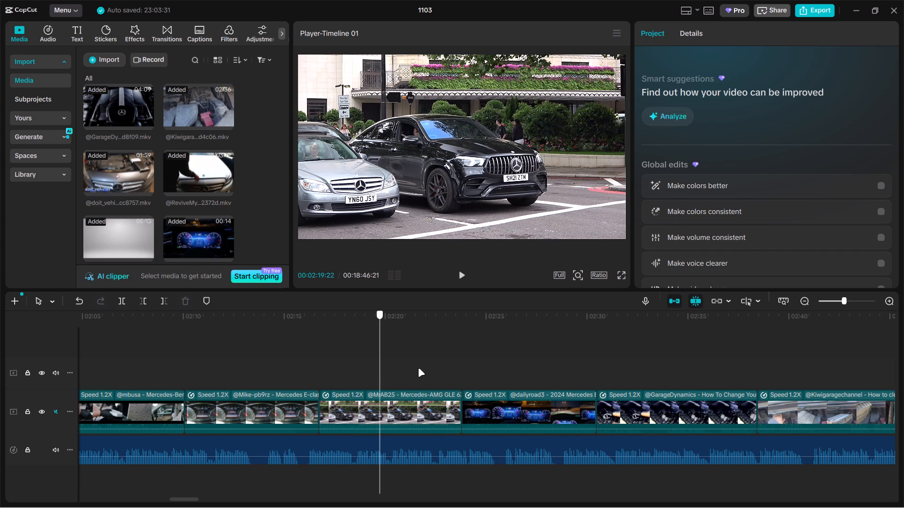
{"action": "left_click", "coordinate": [462, 378]}
{"action": "left_click", "coordinate": [462, 378]}
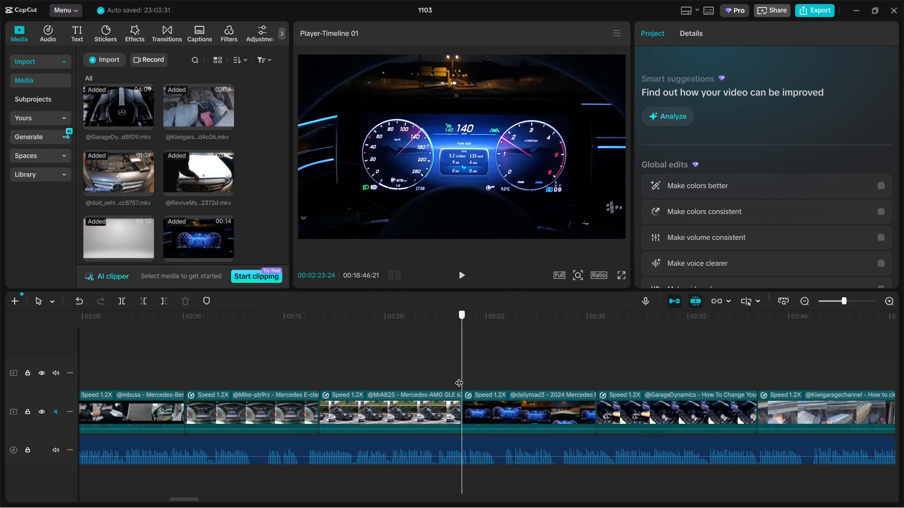
{"action": "left_click", "coordinate": [459, 377]}
{"action": "left_click", "coordinate": [459, 377]}
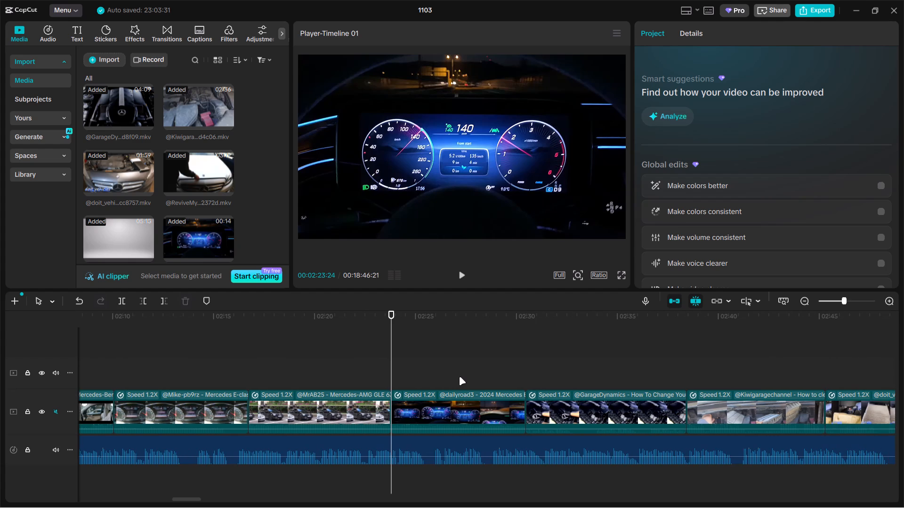
{"action": "left_click_drag", "start_coordinate": [459, 377], "coordinate": [585, 388]}
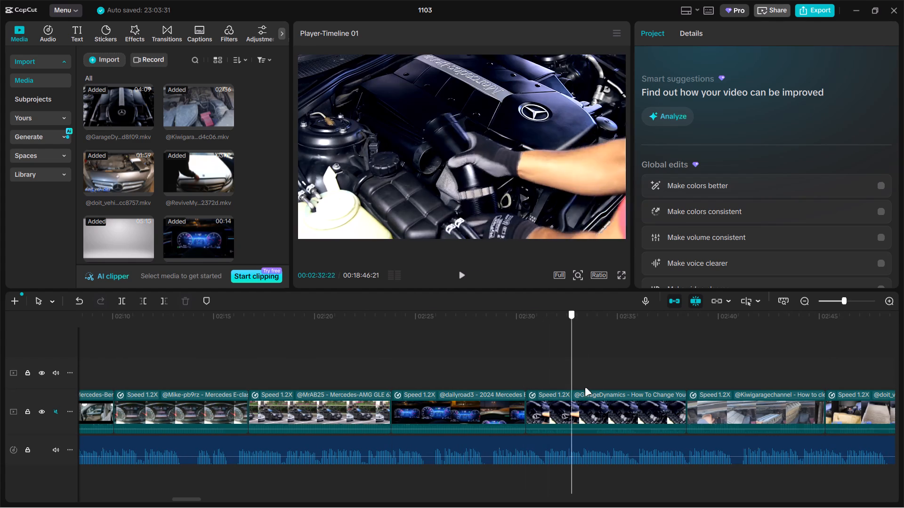
{"action": "left_click_drag", "start_coordinate": [585, 388], "coordinate": [685, 394]}
{"action": "left_click_drag", "start_coordinate": [690, 375], "coordinate": [709, 370]}
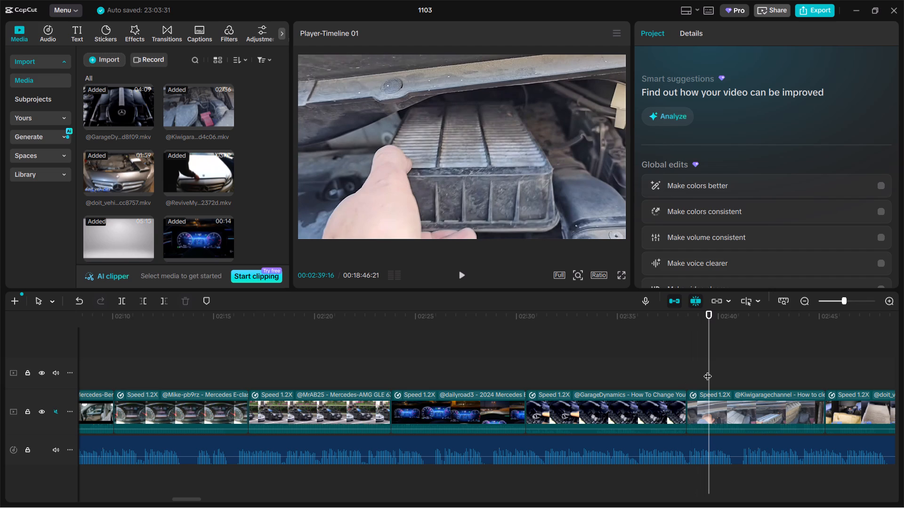
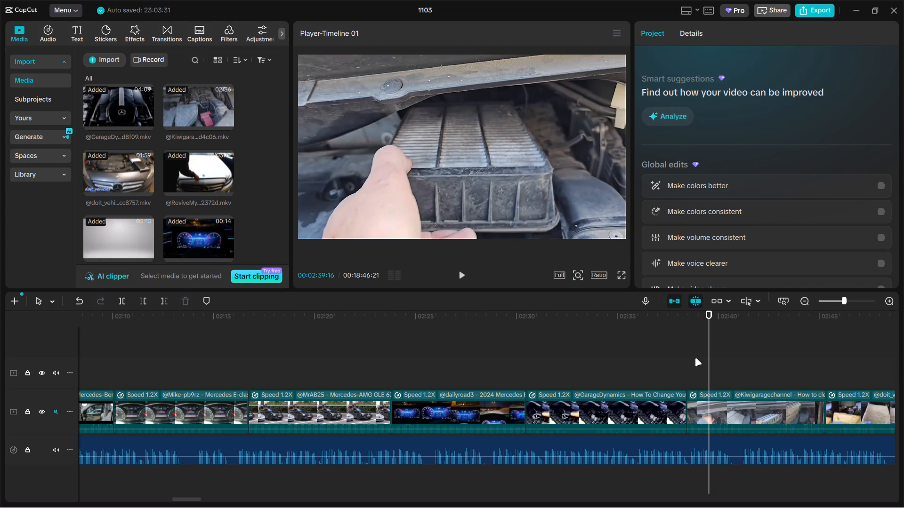
{"action": "left_click_drag", "start_coordinate": [667, 372], "coordinate": [555, 379]}
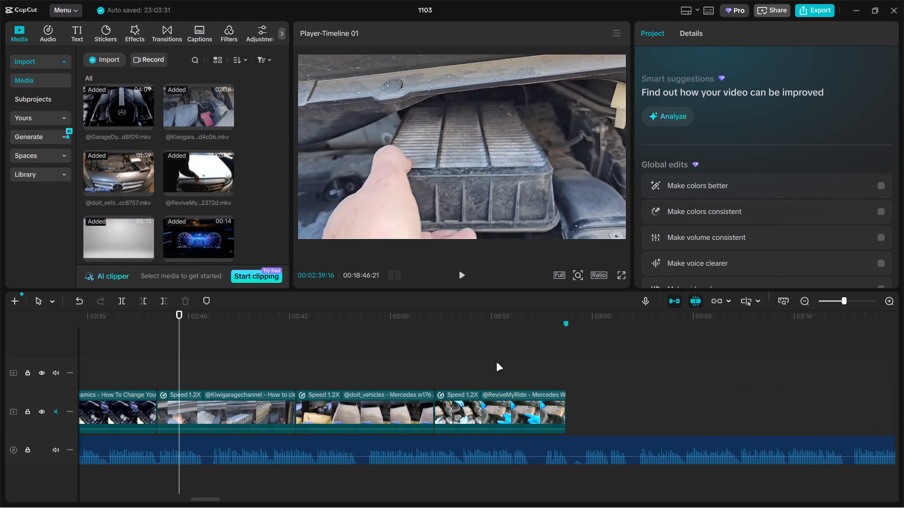
{"action": "left_click", "coordinate": [496, 363]}
{"action": "left_click", "coordinate": [542, 365]}
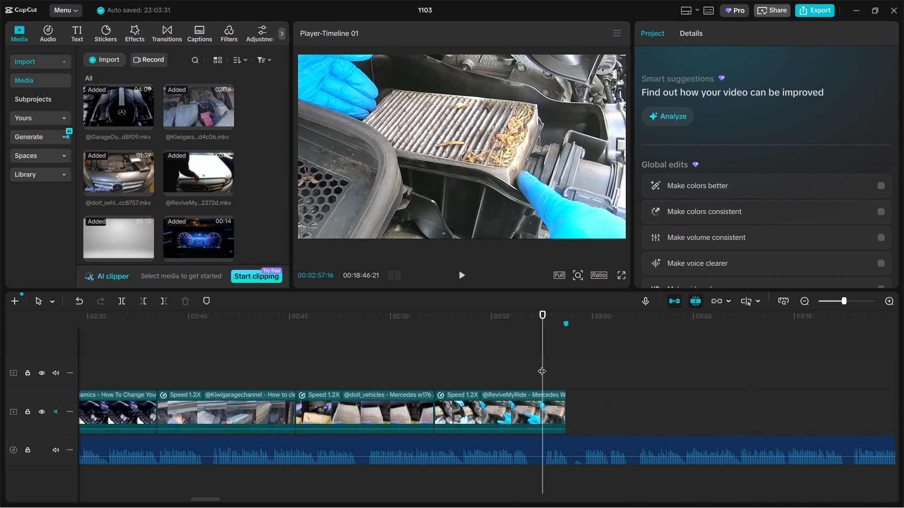
{"action": "key", "text": "space"}
{"action": "key", "text": "space"}
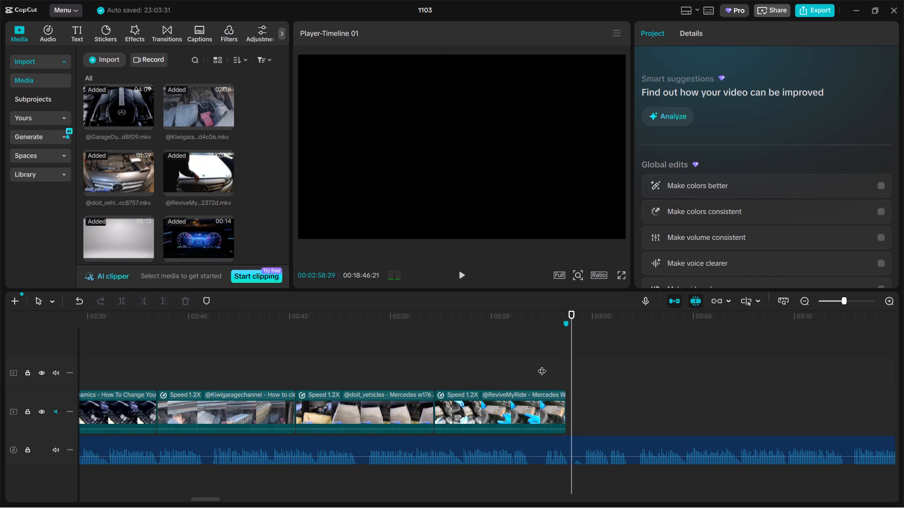
Import all the media files from folder 13 inside the EDIT folder.
{"action": "left_click", "coordinate": [101, 55]}
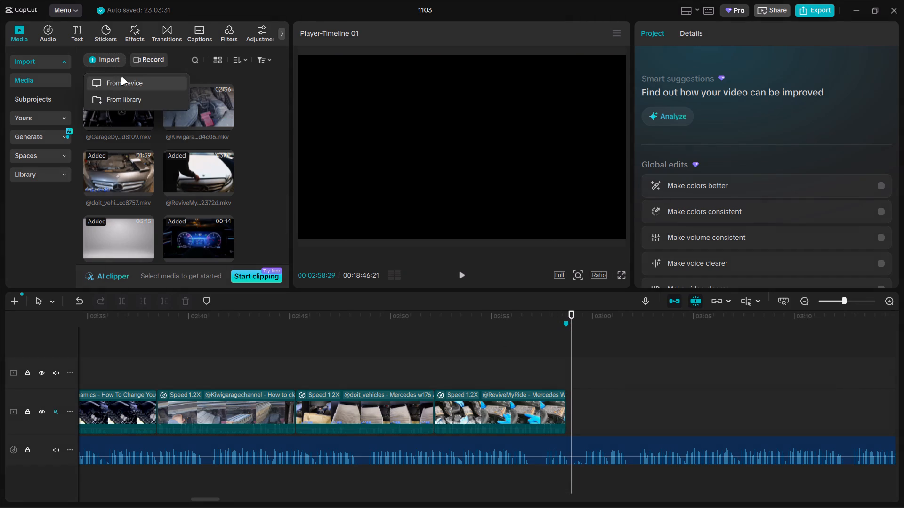
{"action": "left_click", "coordinate": [121, 77]}
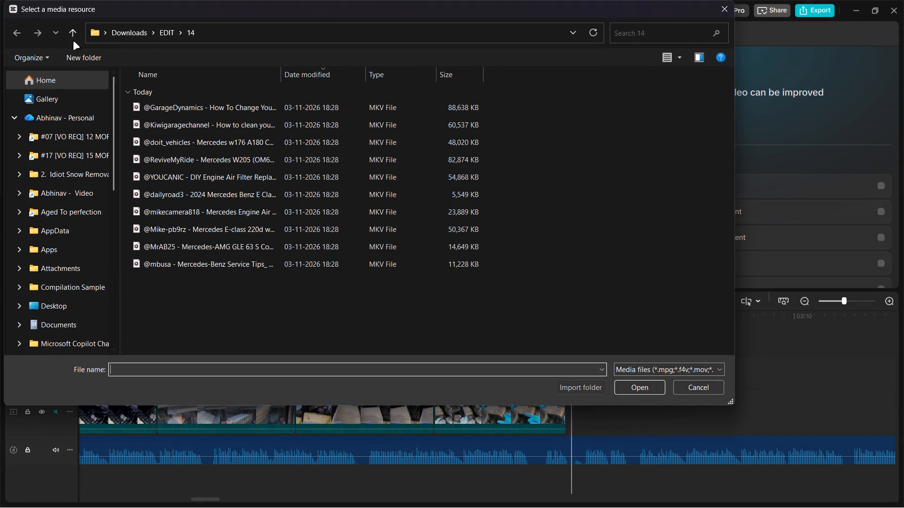
{"action": "left_click", "coordinate": [70, 33]}
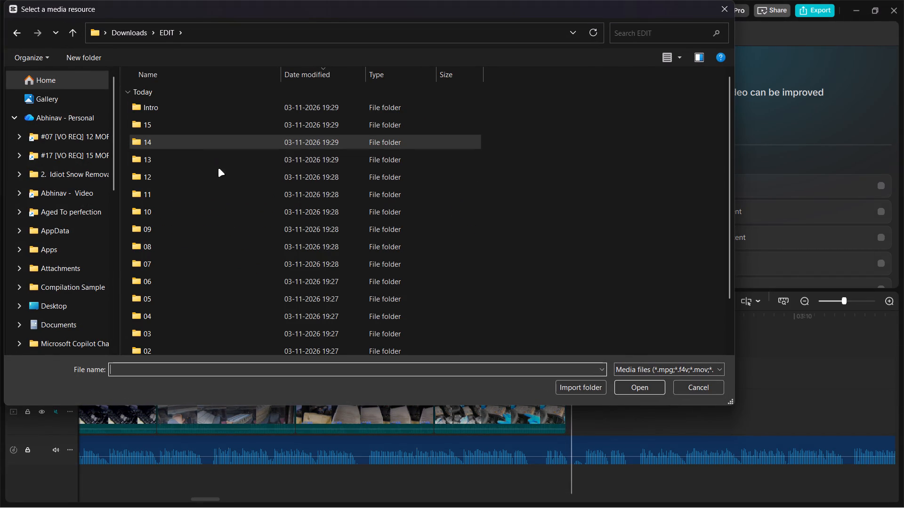
{"action": "double_click", "coordinate": [180, 152]}
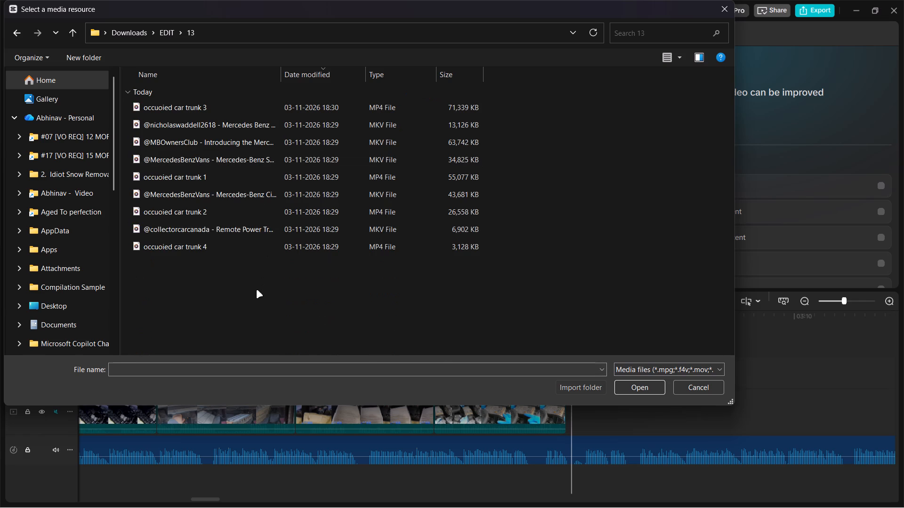
{"action": "key", "text": "ctrl+a"}
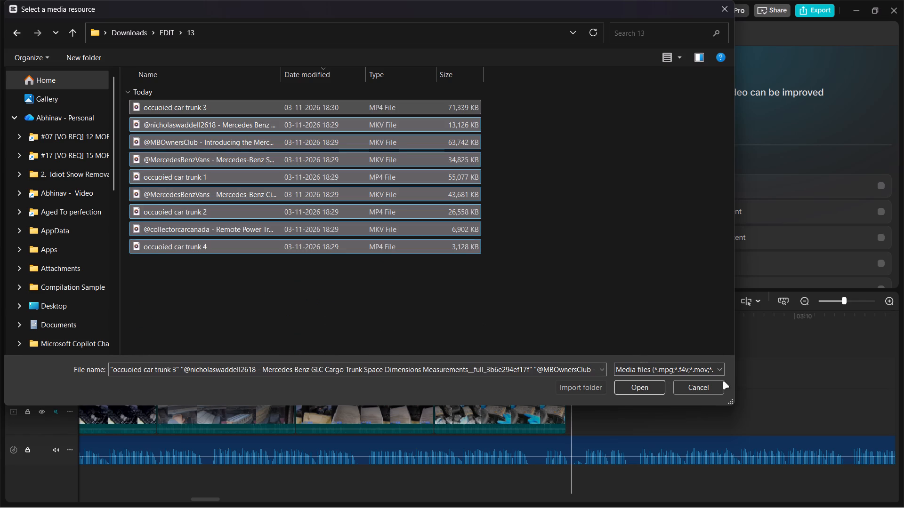
{"action": "left_click", "coordinate": [638, 389]}
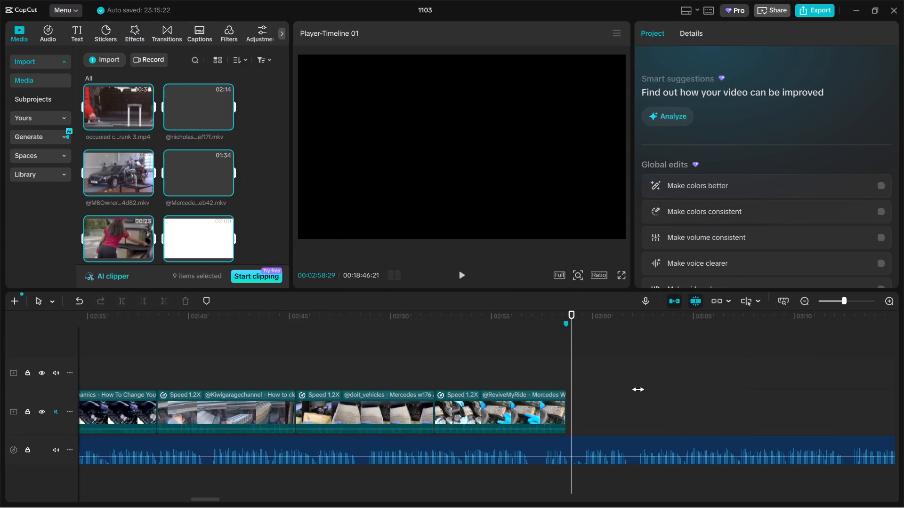
{"action": "left_click_drag", "start_coordinate": [135, 114], "coordinate": [619, 405]}
{"action": "left_click_drag", "start_coordinate": [620, 401], "coordinate": [451, 346]}
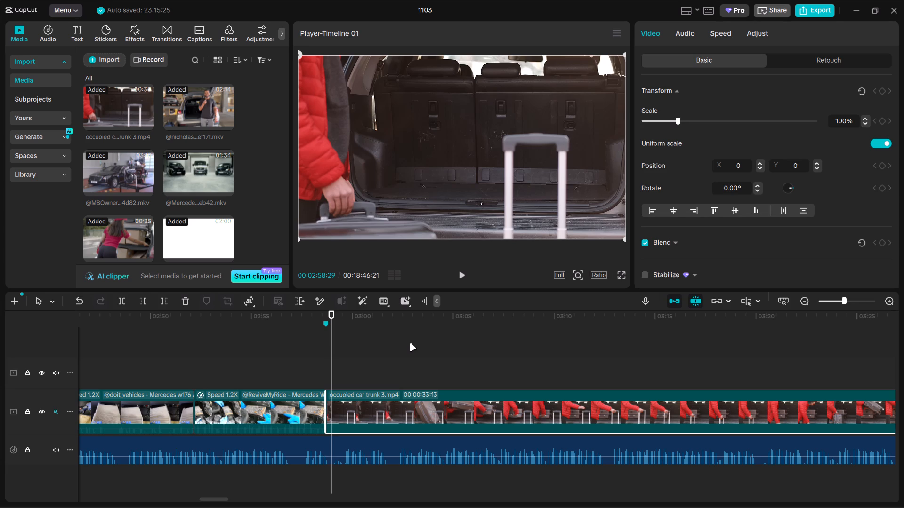
Split the "occuoied car trunk 3" clip at about 00:03:12 and delete the part after the cut.
{"action": "left_click", "coordinate": [317, 372]}
{"action": "key", "text": "space"}
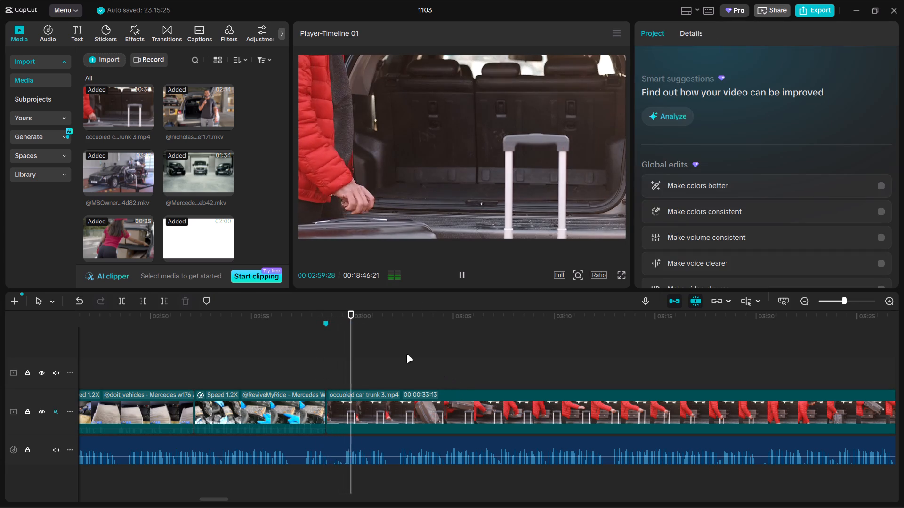
{"action": "left_click", "coordinate": [311, 375]}
{"action": "key", "text": "space"}
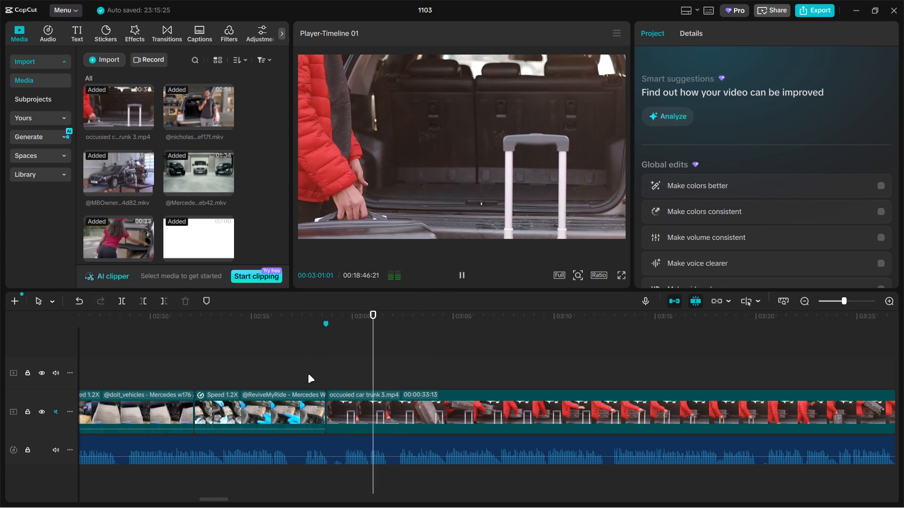
{"action": "left_click_drag", "start_coordinate": [308, 375], "coordinate": [328, 377]}
{"action": "scroll", "coordinate": [328, 377], "scroll_direction": "down", "scroll_amount": 7, "text": "ctrl"}
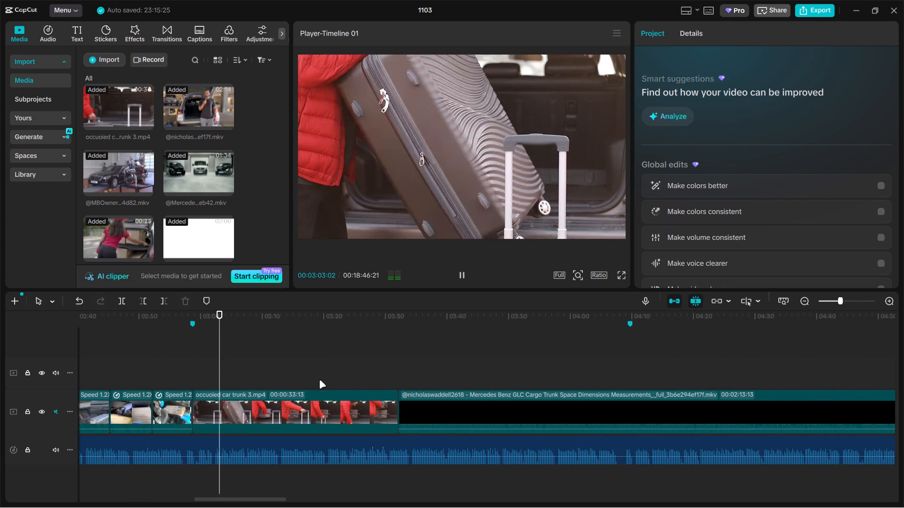
{"action": "left_click_drag", "start_coordinate": [226, 373], "coordinate": [266, 373]}
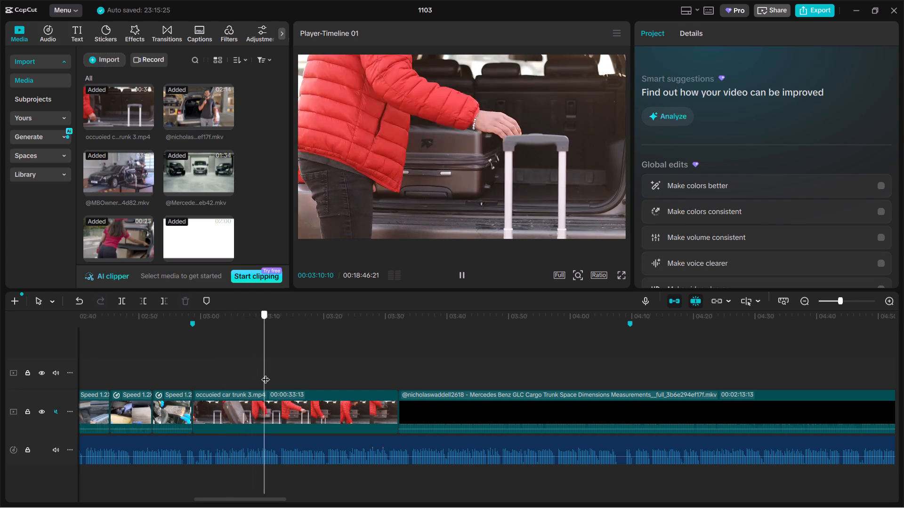
{"action": "left_click_drag", "start_coordinate": [266, 373], "coordinate": [229, 382]}
{"action": "left_click", "coordinate": [258, 411]}
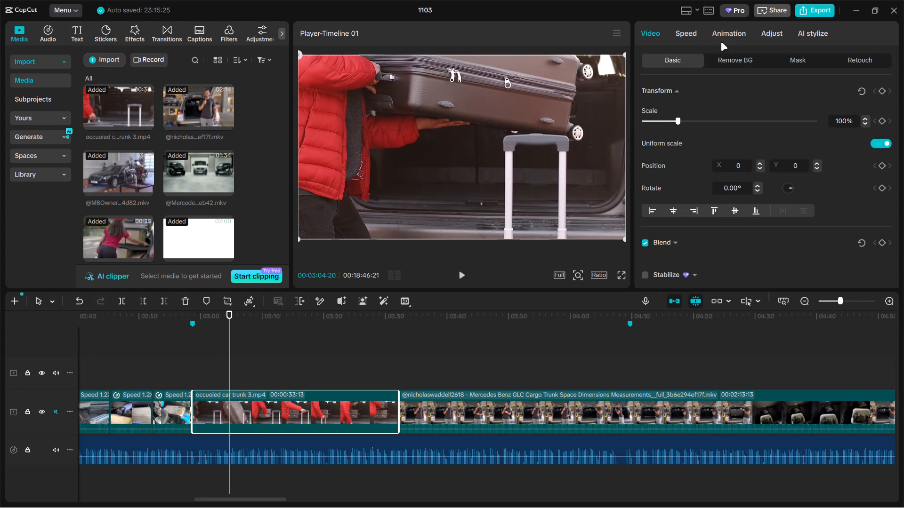
{"action": "left_click_drag", "start_coordinate": [227, 369], "coordinate": [274, 373]}
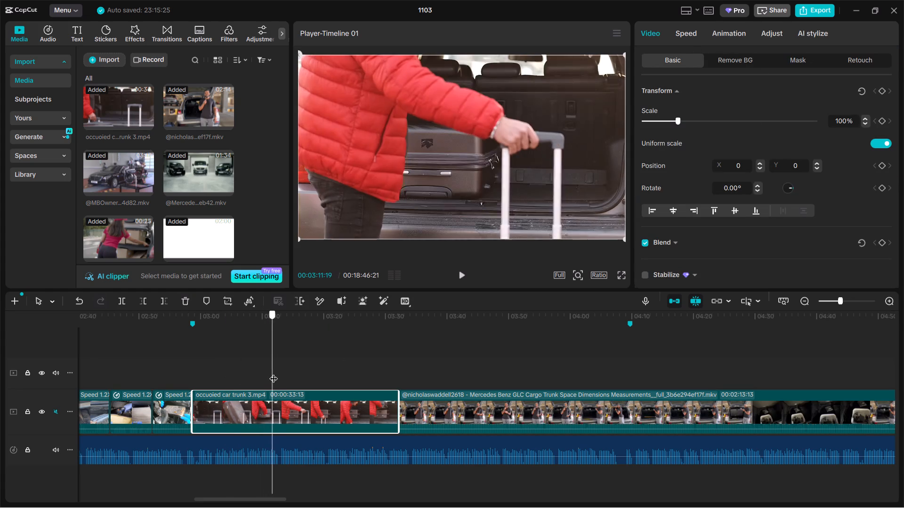
{"action": "left_click_drag", "start_coordinate": [274, 373], "coordinate": [278, 374]}
{"action": "key", "text": "ctrl+b"}
{"action": "key", "text": "BackSpace"}
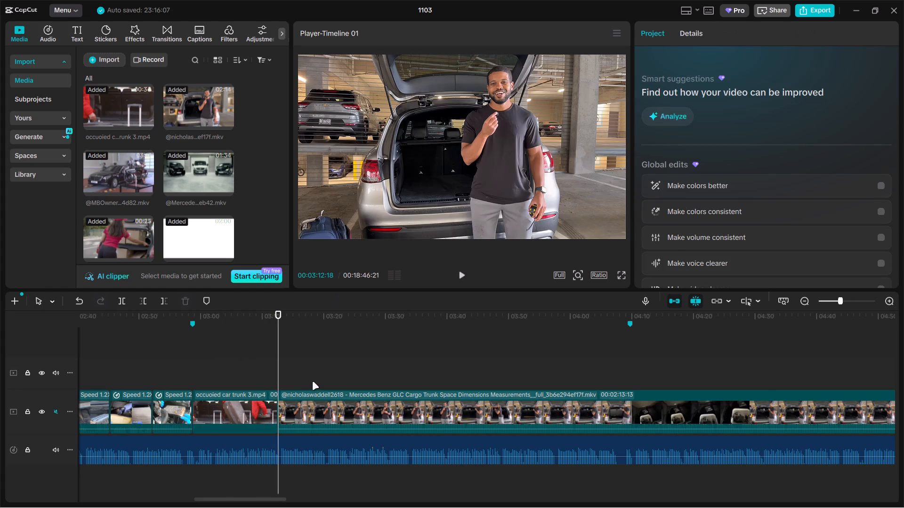
{"action": "left_click", "coordinate": [307, 383]}
{"action": "left_click_drag", "start_coordinate": [307, 384], "coordinate": [512, 395]}
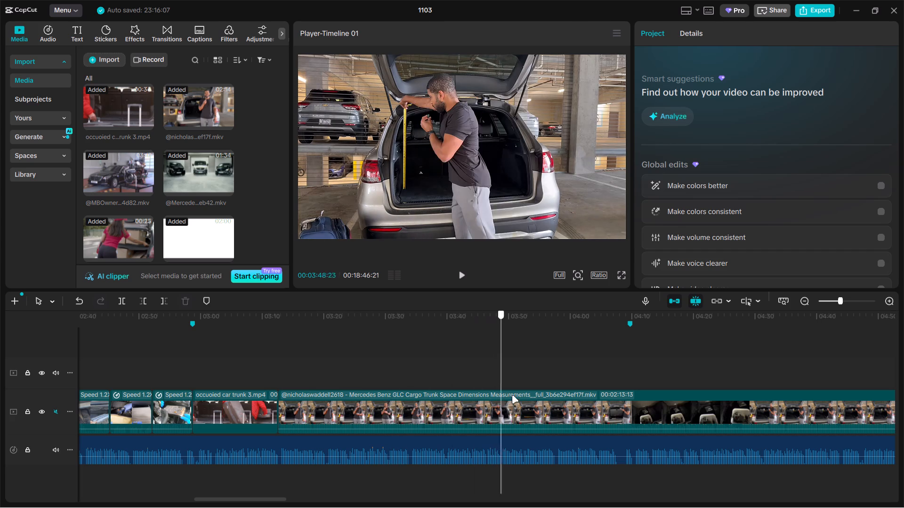
{"action": "left_click_drag", "start_coordinate": [512, 395], "coordinate": [715, 391]}
{"action": "left_click_drag", "start_coordinate": [705, 396], "coordinate": [563, 416]}
{"action": "scroll", "coordinate": [650, 419], "scroll_direction": "down", "scroll_amount": 5, "text": "ctrl"}
{"action": "left_click", "coordinate": [399, 409]}
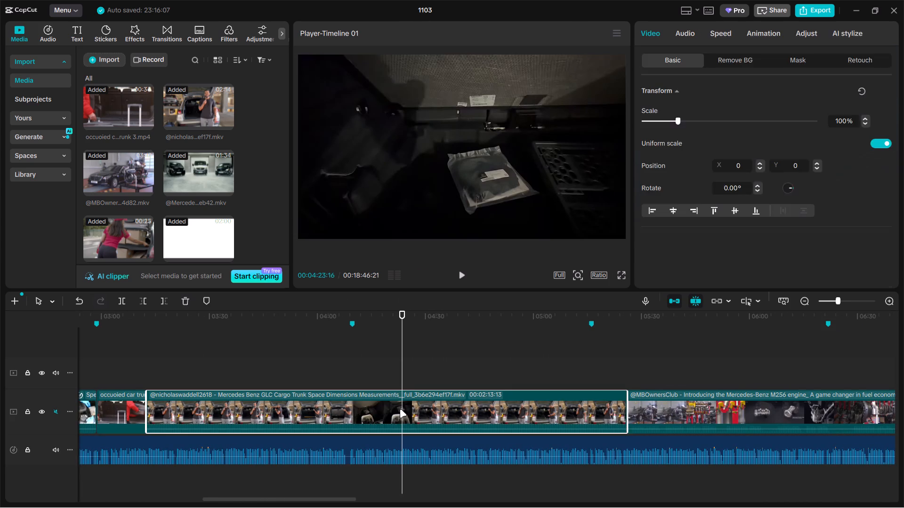
{"action": "left_click", "coordinate": [419, 358]}
{"action": "left_click_drag", "start_coordinate": [419, 358], "coordinate": [594, 361]}
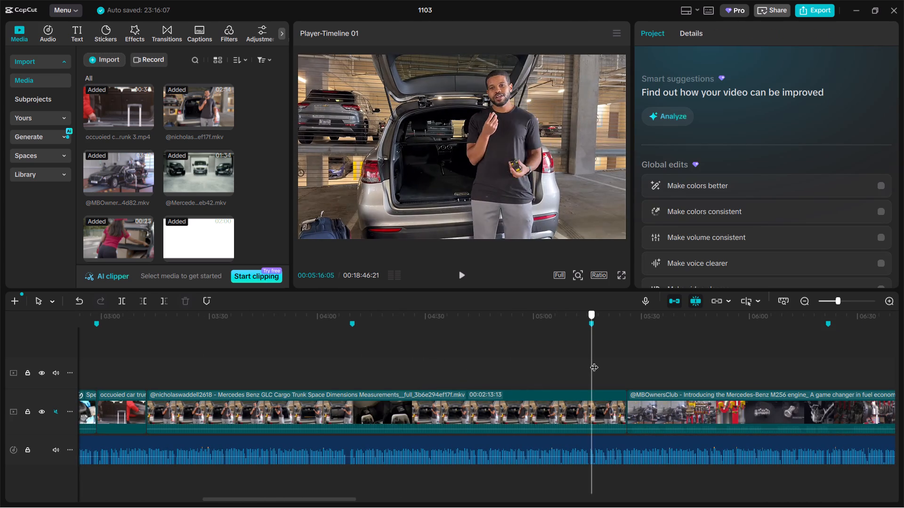
{"action": "left_click_drag", "start_coordinate": [594, 361], "coordinate": [350, 350]}
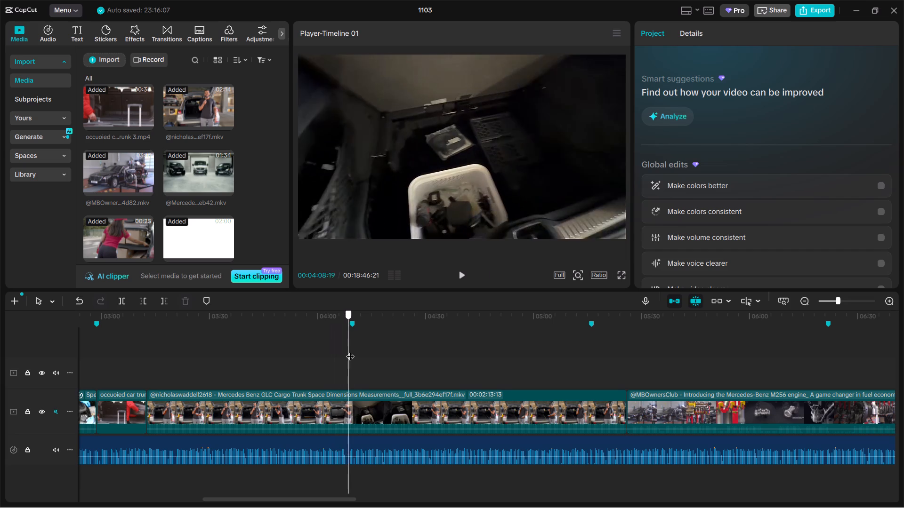
{"action": "left_click_drag", "start_coordinate": [350, 350], "coordinate": [347, 353]}
{"action": "left_click", "coordinate": [359, 397]}
{"action": "key", "text": "ctrl+b"}
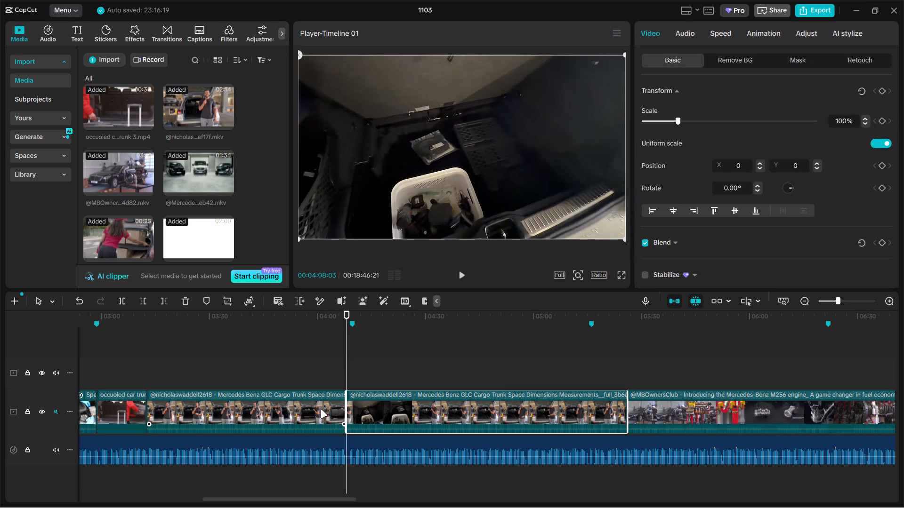
{"action": "left_click", "coordinate": [291, 425]}
{"action": "key", "text": "BackSpace"}
{"action": "left_click", "coordinate": [139, 378]}
{"action": "left_click_drag", "start_coordinate": [139, 378], "coordinate": [145, 377]}
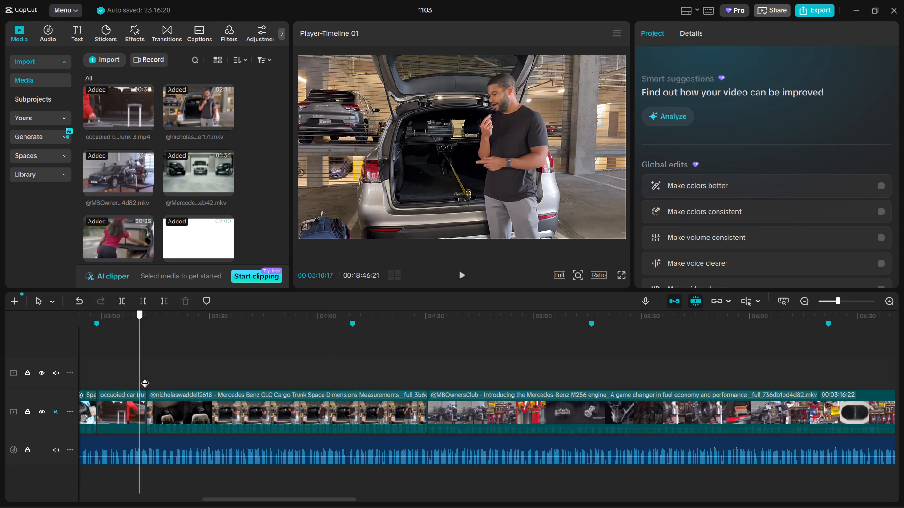
{"action": "left_click_drag", "start_coordinate": [145, 377], "coordinate": [189, 377]}
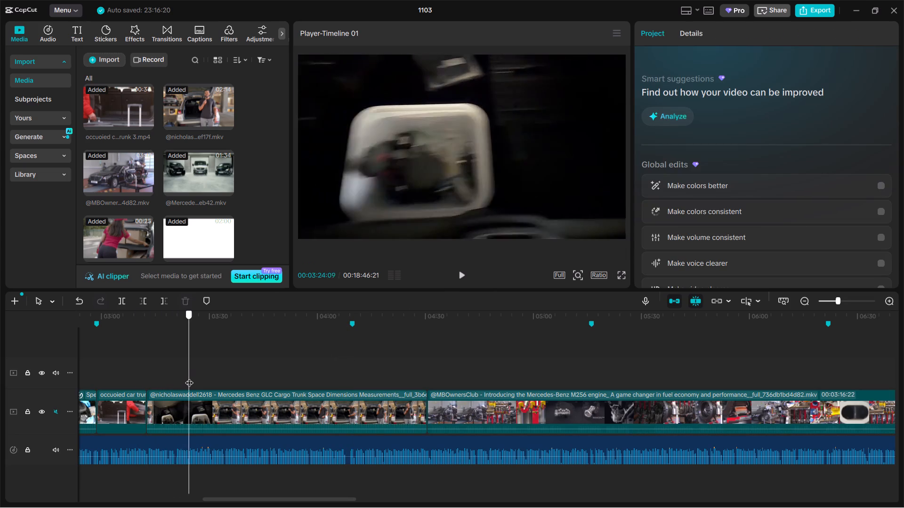
{"action": "left_click_drag", "start_coordinate": [189, 377], "coordinate": [194, 377]}
{"action": "left_click", "coordinate": [206, 416]}
{"action": "key", "text": "ctrl+b"}
{"action": "key", "text": "BackSpace"}
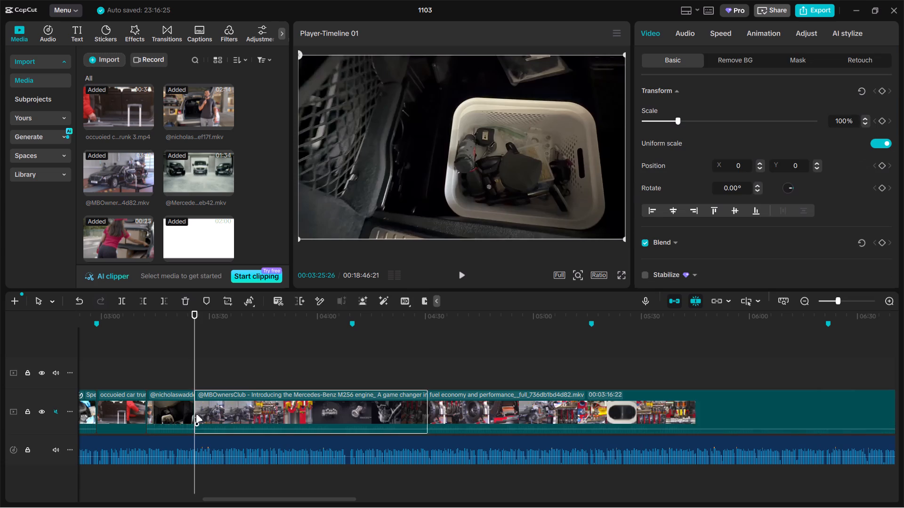
{"action": "left_click", "coordinate": [175, 384]}
{"action": "left_click", "coordinate": [395, 157]}
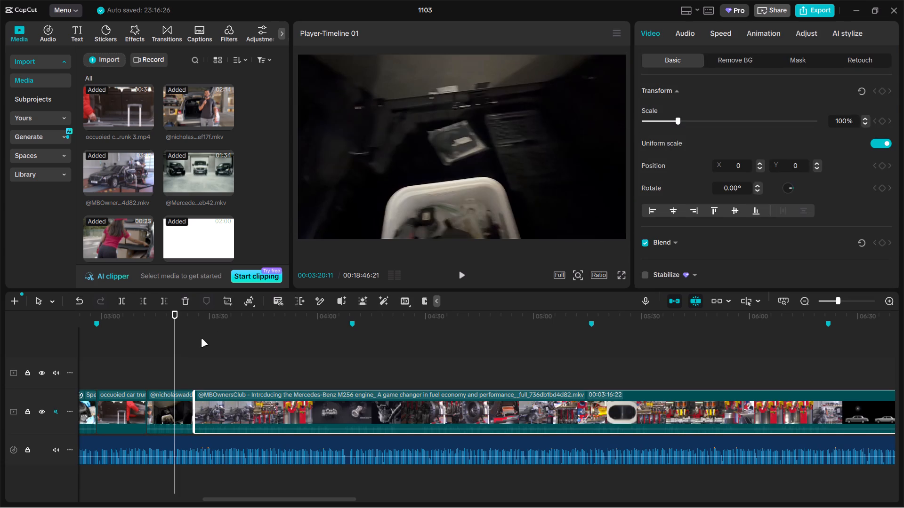
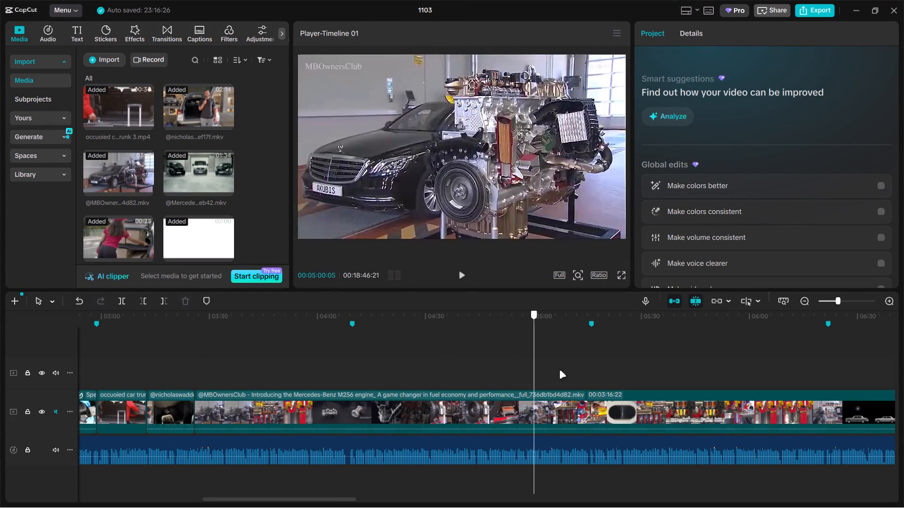
{"action": "left_click", "coordinate": [641, 420]}
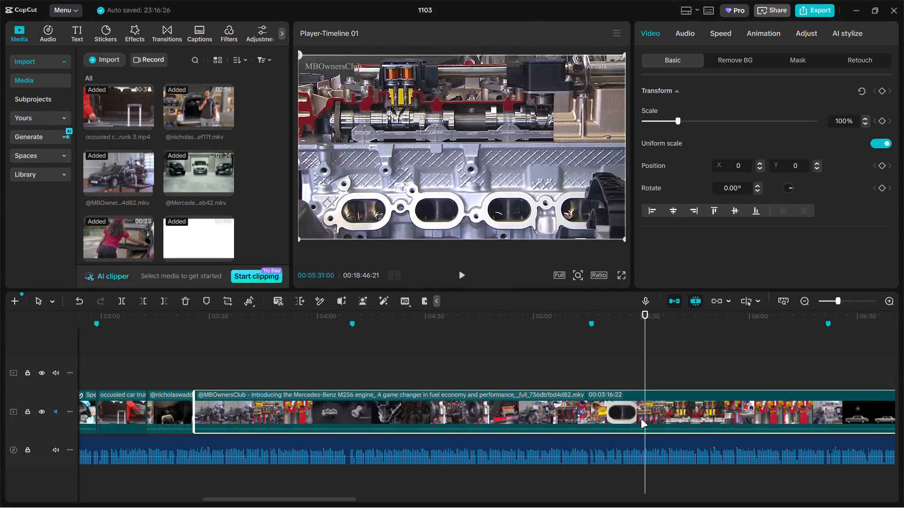
{"action": "key", "text": "ctrl+b"}
{"action": "left_click", "coordinate": [478, 420]}
{"action": "key", "text": "BackSpace"}
{"action": "double_click", "coordinate": [242, 374]}
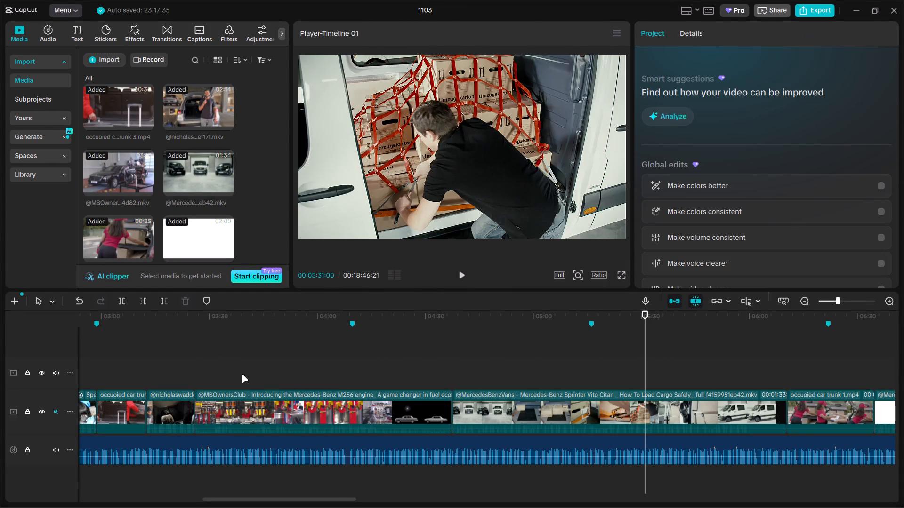
{"action": "left_click", "coordinate": [256, 409]}
{"action": "key", "text": "ctrl+b"}
{"action": "key", "text": "BackSpace"}
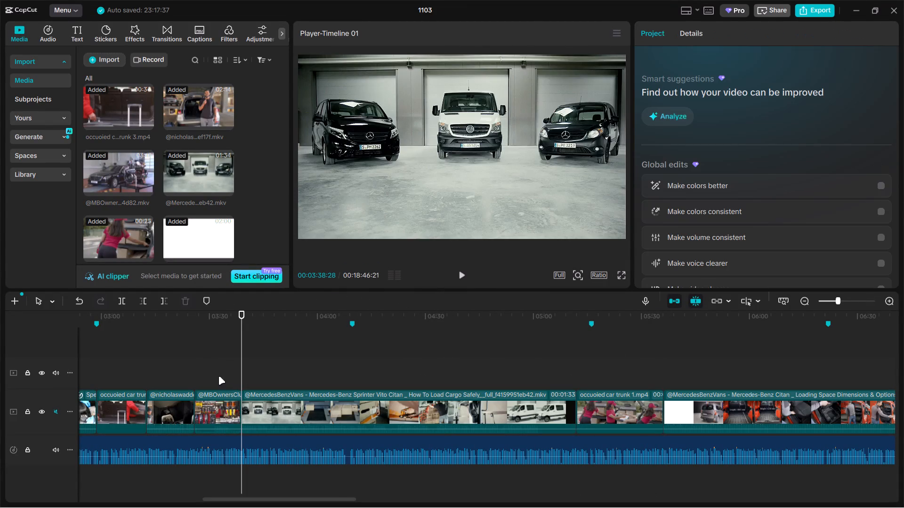
{"action": "left_click", "coordinate": [218, 376]}
{"action": "left_click", "coordinate": [532, 110]}
{"action": "left_click_drag", "start_coordinate": [678, 118], "coordinate": [687, 118]}
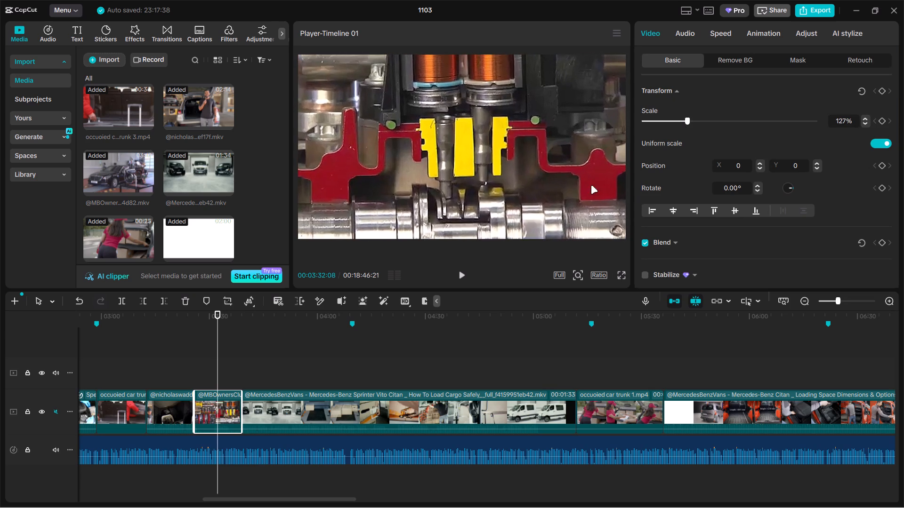
{"action": "left_click", "coordinate": [342, 357]}
{"action": "left_click_drag", "start_coordinate": [342, 357], "coordinate": [458, 356]}
{"action": "left_click", "coordinate": [459, 408]}
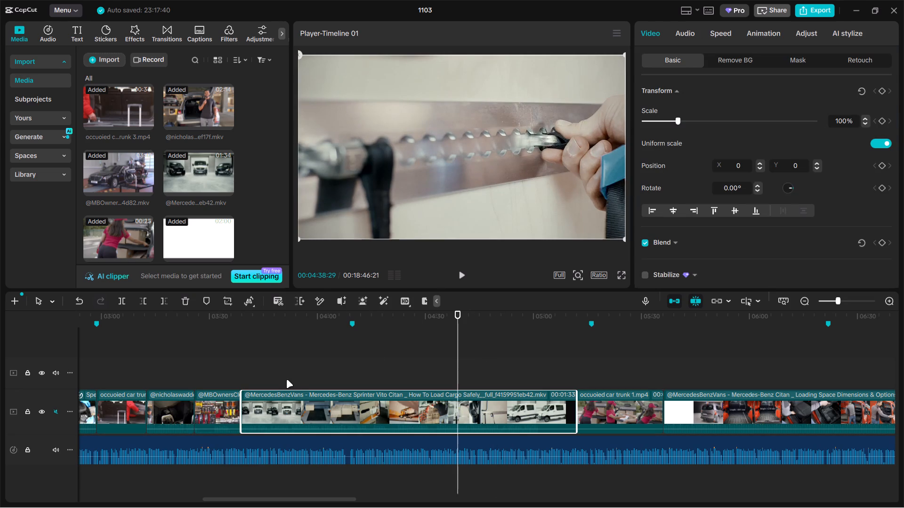
{"action": "left_click", "coordinate": [281, 369]}
{"action": "left_click_drag", "start_coordinate": [281, 369], "coordinate": [352, 372]}
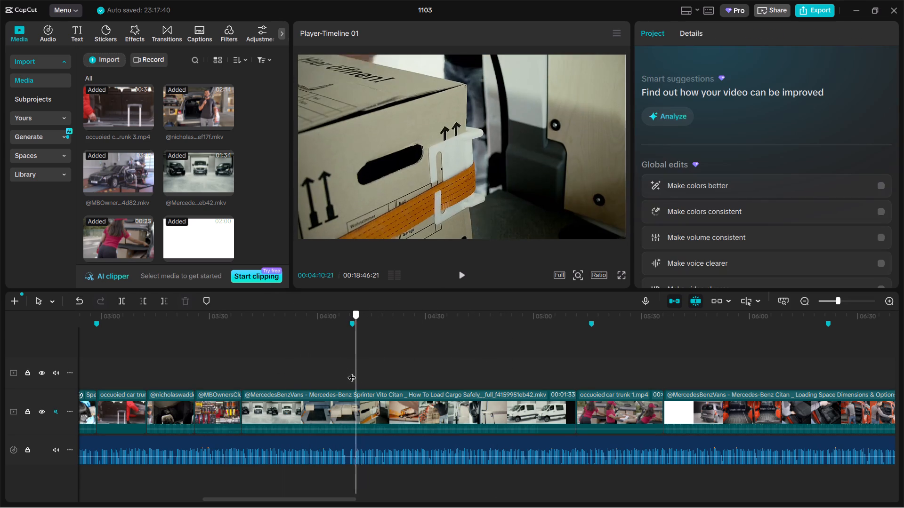
{"action": "left_click_drag", "start_coordinate": [352, 372], "coordinate": [351, 372]}
{"action": "left_click", "coordinate": [352, 412]}
{"action": "key", "text": "ctrl+b"}
{"action": "left_click", "coordinate": [300, 420]}
{"action": "key", "text": "BackSpace"}
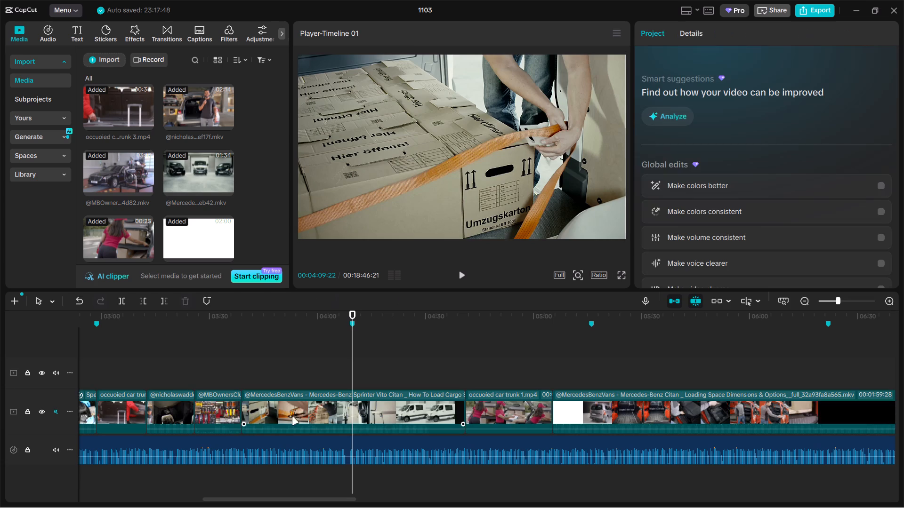
Split the remaining Sprinter Vito Citan cargo-loading footage at about 00:03:52 and delete the part after the cut.
{"action": "left_click", "coordinate": [282, 375]}
{"action": "left_click_drag", "start_coordinate": [282, 375], "coordinate": [291, 375]}
{"action": "left_click", "coordinate": [308, 410]}
{"action": "key", "text": "ctrl+b"}
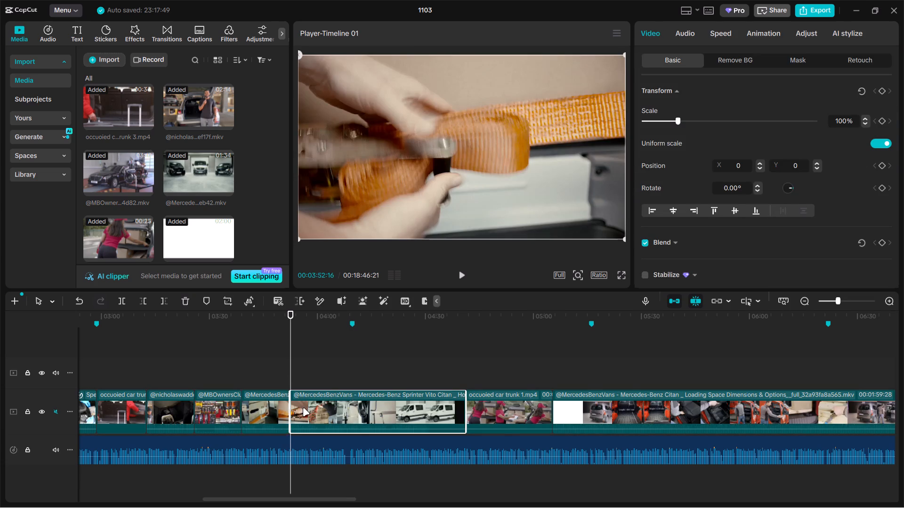
{"action": "key", "text": "BackSpace"}
Trim about 6 seconds off the start of the "occuoied car trunk 1" clip.
{"action": "left_click", "coordinate": [299, 379]}
{"action": "left_click_drag", "start_coordinate": [300, 378], "coordinate": [339, 375]}
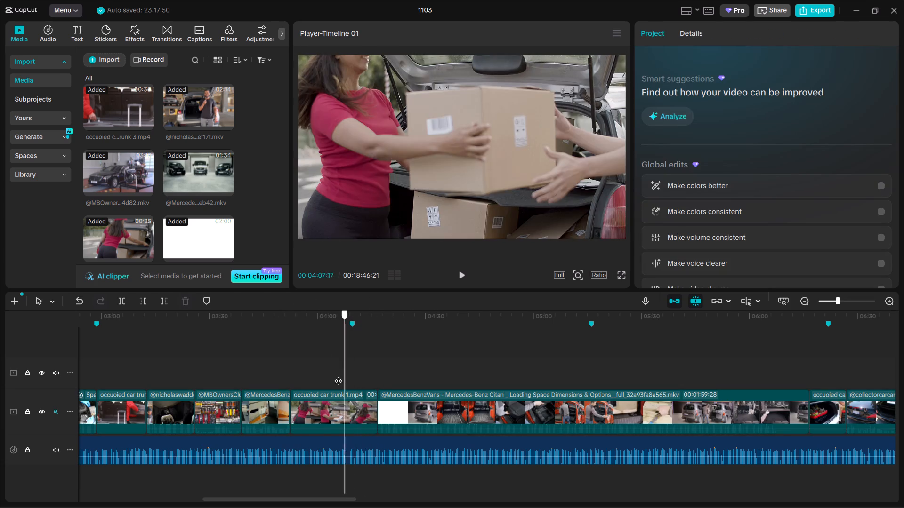
{"action": "left_click_drag", "start_coordinate": [339, 375], "coordinate": [322, 375]}
{"action": "left_click", "coordinate": [336, 415]}
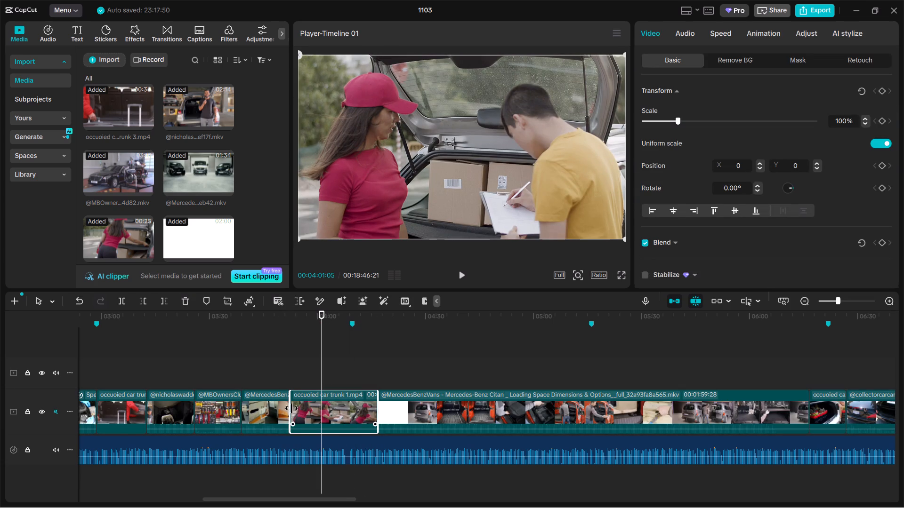
{"action": "left_click_drag", "start_coordinate": [291, 408], "coordinate": [315, 407]}
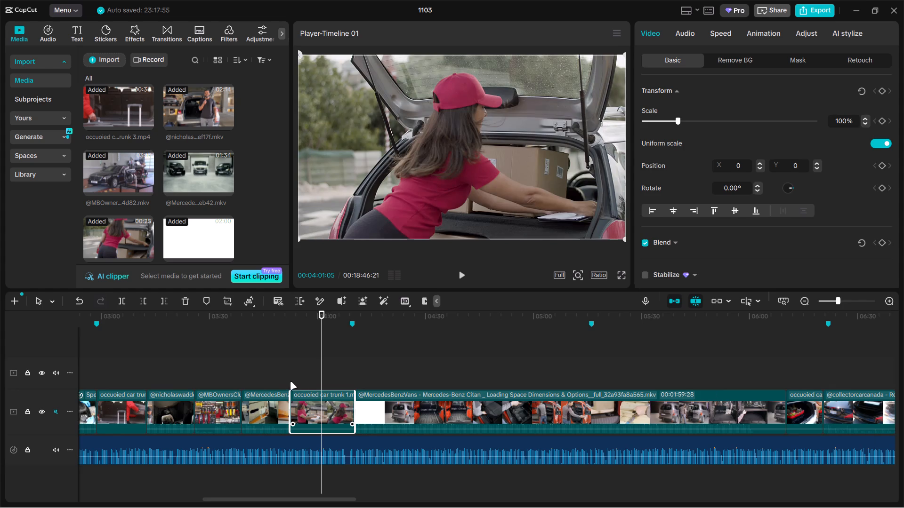
Trim the end of the "occuoied car trunk 1" clip back to about 00:04:04.
{"action": "left_click", "coordinate": [290, 381]}
{"action": "left_click_drag", "start_coordinate": [289, 381], "coordinate": [323, 380]}
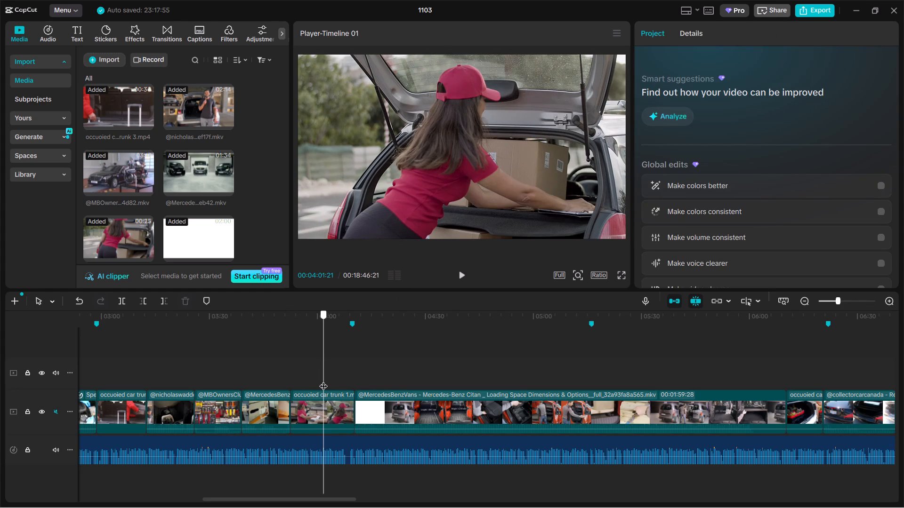
{"action": "left_click_drag", "start_coordinate": [323, 380], "coordinate": [335, 380]}
{"action": "left_click", "coordinate": [341, 403]}
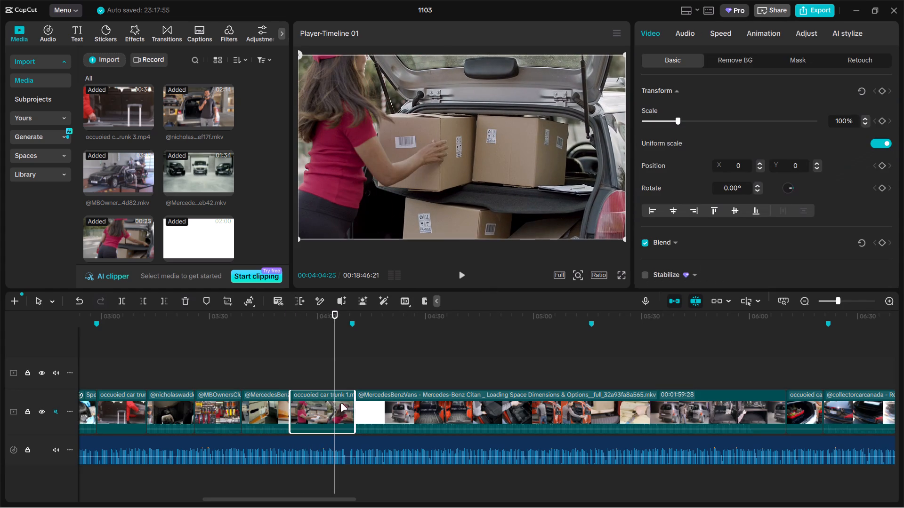
{"action": "left_click_drag", "start_coordinate": [356, 397], "coordinate": [330, 397]}
{"action": "left_click", "coordinate": [348, 375]}
{"action": "left_click_drag", "start_coordinate": [350, 375], "coordinate": [453, 373]}
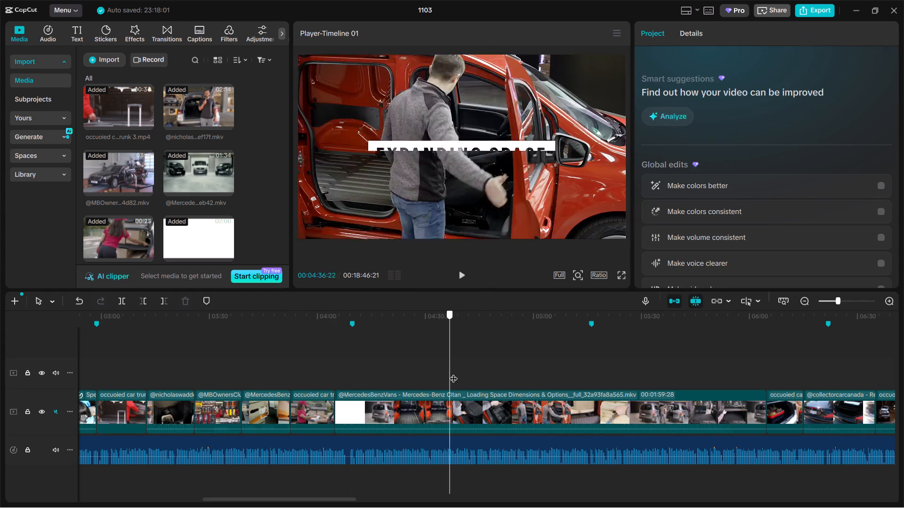
{"action": "left_click_drag", "start_coordinate": [453, 373], "coordinate": [463, 375]}
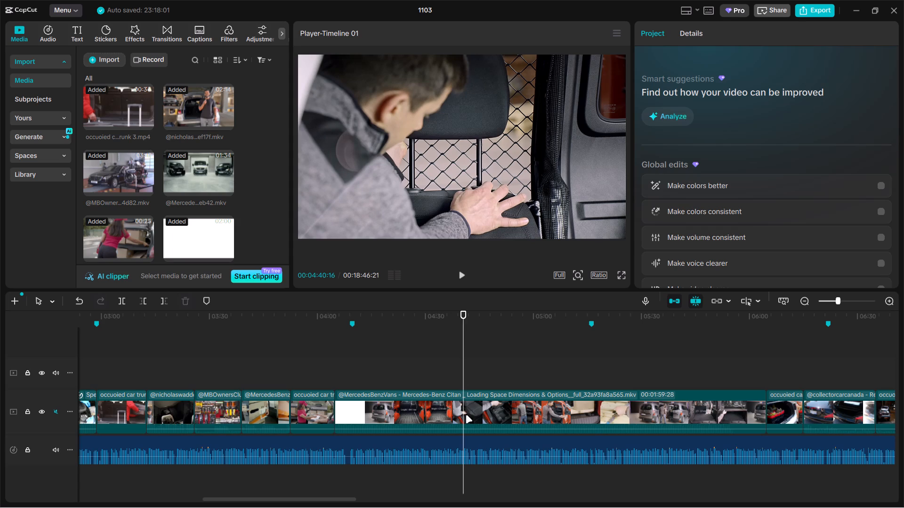
{"action": "left_click", "coordinate": [466, 415]}
{"action": "left_click", "coordinate": [480, 372]}
{"action": "left_click_drag", "start_coordinate": [482, 372], "coordinate": [564, 370]}
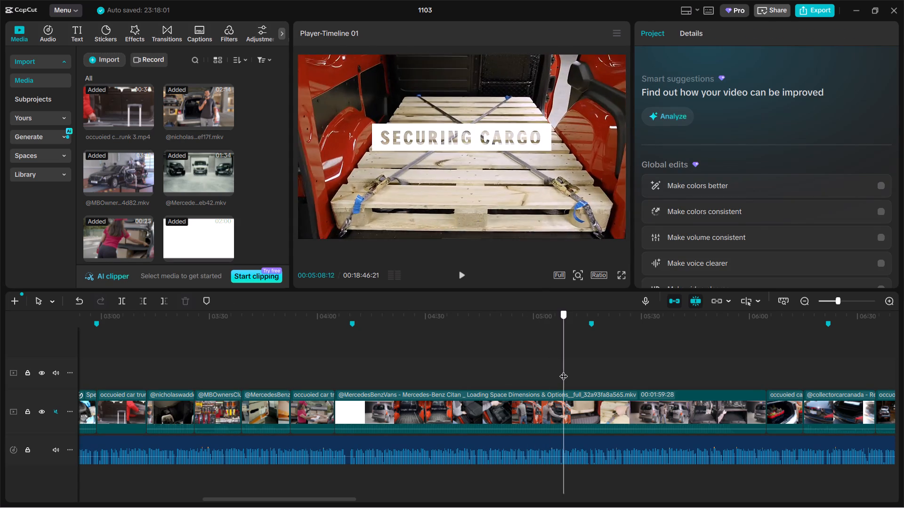
{"action": "left_click_drag", "start_coordinate": [564, 370], "coordinate": [598, 363]}
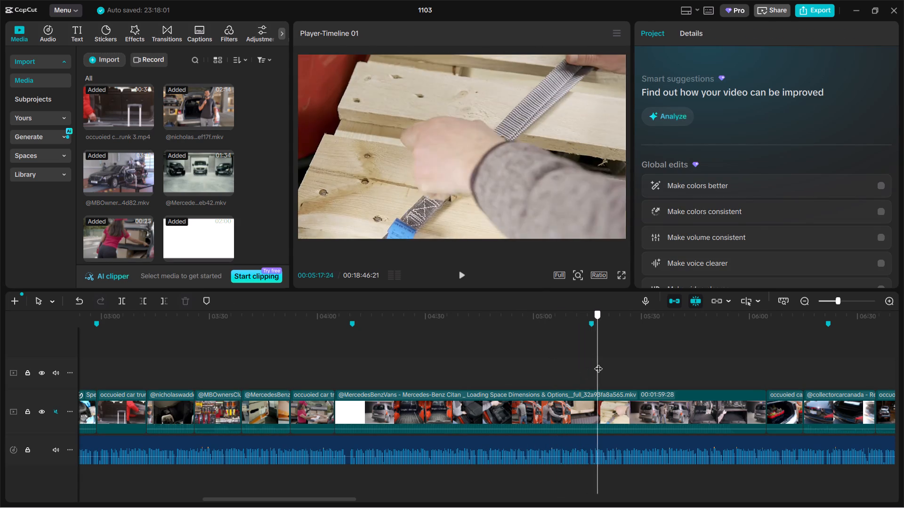
{"action": "left_click_drag", "start_coordinate": [598, 363], "coordinate": [597, 364]}
{"action": "left_click", "coordinate": [593, 397]}
{"action": "key", "text": "ctrl+b"}
{"action": "left_click", "coordinate": [484, 418]}
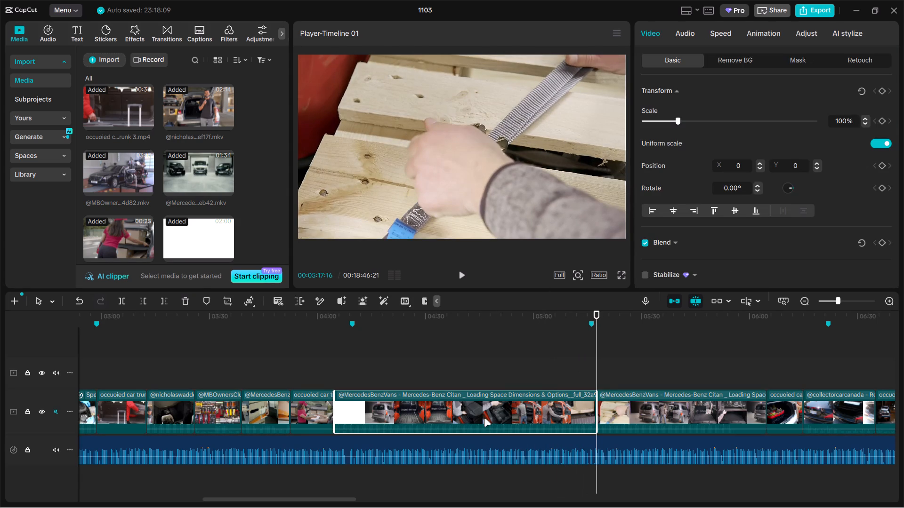
{"action": "key", "text": "BackSpace"}
Split the remaining Citan footage at about 00:04:34, where the rear cargo shelf is handled, and delete the part before the cut.
{"action": "left_click", "coordinate": [335, 374]}
{"action": "left_click_drag", "start_coordinate": [335, 374], "coordinate": [409, 372]}
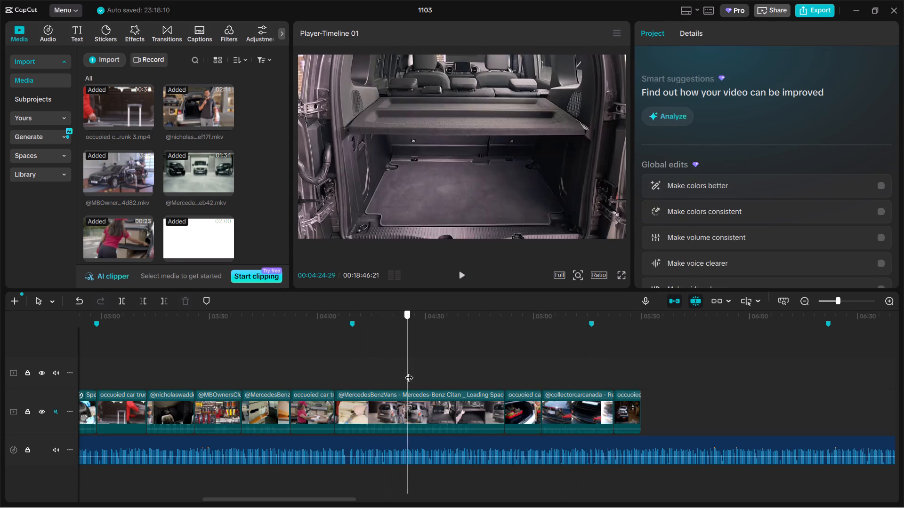
{"action": "left_click_drag", "start_coordinate": [409, 372], "coordinate": [457, 362]}
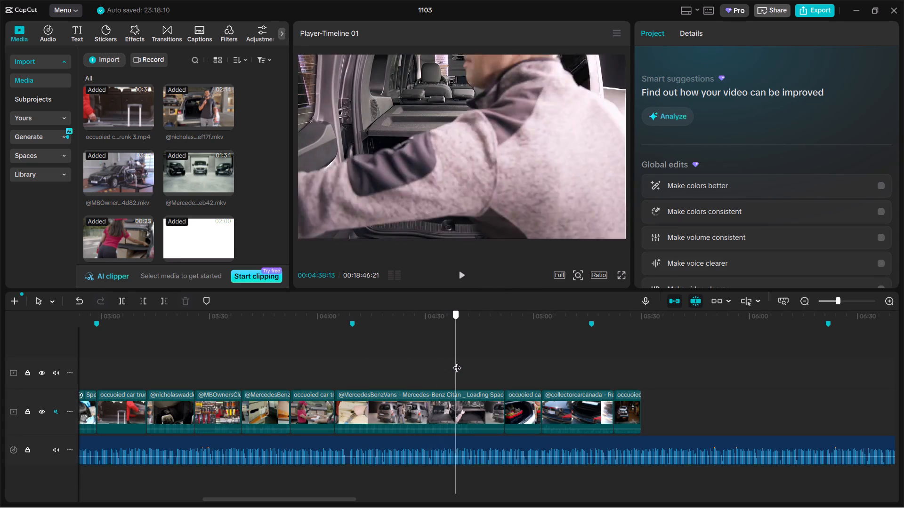
{"action": "left_click_drag", "start_coordinate": [457, 362], "coordinate": [441, 365]}
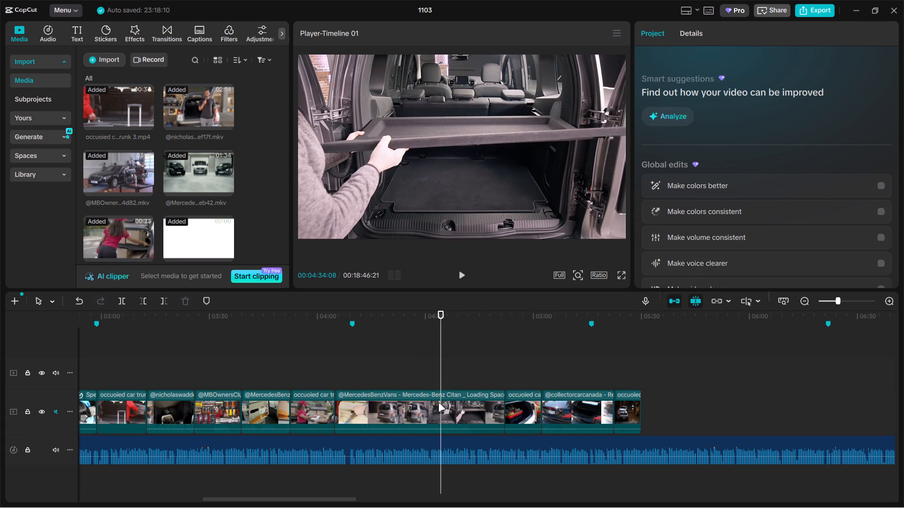
{"action": "left_click", "coordinate": [438, 406]}
{"action": "key", "text": "ctrl+n"}
{"action": "left_click", "coordinate": [402, 413]}
{"action": "left_click", "coordinate": [484, 300]}
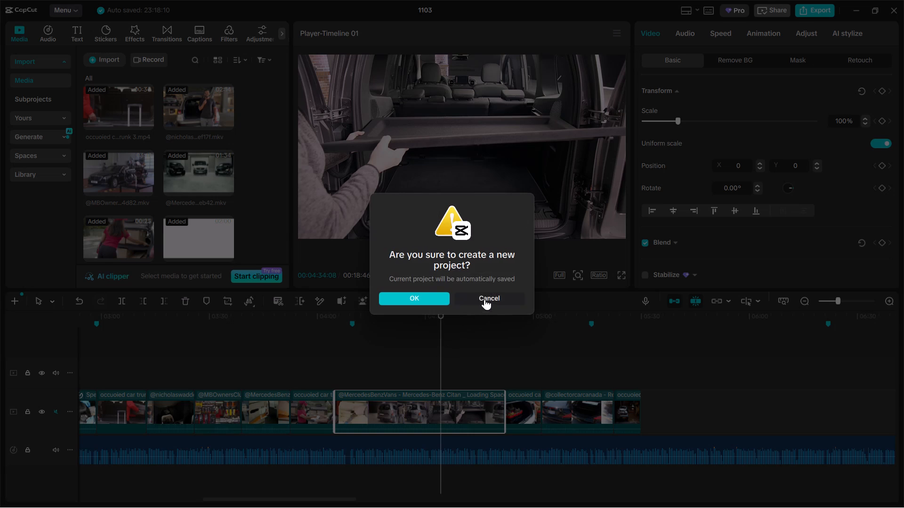
{"action": "key", "text": "ctrl+b"}
{"action": "left_click", "coordinate": [392, 413]}
{"action": "key", "text": "BackSpace"}
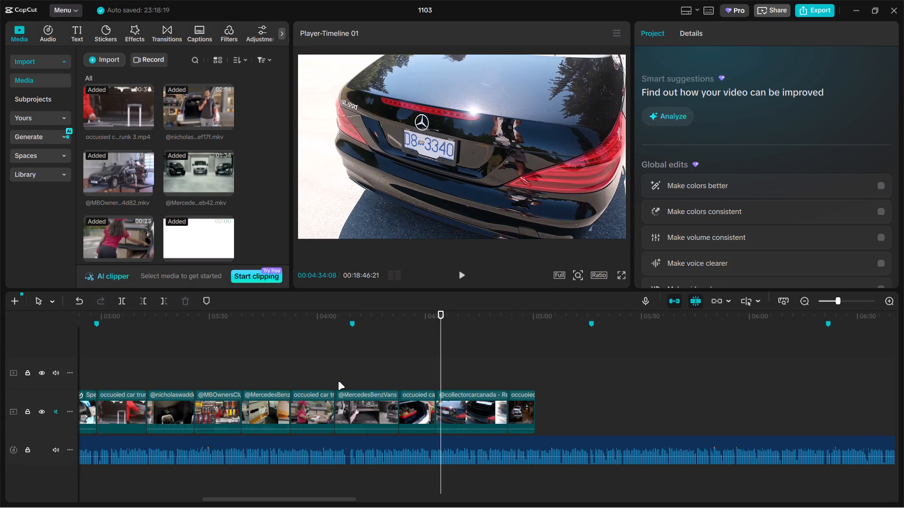
Split the shortened Citan clip at about 00:04:11, at the Citan Tourer badge shot, and delete the part after the cut.
{"action": "left_click", "coordinate": [335, 380]}
{"action": "left_click_drag", "start_coordinate": [335, 380], "coordinate": [357, 381]}
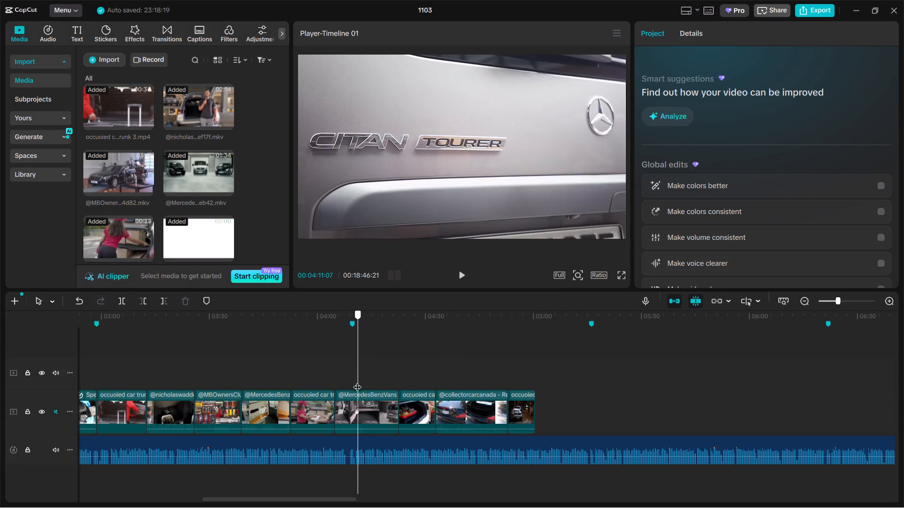
{"action": "left_click_drag", "start_coordinate": [357, 381], "coordinate": [343, 388]}
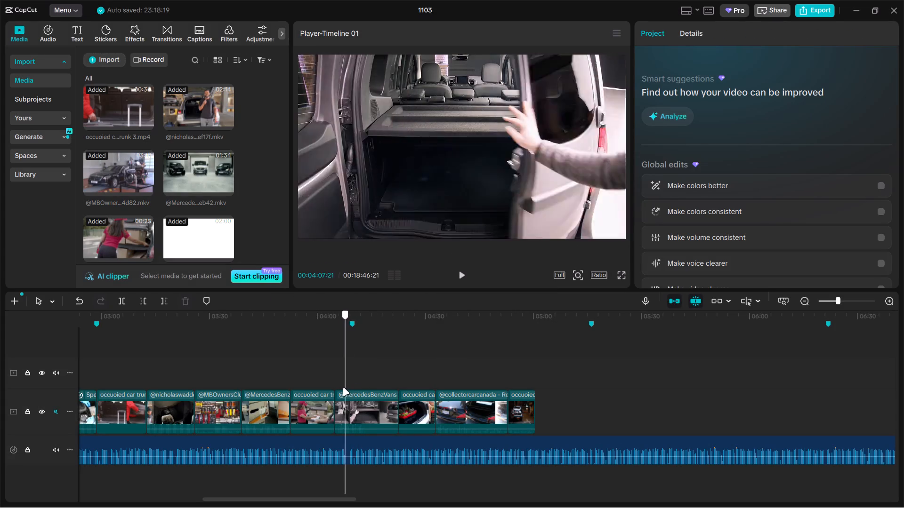
{"action": "left_click_drag", "start_coordinate": [343, 388], "coordinate": [359, 384]}
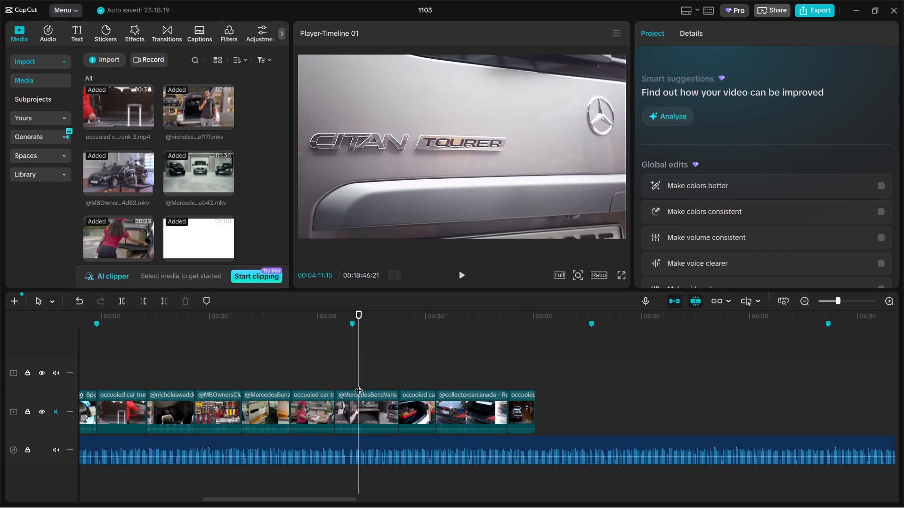
{"action": "left_click", "coordinate": [372, 410]}
{"action": "key", "text": "ctrl+b"}
{"action": "key", "text": "BackSpace"}
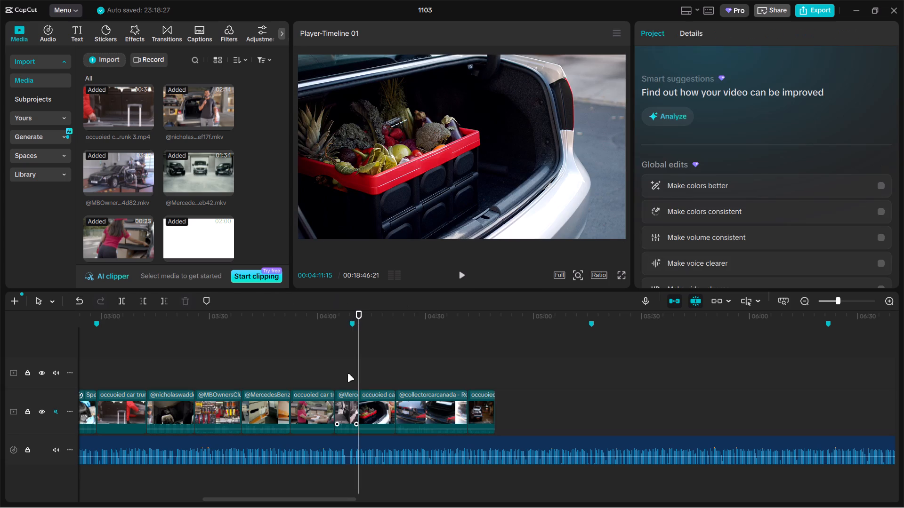
Trim the end of the car trunk clip with the red vegetable crate back to about 00:04:18.
{"action": "left_click_drag", "start_coordinate": [358, 370], "coordinate": [387, 373]}
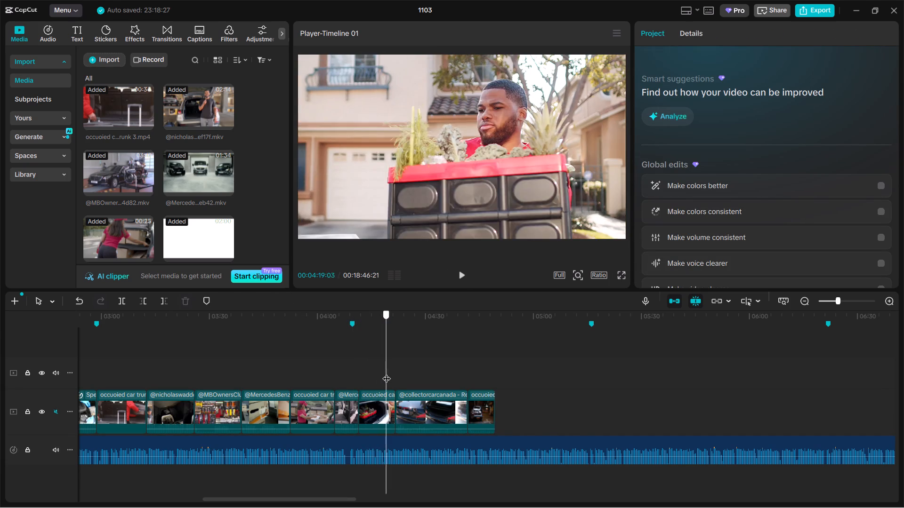
{"action": "left_click_drag", "start_coordinate": [387, 373], "coordinate": [383, 376]}
{"action": "left_click", "coordinate": [385, 423]}
{"action": "left_click_drag", "start_coordinate": [395, 416], "coordinate": [381, 414]}
{"action": "left_click", "coordinate": [399, 377]}
{"action": "left_click_drag", "start_coordinate": [399, 377], "coordinate": [413, 381]}
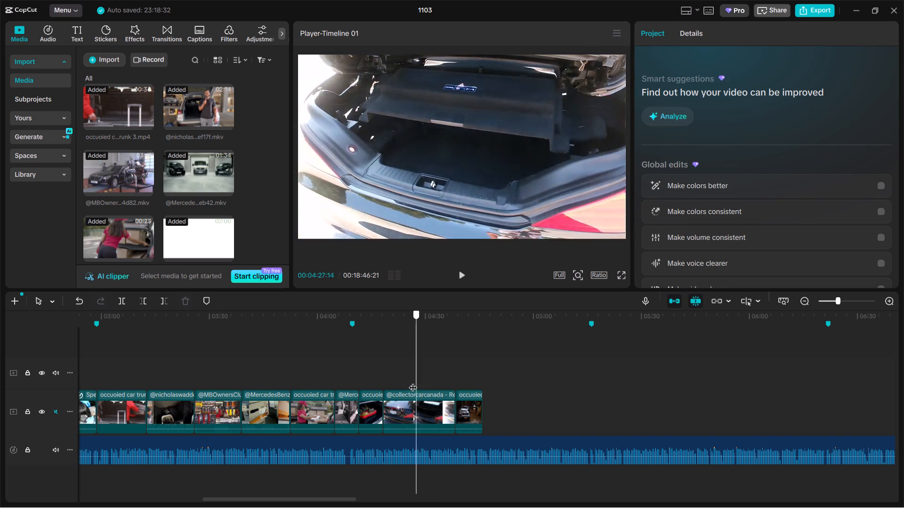
{"action": "left_click_drag", "start_coordinate": [413, 381], "coordinate": [412, 382]}
{"action": "left_click", "coordinate": [405, 412]}
{"action": "left_click_drag", "start_coordinate": [386, 407], "coordinate": [413, 402]}
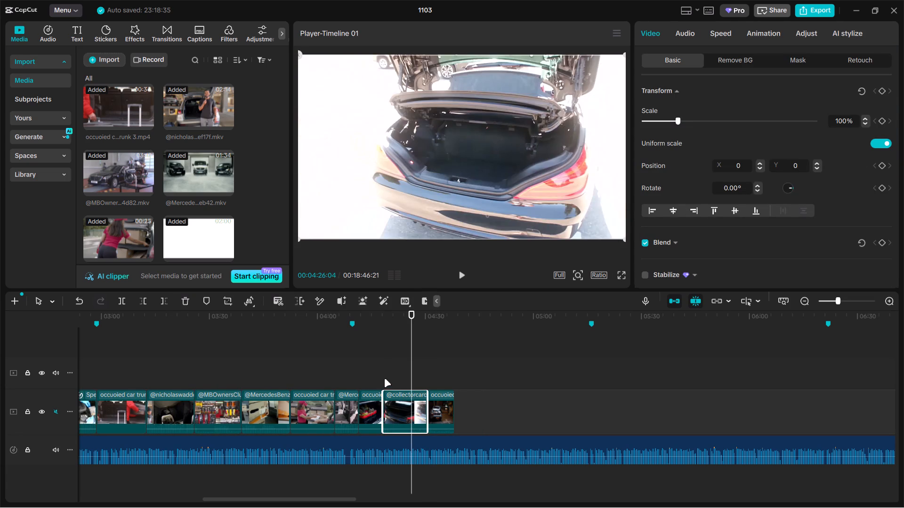
{"action": "left_click", "coordinate": [384, 379]}
{"action": "left_click_drag", "start_coordinate": [383, 379], "coordinate": [414, 379]}
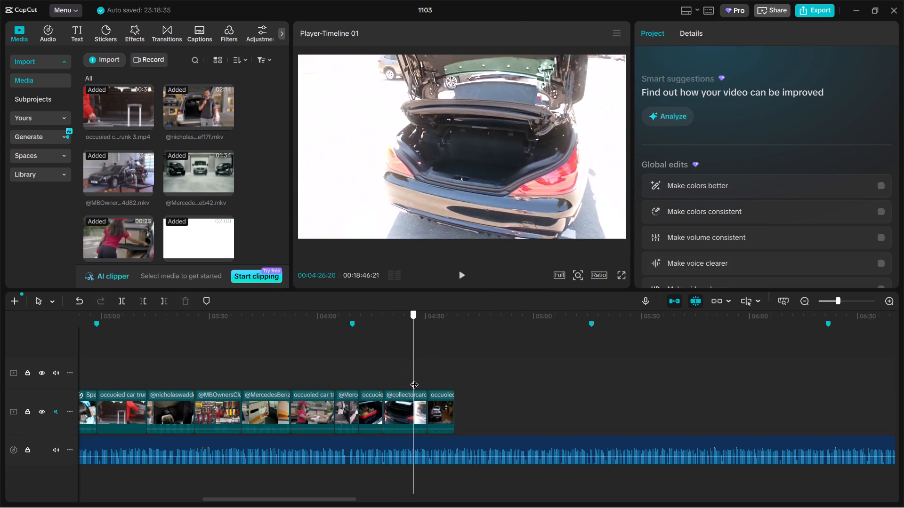
{"action": "left_click_drag", "start_coordinate": [414, 379], "coordinate": [417, 379]}
{"action": "left_click", "coordinate": [410, 410]}
{"action": "left_click_drag", "start_coordinate": [430, 406], "coordinate": [412, 406]}
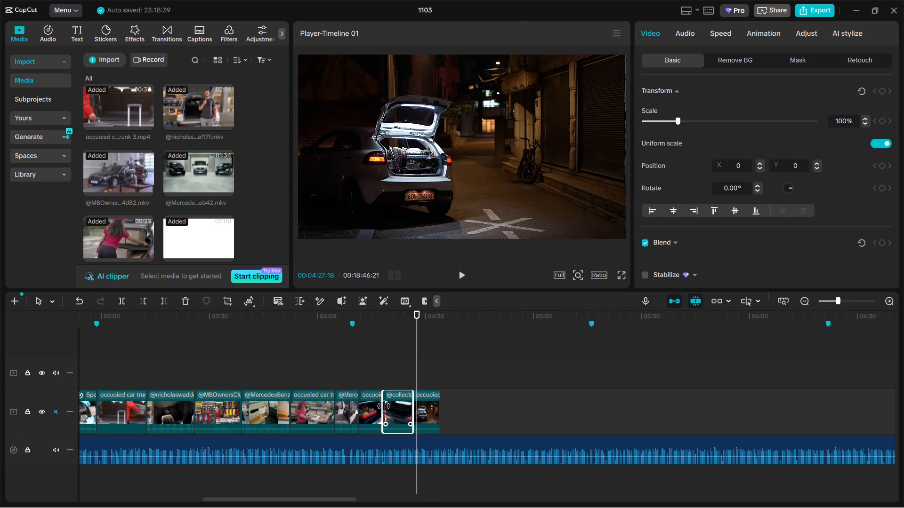
{"action": "left_click", "coordinate": [381, 406]}
{"action": "left_click_drag", "start_coordinate": [416, 385], "coordinate": [438, 382]}
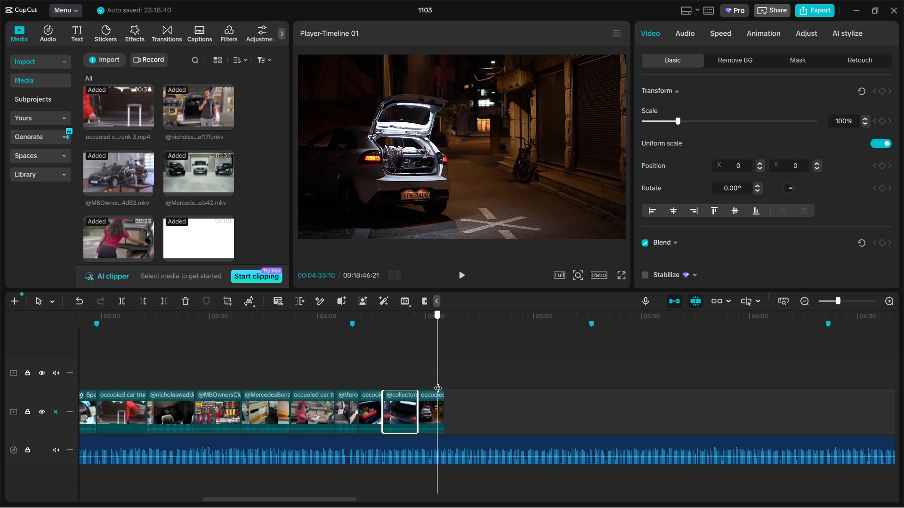
{"action": "left_click_drag", "start_coordinate": [438, 382], "coordinate": [445, 382]}
{"action": "left_click_drag", "start_coordinate": [367, 377], "coordinate": [484, 408]}
{"action": "left_click_drag", "start_coordinate": [398, 406], "coordinate": [88, 427]}
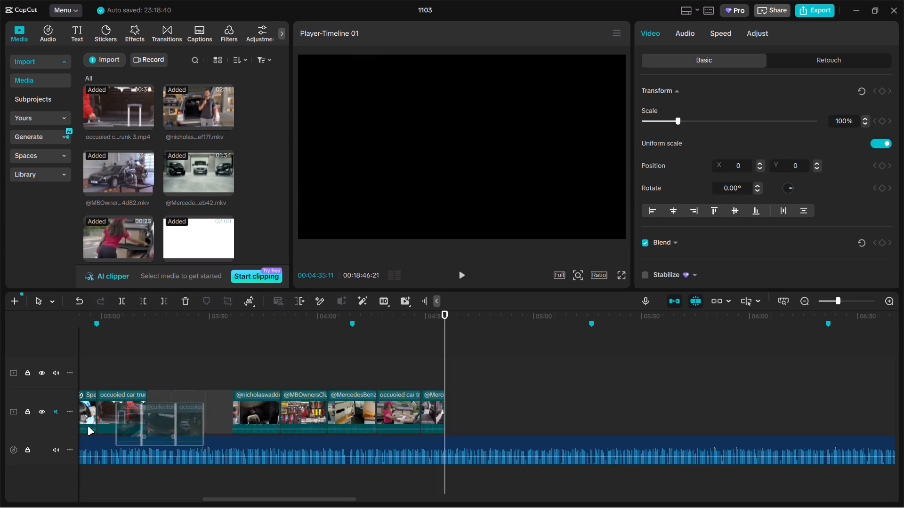
{"action": "left_click_drag", "start_coordinate": [88, 427], "coordinate": [361, 424]}
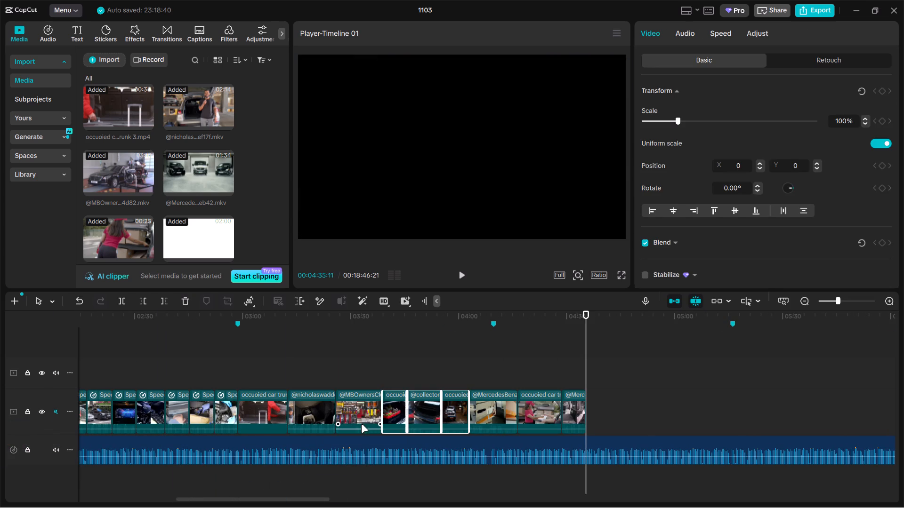
{"action": "left_click_drag", "start_coordinate": [424, 409], "coordinate": [364, 413]}
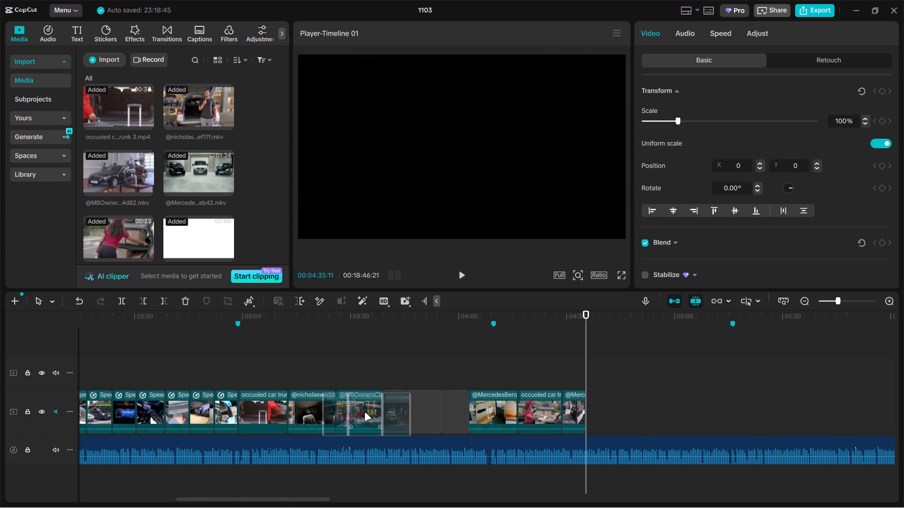
{"action": "left_click_drag", "start_coordinate": [364, 413], "coordinate": [354, 413]}
{"action": "left_click", "coordinate": [339, 413]}
{"action": "left_click", "coordinate": [348, 411]}
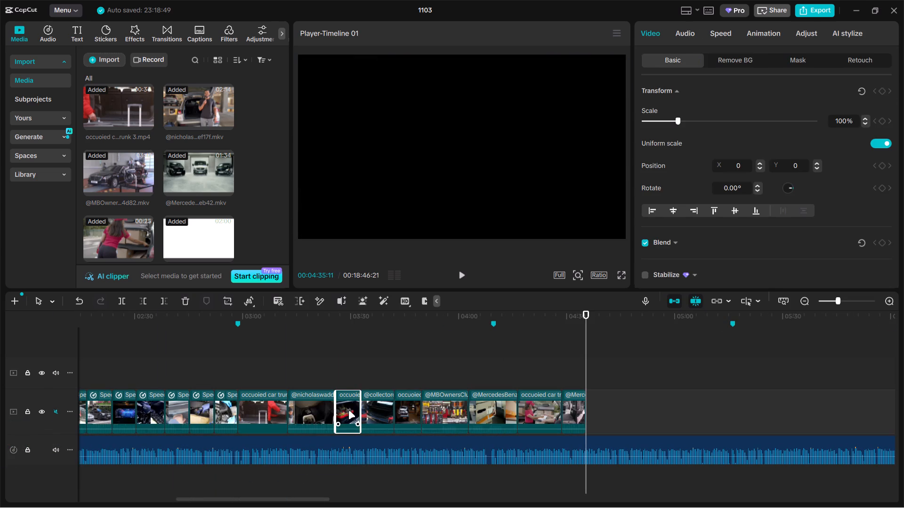
{"action": "left_click_drag", "start_coordinate": [348, 411], "coordinate": [391, 410]}
{"action": "left_click_drag", "start_coordinate": [406, 408], "coordinate": [379, 411]}
Set the speed of all nine clips from the 00:02:58 marker to the end of the footage to 1.22x.
{"action": "left_click_drag", "start_coordinate": [267, 375], "coordinate": [327, 404]}
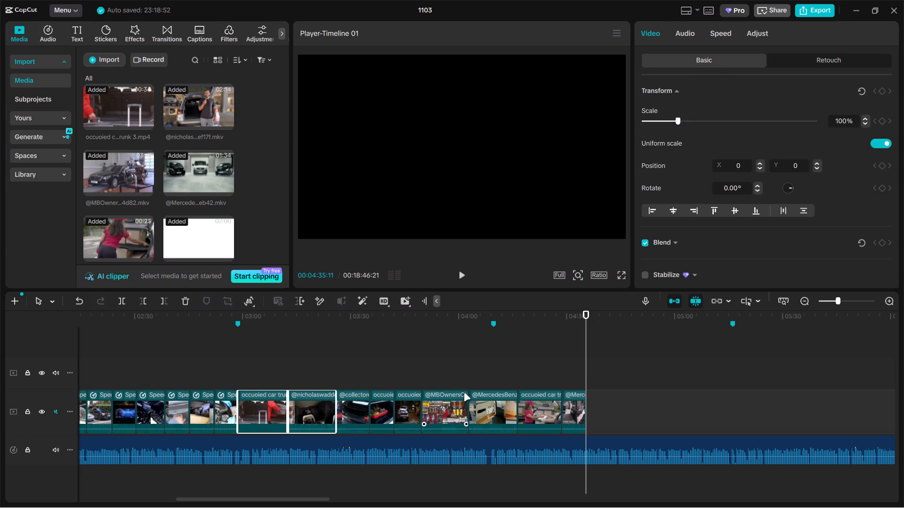
{"action": "left_click", "coordinate": [453, 404], "text": "ctrl"}
{"action": "left_click", "coordinate": [495, 406], "text": "ctrl"}
{"action": "left_click", "coordinate": [558, 408], "text": "ctrl"}
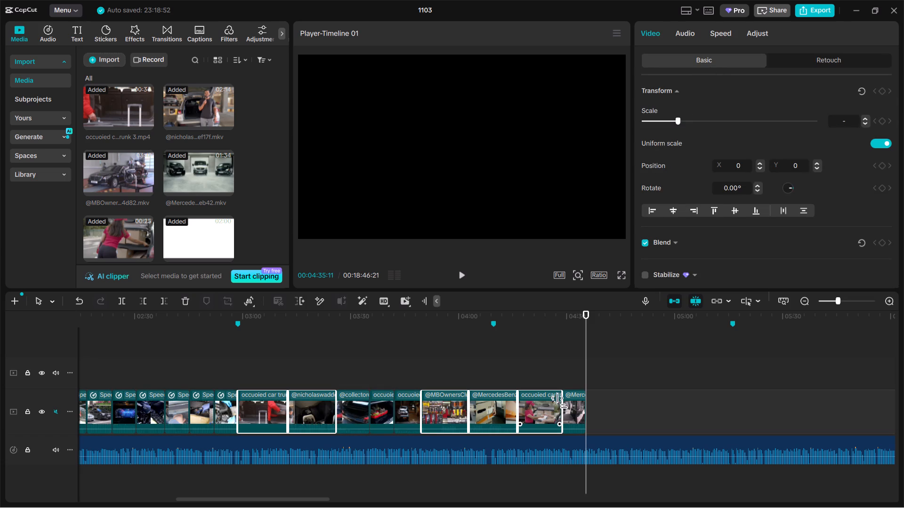
{"action": "scroll", "coordinate": [562, 401], "scroll_direction": "up", "scroll_amount": 3, "text": "ctrl"}
{"action": "left_click_drag", "start_coordinate": [553, 407], "coordinate": [541, 408]}
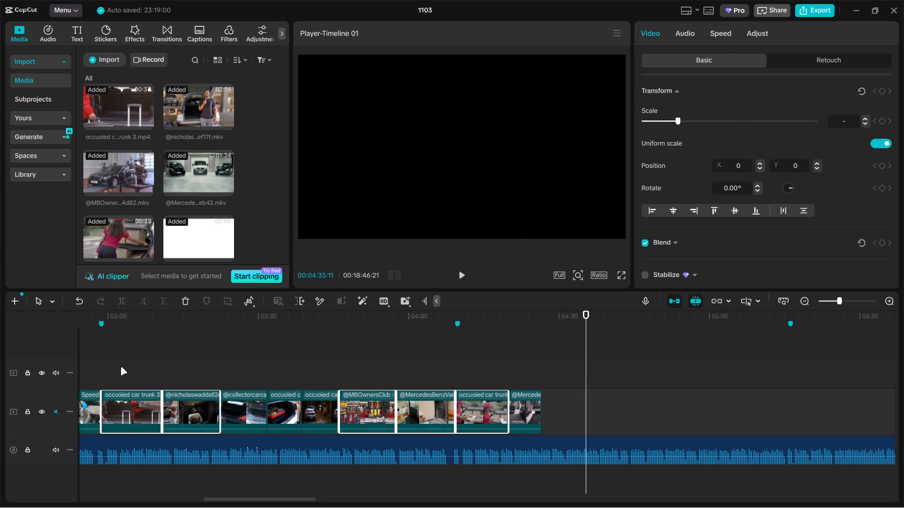
{"action": "left_click_drag", "start_coordinate": [121, 367], "coordinate": [605, 409]}
{"action": "left_click", "coordinate": [712, 36]}
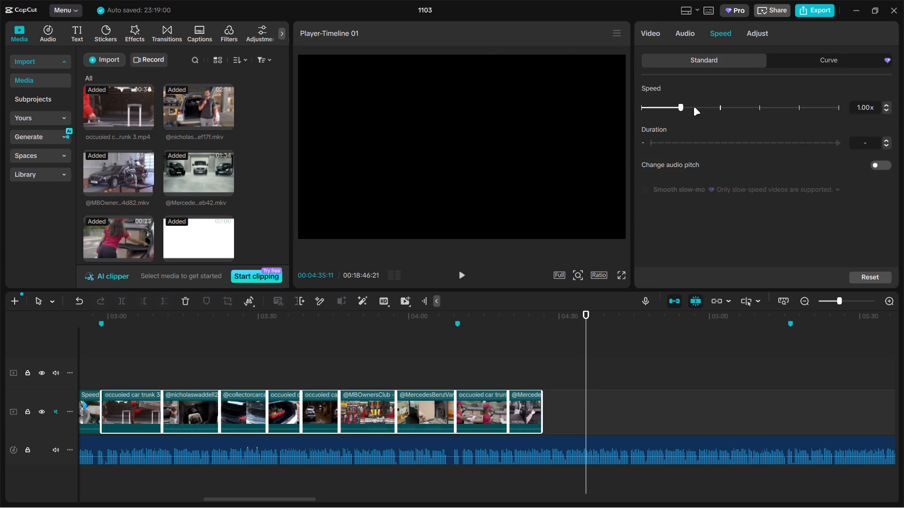
{"action": "left_click", "coordinate": [690, 106]}
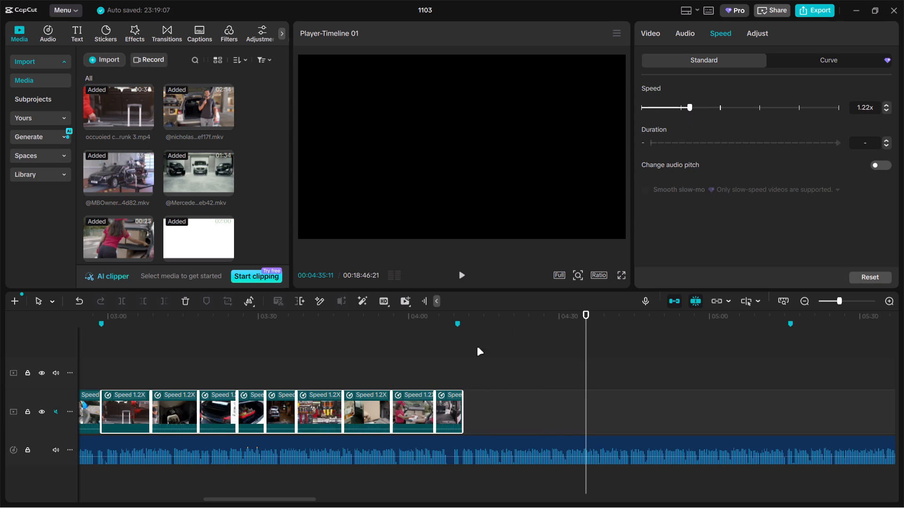
{"action": "left_click", "coordinate": [435, 371]}
{"action": "left_click", "coordinate": [98, 374]}
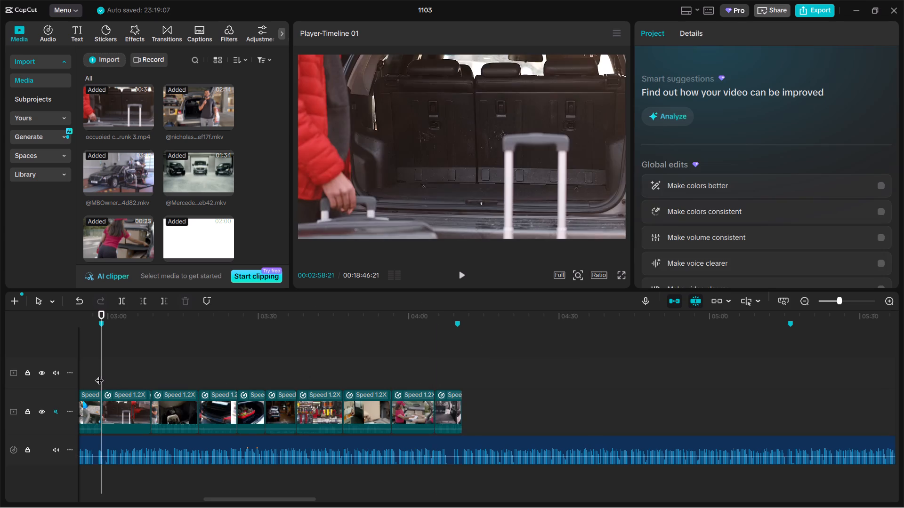
{"action": "left_click_drag", "start_coordinate": [99, 374], "coordinate": [235, 371]}
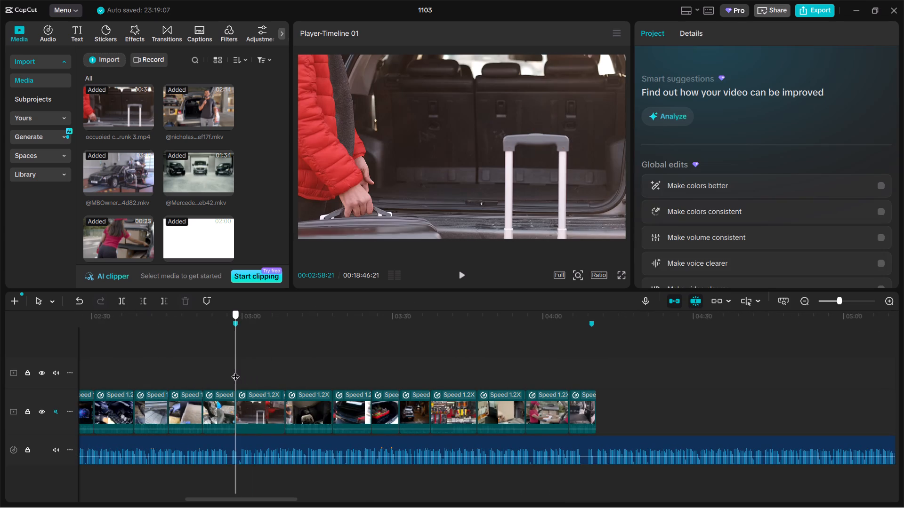
{"action": "left_click_drag", "start_coordinate": [235, 371], "coordinate": [259, 371]}
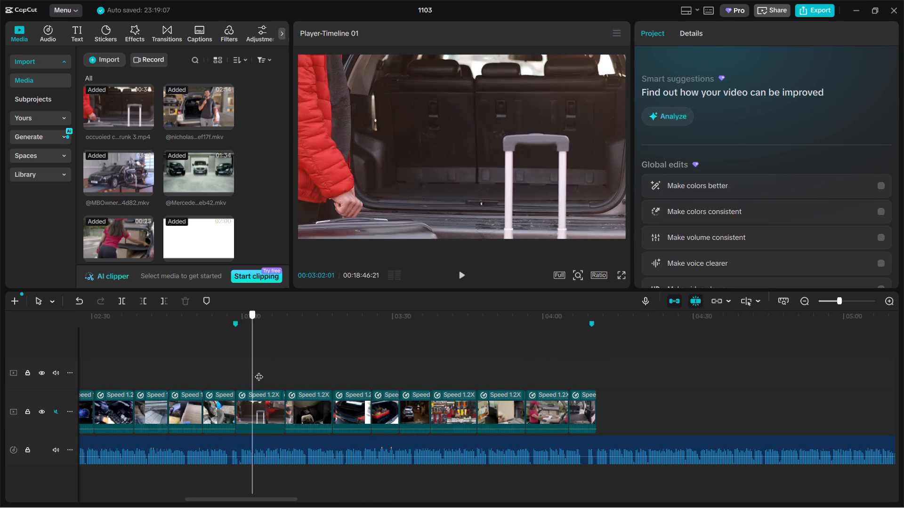
{"action": "left_click_drag", "start_coordinate": [259, 371], "coordinate": [309, 369]}
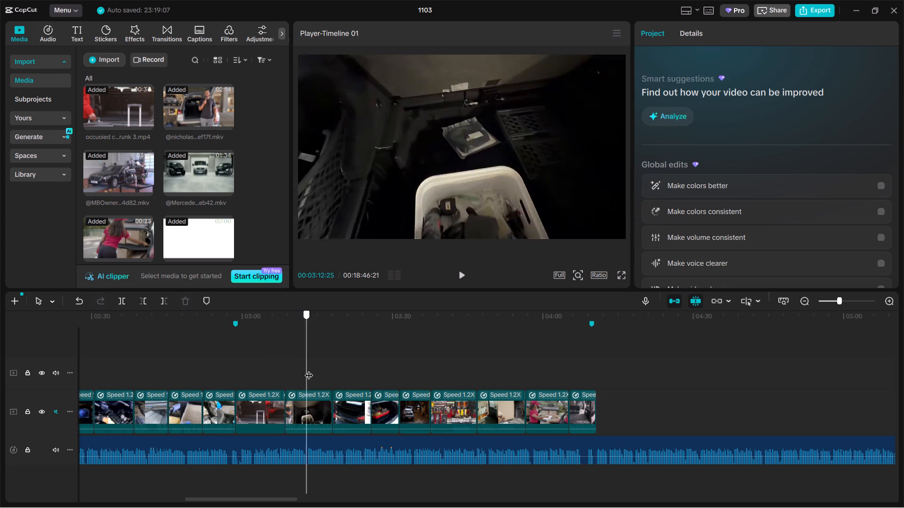
{"action": "left_click_drag", "start_coordinate": [309, 369], "coordinate": [361, 370]}
{"action": "left_click_drag", "start_coordinate": [356, 412], "coordinate": [252, 417]}
Trim the end of the suitcase clip back to about 00:03:14.
{"action": "left_click", "coordinate": [291, 376]}
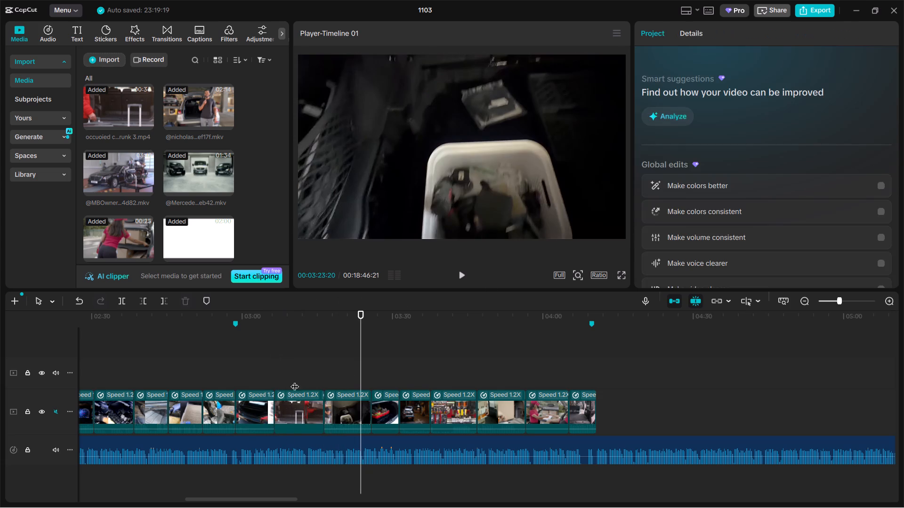
{"action": "left_click", "coordinate": [301, 410]}
{"action": "left_click_drag", "start_coordinate": [323, 409], "coordinate": [312, 409]}
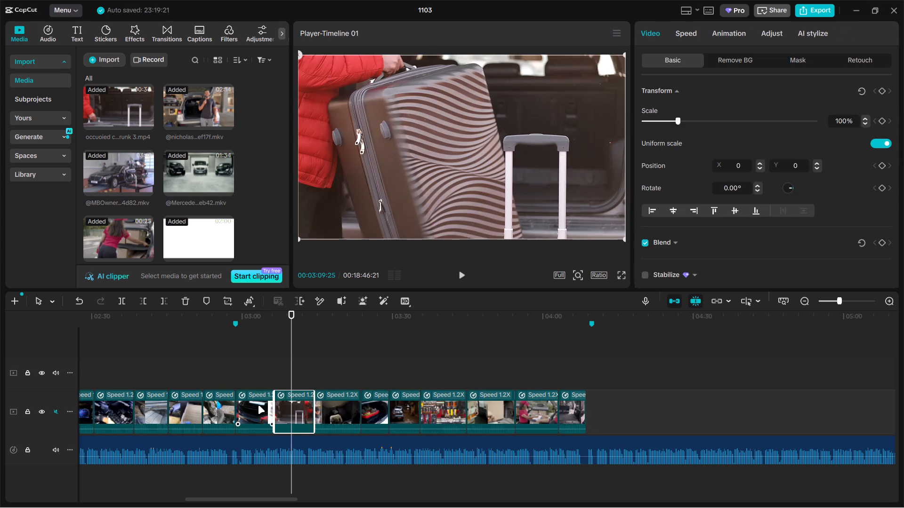
{"action": "left_click", "coordinate": [258, 405]}
{"action": "left_click", "coordinate": [275, 405]}
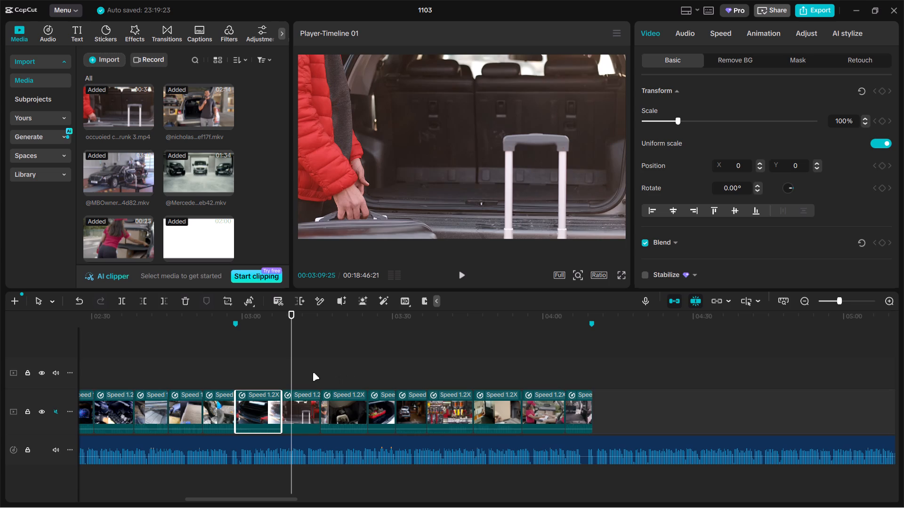
{"action": "left_click", "coordinate": [307, 373]}
{"action": "left_click_drag", "start_coordinate": [307, 373], "coordinate": [352, 370]}
{"action": "left_click_drag", "start_coordinate": [352, 406], "coordinate": [324, 406]}
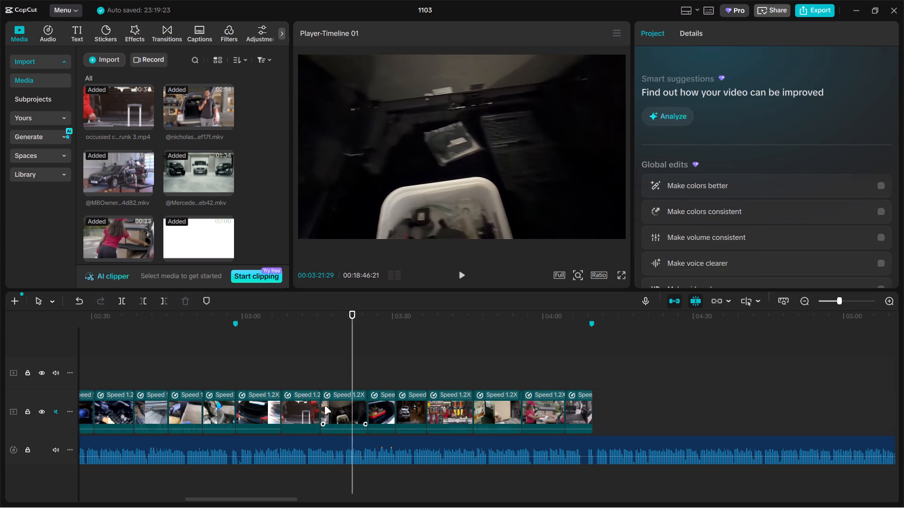
{"action": "left_click_drag", "start_coordinate": [324, 406], "coordinate": [303, 406]}
{"action": "left_click_drag", "start_coordinate": [347, 412], "coordinate": [297, 411]}
Skim the section and adjust the end of the last Mercedes clip to line up with the marker at about 00:04:09.
{"action": "left_click", "coordinate": [278, 370]}
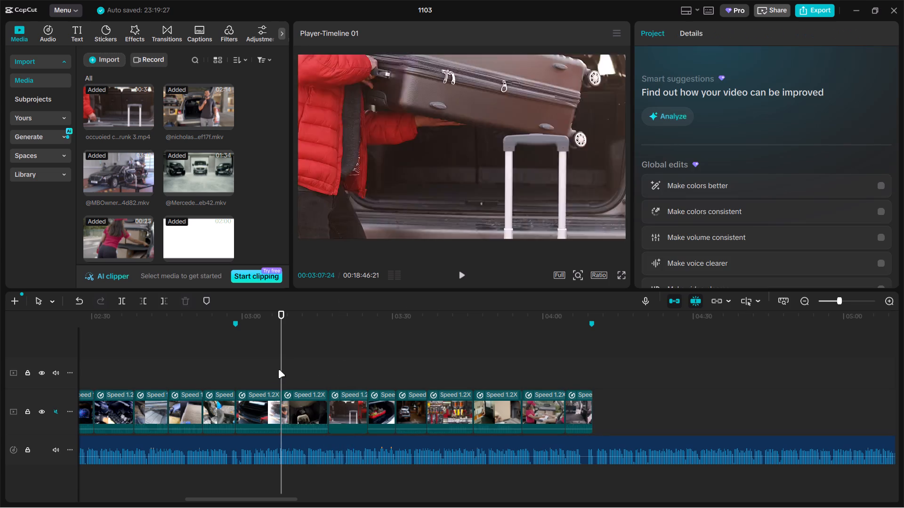
{"action": "left_click_drag", "start_coordinate": [278, 370], "coordinate": [323, 370]}
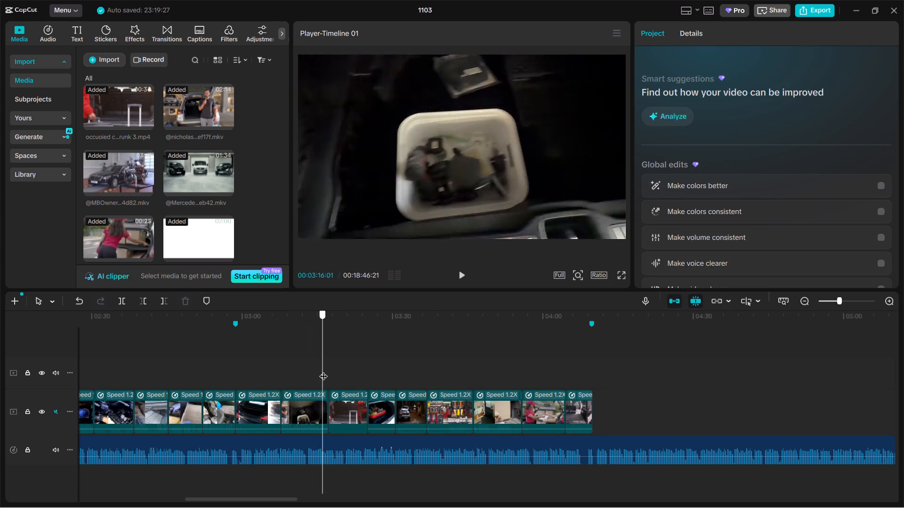
{"action": "left_click_drag", "start_coordinate": [323, 370], "coordinate": [562, 373]}
{"action": "left_click", "coordinate": [584, 405]}
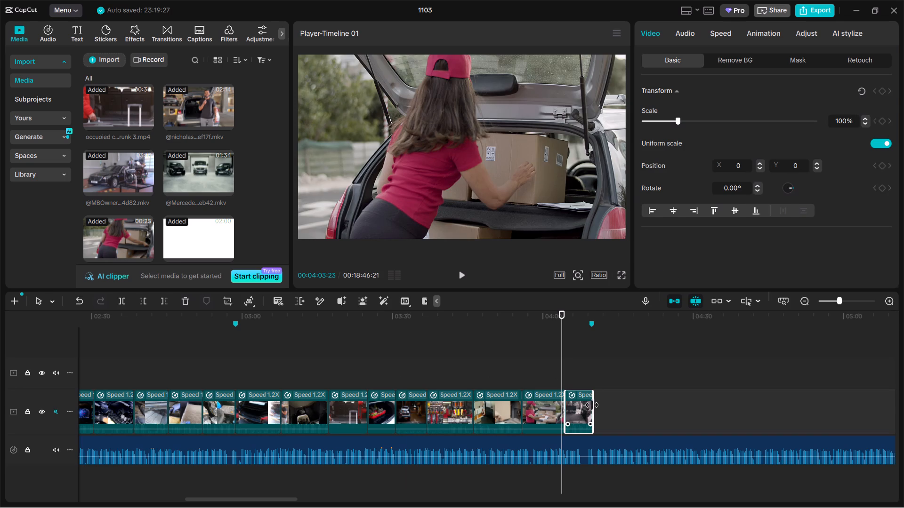
{"action": "left_click", "coordinate": [592, 405]}
Play across the section's end and listen to the narration after the 00:04:09 marker up to about 00:04:15.
{"action": "left_click", "coordinate": [582, 376]}
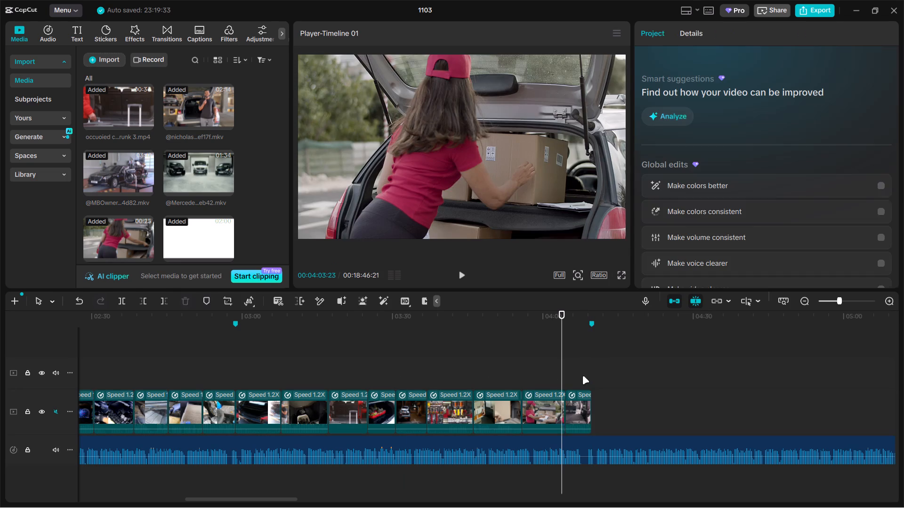
{"action": "key", "text": "space"}
{"action": "left_click", "coordinate": [589, 375]}
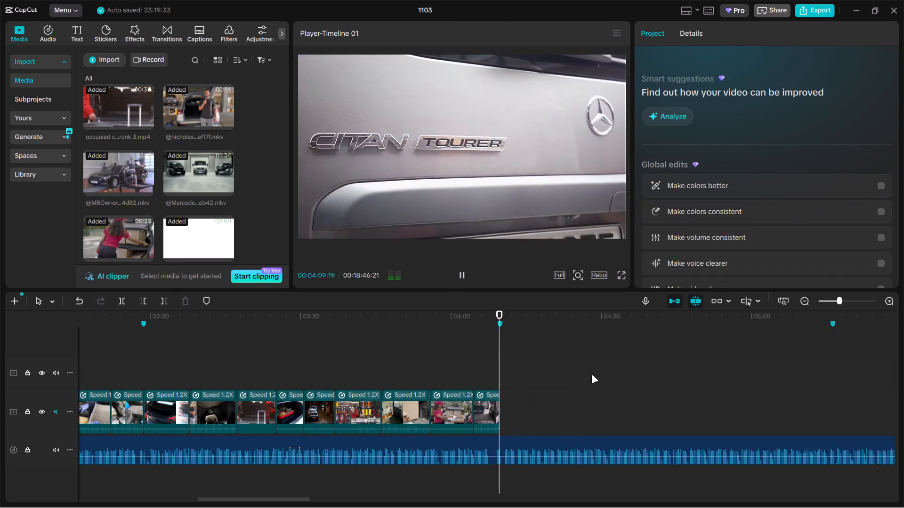
{"action": "key", "text": "space"}
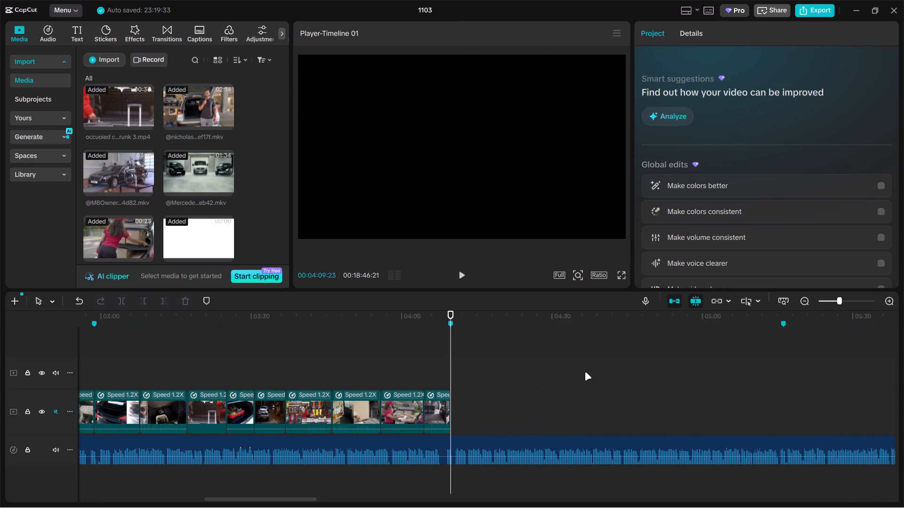
{"action": "key", "text": "space"}
{"action": "key", "text": "space"}
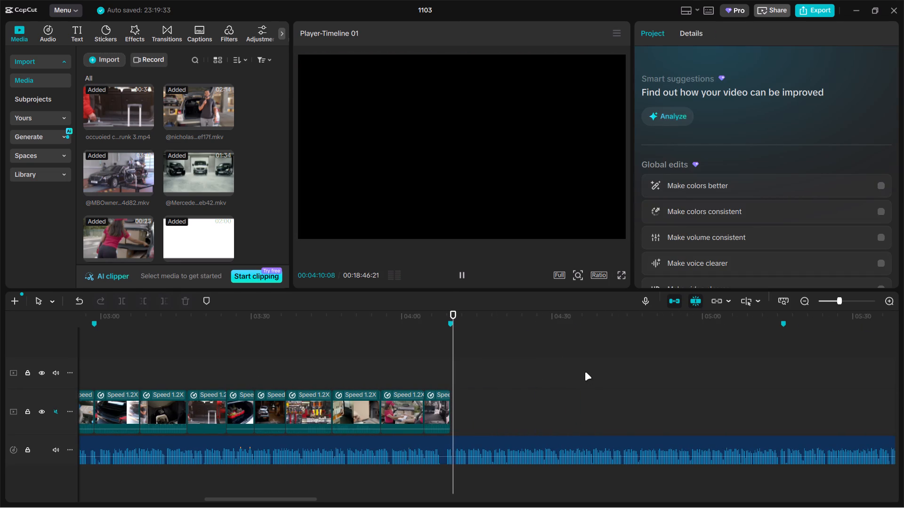
{"action": "key", "text": "space"}
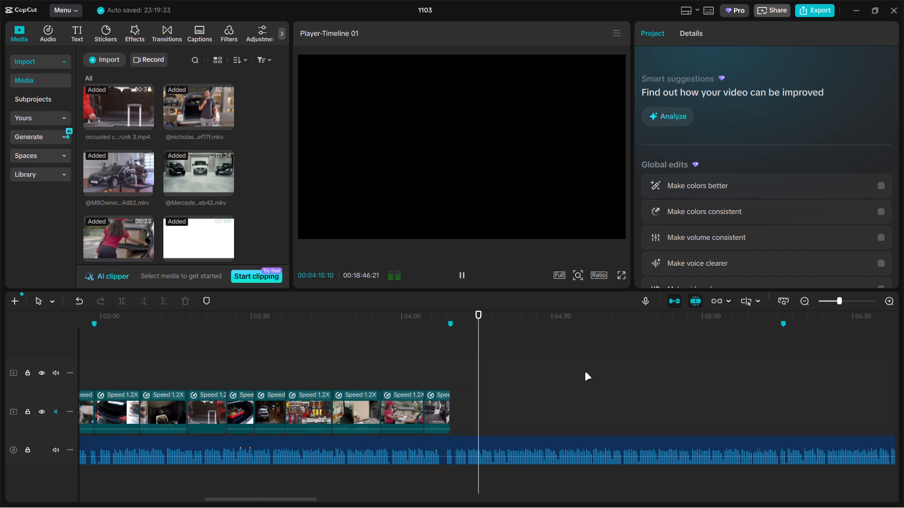
{"action": "key", "text": "space"}
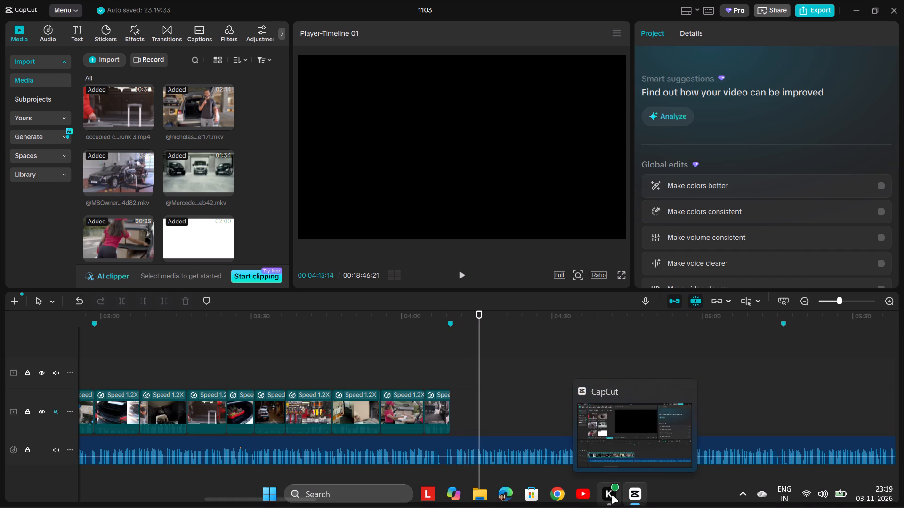
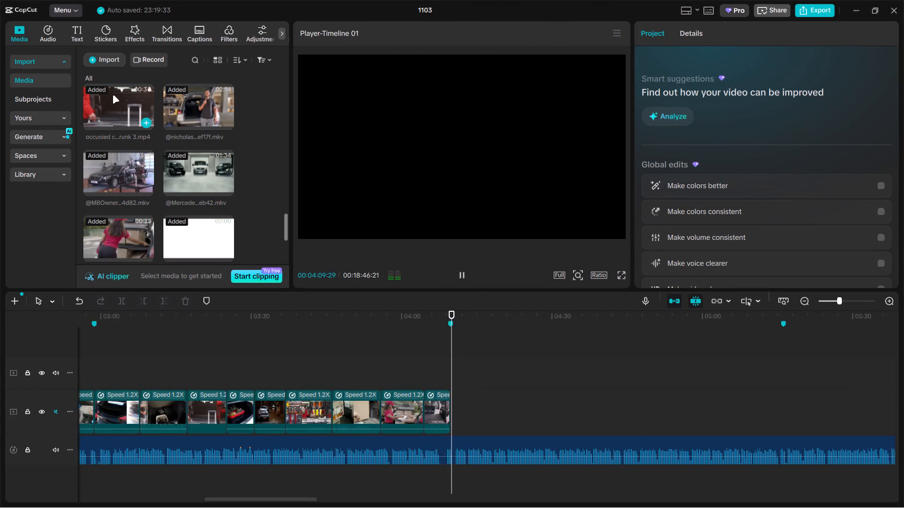
Stop playback and import all the clips from the EDIT folder's subfolder 12 into the project media.
{"action": "key", "text": "space"}
{"action": "left_click", "coordinate": [110, 58]}
{"action": "left_click", "coordinate": [132, 87]}
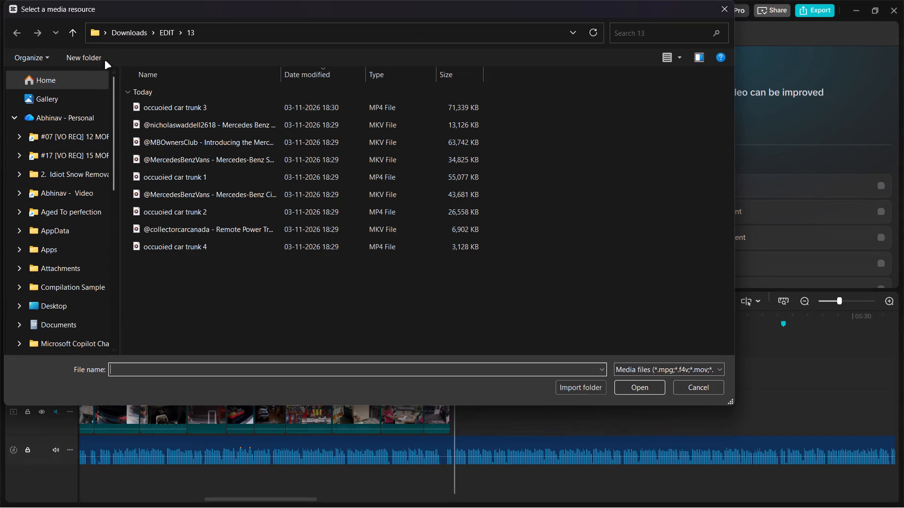
{"action": "left_click", "coordinate": [77, 33]}
{"action": "left_click", "coordinate": [181, 189]}
{"action": "double_click", "coordinate": [179, 177]}
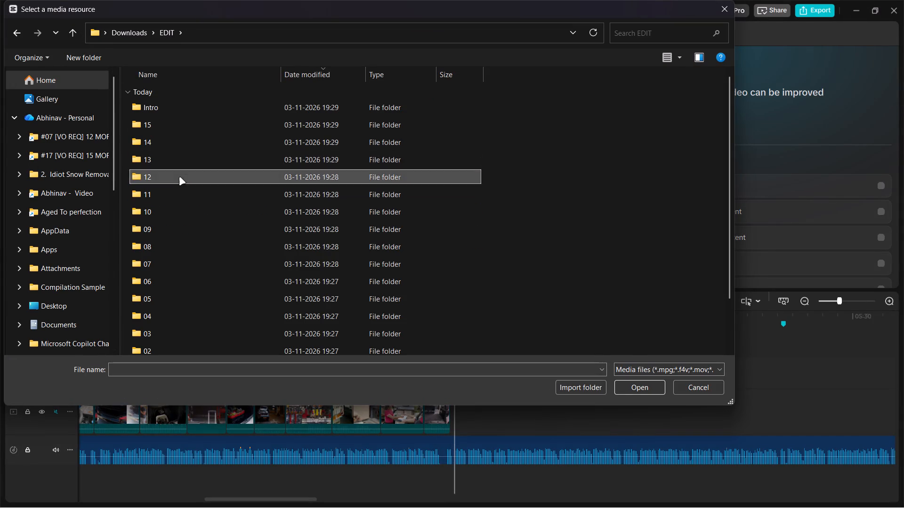
{"action": "key", "text": "ctrl+a"}
{"action": "key", "text": "Return"}
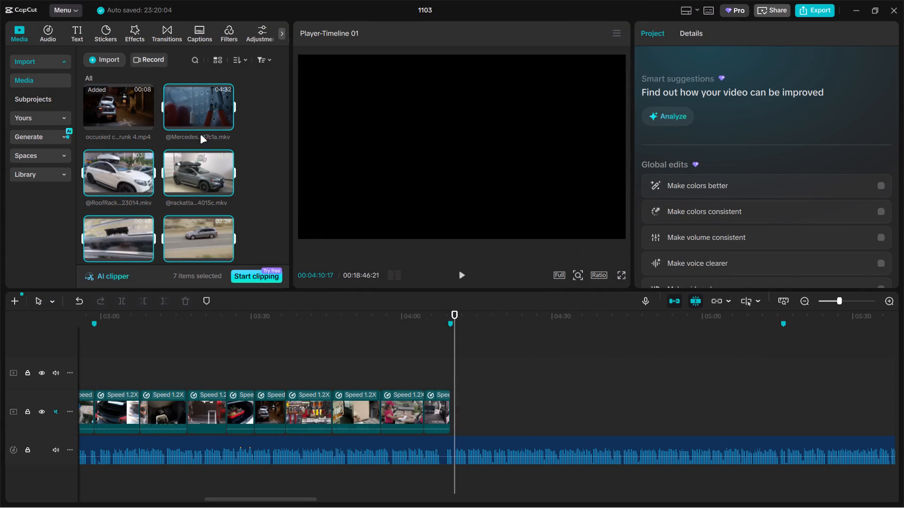
Place the newly imported clips on the main video track right after the last clip at about 00:04:09 and skim the first one.
{"action": "left_click_drag", "start_coordinate": [194, 107], "coordinate": [485, 405]}
{"action": "left_click", "coordinate": [478, 373]}
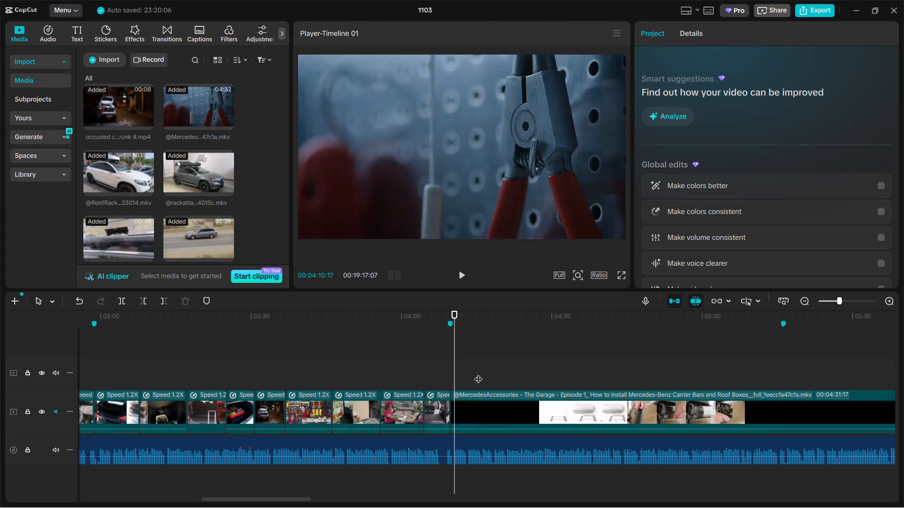
{"action": "left_click_drag", "start_coordinate": [478, 373], "coordinate": [694, 373]}
{"action": "left_click_drag", "start_coordinate": [694, 380], "coordinate": [594, 365]}
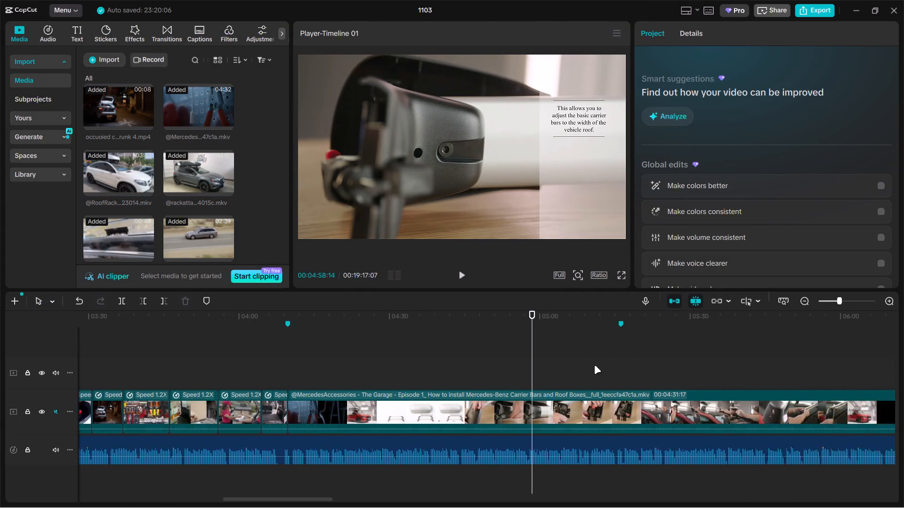
{"action": "left_click_drag", "start_coordinate": [594, 365], "coordinate": [579, 378]}
{"action": "scroll", "coordinate": [594, 365], "scroll_direction": "down", "scroll_amount": 16, "text": "ctrl"}
{"action": "left_click_drag", "start_coordinate": [575, 379], "coordinate": [591, 374]}
{"action": "scroll", "coordinate": [591, 374], "scroll_direction": "down", "scroll_amount": 4, "text": "ctrl"}
{"action": "left_click_drag", "start_coordinate": [481, 373], "coordinate": [903, 402]}
{"action": "left_click_drag", "start_coordinate": [705, 407], "coordinate": [233, 420]}
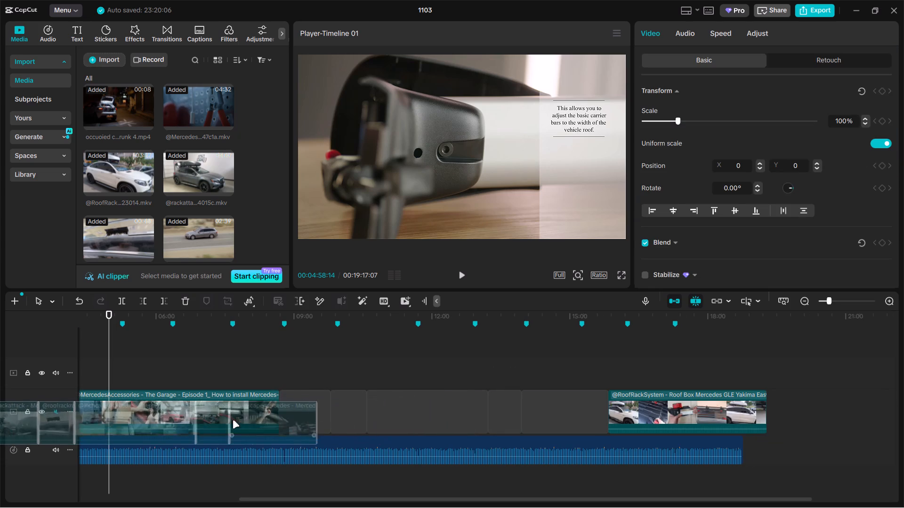
{"action": "left_click_drag", "start_coordinate": [233, 420], "coordinate": [353, 455]}
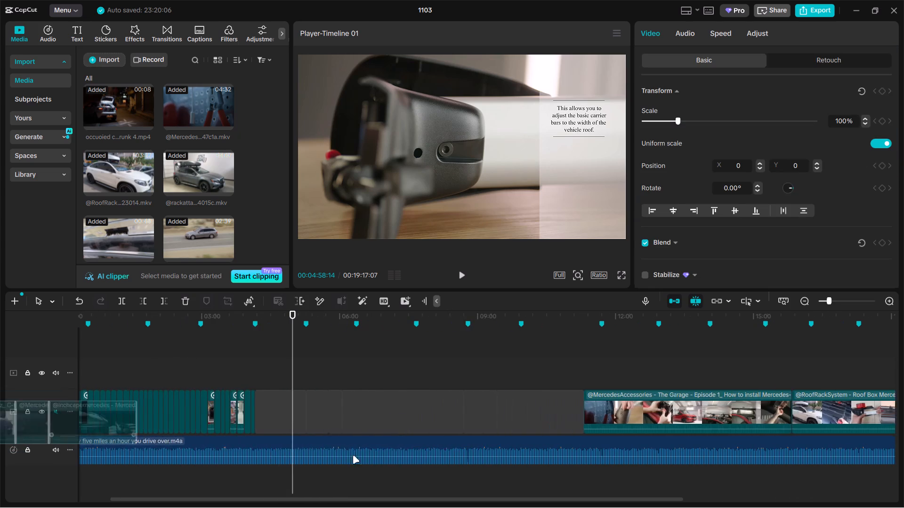
{"action": "left_click_drag", "start_coordinate": [353, 455], "coordinate": [315, 424]}
{"action": "left_click", "coordinate": [263, 370]}
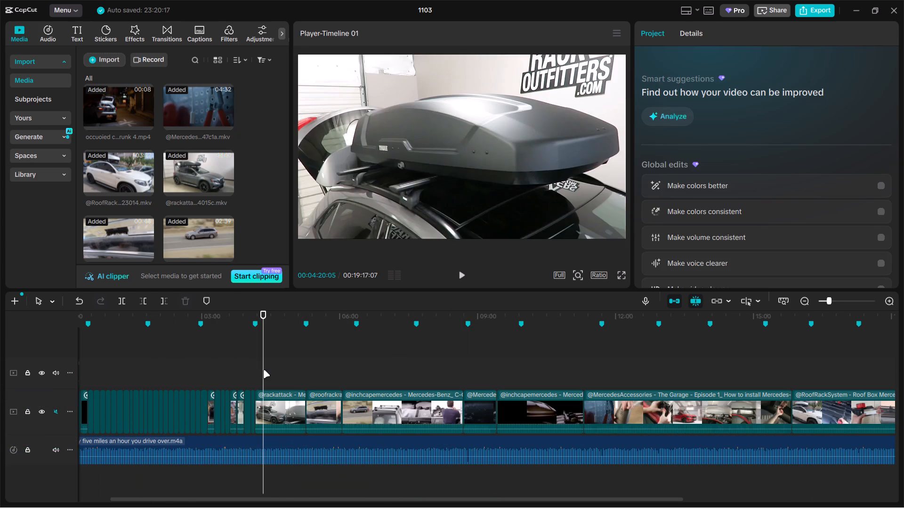
{"action": "left_click_drag", "start_coordinate": [263, 370], "coordinate": [339, 376]}
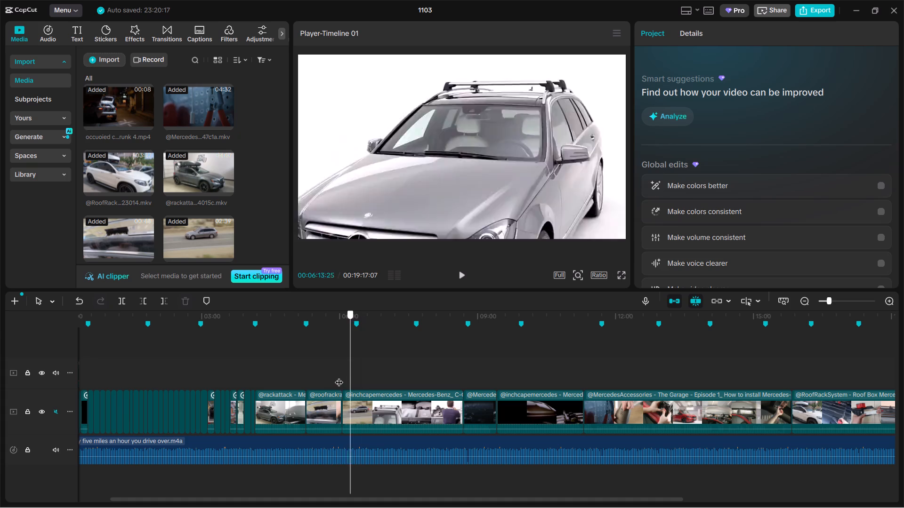
{"action": "left_click_drag", "start_coordinate": [339, 376], "coordinate": [320, 378]}
{"action": "left_click_drag", "start_coordinate": [323, 416], "coordinate": [264, 416]}
{"action": "left_click", "coordinate": [208, 378]}
{"action": "scroll", "coordinate": [209, 378], "scroll_direction": "up", "scroll_amount": 5, "text": "ctrl"}
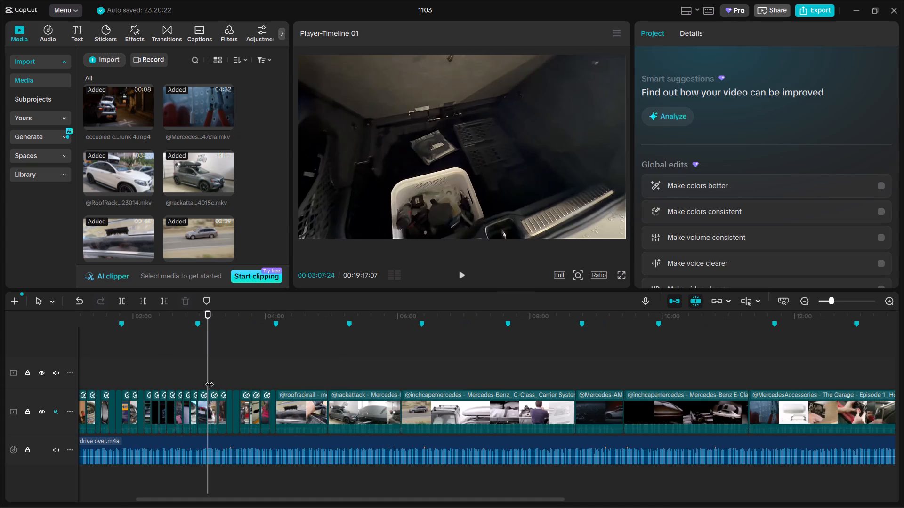
{"action": "scroll", "coordinate": [210, 378], "scroll_direction": "up", "scroll_amount": 1, "text": "ctrl"}
{"action": "left_click", "coordinate": [295, 367]}
{"action": "left_click_drag", "start_coordinate": [295, 367], "coordinate": [302, 367]}
{"action": "scroll", "coordinate": [302, 367], "scroll_direction": "up", "scroll_amount": 5, "text": "ctrl"}
{"action": "left_click_drag", "start_coordinate": [304, 367], "coordinate": [319, 366], "text": "ctrl"}
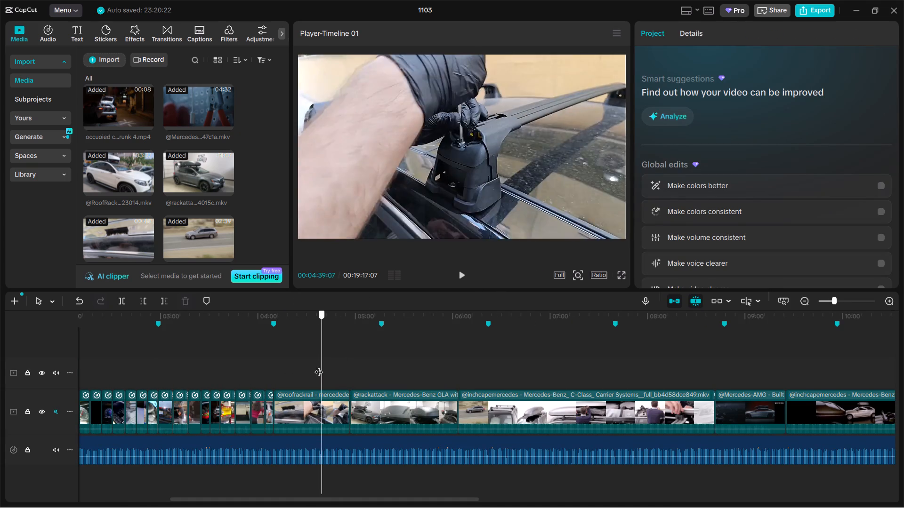
{"action": "left_click_drag", "start_coordinate": [319, 366], "coordinate": [309, 369], "text": "ctrl"}
{"action": "left_click", "coordinate": [310, 397]}
{"action": "key", "text": "ctrl+b"}
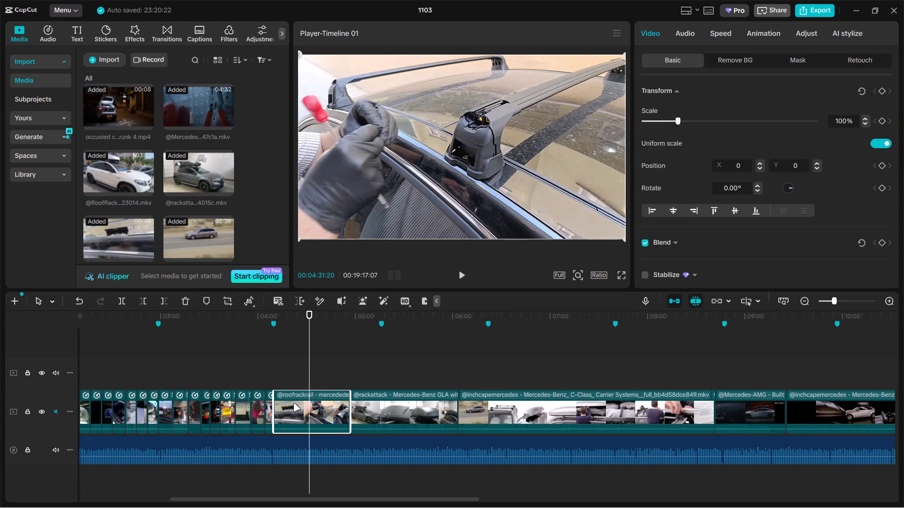
{"action": "left_click", "coordinate": [293, 403]}
{"action": "key", "text": "BackSpace"}
{"action": "left_click", "coordinate": [272, 375]}
{"action": "left_click_drag", "start_coordinate": [272, 375], "coordinate": [280, 375]}
{"action": "scroll", "coordinate": [280, 376], "scroll_direction": "up", "scroll_amount": 9, "text": "ctrl"}
{"action": "left_click_drag", "start_coordinate": [280, 376], "coordinate": [292, 377]}
{"action": "left_click", "coordinate": [301, 410]}
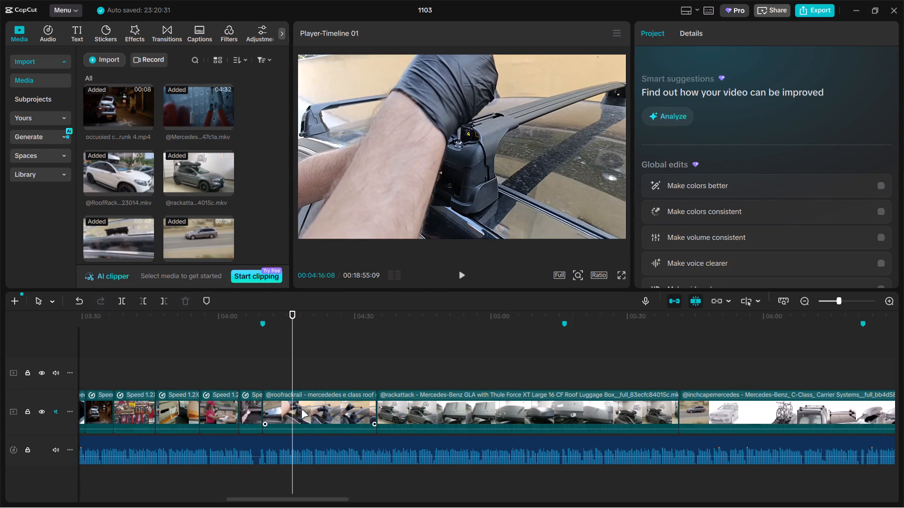
{"action": "key", "text": "ctrl+b"}
{"action": "key", "text": "BackSpace"}
{"action": "left_click_drag", "start_coordinate": [296, 376], "coordinate": [375, 371]}
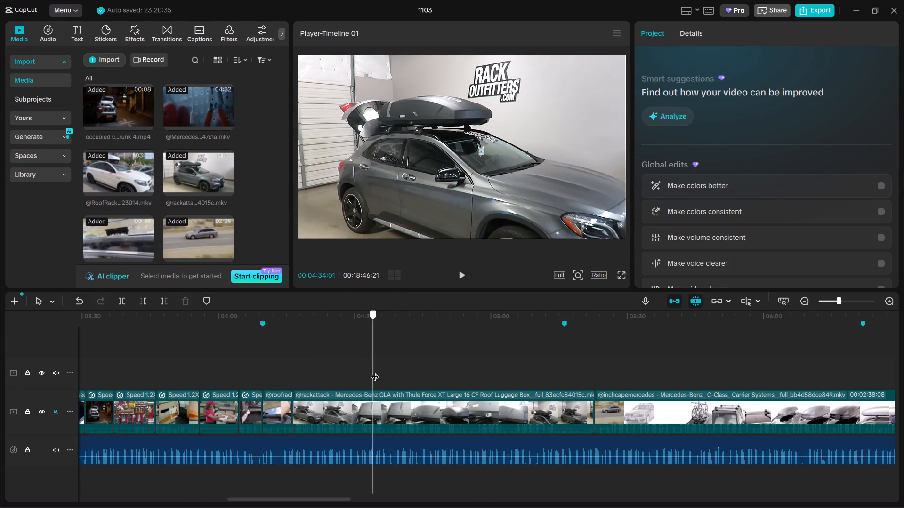
{"action": "left_click_drag", "start_coordinate": [375, 371], "coordinate": [339, 387]}
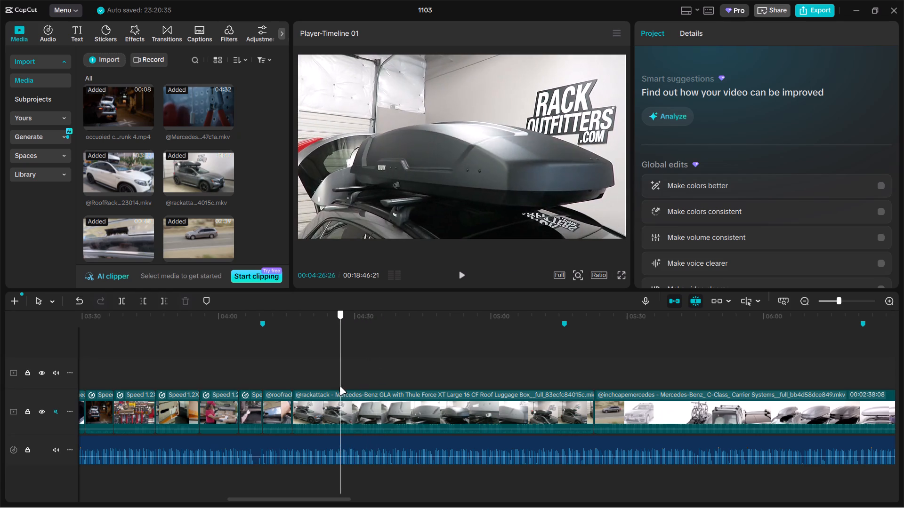
{"action": "left_click_drag", "start_coordinate": [339, 387], "coordinate": [315, 393]}
{"action": "left_click", "coordinate": [324, 434]}
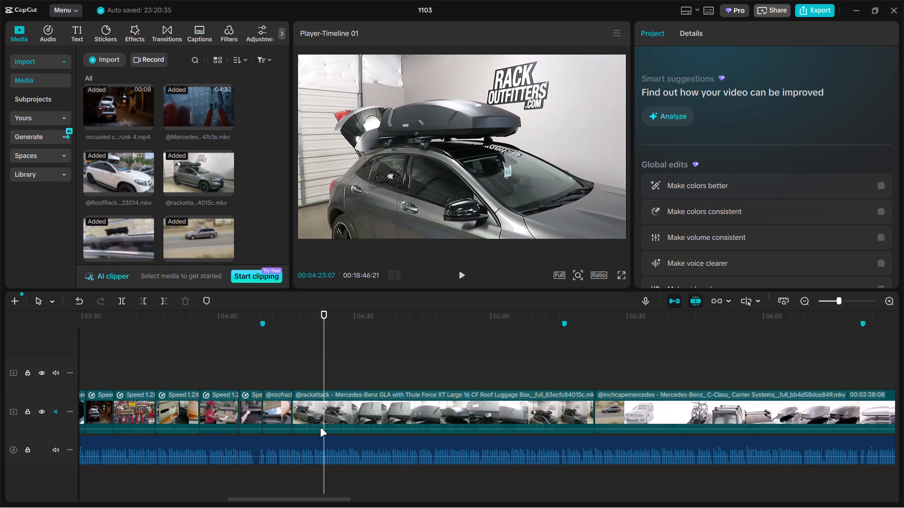
{"action": "left_click", "coordinate": [322, 377]}
{"action": "left_click", "coordinate": [324, 411]}
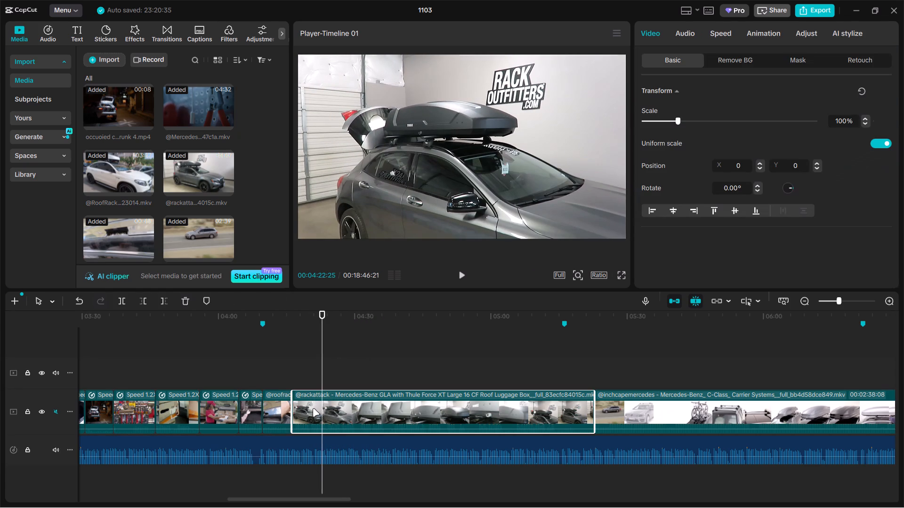
{"action": "left_click_drag", "start_coordinate": [294, 404], "coordinate": [314, 401]}
{"action": "left_click", "coordinate": [288, 378]}
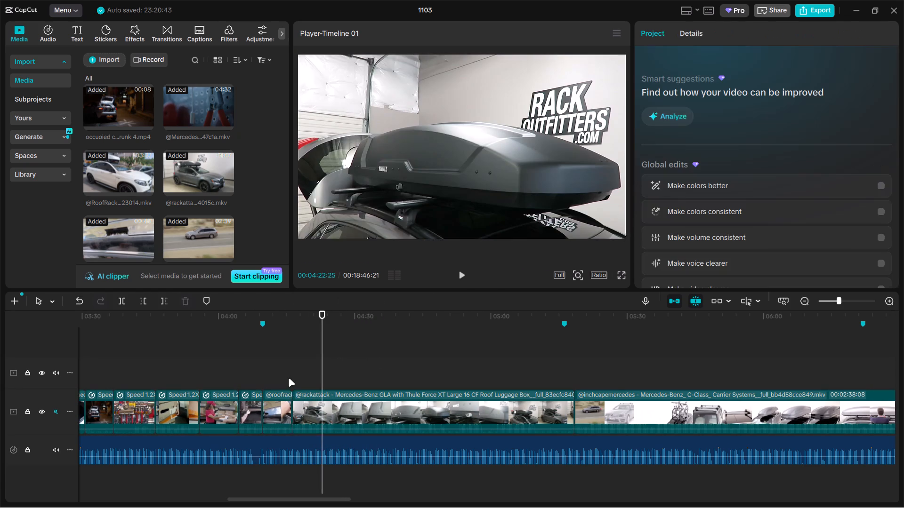
{"action": "left_click_drag", "start_coordinate": [288, 378], "coordinate": [313, 376]}
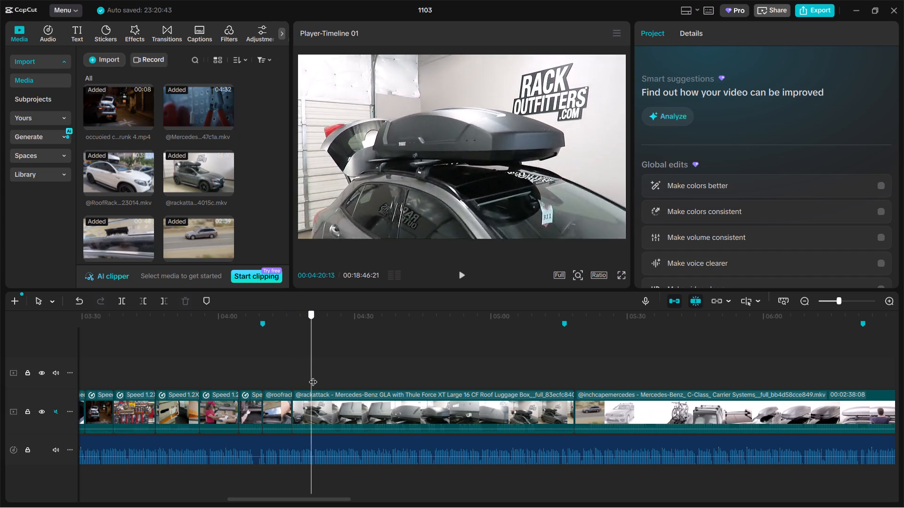
{"action": "left_click_drag", "start_coordinate": [313, 376], "coordinate": [331, 376]}
{"action": "left_click", "coordinate": [343, 404]}
{"action": "key", "text": "ctrl+b"}
{"action": "key", "text": "BackSpace"}
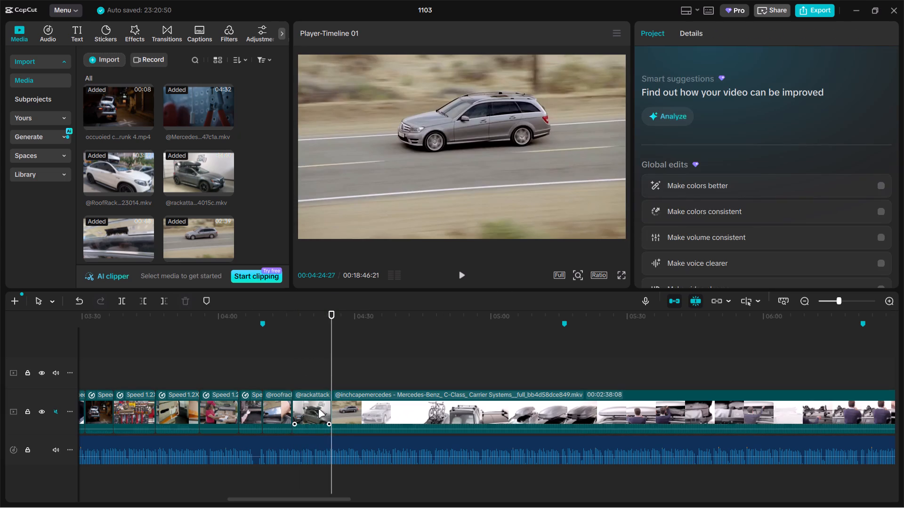
{"action": "left_click_drag", "start_coordinate": [317, 409], "coordinate": [274, 413]}
{"action": "left_click", "coordinate": [341, 385]}
{"action": "left_click_drag", "start_coordinate": [342, 385], "coordinate": [363, 384]}
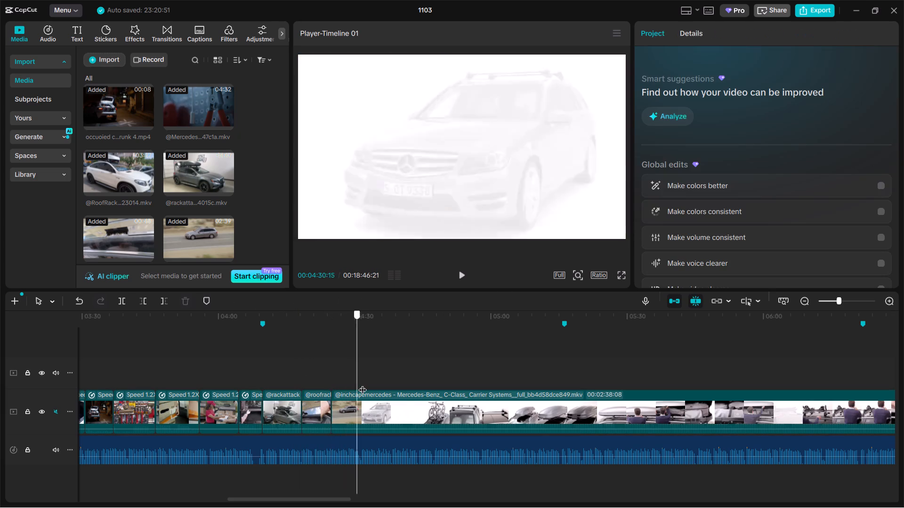
{"action": "left_click_drag", "start_coordinate": [363, 384], "coordinate": [462, 379]}
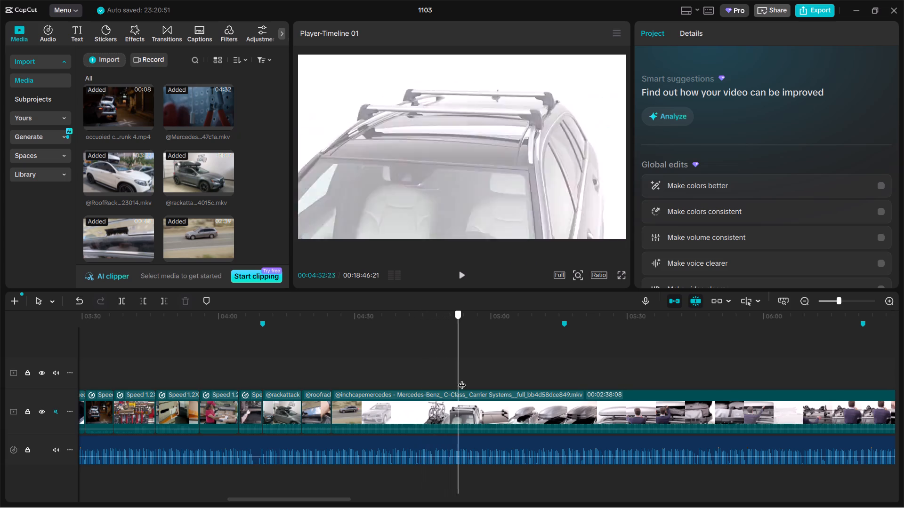
{"action": "left_click_drag", "start_coordinate": [462, 379], "coordinate": [503, 381]}
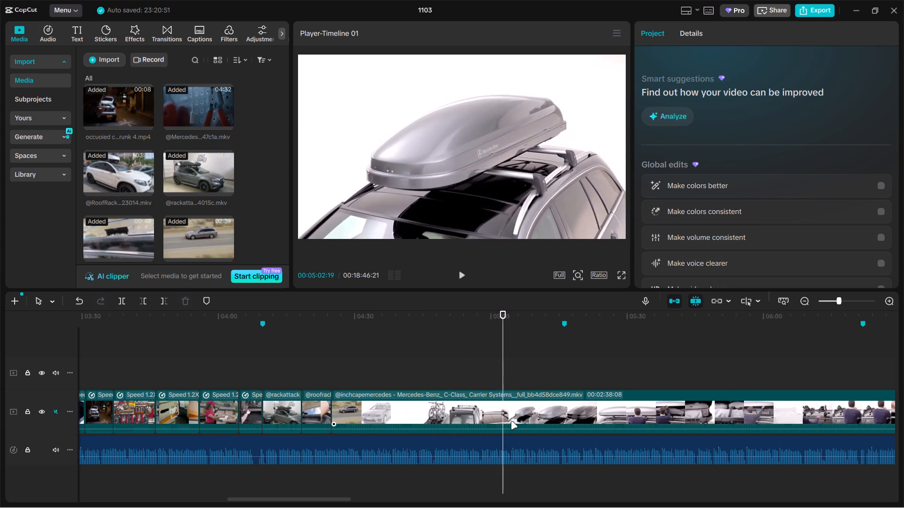
{"action": "left_click", "coordinate": [511, 421]}
{"action": "key", "text": "ctrl+b"}
{"action": "left_click", "coordinate": [444, 421]}
{"action": "key", "text": "BackSpace"}
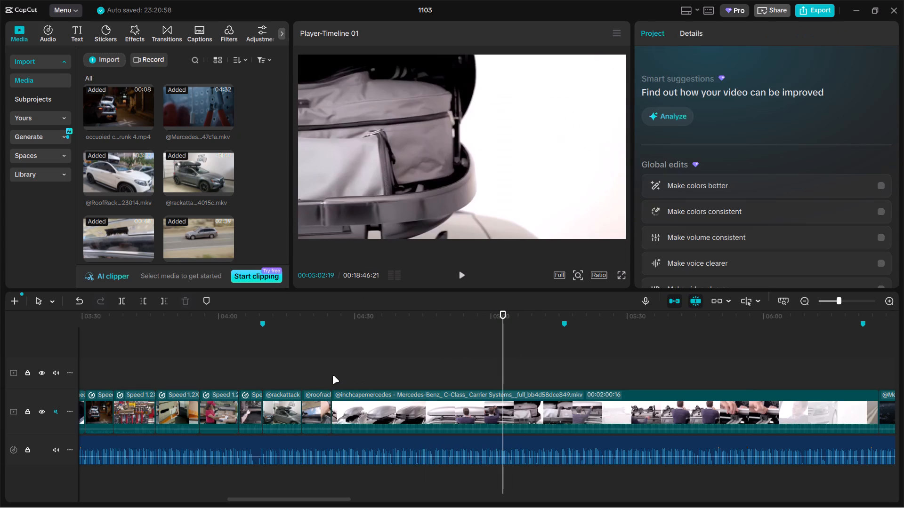
Split the C-Class clip at 00:04:33:18, before the roof box shot fades to white, and delete the part after the cut.
{"action": "left_click", "coordinate": [332, 375]}
{"action": "left_click_drag", "start_coordinate": [332, 375], "coordinate": [383, 368]}
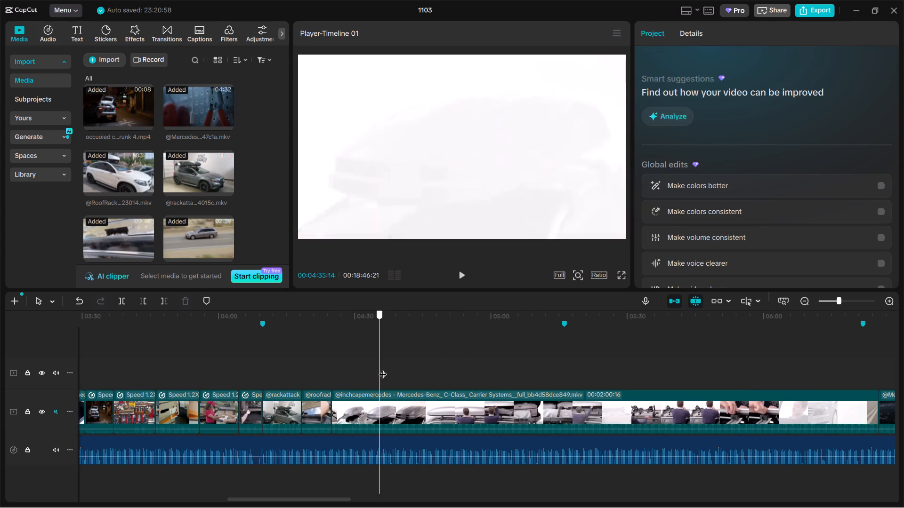
{"action": "left_click_drag", "start_coordinate": [383, 368], "coordinate": [376, 381]}
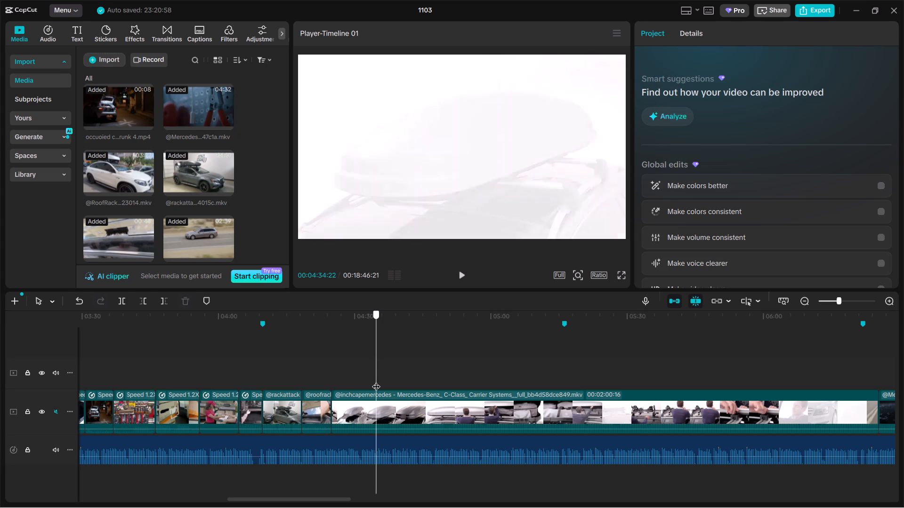
{"action": "left_click_drag", "start_coordinate": [376, 381], "coordinate": [371, 383]}
{"action": "left_click", "coordinate": [379, 409]}
{"action": "key", "text": "ctrl+b"}
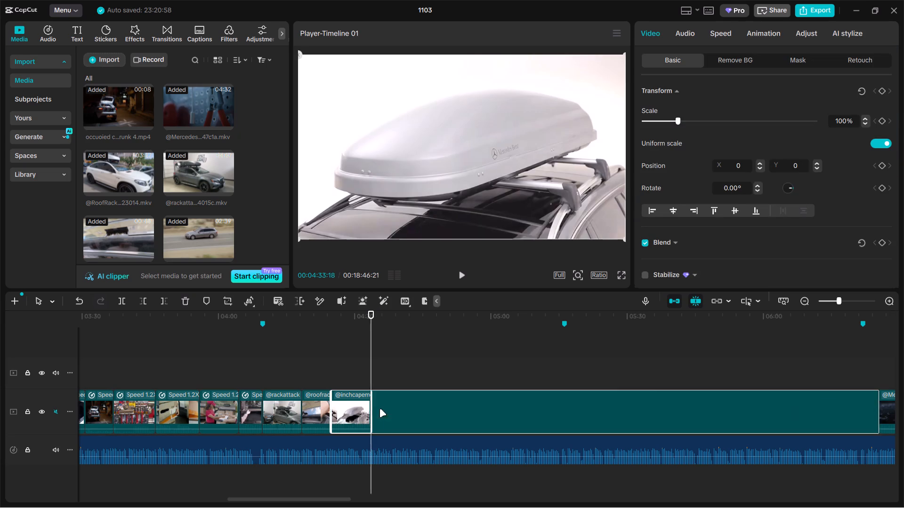
{"action": "key", "text": "BackSpace"}
{"action": "left_click_drag", "start_coordinate": [350, 408], "coordinate": [303, 414]}
Split the Mercedes-AMG roof box clip at 00:04:46:07 and delete the part before the cut.
{"action": "left_click", "coordinate": [396, 386]}
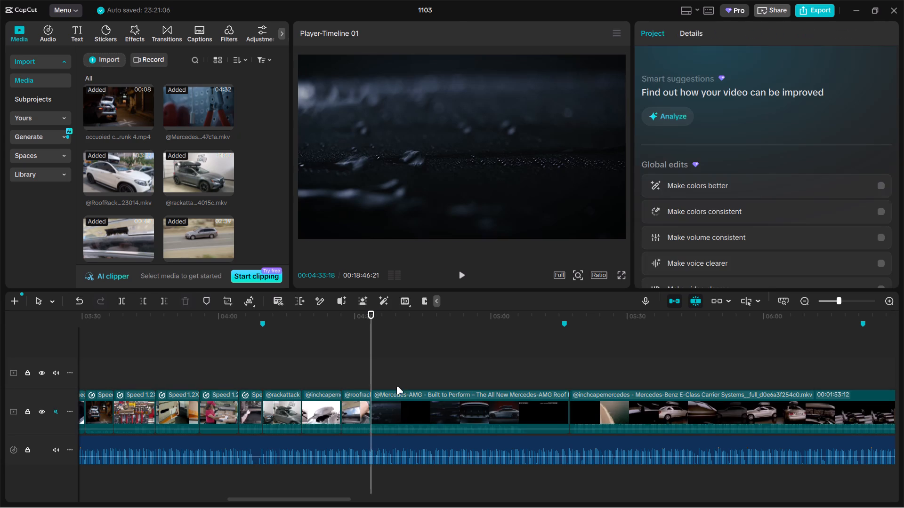
{"action": "left_click_drag", "start_coordinate": [397, 386], "coordinate": [446, 384]}
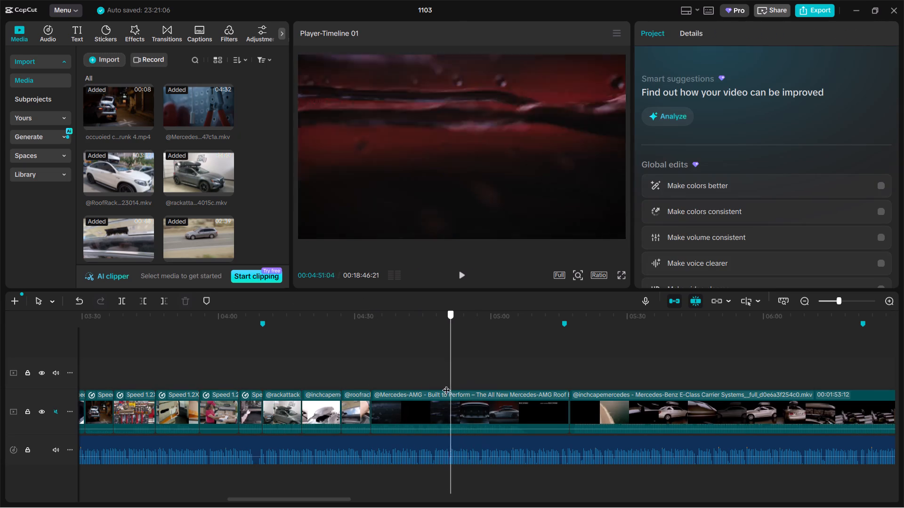
{"action": "left_click_drag", "start_coordinate": [446, 384], "coordinate": [428, 384]}
{"action": "left_click", "coordinate": [434, 400]}
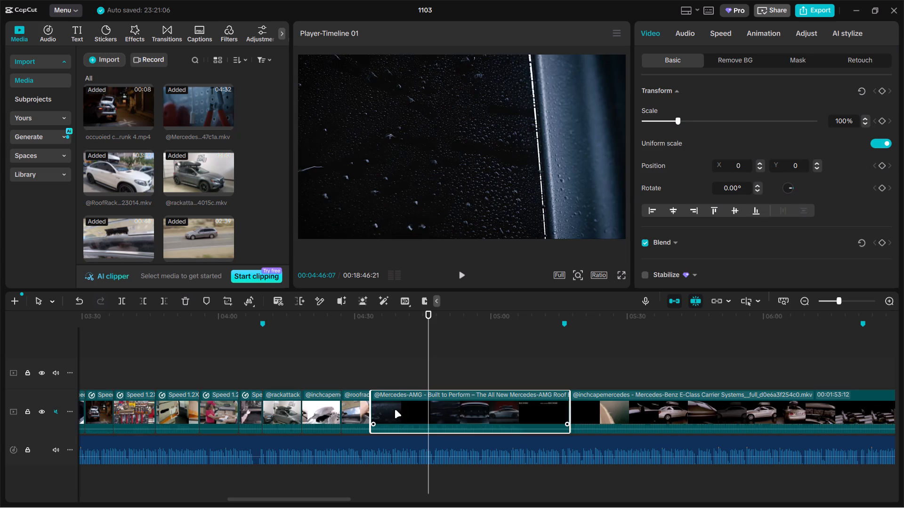
{"action": "key", "text": "ctrl+b"}
{"action": "left_click", "coordinate": [390, 410]}
{"action": "key", "text": "BackSpace"}
Split the Mercedes-AMG clip at 00:04:43:01 and delete the part after the cut.
{"action": "left_click", "coordinate": [371, 376]}
{"action": "left_click_drag", "start_coordinate": [371, 376], "coordinate": [385, 373]}
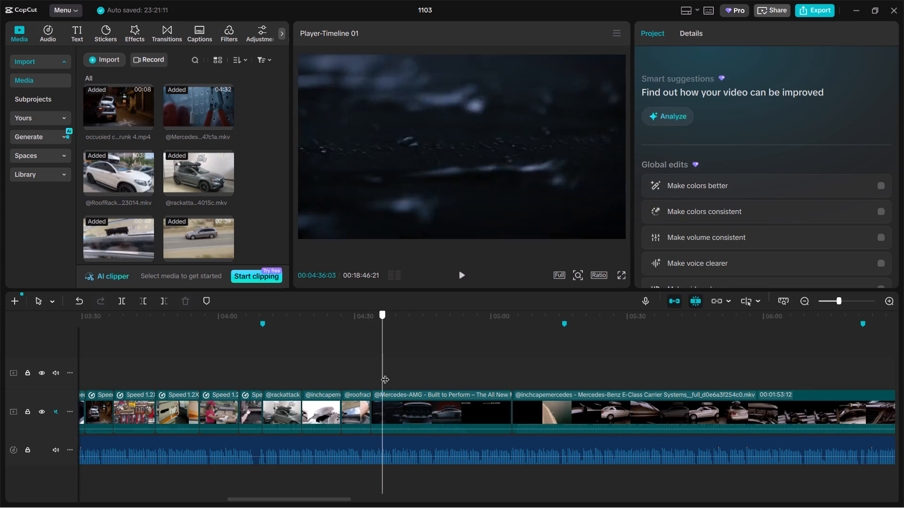
{"action": "left_click_drag", "start_coordinate": [385, 373], "coordinate": [412, 372]}
{"action": "left_click", "coordinate": [418, 389]}
{"action": "left_click", "coordinate": [414, 376]}
{"action": "left_click", "coordinate": [424, 410]}
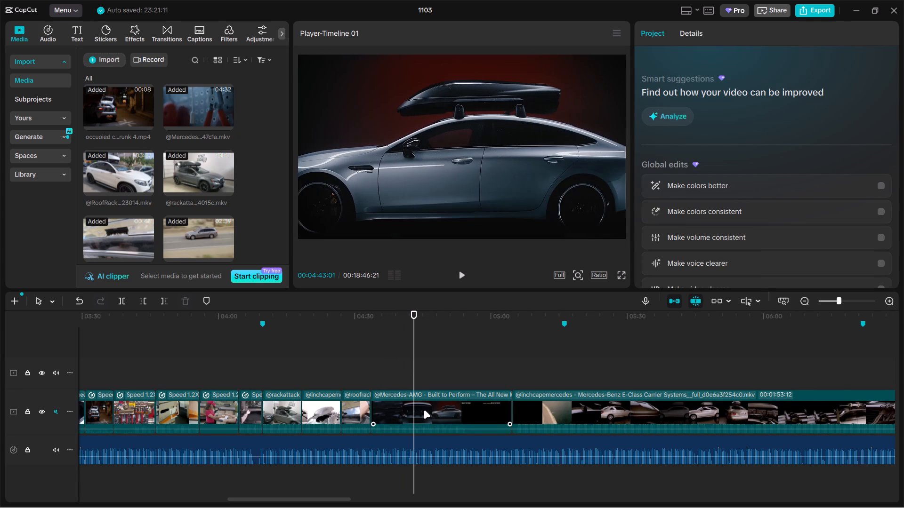
{"action": "key", "text": "ctrl+b"}
{"action": "key", "text": "BackSpace"}
{"action": "left_click", "coordinate": [431, 374]}
{"action": "left_click_drag", "start_coordinate": [431, 374], "coordinate": [573, 369]}
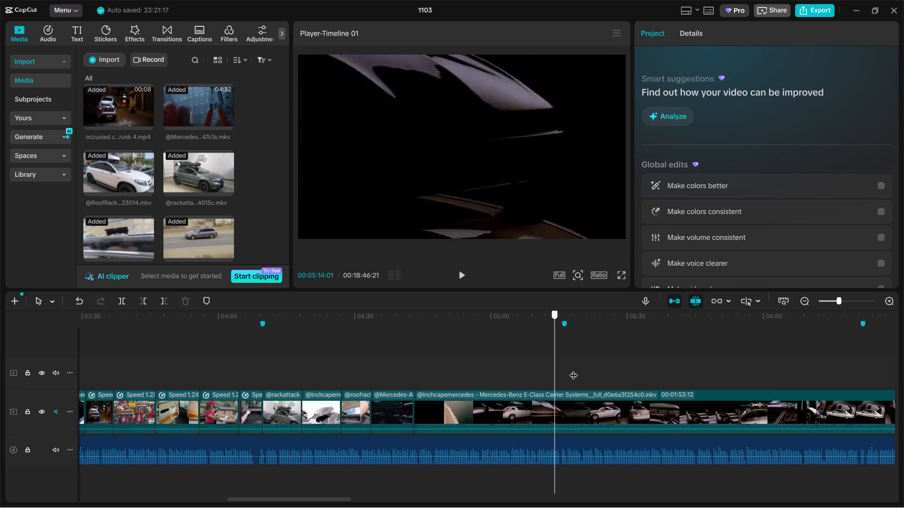
{"action": "left_click_drag", "start_coordinate": [573, 369], "coordinate": [570, 369]}
{"action": "left_click", "coordinate": [572, 405]}
{"action": "key", "text": "ctrl+b"}
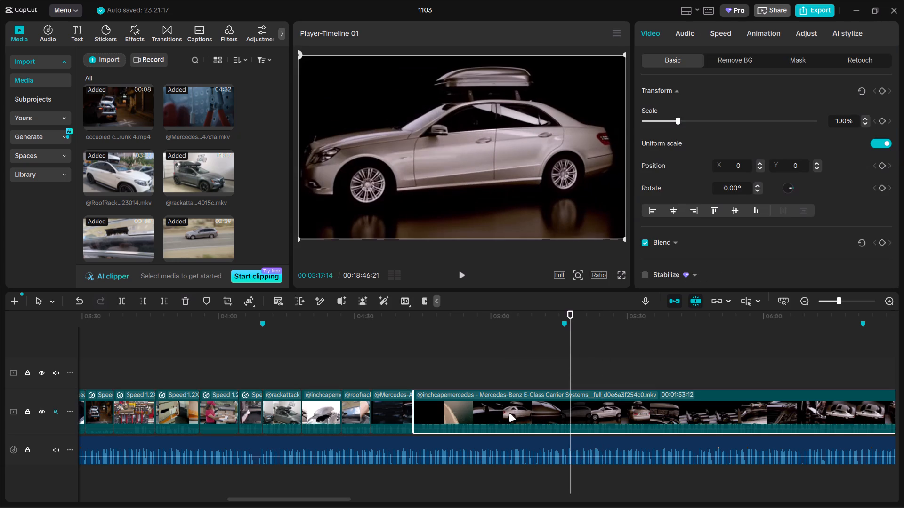
{"action": "left_click", "coordinate": [509, 413]}
{"action": "key", "text": "BackSpace"}
{"action": "left_click", "coordinate": [459, 378]}
{"action": "left_click", "coordinate": [488, 413]}
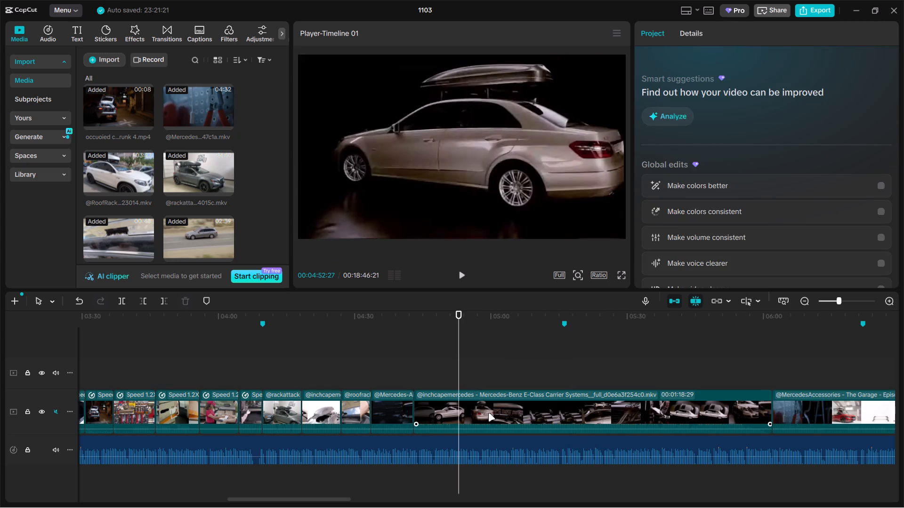
{"action": "key", "text": "ctrl+b"}
{"action": "key", "text": "BackSpace"}
{"action": "left_click_drag", "start_coordinate": [485, 402], "coordinate": [447, 371]}
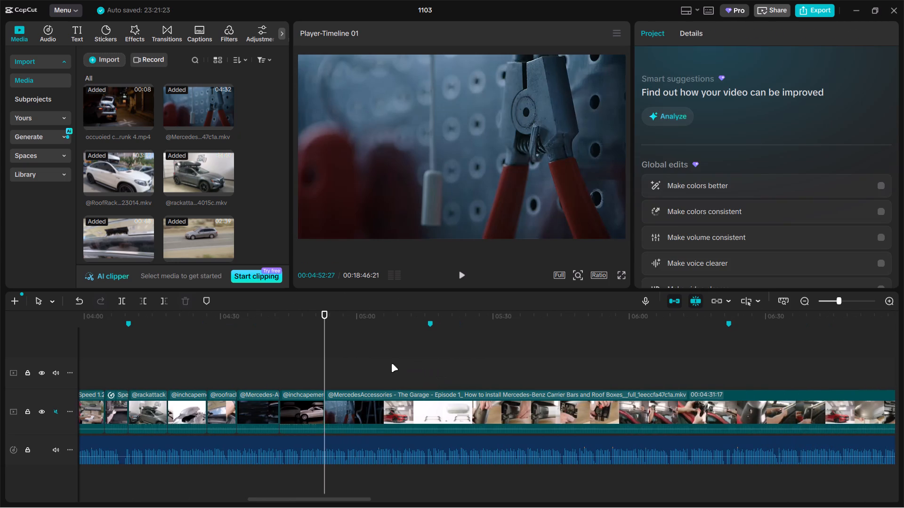
{"action": "left_click", "coordinate": [391, 364]}
{"action": "left_click_drag", "start_coordinate": [391, 364], "coordinate": [529, 358]}
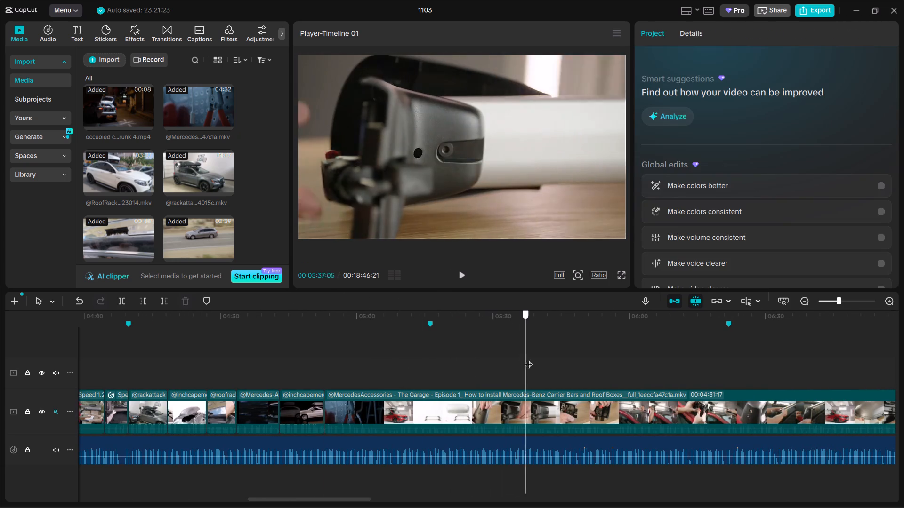
{"action": "left_click_drag", "start_coordinate": [529, 358], "coordinate": [730, 352]}
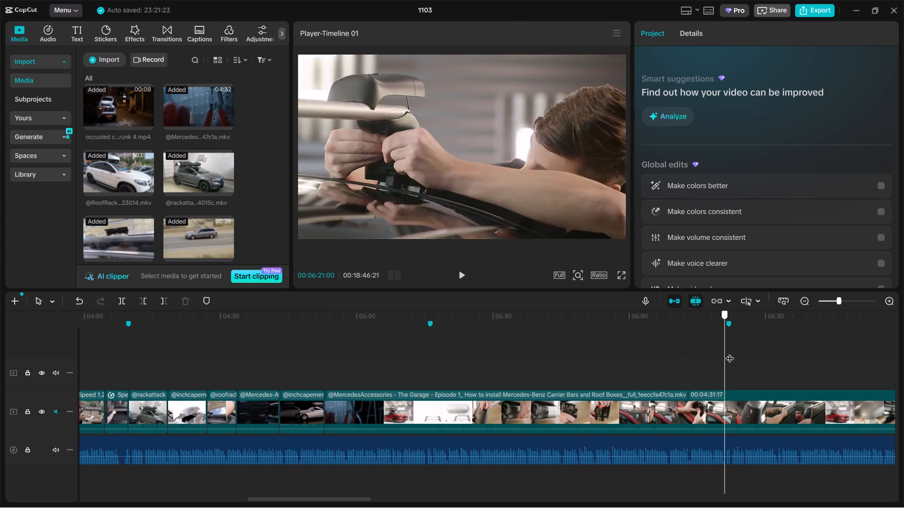
{"action": "left_click_drag", "start_coordinate": [730, 352], "coordinate": [745, 351]}
{"action": "left_click_drag", "start_coordinate": [733, 359], "coordinate": [672, 366]}
{"action": "scroll", "coordinate": [594, 370], "scroll_direction": "down", "scroll_amount": 4, "text": "ctrl"}
{"action": "left_click", "coordinate": [570, 407]}
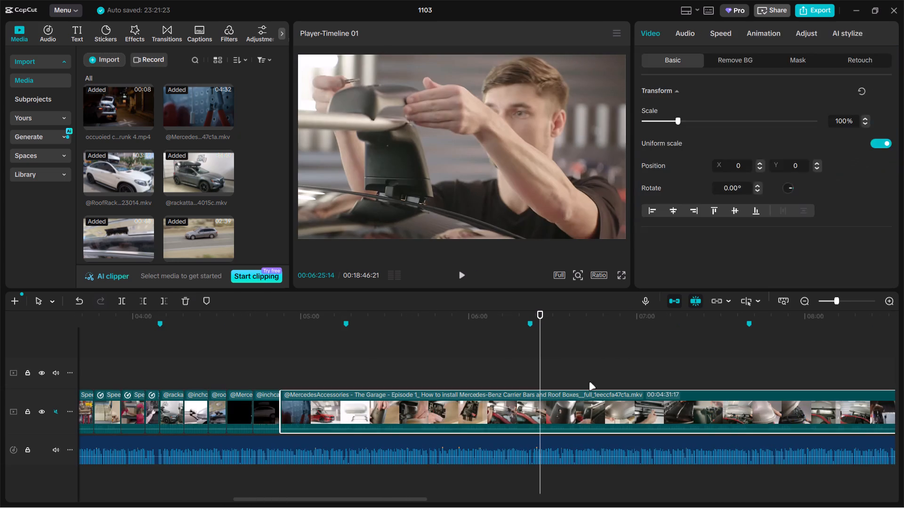
{"action": "left_click", "coordinate": [584, 371]}
{"action": "left_click_drag", "start_coordinate": [581, 371], "coordinate": [703, 360]}
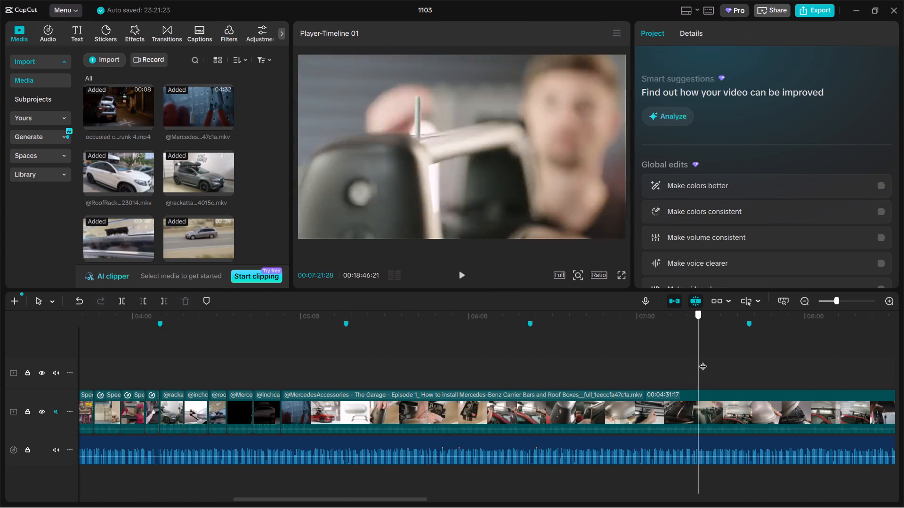
{"action": "left_click_drag", "start_coordinate": [703, 360], "coordinate": [703, 357]}
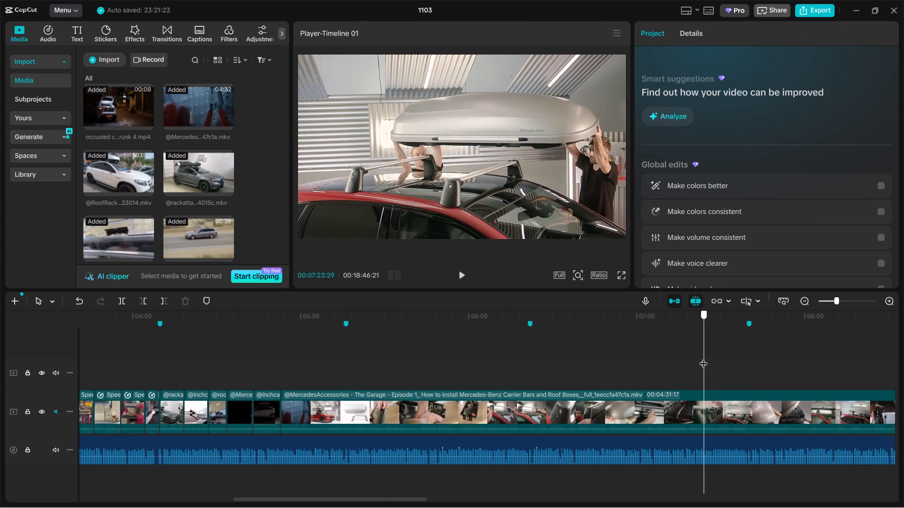
{"action": "left_click_drag", "start_coordinate": [703, 357], "coordinate": [702, 357]}
{"action": "left_click", "coordinate": [694, 389]}
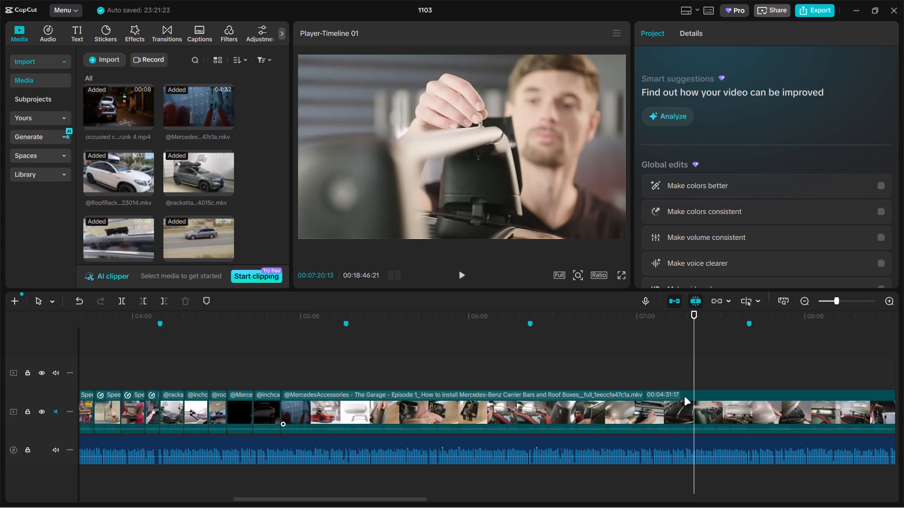
{"action": "left_click", "coordinate": [684, 405], "text": "ctrl"}
{"action": "key", "text": "ctrl+b"}
{"action": "left_click", "coordinate": [658, 409]}
{"action": "key", "text": "BackSpace"}
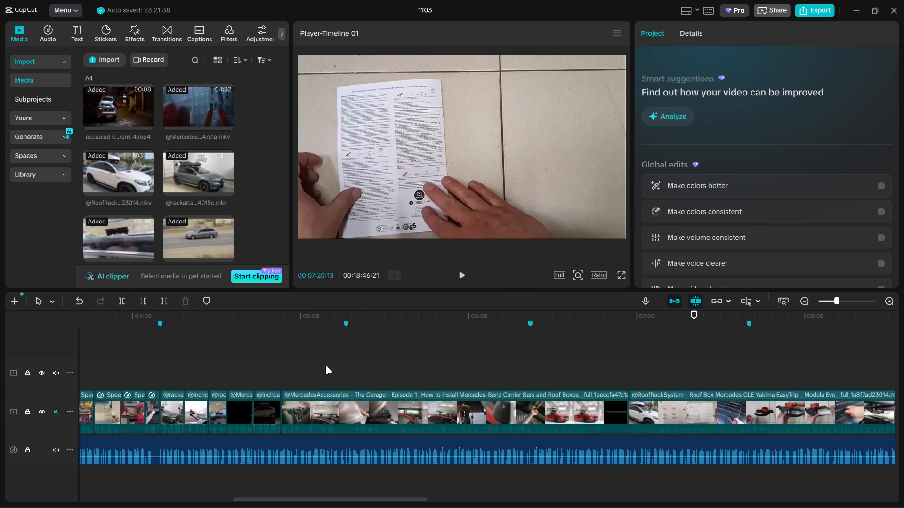
{"action": "left_click", "coordinate": [282, 372]}
{"action": "left_click_drag", "start_coordinate": [282, 372], "coordinate": [310, 371]}
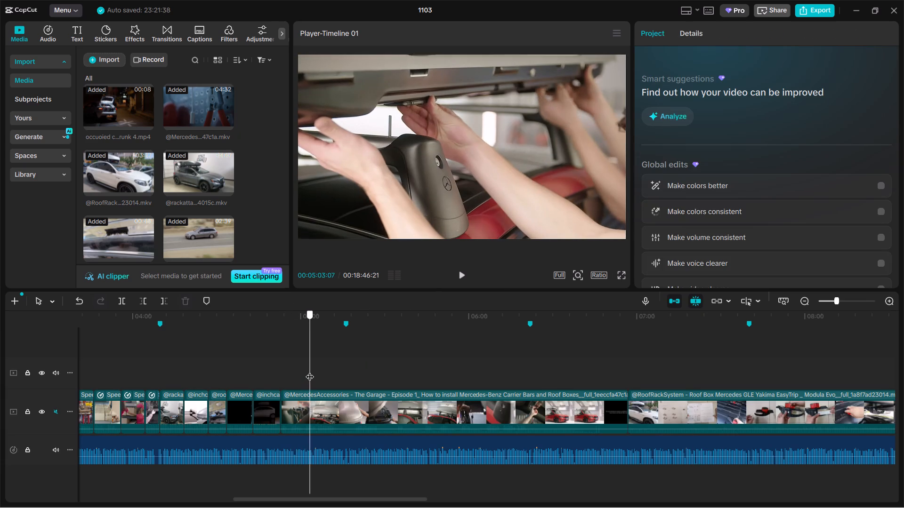
{"action": "left_click_drag", "start_coordinate": [310, 371], "coordinate": [311, 371]}
{"action": "left_click", "coordinate": [315, 400]}
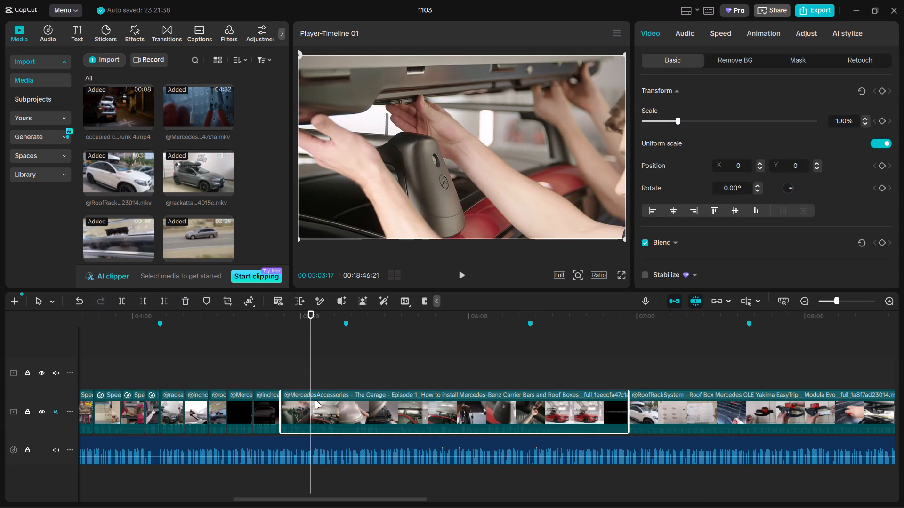
{"action": "key", "text": "ctrl+b"}
{"action": "key", "text": "BackSpace"}
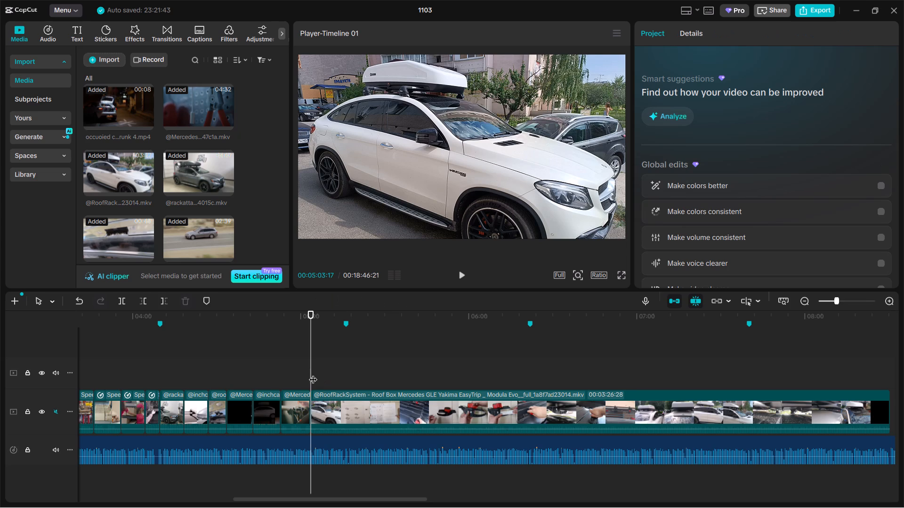
{"action": "left_click_drag", "start_coordinate": [313, 373], "coordinate": [510, 371]}
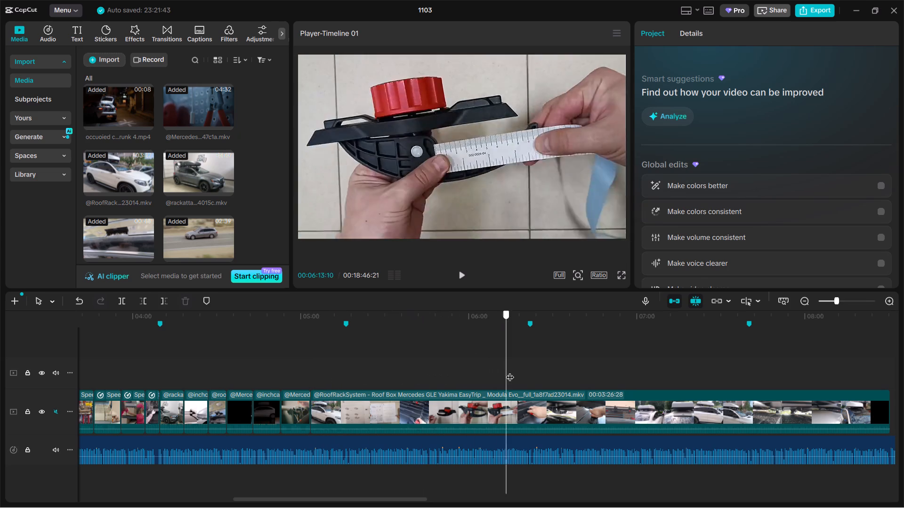
{"action": "left_click_drag", "start_coordinate": [510, 371], "coordinate": [687, 373]}
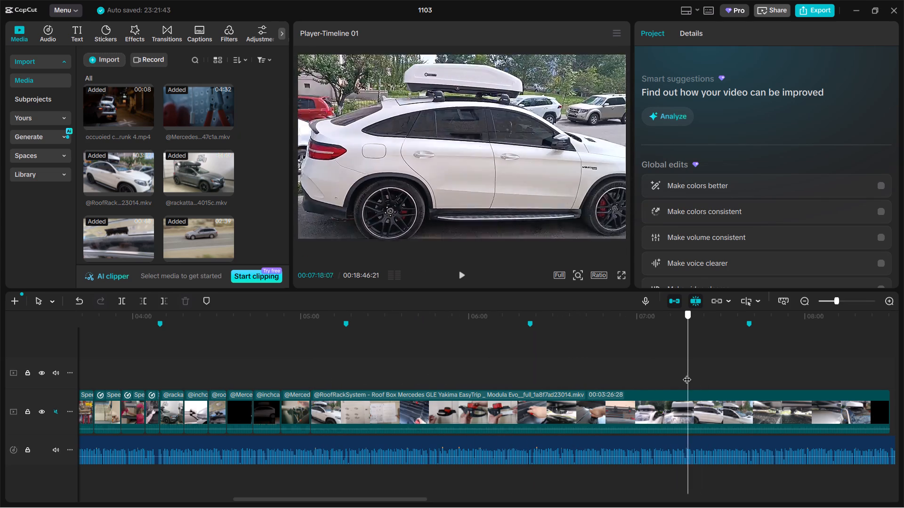
{"action": "left_click_drag", "start_coordinate": [687, 373], "coordinate": [677, 374]}
{"action": "left_click", "coordinate": [669, 403]}
{"action": "key", "text": "ctrl+b"}
{"action": "left_click", "coordinate": [552, 411]}
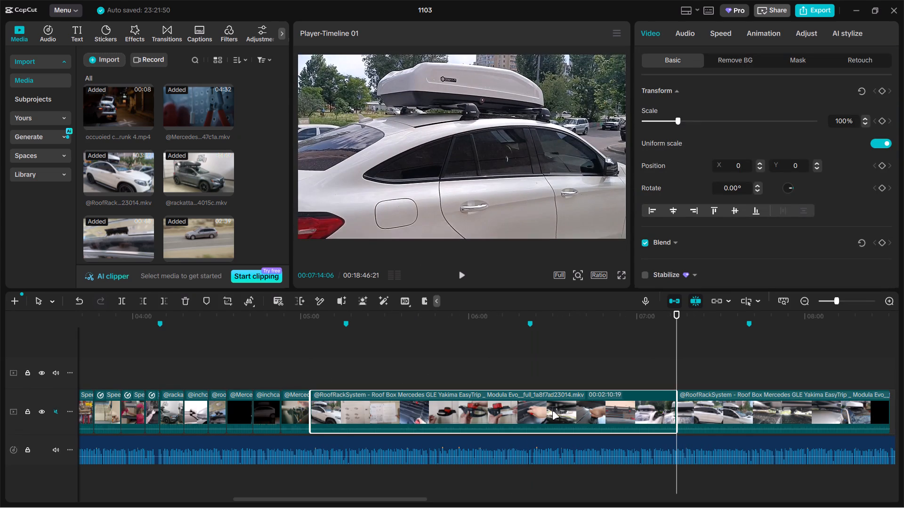
{"action": "key", "text": "BackSpace"}
{"action": "left_click", "coordinate": [331, 379]}
{"action": "left_click_drag", "start_coordinate": [331, 379], "coordinate": [339, 375]}
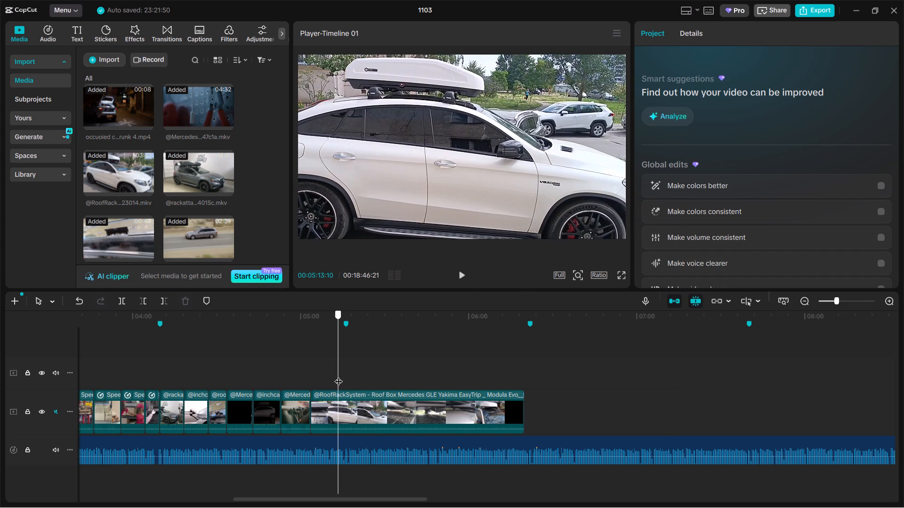
{"action": "left_click_drag", "start_coordinate": [339, 375], "coordinate": [339, 375]}
{"action": "left_click", "coordinate": [343, 403]}
{"action": "key", "text": "ctrl+b"}
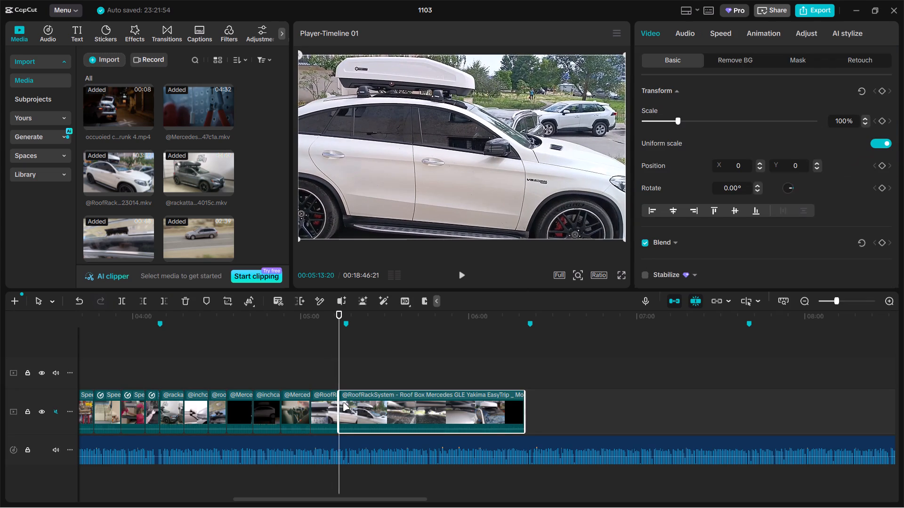
{"action": "key", "text": "BackSpace"}
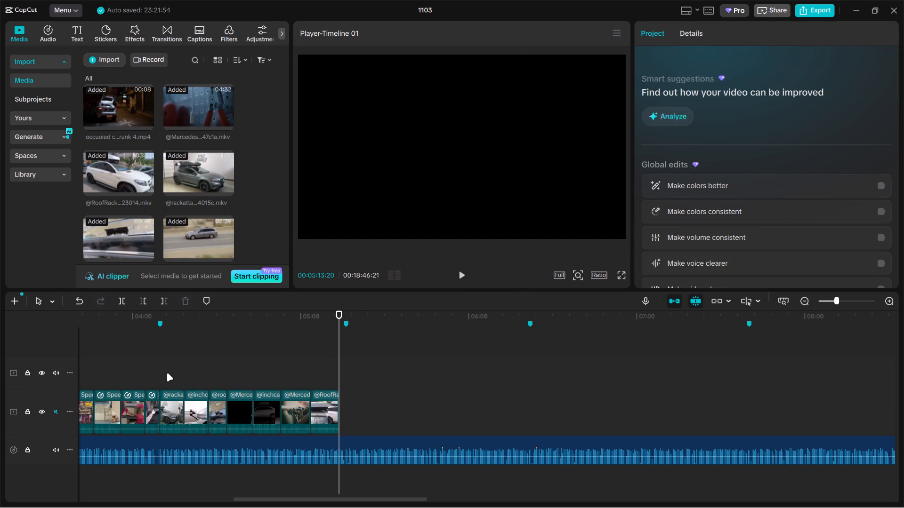
{"action": "left_click", "coordinate": [167, 373]}
{"action": "left_click_drag", "start_coordinate": [166, 373], "coordinate": [163, 373]}
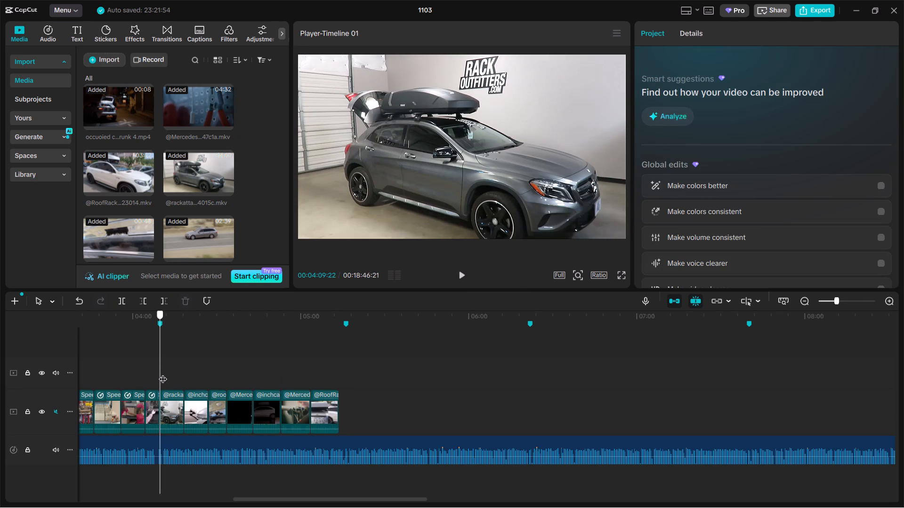
{"action": "left_click_drag", "start_coordinate": [163, 373], "coordinate": [186, 374]}
{"action": "left_click_drag", "start_coordinate": [186, 374], "coordinate": [218, 373]}
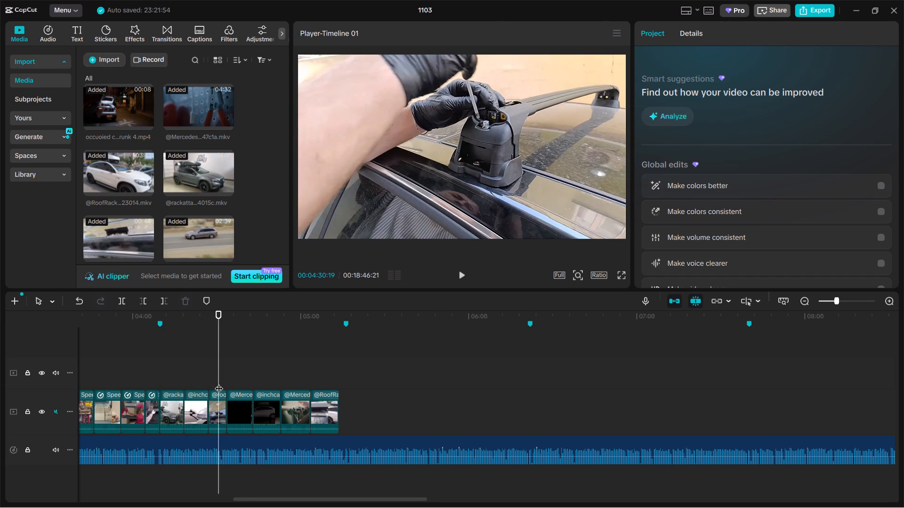
{"action": "scroll", "coordinate": [219, 383], "scroll_direction": "up", "scroll_amount": 5, "text": "ctrl"}
{"action": "left_click", "coordinate": [220, 407]}
{"action": "left_click_drag", "start_coordinate": [233, 407], "coordinate": [240, 407]}
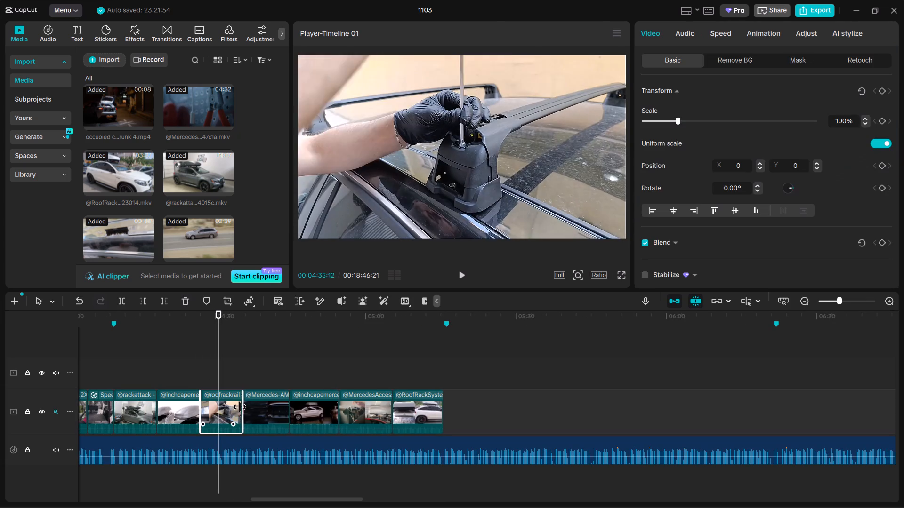
{"action": "left_click_drag", "start_coordinate": [240, 407], "coordinate": [242, 407]}
{"action": "left_click", "coordinate": [313, 378]}
{"action": "left_click_drag", "start_coordinate": [313, 378], "coordinate": [422, 384]}
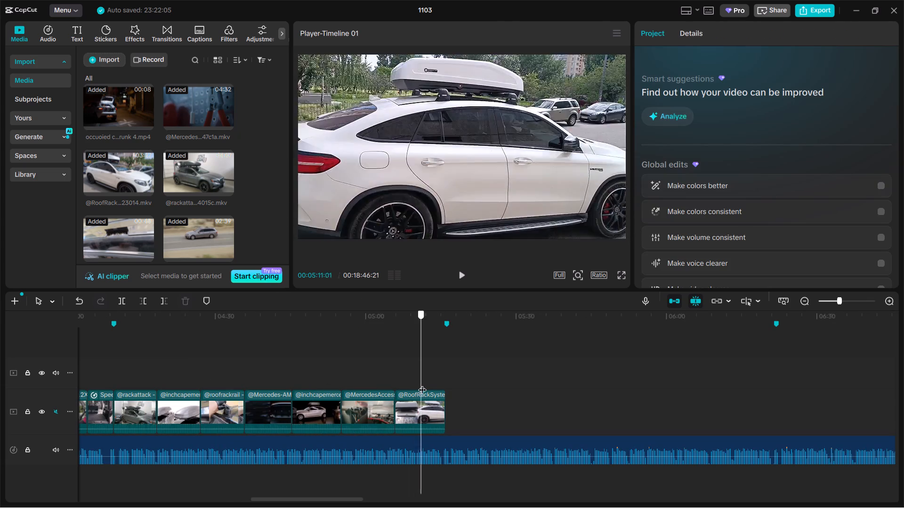
{"action": "left_click_drag", "start_coordinate": [422, 384], "coordinate": [430, 384]}
{"action": "left_click", "coordinate": [436, 406]}
{"action": "left_click", "coordinate": [230, 409]}
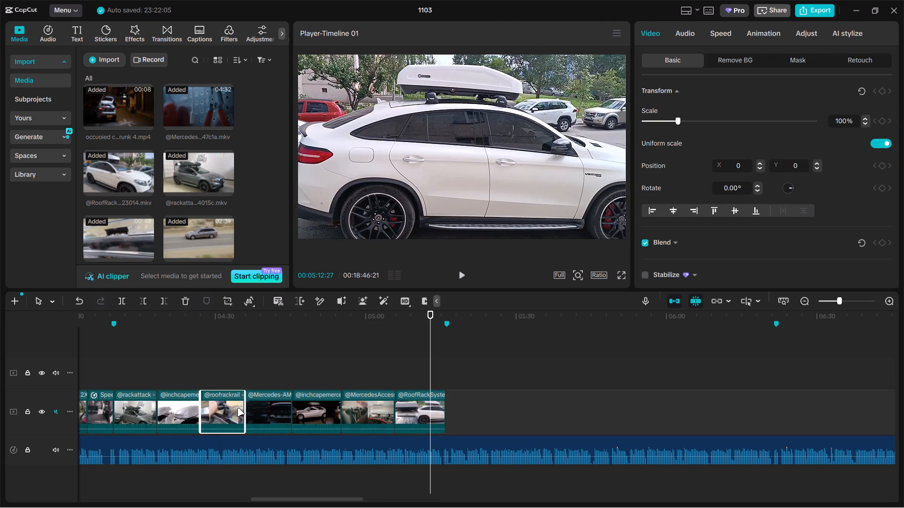
{"action": "left_click", "coordinate": [245, 406]}
{"action": "left_click", "coordinate": [437, 395]}
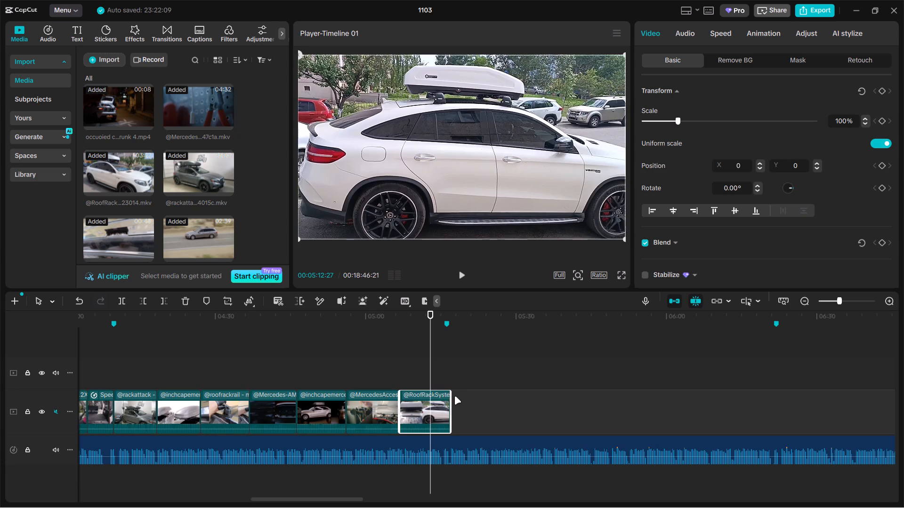
{"action": "left_click_drag", "start_coordinate": [450, 400], "coordinate": [445, 400]}
Review the finished roof box section and play the narration past its closing marker to hear the next topic.
{"action": "scroll", "coordinate": [340, 395], "scroll_direction": "down", "scroll_amount": 5, "text": "ctrl"}
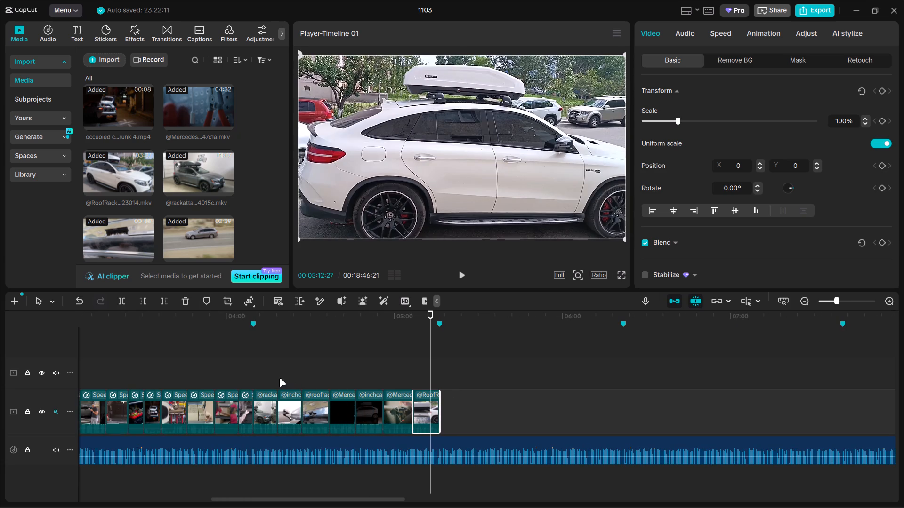
{"action": "left_click", "coordinate": [272, 376]}
{"action": "scroll", "coordinate": [315, 372], "scroll_direction": "down", "scroll_amount": 16, "text": "ctrl"}
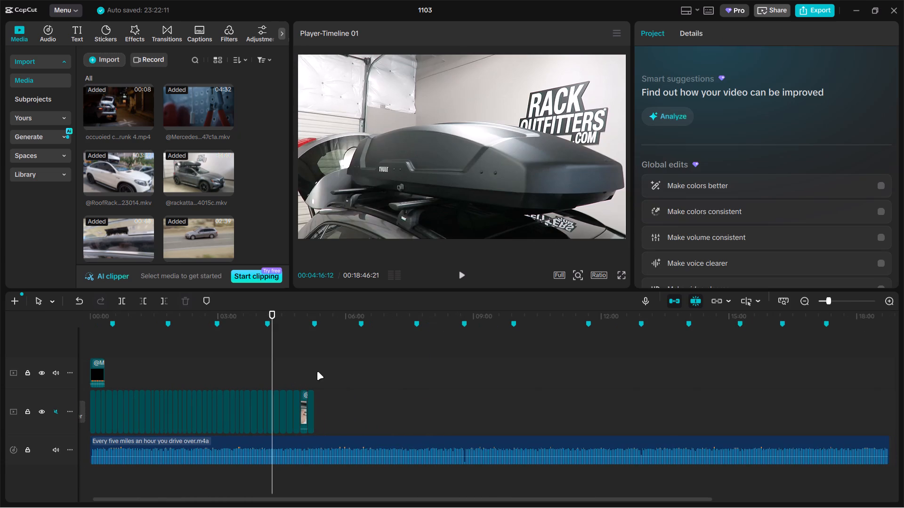
{"action": "left_click", "coordinate": [302, 373]}
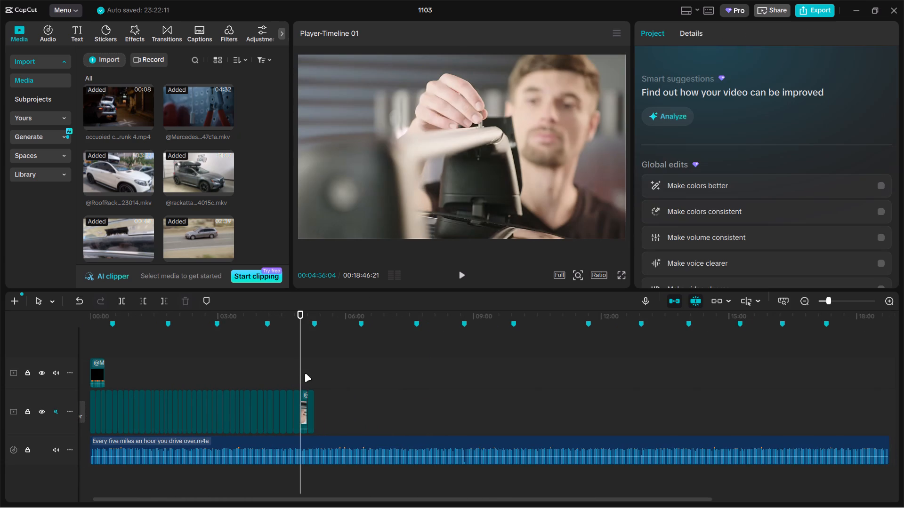
{"action": "scroll", "coordinate": [305, 373], "scroll_direction": "up", "scroll_amount": 18, "text": "ctrl"}
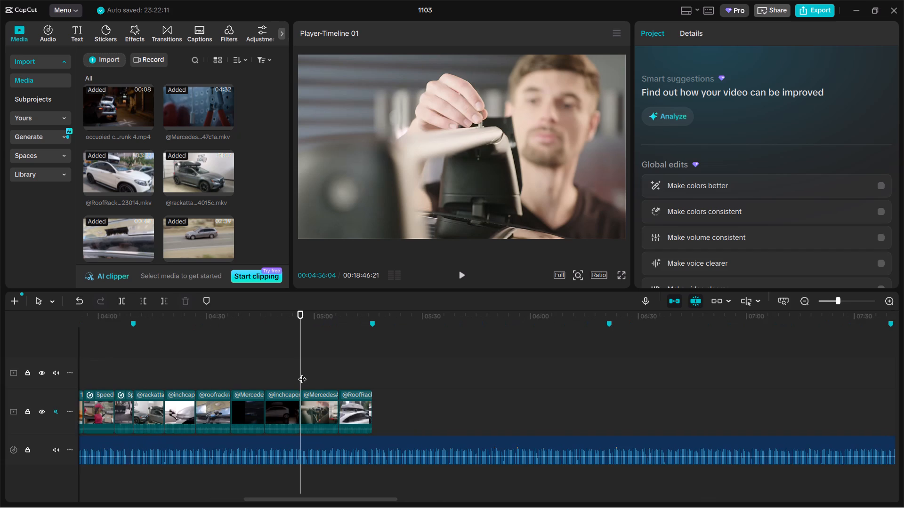
{"action": "left_click_drag", "start_coordinate": [302, 372], "coordinate": [339, 368]}
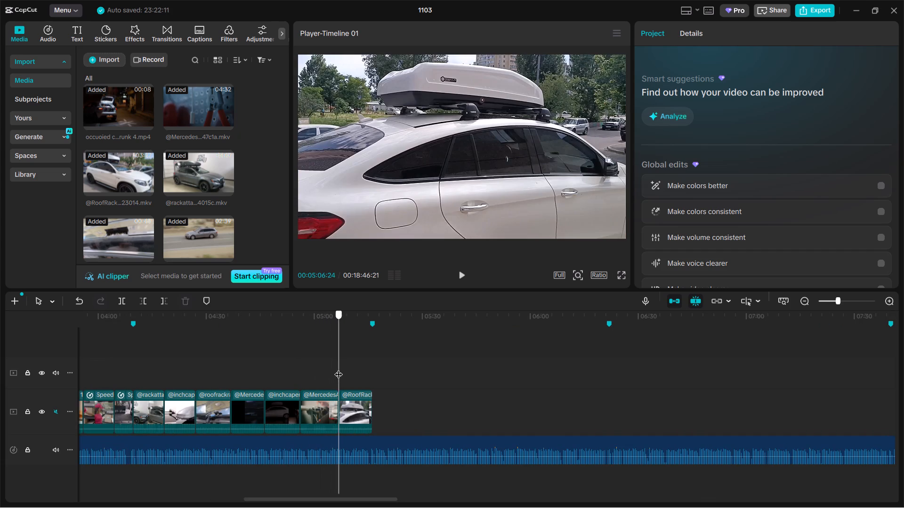
{"action": "left_click_drag", "start_coordinate": [339, 368], "coordinate": [366, 367]}
{"action": "key", "text": "space"}
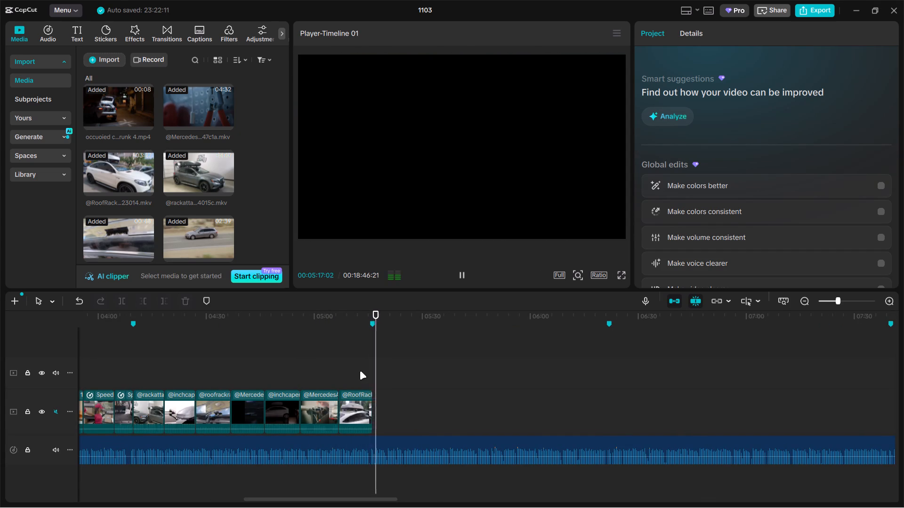
{"action": "left_click", "coordinate": [460, 407]}
{"action": "key", "text": "space"}
Import all the video files from the 11 folder inside Downloads > EDIT.
{"action": "left_click", "coordinate": [109, 63]}
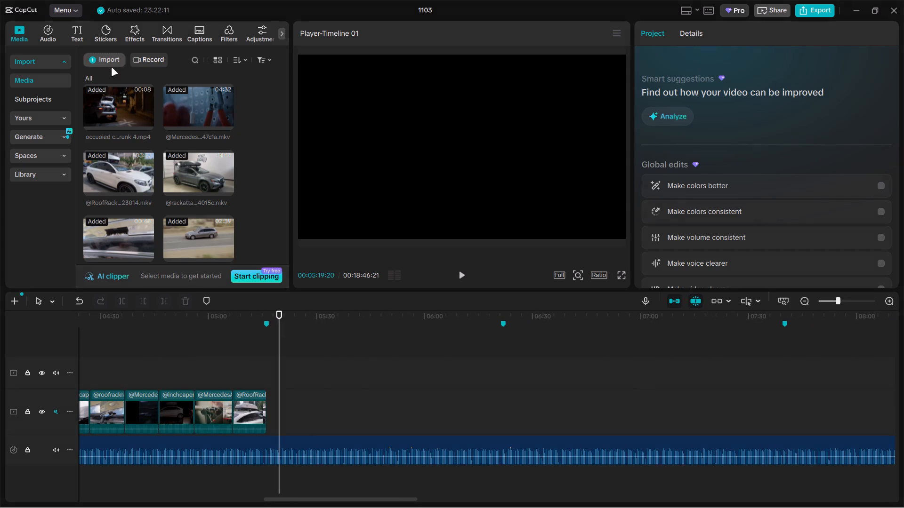
{"action": "left_click", "coordinate": [114, 72]}
{"action": "left_click", "coordinate": [105, 54]}
{"action": "left_click", "coordinate": [128, 78]}
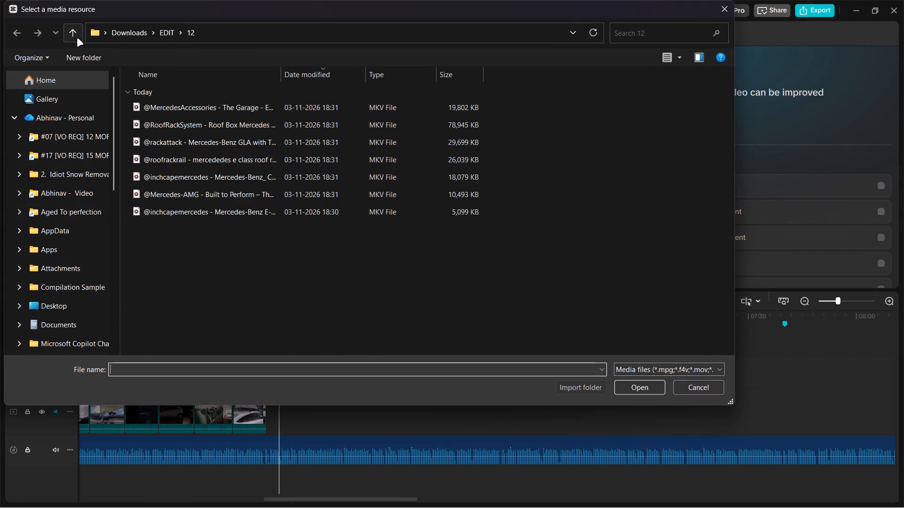
{"action": "left_click", "coordinate": [71, 34]}
{"action": "double_click", "coordinate": [180, 201]}
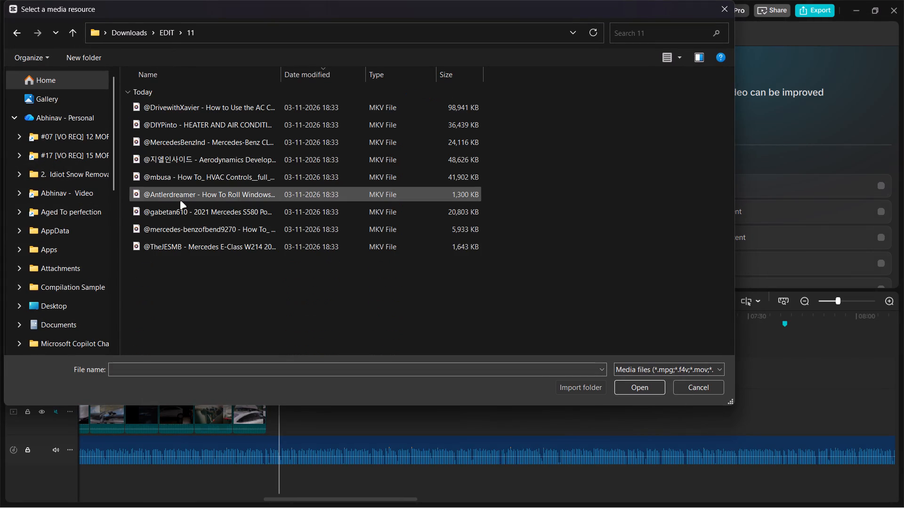
{"action": "key", "text": "ctrl+a"}
{"action": "key", "text": "Return"}
{"action": "left_click_drag", "start_coordinate": [131, 107], "coordinate": [323, 374]}
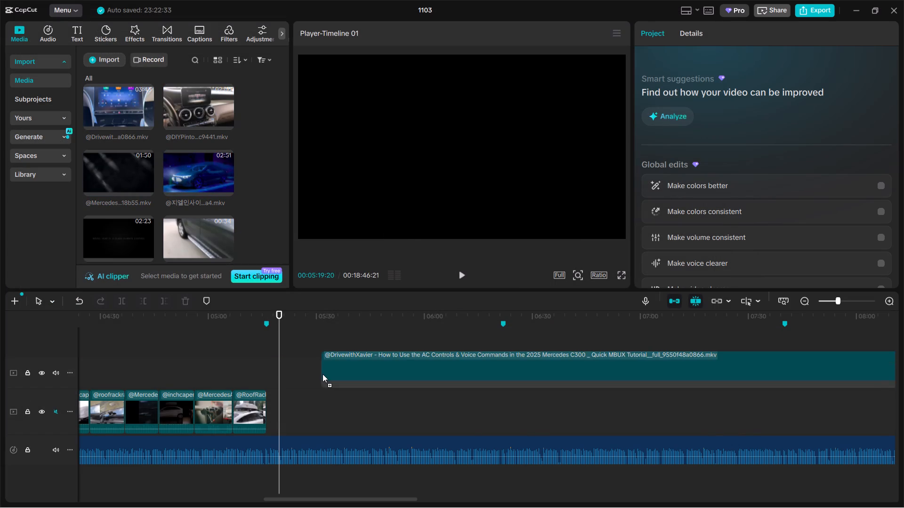
{"action": "left_click_drag", "start_coordinate": [323, 374], "coordinate": [326, 399]}
{"action": "scroll", "coordinate": [380, 362], "scroll_direction": "down", "scroll_amount": 10, "text": "ctrl"}
{"action": "left_click_drag", "start_coordinate": [416, 364], "coordinate": [456, 362]}
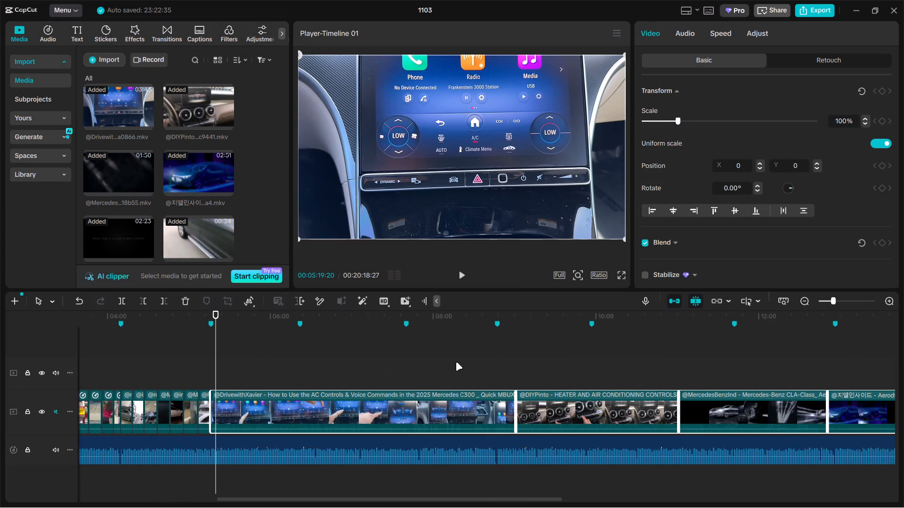
{"action": "left_click_drag", "start_coordinate": [456, 362], "coordinate": [438, 385]}
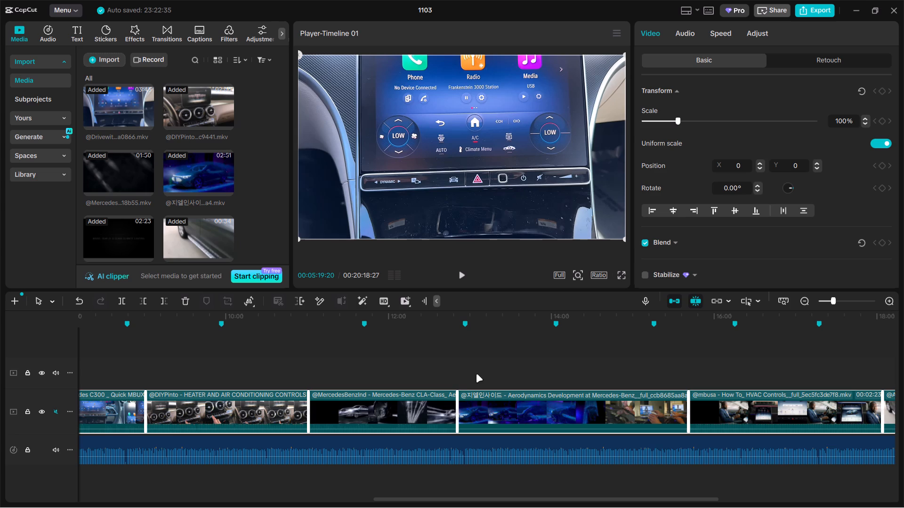
{"action": "scroll", "coordinate": [496, 365], "scroll_direction": "down", "scroll_amount": 5, "text": "ctrl"}
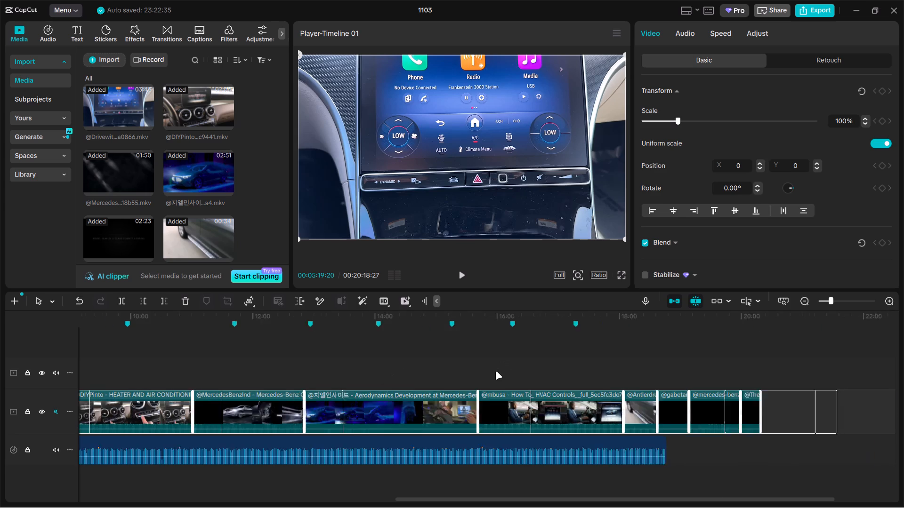
{"action": "scroll", "coordinate": [429, 387], "scroll_direction": "down", "scroll_amount": 1, "text": "ctrl"}
{"action": "left_click", "coordinate": [447, 381]}
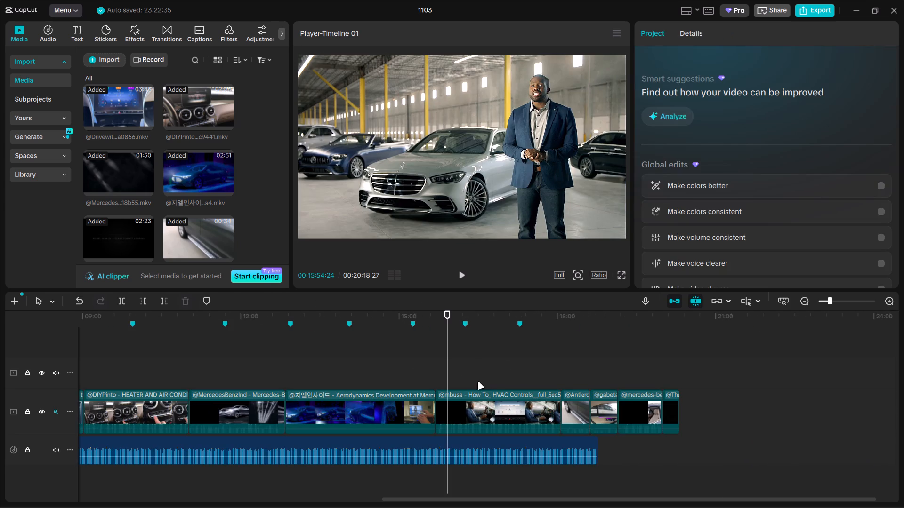
{"action": "left_click_drag", "start_coordinate": [487, 374], "coordinate": [711, 430]}
{"action": "left_click_drag", "start_coordinate": [484, 399], "coordinate": [8, 443]}
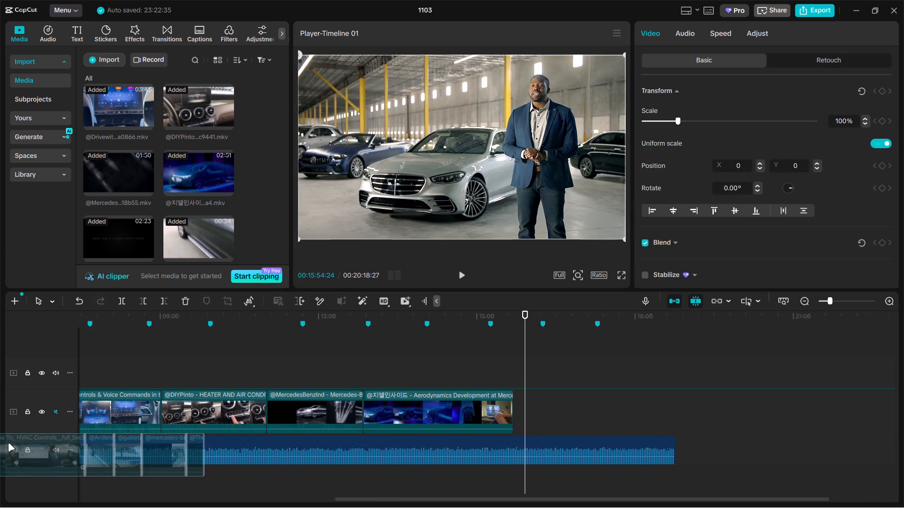
{"action": "left_click_drag", "start_coordinate": [8, 443], "coordinate": [341, 486]}
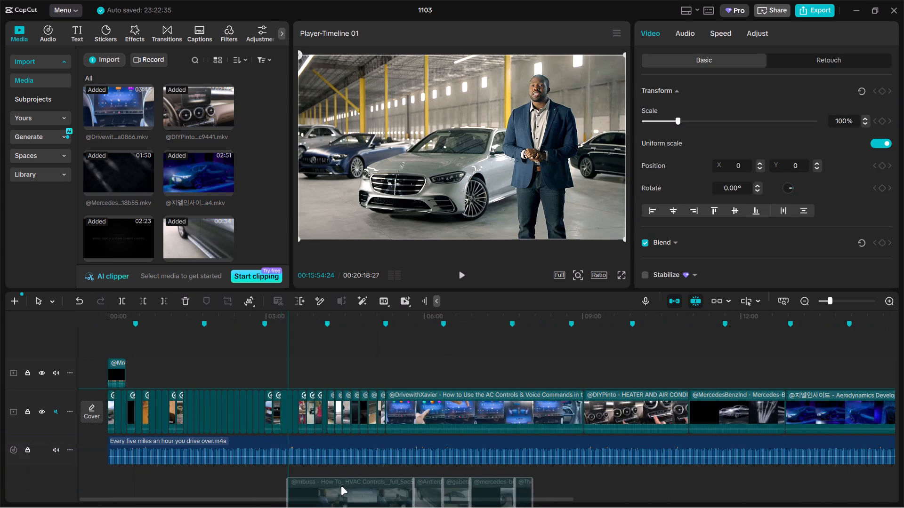
{"action": "left_click_drag", "start_coordinate": [341, 486], "coordinate": [452, 408]}
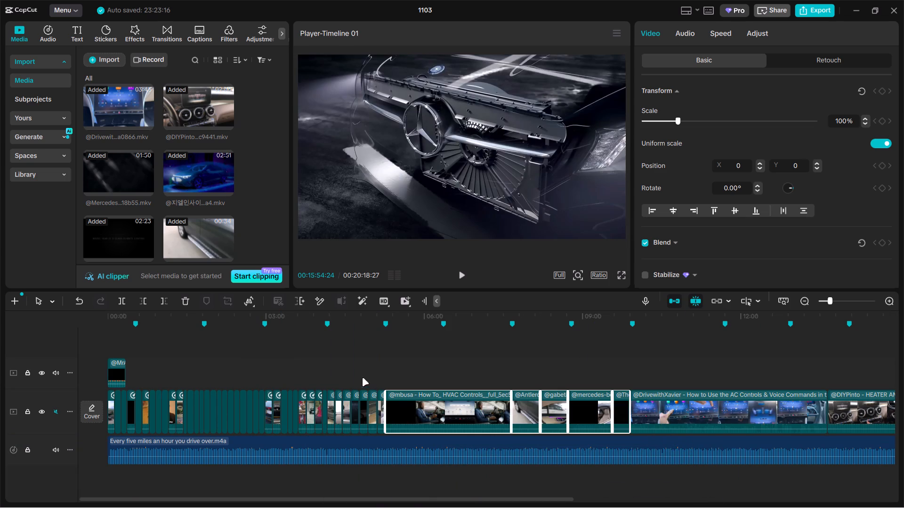
{"action": "left_click", "coordinate": [390, 370]}
{"action": "scroll", "coordinate": [390, 370], "scroll_direction": "up", "scroll_amount": 8, "text": "ctrl"}
{"action": "left_click_drag", "start_coordinate": [394, 369], "coordinate": [395, 369]}
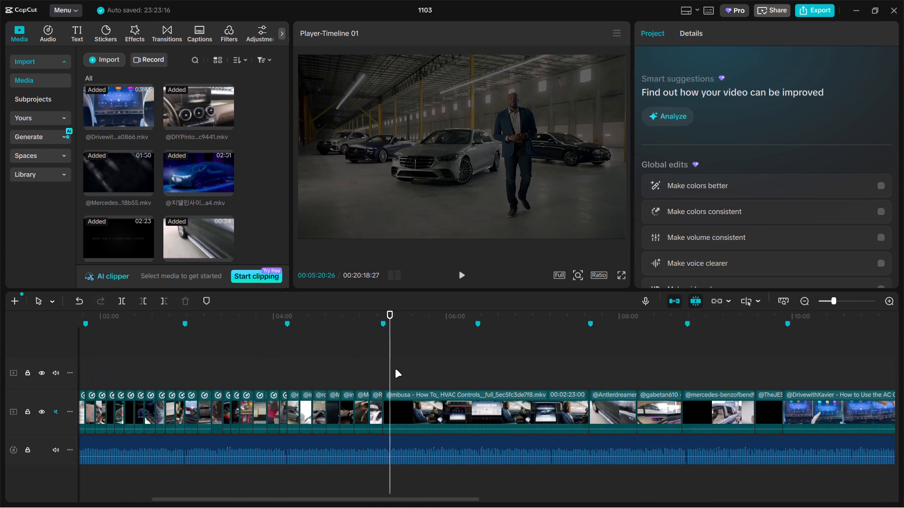
{"action": "left_click_drag", "start_coordinate": [395, 369], "coordinate": [452, 373]}
{"action": "left_click", "coordinate": [451, 374]}
{"action": "left_click_drag", "start_coordinate": [451, 374], "coordinate": [501, 383]}
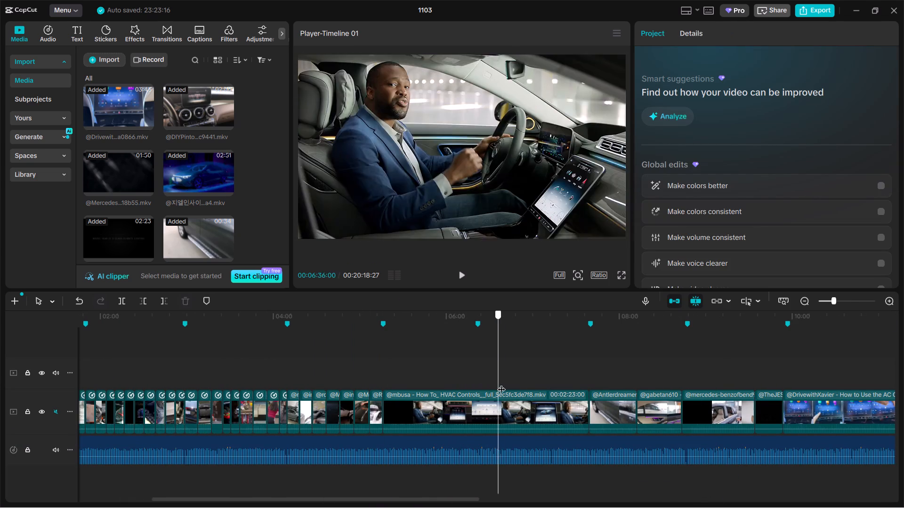
{"action": "left_click_drag", "start_coordinate": [501, 383], "coordinate": [603, 381]}
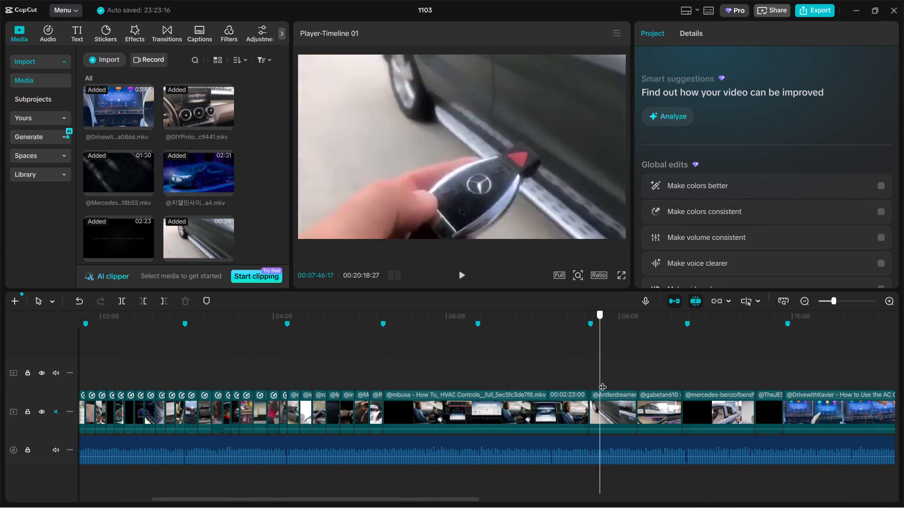
{"action": "left_click_drag", "start_coordinate": [603, 381], "coordinate": [620, 381]}
{"action": "left_click_drag", "start_coordinate": [618, 404], "coordinate": [430, 412]}
{"action": "left_click", "coordinate": [400, 376]}
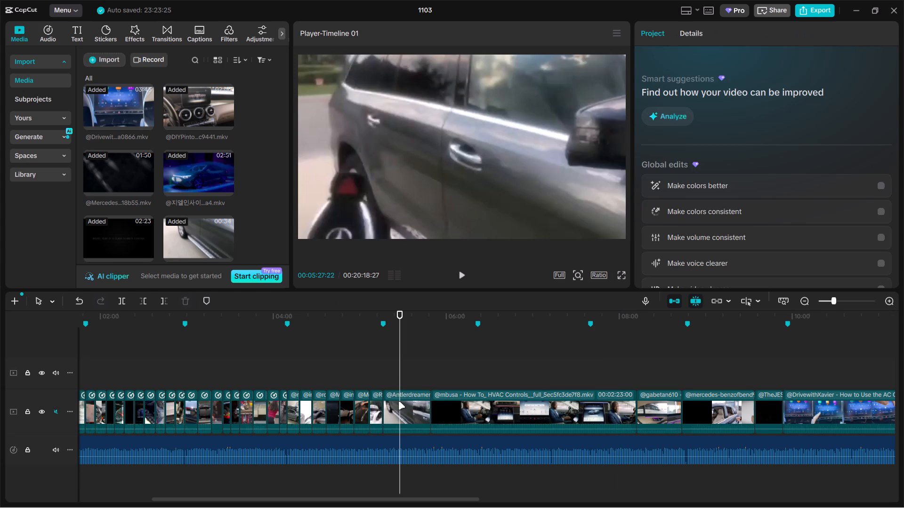
{"action": "left_click", "coordinate": [398, 401]}
{"action": "left_click_drag", "start_coordinate": [386, 402], "coordinate": [408, 396]}
{"action": "scroll", "coordinate": [397, 390], "scroll_direction": "up", "scroll_amount": 5, "text": "ctrl"}
{"action": "left_click", "coordinate": [372, 382]}
{"action": "left_click_drag", "start_coordinate": [372, 381], "coordinate": [401, 374]}
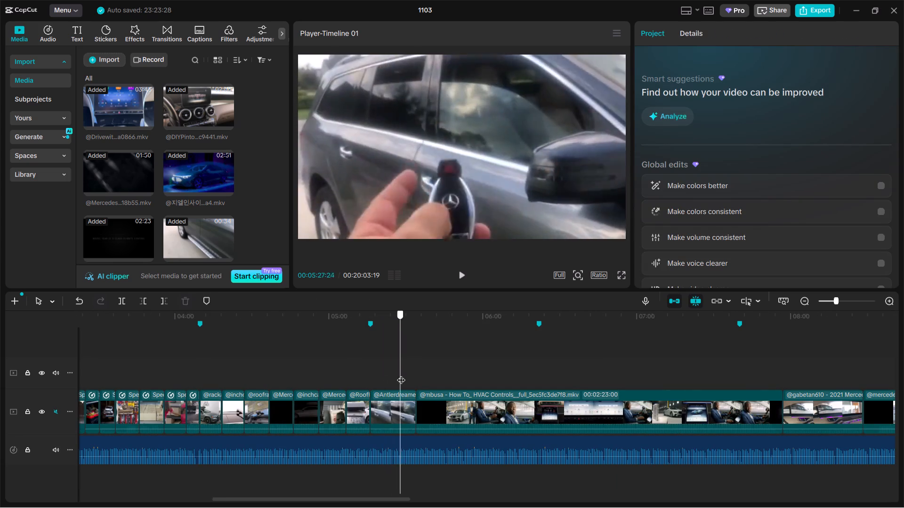
{"action": "left_click_drag", "start_coordinate": [401, 374], "coordinate": [405, 375]}
{"action": "left_click", "coordinate": [393, 402]}
{"action": "left_click_drag", "start_coordinate": [373, 405], "coordinate": [383, 402]}
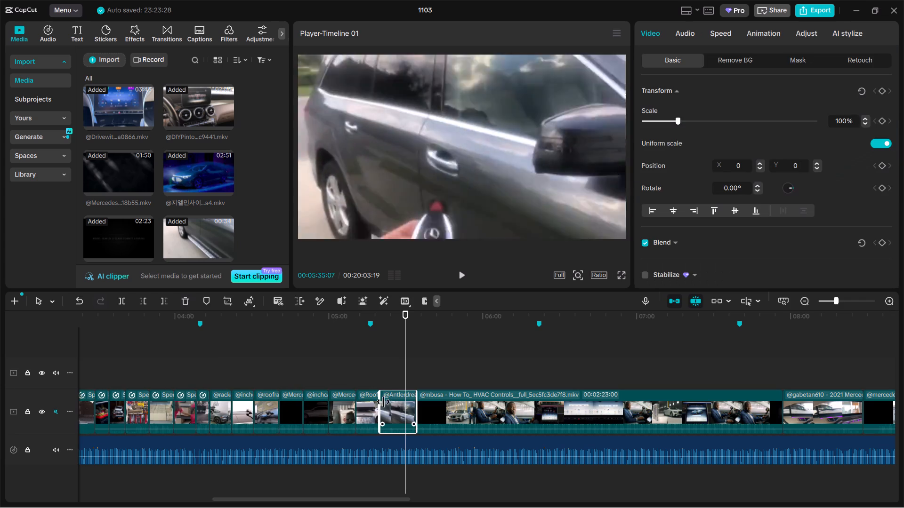
{"action": "left_click_drag", "start_coordinate": [383, 402], "coordinate": [384, 402]}
{"action": "left_click", "coordinate": [434, 375]}
{"action": "left_click_drag", "start_coordinate": [434, 375], "coordinate": [471, 372]}
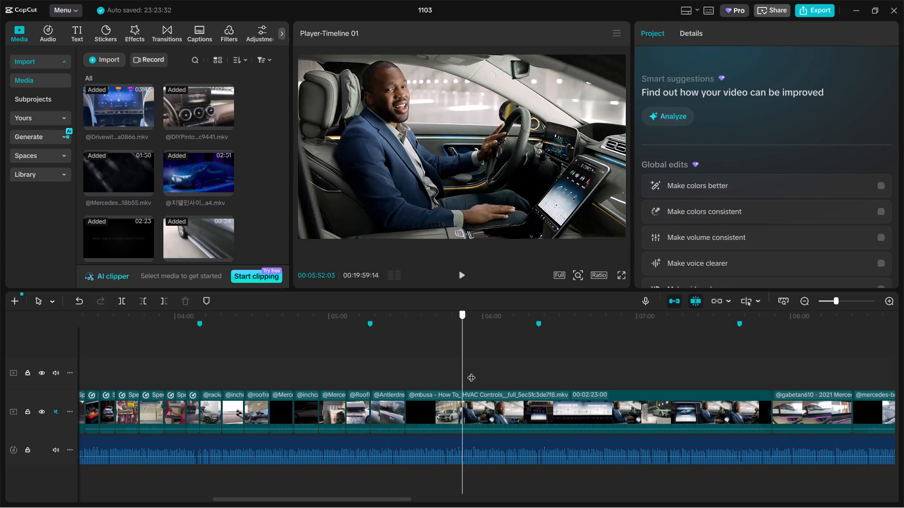
{"action": "left_click_drag", "start_coordinate": [471, 372], "coordinate": [573, 372]}
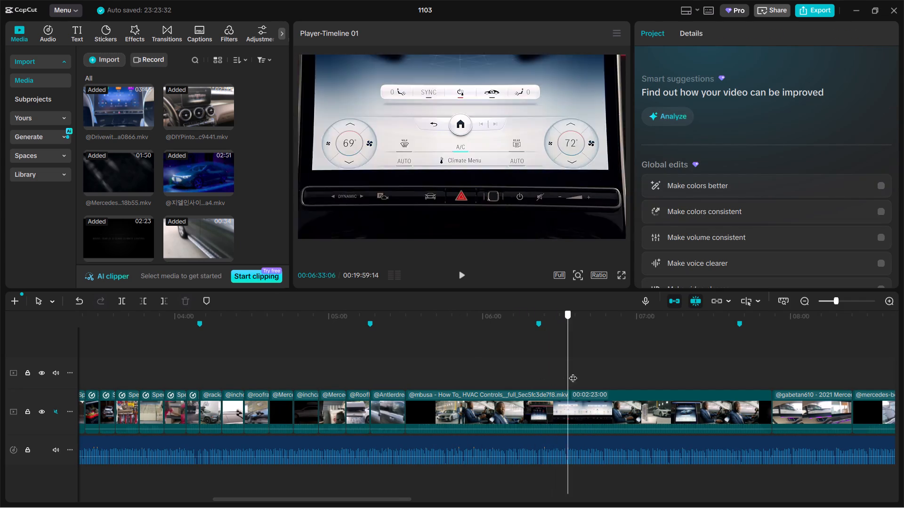
{"action": "left_click_drag", "start_coordinate": [573, 372], "coordinate": [665, 373]}
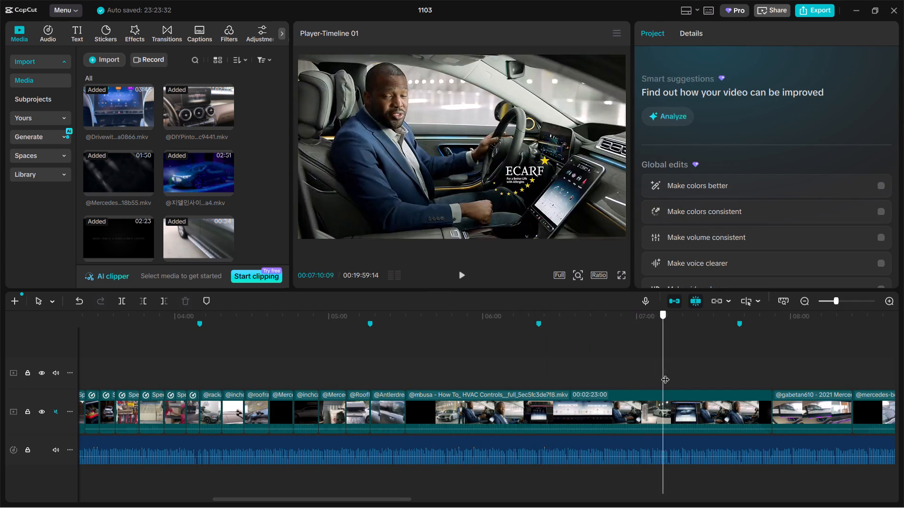
{"action": "left_click_drag", "start_coordinate": [665, 373], "coordinate": [738, 373]}
{"action": "scroll", "coordinate": [586, 388], "scroll_direction": "down", "scroll_amount": 11, "text": "ctrl"}
{"action": "left_click_drag", "start_coordinate": [587, 385], "coordinate": [446, 400]}
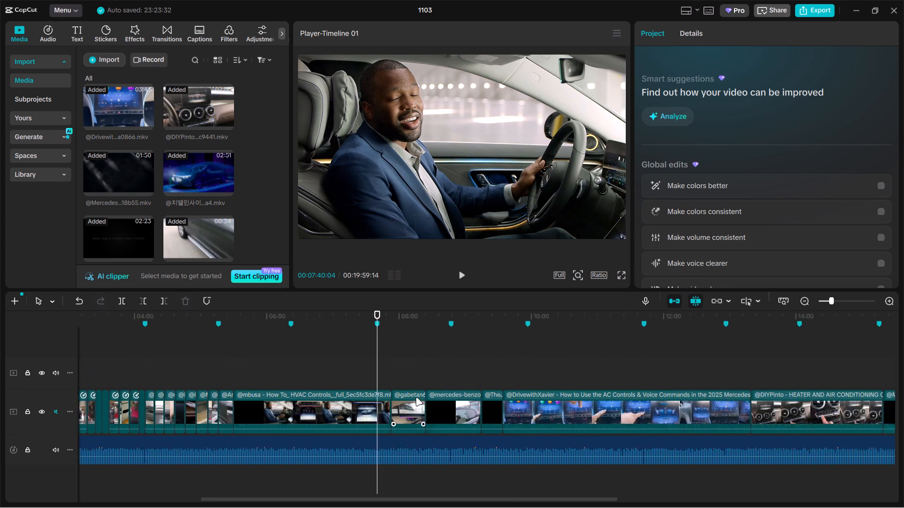
{"action": "scroll", "coordinate": [416, 397], "scroll_direction": "down", "scroll_amount": 5, "text": "ctrl"}
{"action": "left_click_drag", "start_coordinate": [340, 403], "coordinate": [819, 409]}
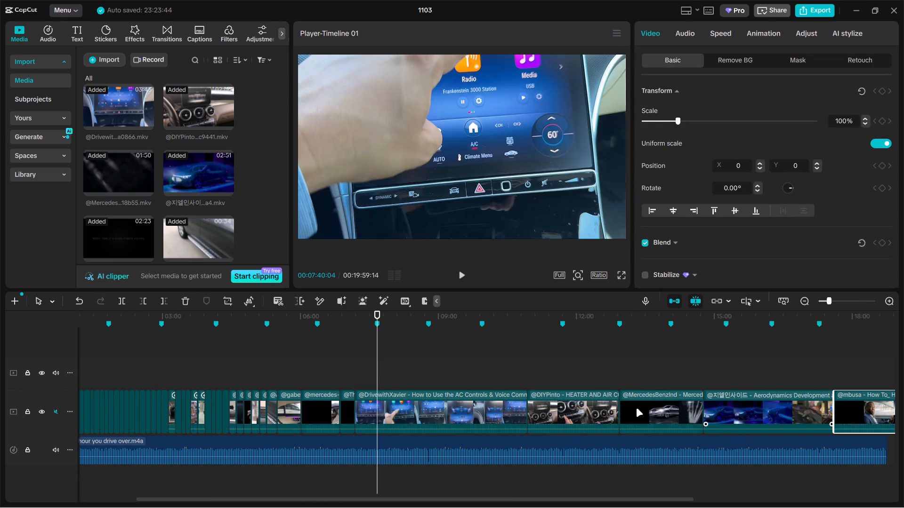
{"action": "left_click", "coordinate": [282, 377]}
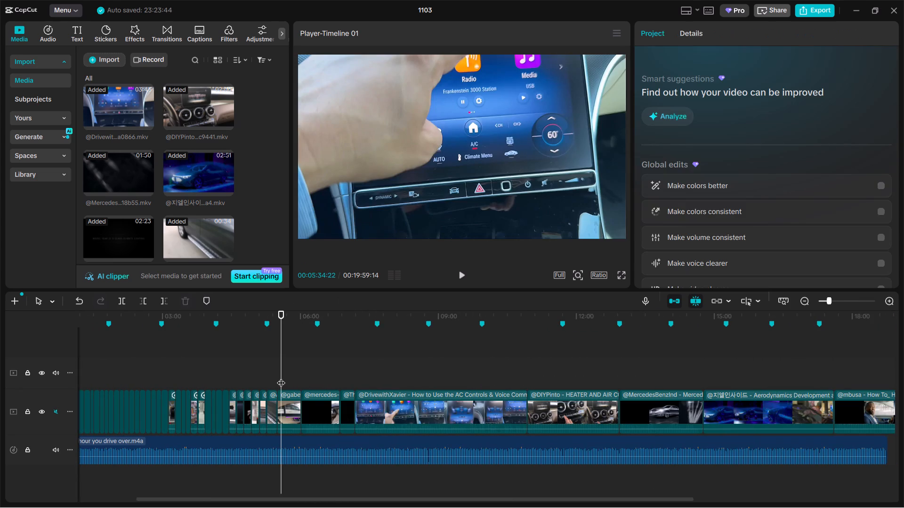
{"action": "scroll", "coordinate": [281, 377], "scroll_direction": "up", "scroll_amount": 11, "text": "ctrl"}
{"action": "left_click_drag", "start_coordinate": [281, 377], "coordinate": [288, 375], "text": "ctrl"}
{"action": "scroll", "coordinate": [287, 375], "scroll_direction": "up", "scroll_amount": 11, "text": "ctrl"}
{"action": "left_click_drag", "start_coordinate": [288, 373], "coordinate": [289, 375]}
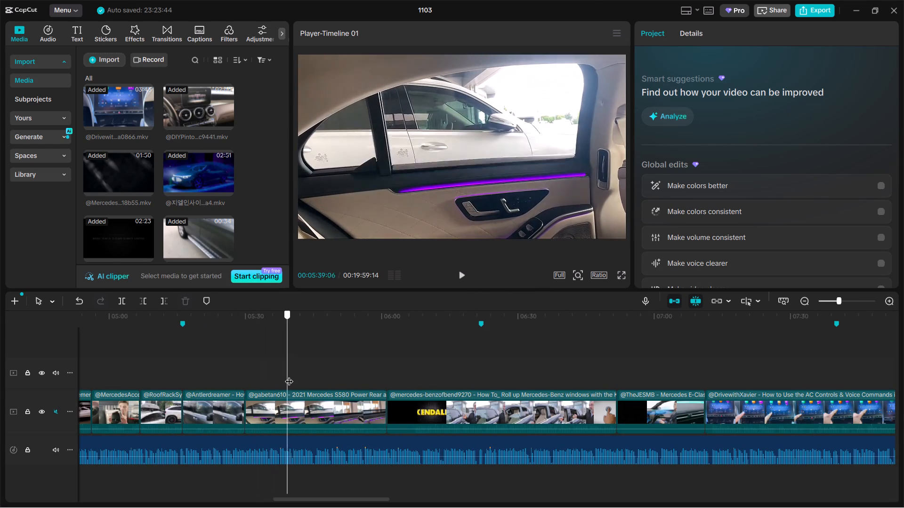
{"action": "left_click_drag", "start_coordinate": [289, 375], "coordinate": [306, 374]}
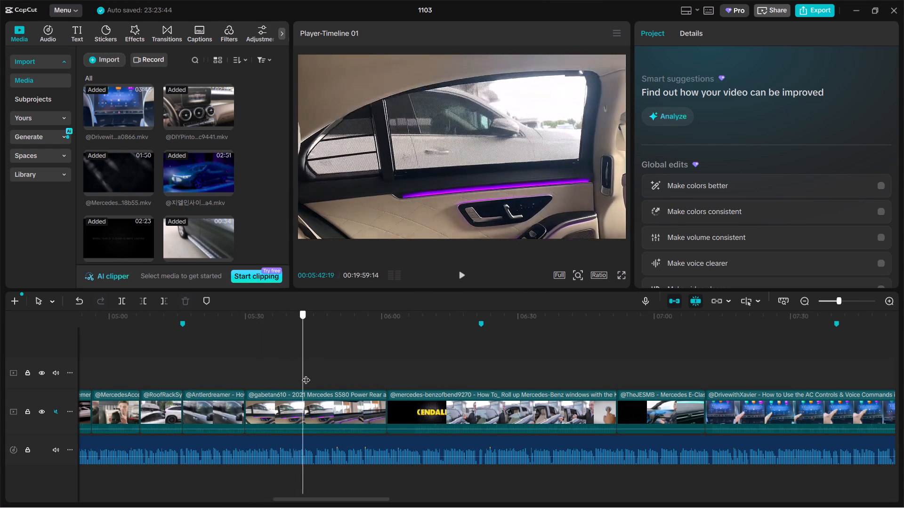
{"action": "left_click_drag", "start_coordinate": [306, 374], "coordinate": [310, 373]}
{"action": "left_click", "coordinate": [321, 408]}
{"action": "key", "text": "ctrl+b"}
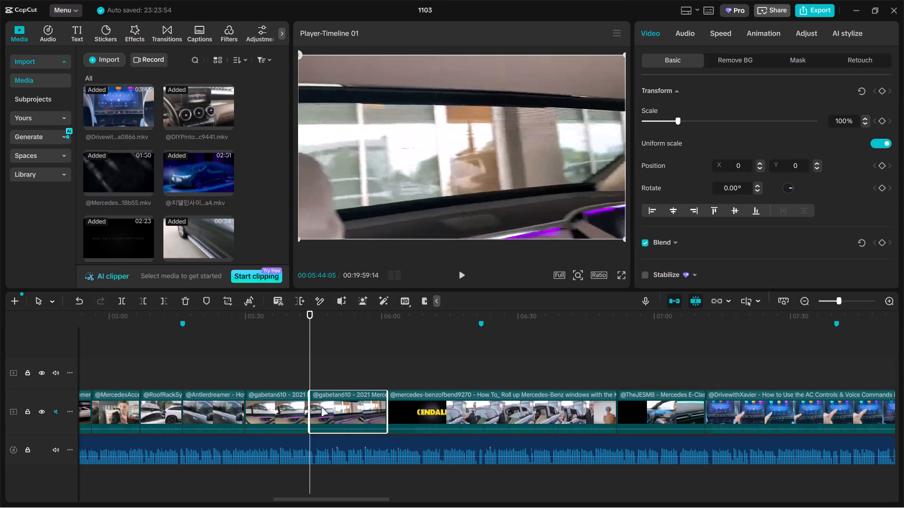
{"action": "key", "text": "BackSpace"}
{"action": "left_click_drag", "start_coordinate": [282, 407], "coordinate": [205, 413]}
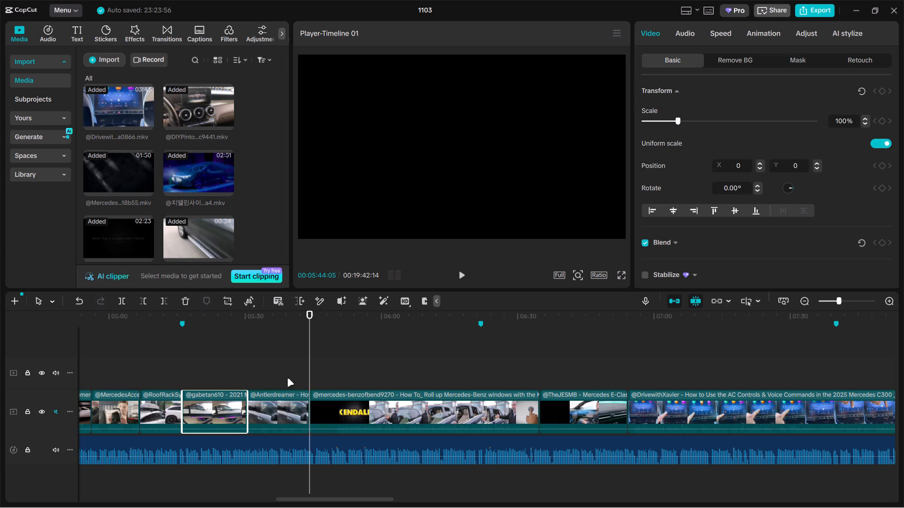
{"action": "left_click", "coordinate": [360, 376]}
{"action": "left_click_drag", "start_coordinate": [361, 377], "coordinate": [417, 381]}
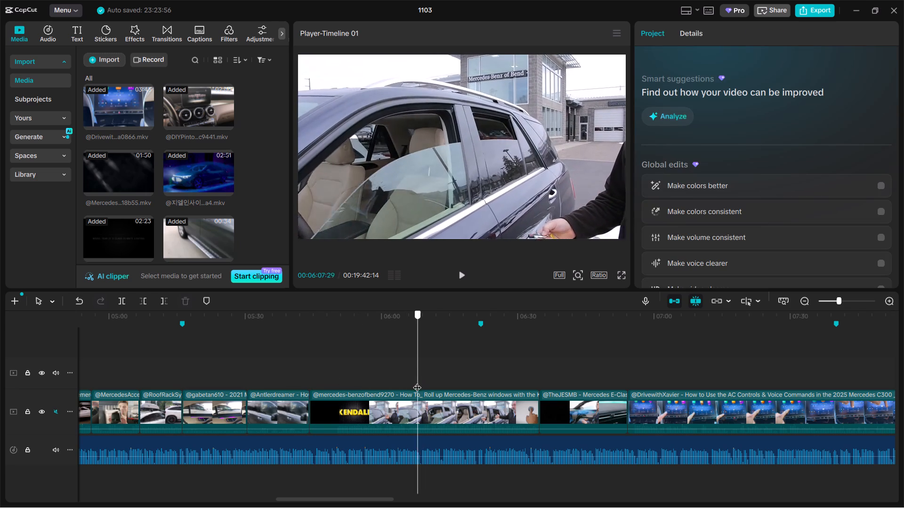
{"action": "left_click_drag", "start_coordinate": [417, 381], "coordinate": [412, 384]}
{"action": "left_click", "coordinate": [409, 406]}
{"action": "key", "text": "ctrl+b"}
{"action": "left_click", "coordinate": [356, 412]}
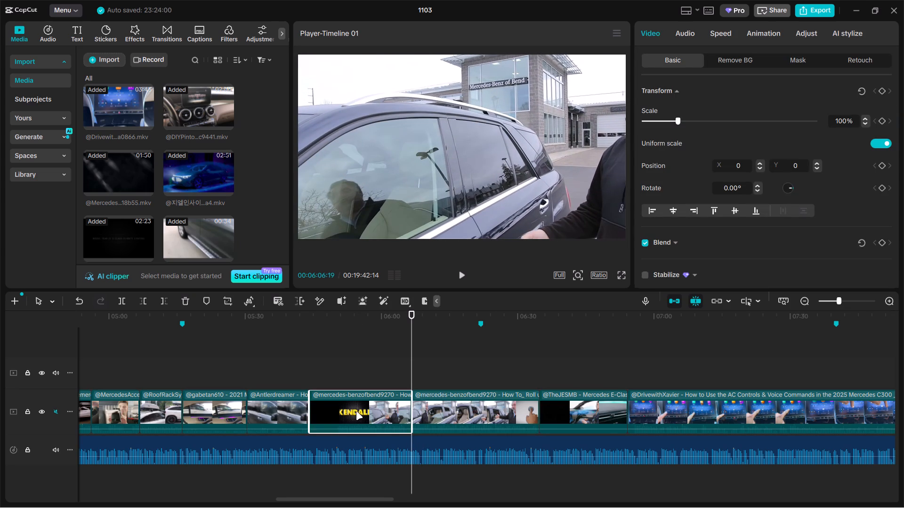
{"action": "key", "text": "BackSpace"}
{"action": "left_click", "coordinate": [346, 368]}
{"action": "left_click_drag", "start_coordinate": [346, 368], "coordinate": [335, 373]}
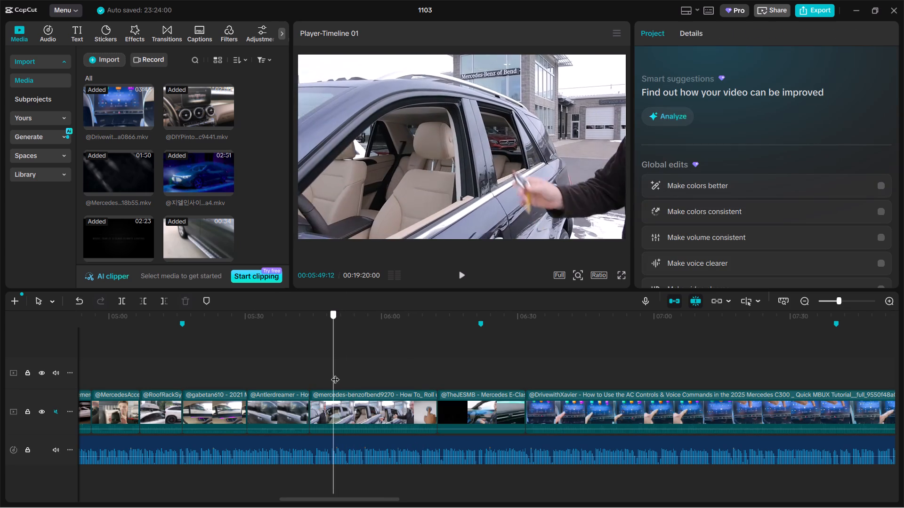
{"action": "left_click_drag", "start_coordinate": [335, 373], "coordinate": [345, 374]}
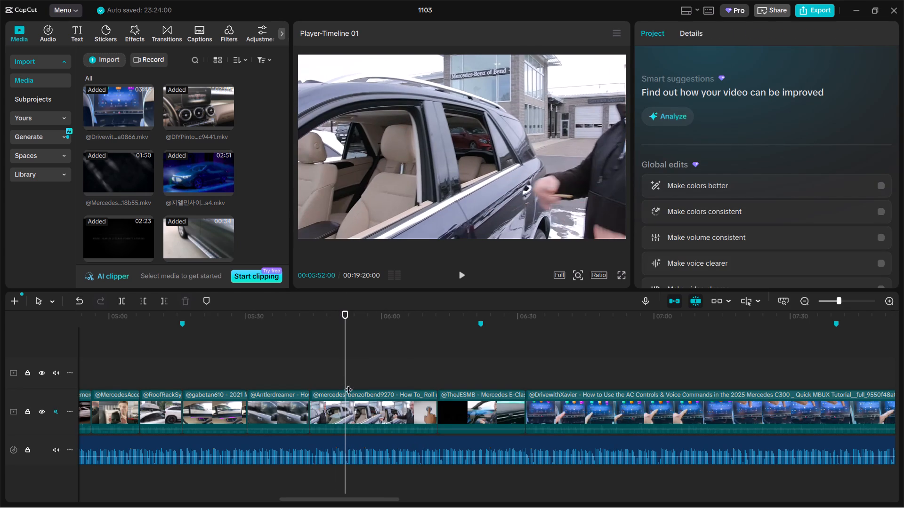
{"action": "left_click", "coordinate": [360, 410]}
{"action": "key", "text": "ctrl+b"}
{"action": "key", "text": "BackSpace"}
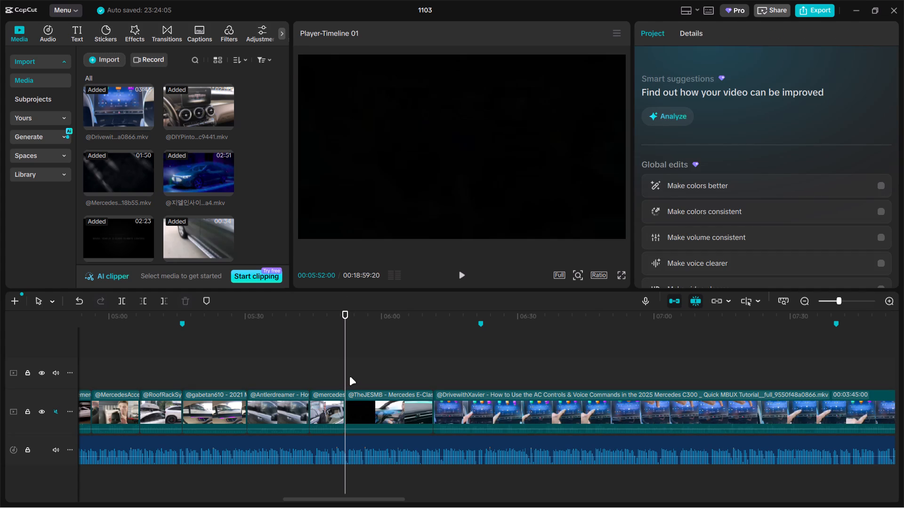
{"action": "left_click_drag", "start_coordinate": [348, 374], "coordinate": [395, 373]}
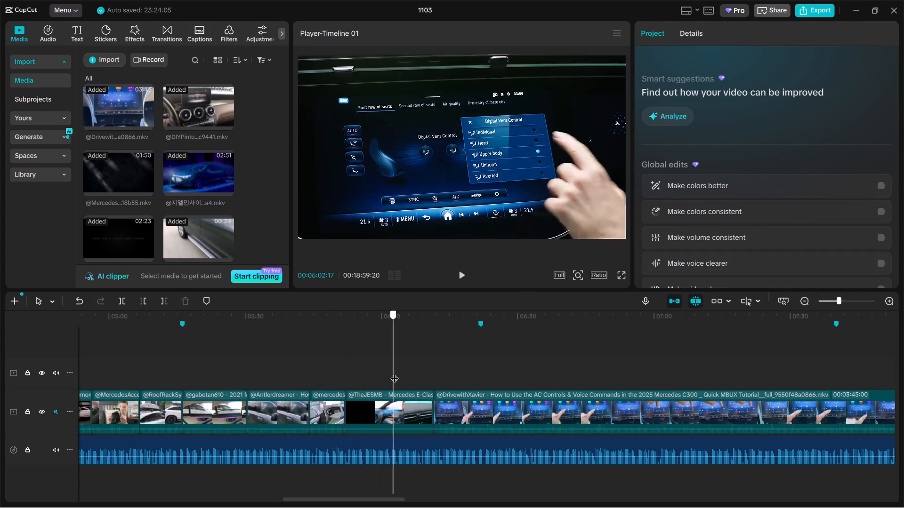
{"action": "left_click_drag", "start_coordinate": [395, 373], "coordinate": [392, 378]}
{"action": "left_click", "coordinate": [387, 407]}
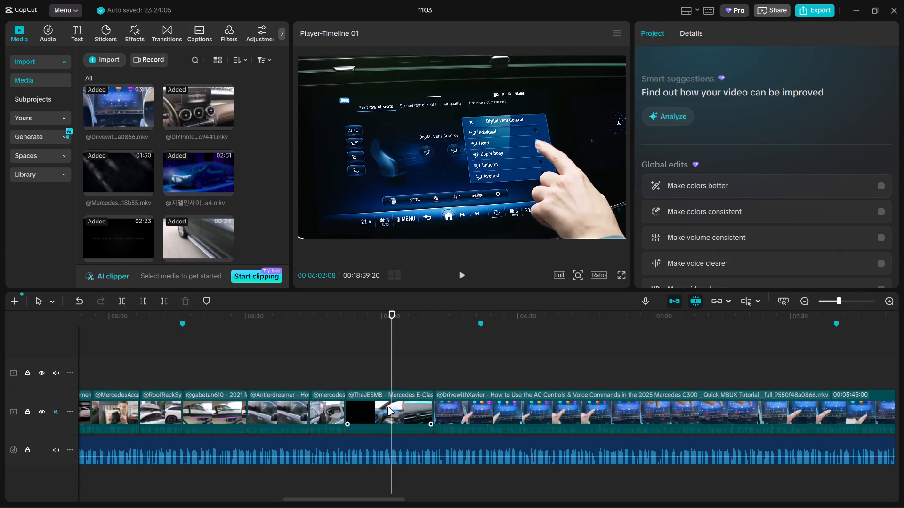
{"action": "left_click_drag", "start_coordinate": [347, 408], "coordinate": [377, 407]}
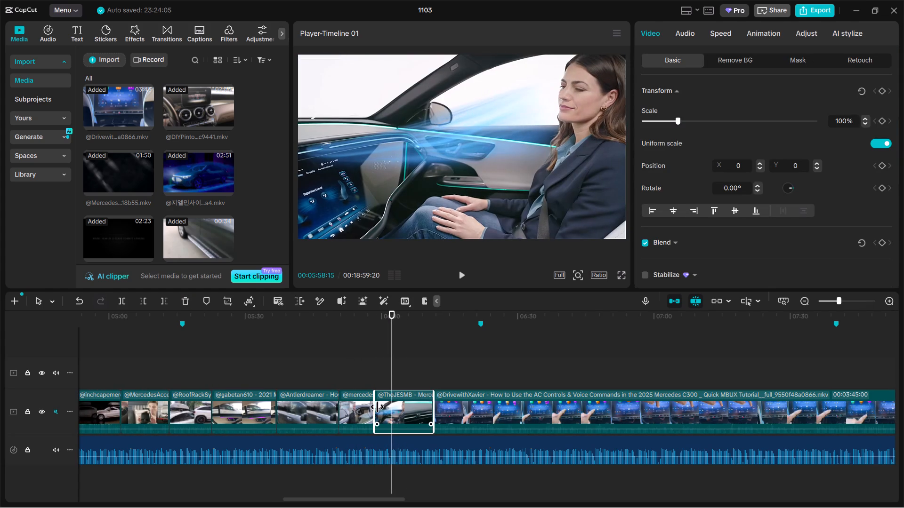
{"action": "left_click_drag", "start_coordinate": [377, 407], "coordinate": [377, 406]}
{"action": "left_click", "coordinate": [340, 376]}
{"action": "left_click_drag", "start_coordinate": [341, 376], "coordinate": [364, 372]}
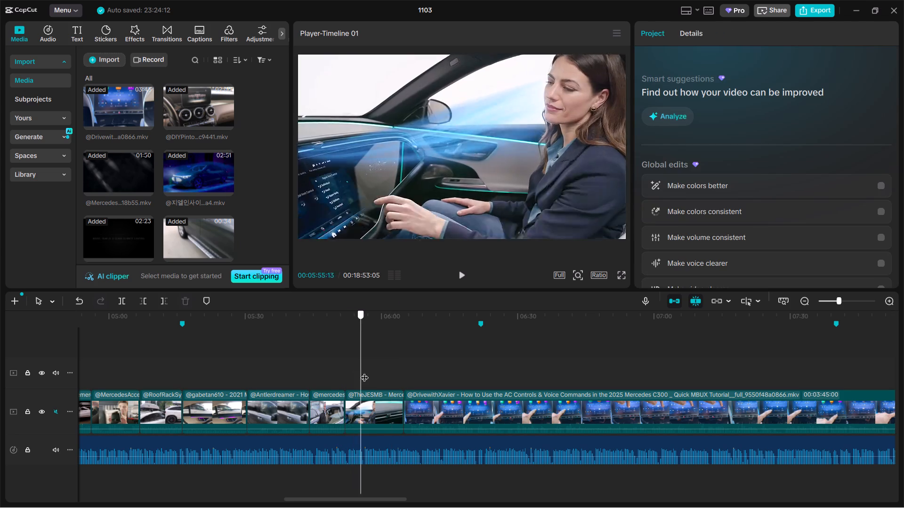
{"action": "left_click_drag", "start_coordinate": [364, 372], "coordinate": [379, 370]}
{"action": "left_click", "coordinate": [388, 401]}
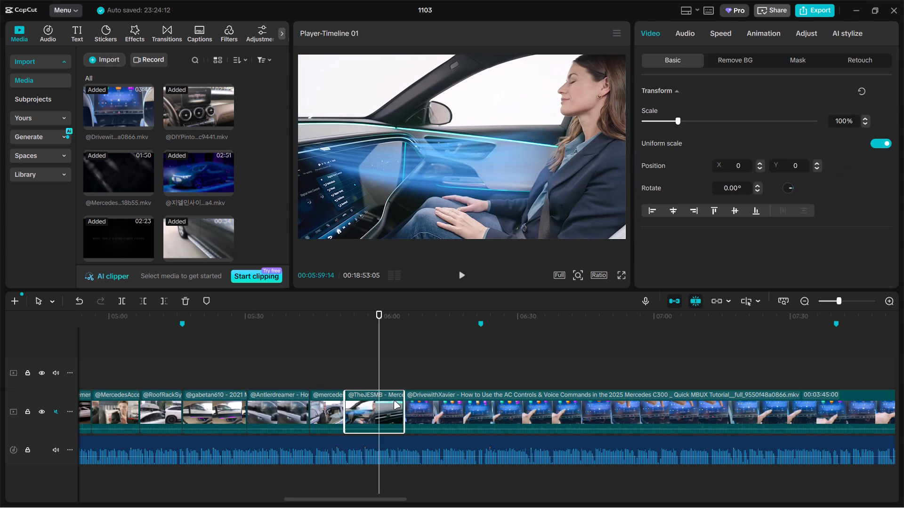
{"action": "left_click_drag", "start_coordinate": [404, 397], "coordinate": [376, 399]}
{"action": "left_click", "coordinate": [410, 373]}
{"action": "left_click_drag", "start_coordinate": [410, 373], "coordinate": [568, 376]}
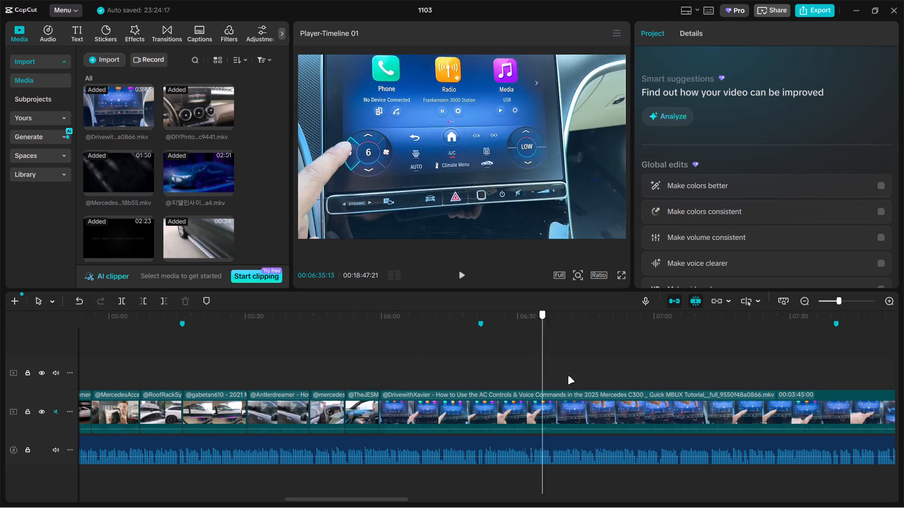
{"action": "left_click_drag", "start_coordinate": [568, 376], "coordinate": [781, 383]}
{"action": "left_click_drag", "start_coordinate": [703, 416], "coordinate": [680, 418]}
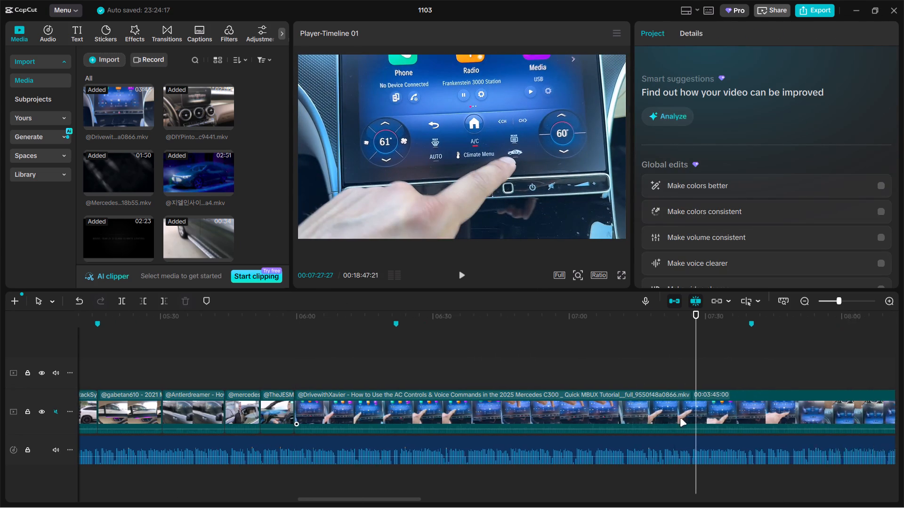
{"action": "left_click_drag", "start_coordinate": [680, 418], "coordinate": [543, 381]}
{"action": "scroll", "coordinate": [543, 380], "scroll_direction": "down", "scroll_amount": 6, "text": "ctrl"}
{"action": "left_click", "coordinate": [546, 366]}
{"action": "left_click_drag", "start_coordinate": [545, 367], "coordinate": [621, 372]}
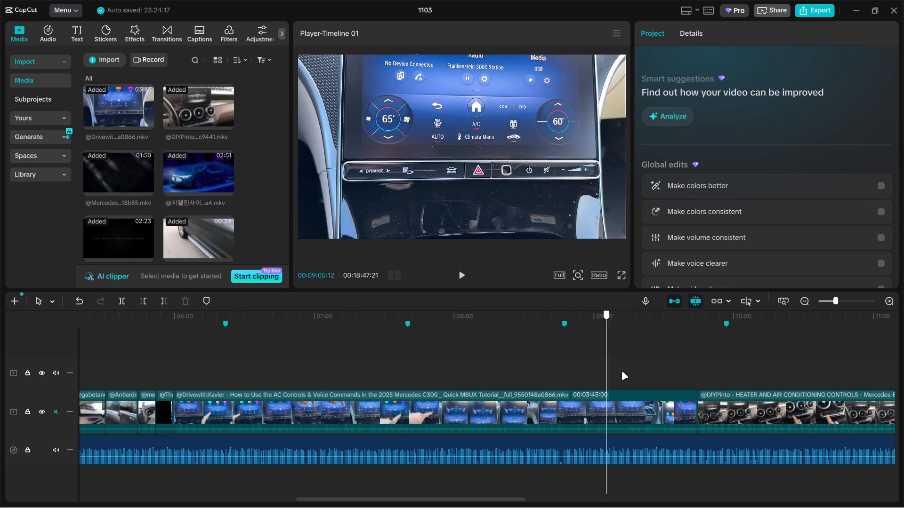
{"action": "left_click_drag", "start_coordinate": [621, 372], "coordinate": [411, 368]}
{"action": "left_click", "coordinate": [413, 404]}
{"action": "key", "text": "ctrl+b"}
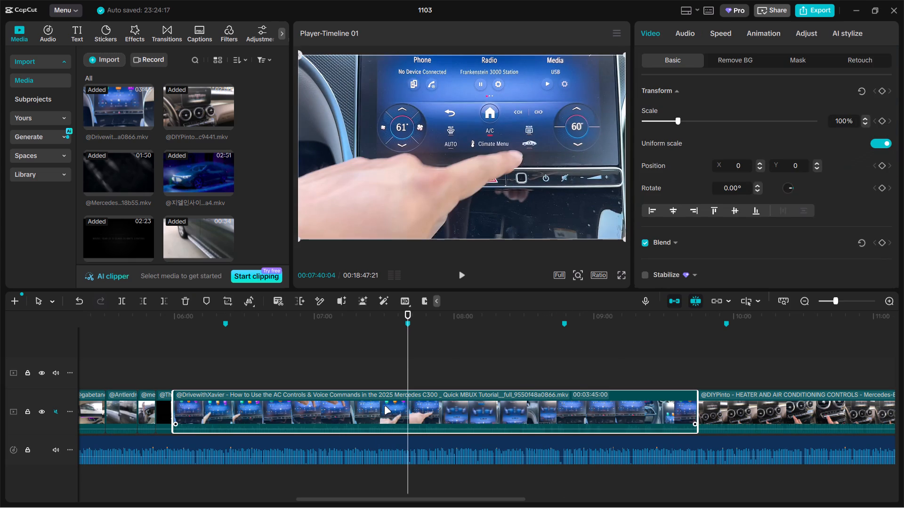
{"action": "left_click", "coordinate": [384, 406]}
{"action": "key", "text": "BackSpace"}
{"action": "left_click", "coordinate": [197, 373]}
{"action": "left_click", "coordinate": [202, 413]}
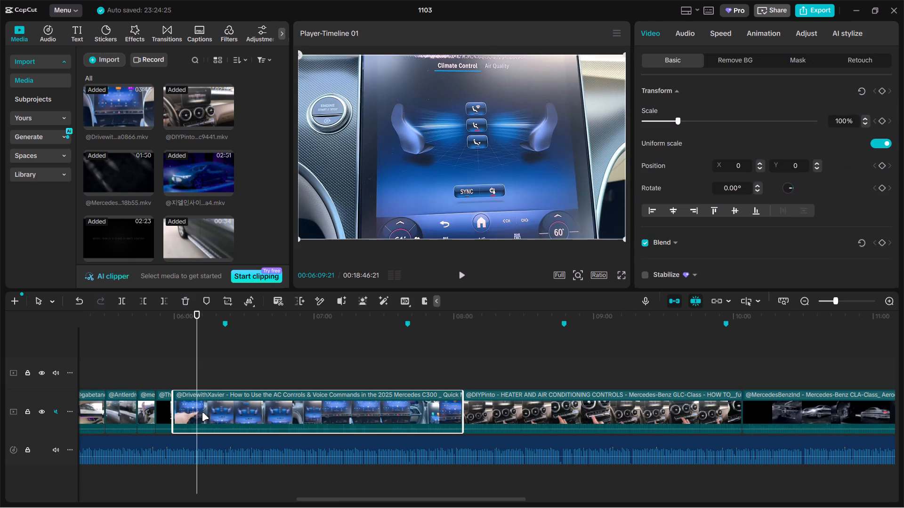
{"action": "key", "text": "ctrl+b"}
{"action": "key", "text": "BackSpace"}
{"action": "left_click_drag", "start_coordinate": [196, 377], "coordinate": [310, 380]}
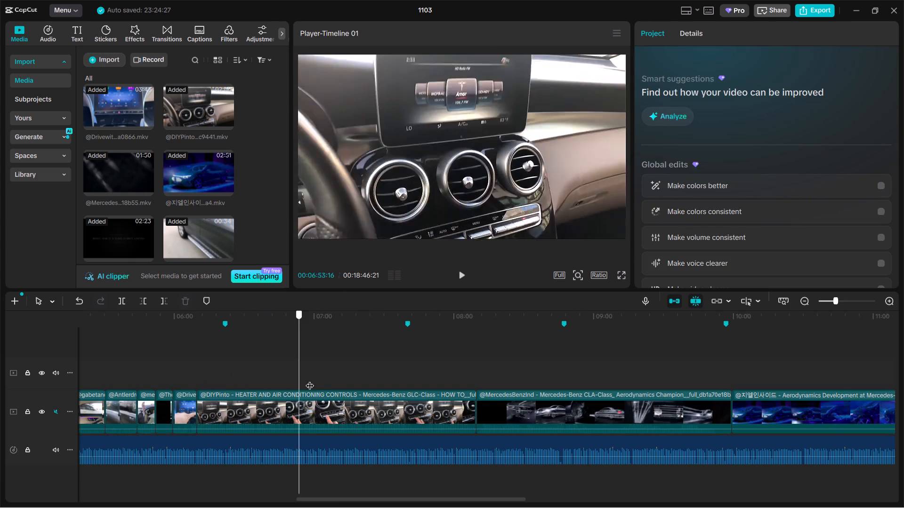
{"action": "left_click_drag", "start_coordinate": [310, 380], "coordinate": [322, 379]}
{"action": "left_click", "coordinate": [319, 408]}
{"action": "key", "text": "ctrl+b"}
{"action": "left_click", "coordinate": [275, 411]}
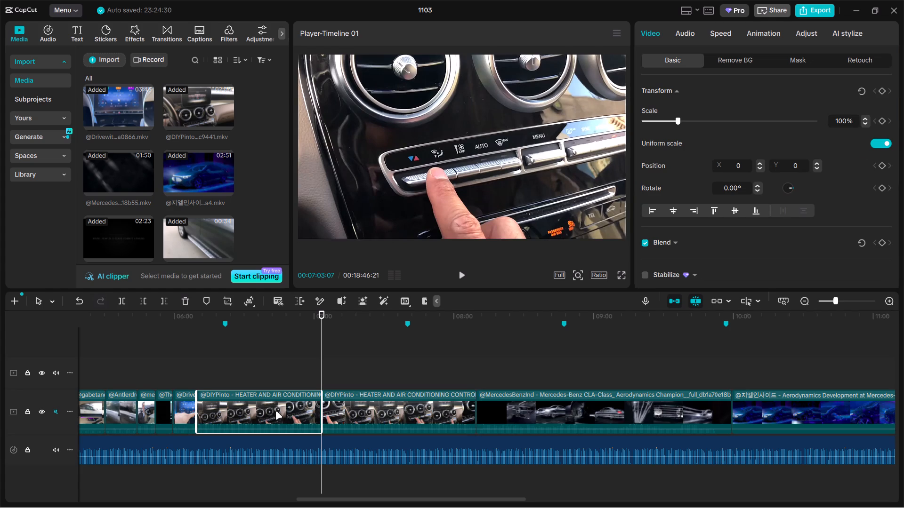
{"action": "key", "text": "BackSpace"}
{"action": "left_click", "coordinate": [219, 381]}
{"action": "left_click", "coordinate": [219, 381]}
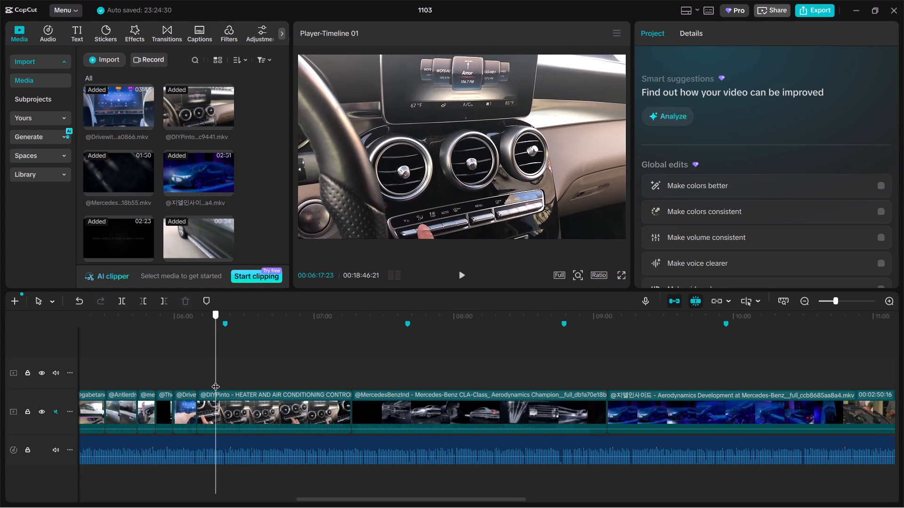
{"action": "left_click", "coordinate": [241, 407]}
{"action": "key", "text": "ctrl+b"}
{"action": "key", "text": "BackSpace"}
{"action": "left_click", "coordinate": [235, 376]}
{"action": "left_click_drag", "start_coordinate": [236, 376], "coordinate": [266, 376]}
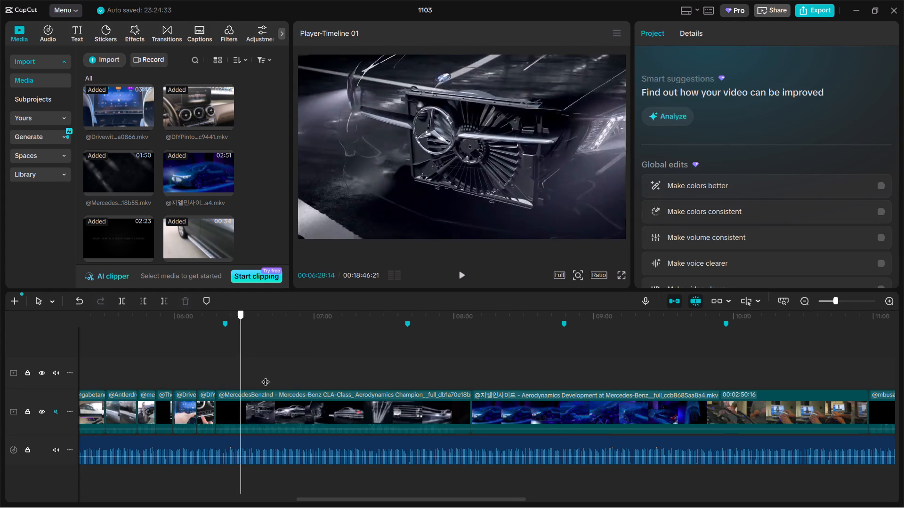
{"action": "left_click_drag", "start_coordinate": [266, 376], "coordinate": [266, 378]}
{"action": "left_click", "coordinate": [304, 368]}
{"action": "left_click_drag", "start_coordinate": [304, 368], "coordinate": [380, 370]}
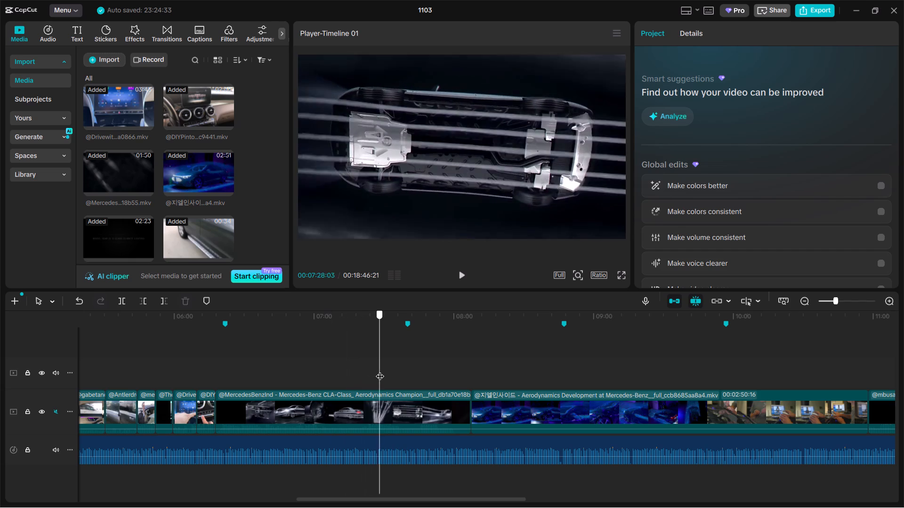
{"action": "left_click_drag", "start_coordinate": [380, 370], "coordinate": [275, 363]}
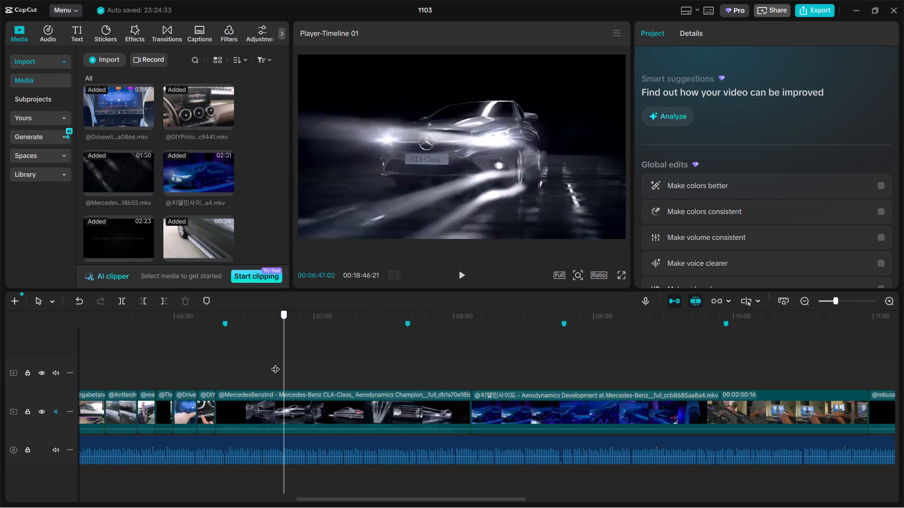
{"action": "left_click_drag", "start_coordinate": [275, 363], "coordinate": [274, 363]}
{"action": "left_click", "coordinate": [282, 401]}
{"action": "key", "text": "ctrl+b"}
{"action": "left_click", "coordinate": [239, 407]}
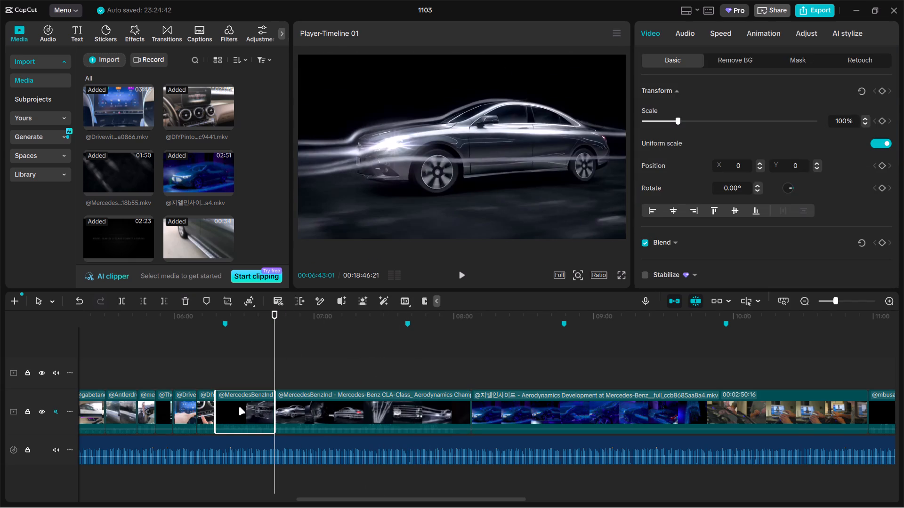
{"action": "key", "text": "BackSpace"}
{"action": "left_click", "coordinate": [234, 379]}
{"action": "left_click", "coordinate": [256, 414]}
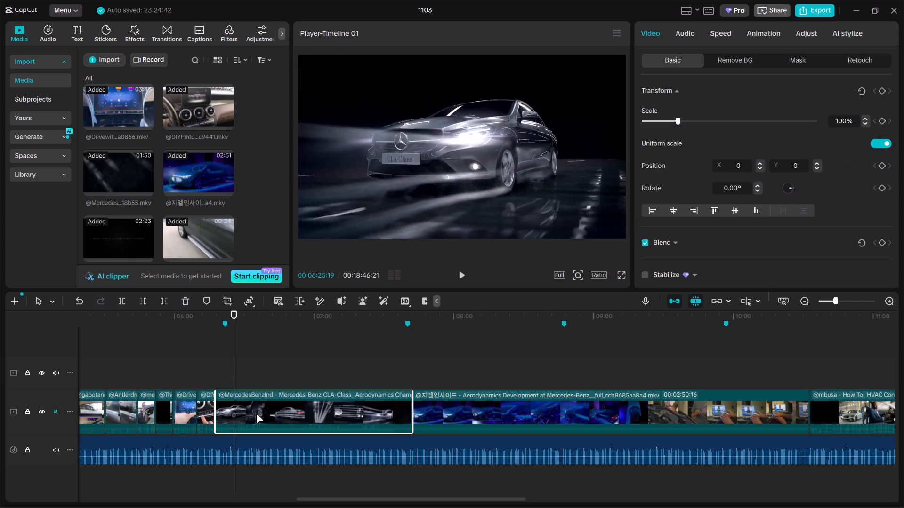
{"action": "key", "text": "ctrl+b"}
{"action": "key", "text": "BackSpace"}
{"action": "left_click_drag", "start_coordinate": [233, 370], "coordinate": [331, 378]}
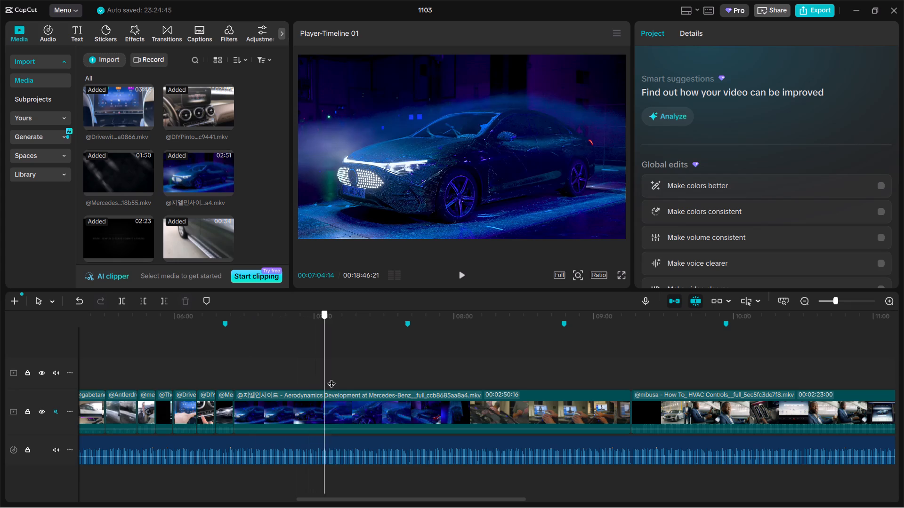
{"action": "left_click_drag", "start_coordinate": [331, 378], "coordinate": [299, 379]}
{"action": "left_click", "coordinate": [298, 413]}
{"action": "left_click_drag", "start_coordinate": [231, 402], "coordinate": [243, 400]}
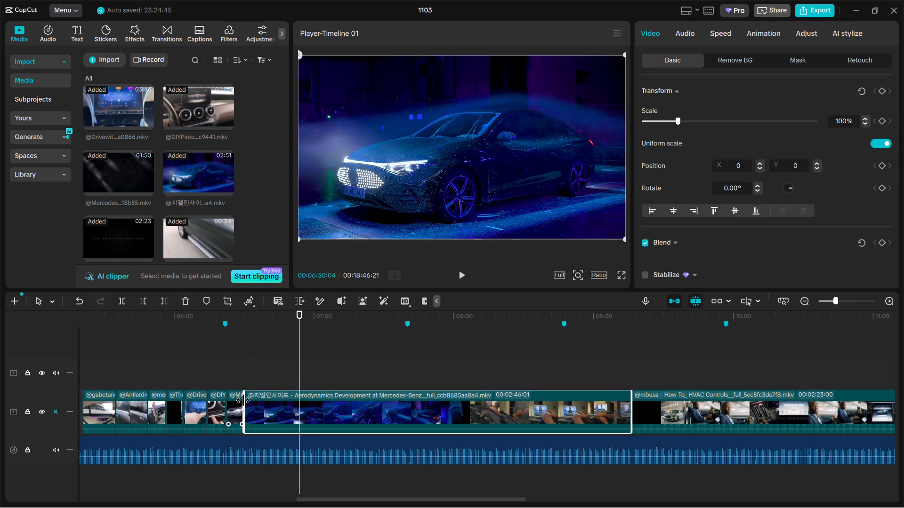
{"action": "left_click_drag", "start_coordinate": [243, 400], "coordinate": [246, 400]}
{"action": "left_click", "coordinate": [253, 375]}
{"action": "left_click_drag", "start_coordinate": [253, 375], "coordinate": [259, 375]}
{"action": "left_click", "coordinate": [277, 405]}
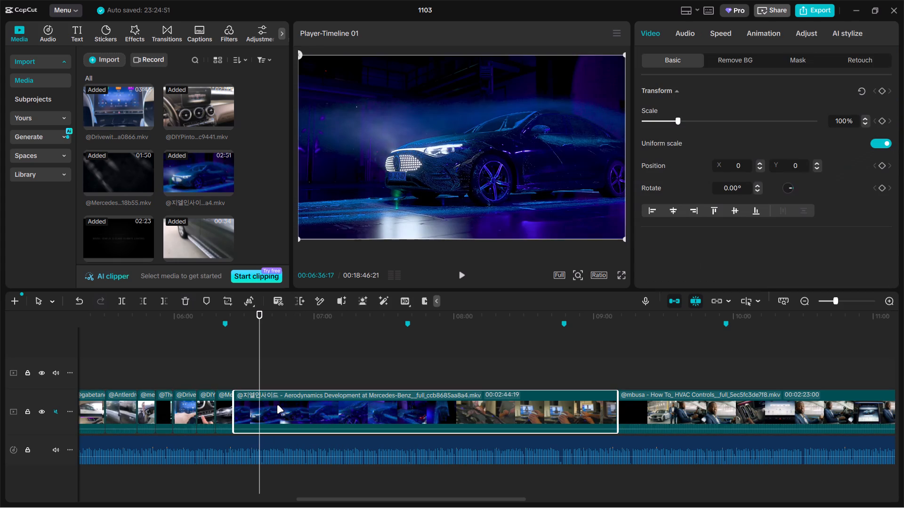
{"action": "key", "text": "ctrl+b"}
{"action": "key", "text": "BackSpace"}
{"action": "left_click", "coordinate": [271, 368]}
{"action": "left_click_drag", "start_coordinate": [271, 368], "coordinate": [378, 376]}
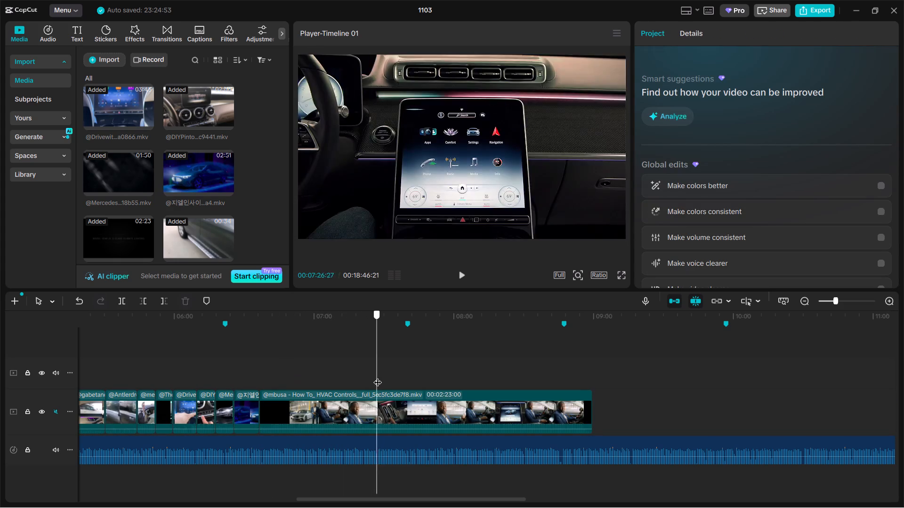
{"action": "left_click_drag", "start_coordinate": [378, 376], "coordinate": [400, 376]}
{"action": "left_click", "coordinate": [331, 415]}
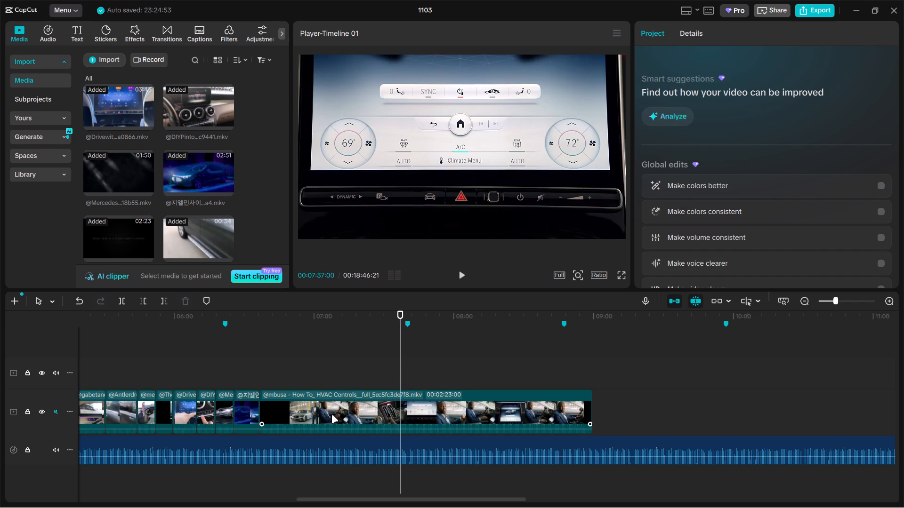
{"action": "key", "text": "BackSpace"}
{"action": "triple_click", "coordinate": [283, 384]}
{"action": "left_click", "coordinate": [281, 384]}
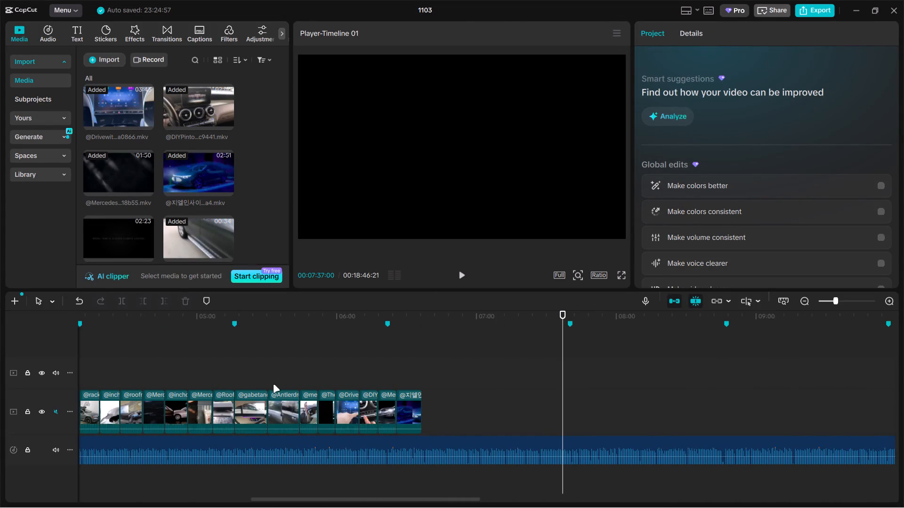
{"action": "left_click_drag", "start_coordinate": [252, 380], "coordinate": [439, 409]}
{"action": "left_click_drag", "start_coordinate": [257, 377], "coordinate": [296, 402]}
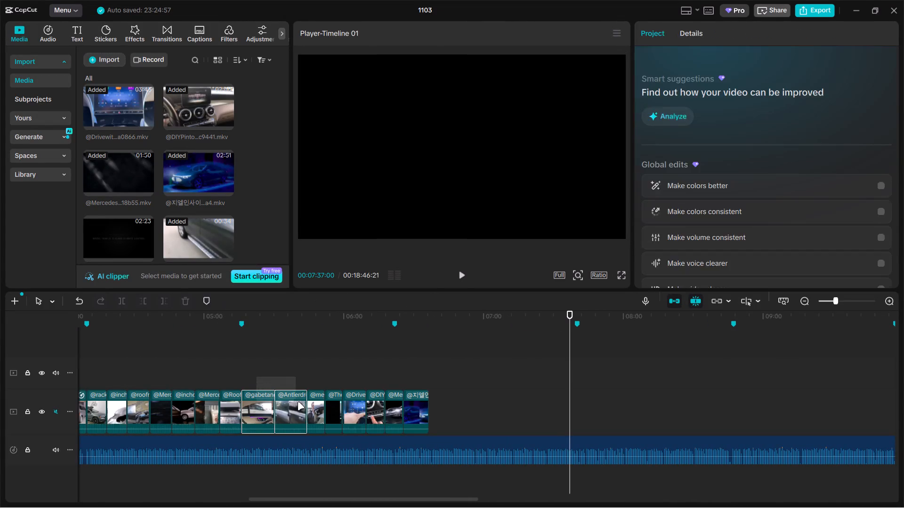
{"action": "left_click", "coordinate": [420, 403]}
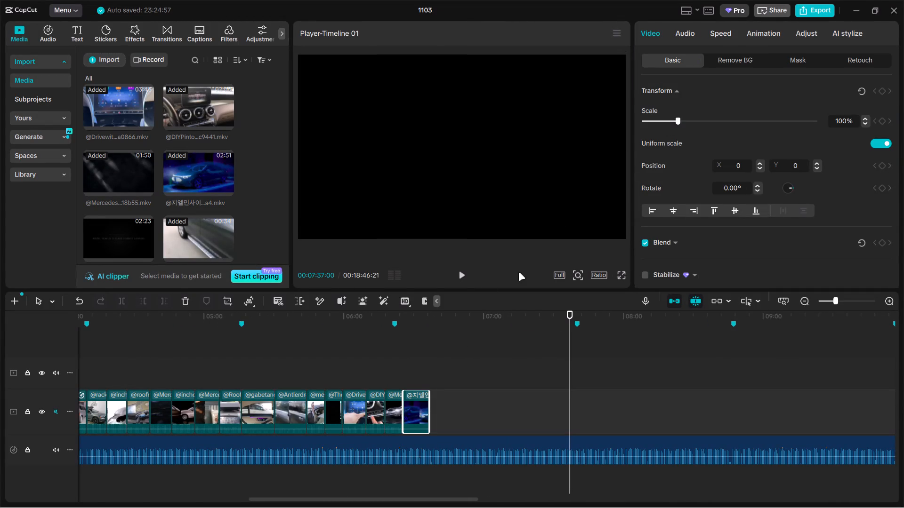
{"action": "left_click_drag", "start_coordinate": [256, 380], "coordinate": [299, 403], "text": "ctrl"}
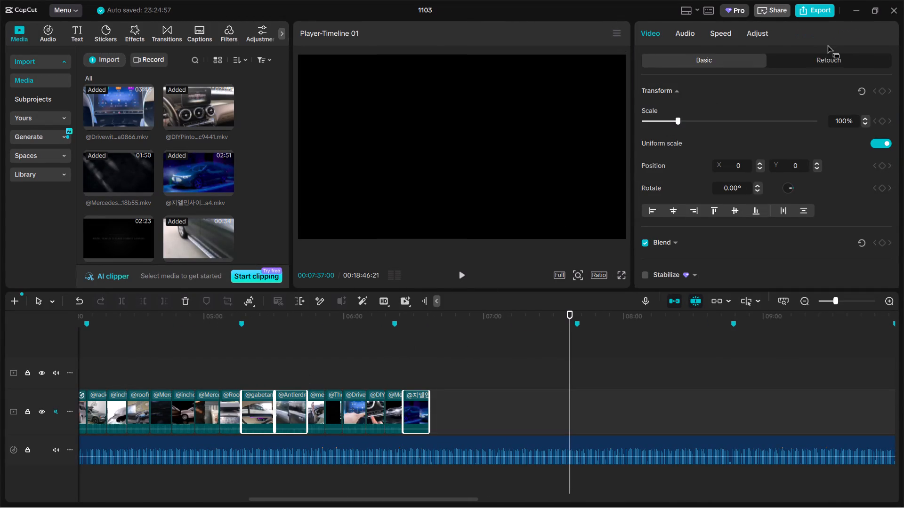
{"action": "left_click", "coordinate": [710, 34]}
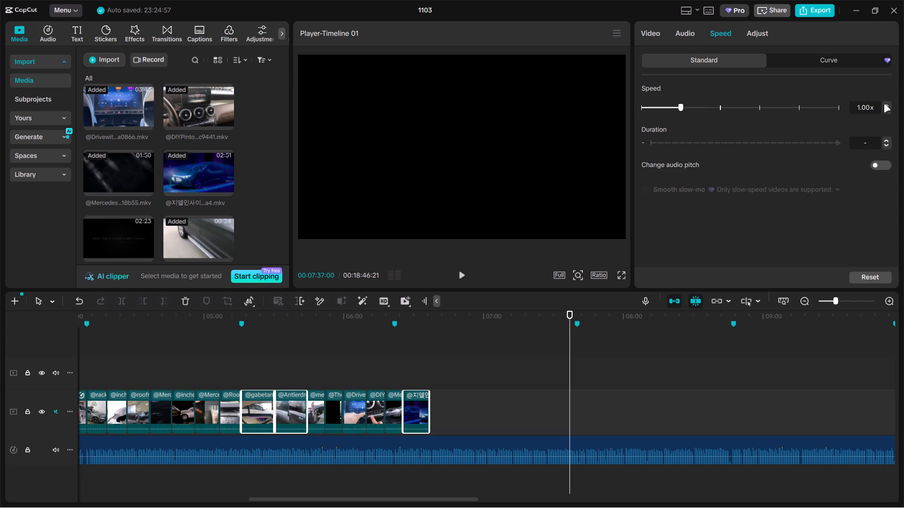
{"action": "left_click", "coordinate": [887, 102]}
{"action": "left_click", "coordinate": [887, 104]}
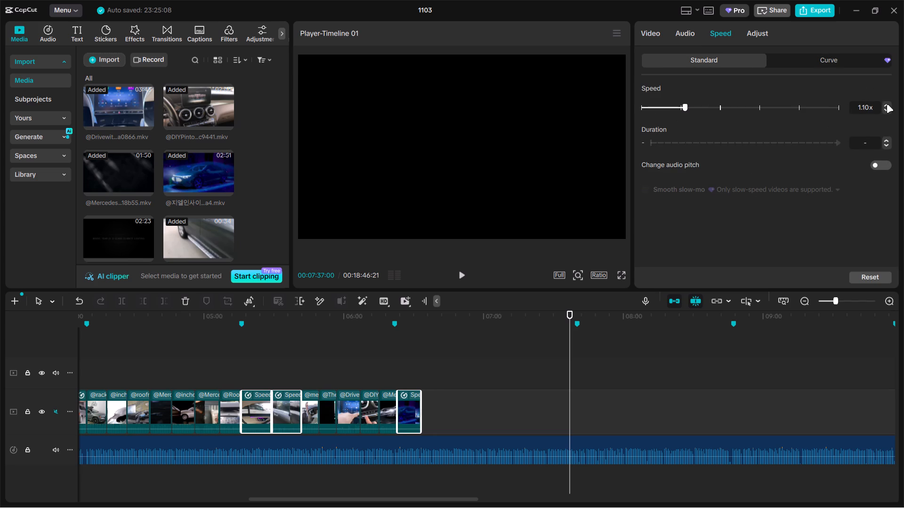
{"action": "left_click", "coordinate": [887, 104]}
{"action": "scroll", "coordinate": [339, 355], "scroll_direction": "up", "scroll_amount": 1, "text": "ctrl"}
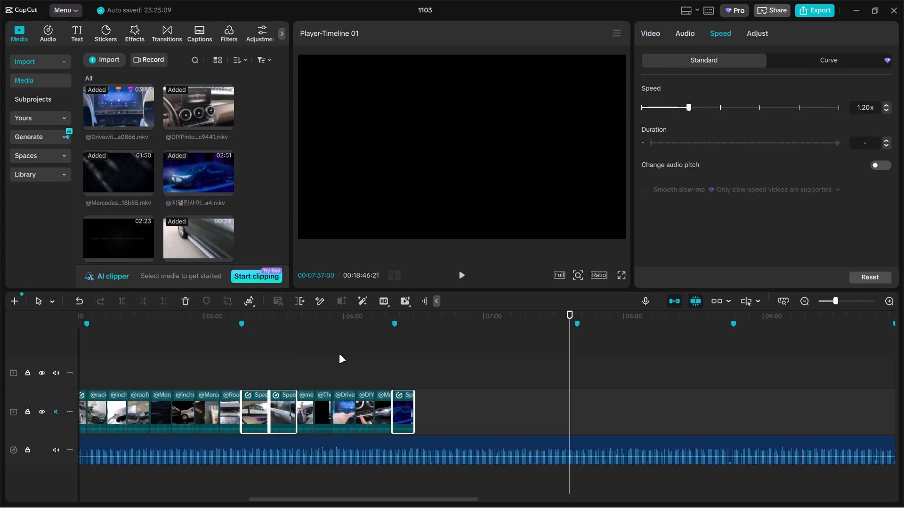
{"action": "scroll", "coordinate": [339, 355], "scroll_direction": "up", "scroll_amount": 2, "text": "ctrl"}
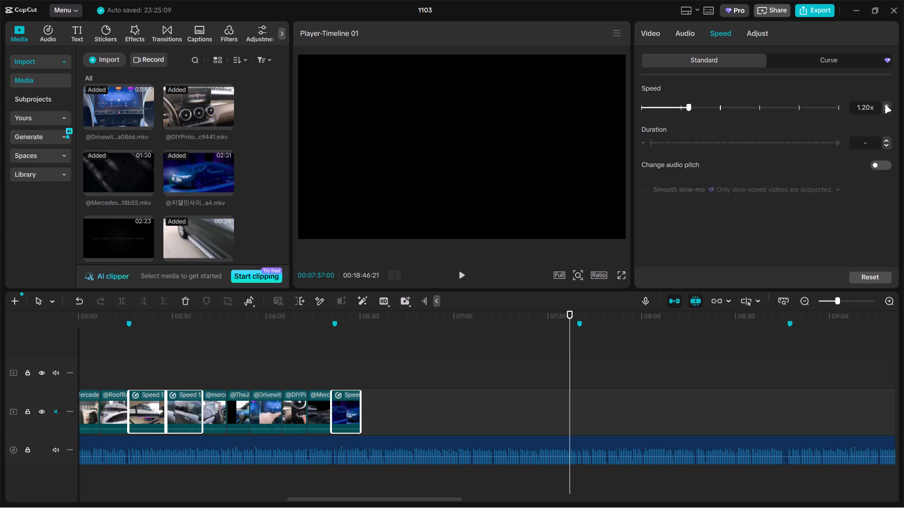
{"action": "left_click", "coordinate": [885, 104]}
{"action": "left_click", "coordinate": [136, 381]}
{"action": "left_click_drag", "start_coordinate": [136, 381], "coordinate": [129, 379]}
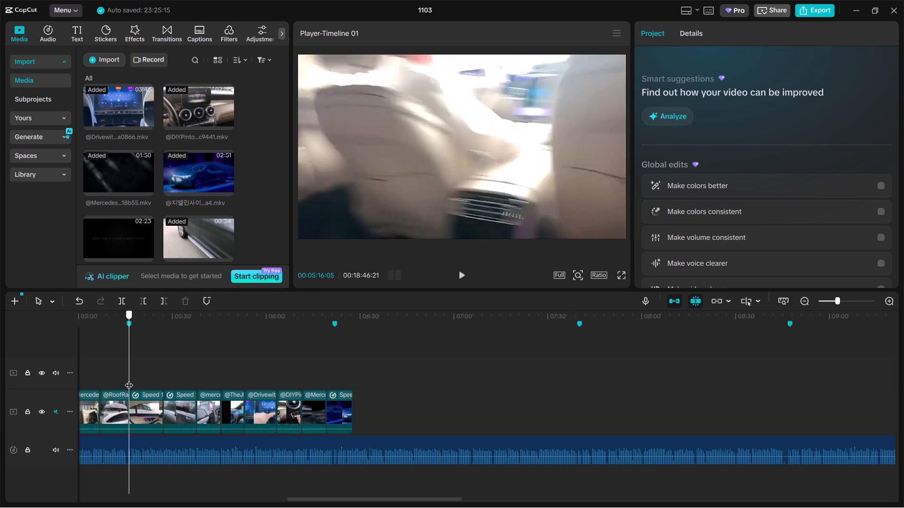
{"action": "left_click_drag", "start_coordinate": [129, 379], "coordinate": [129, 379]}
{"action": "key", "text": "space"}
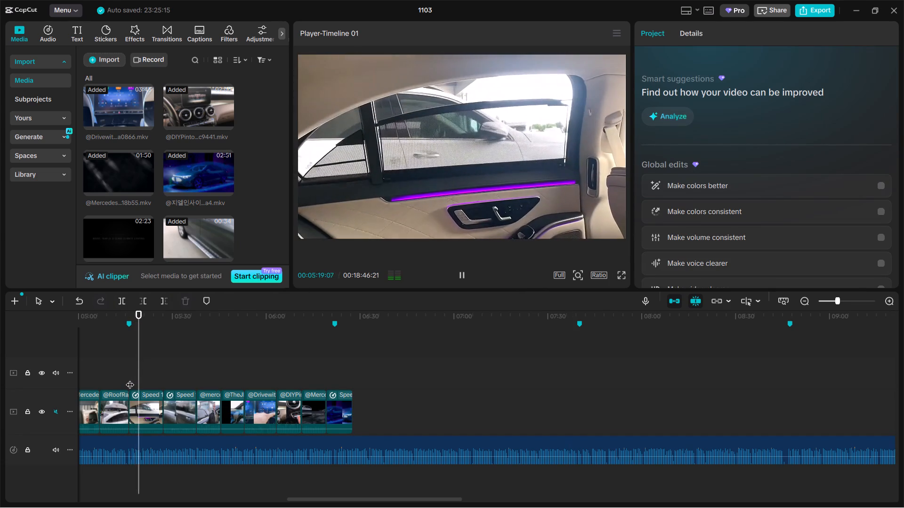
{"action": "key", "text": "space"}
{"action": "left_click", "coordinate": [132, 378]}
{"action": "left_click_drag", "start_coordinate": [132, 378], "coordinate": [129, 378]}
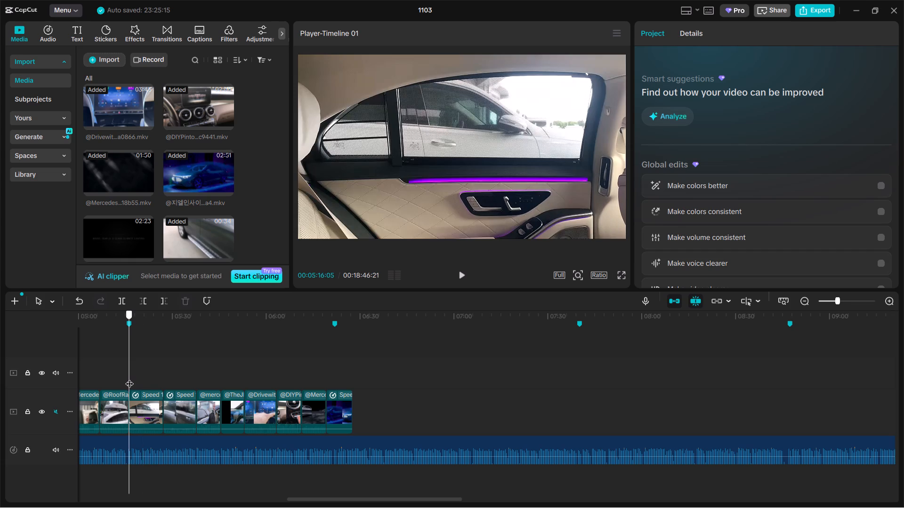
{"action": "left_click_drag", "start_coordinate": [129, 378], "coordinate": [167, 376]}
Trim about 0.7 seconds off the end of all eight clips in the 00:05:16 section together, ending just before the marker near 00:06:22.
{"action": "left_click_drag", "start_coordinate": [146, 380], "coordinate": [336, 388]}
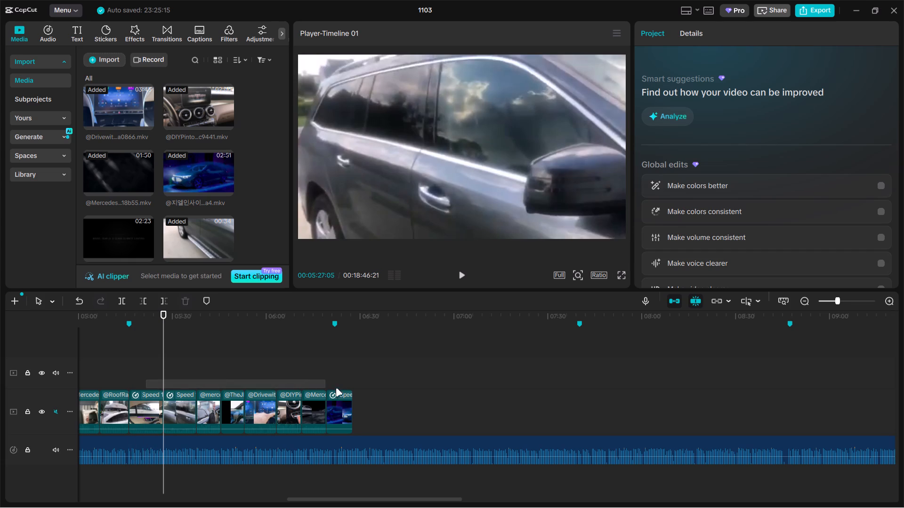
{"action": "left_click_drag", "start_coordinate": [336, 388], "coordinate": [347, 397]}
{"action": "left_click", "coordinate": [352, 322]}
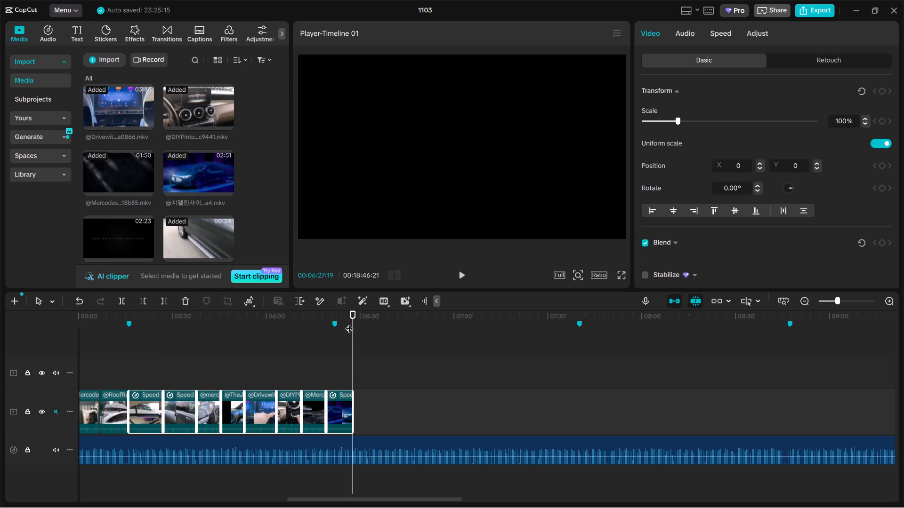
{"action": "scroll", "coordinate": [368, 382], "scroll_direction": "up", "scroll_amount": 14, "text": "ctrl"}
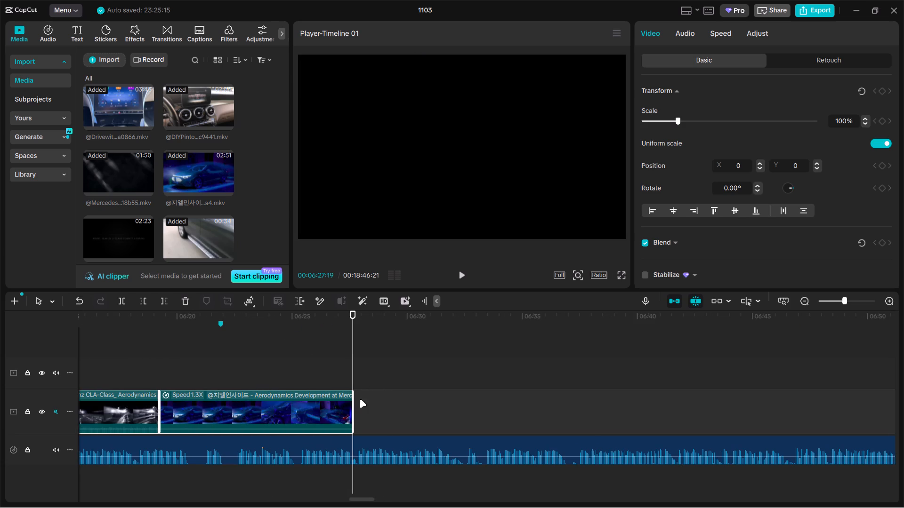
{"action": "left_click_drag", "start_coordinate": [351, 403], "coordinate": [338, 403]}
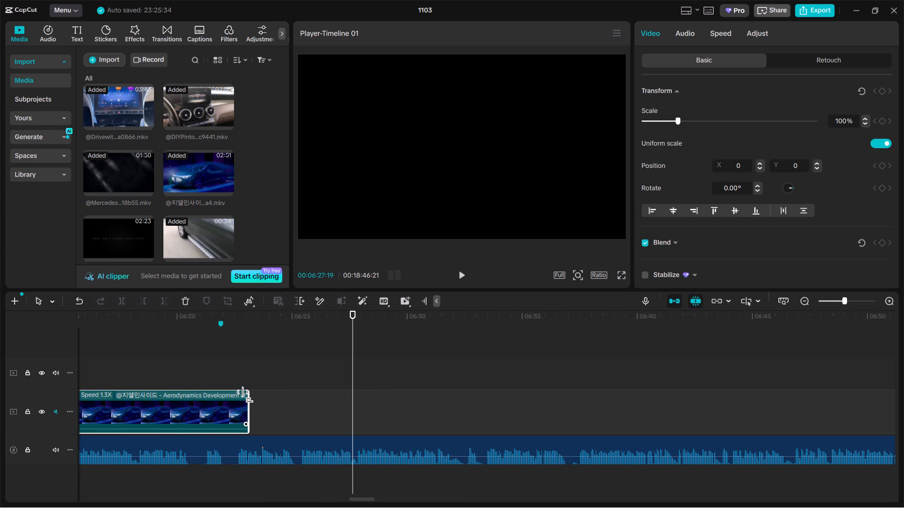
{"action": "left_click_drag", "start_coordinate": [247, 396], "coordinate": [242, 397]}
{"action": "left_click", "coordinate": [191, 376]}
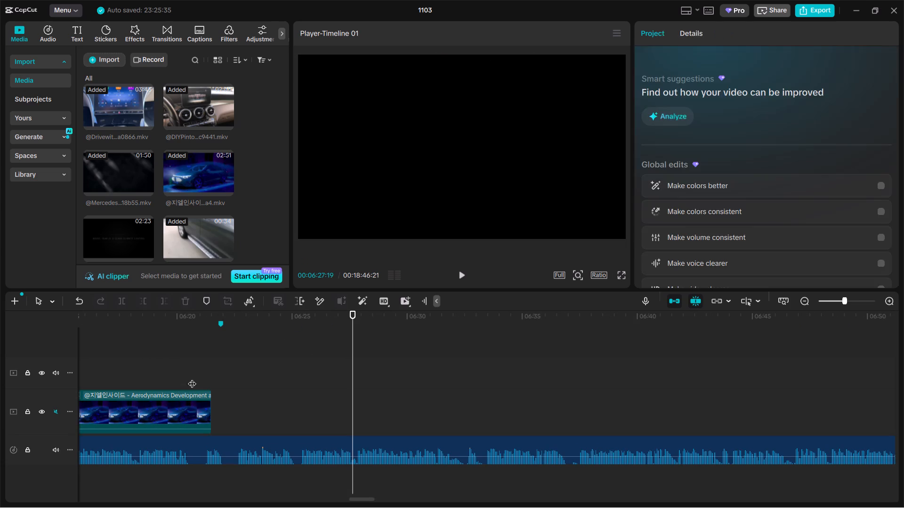
{"action": "left_click", "coordinate": [194, 402]}
{"action": "left_click_drag", "start_coordinate": [210, 401], "coordinate": [220, 399]}
{"action": "scroll", "coordinate": [220, 393], "scroll_direction": "down", "scroll_amount": 10, "text": "ctrl"}
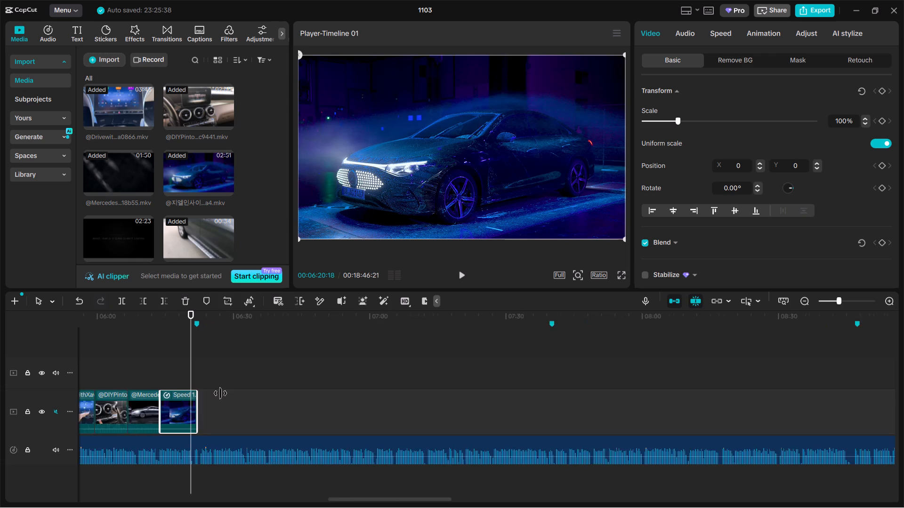
{"action": "scroll", "coordinate": [220, 393], "scroll_direction": "down", "scroll_amount": 6, "text": "ctrl"}
{"action": "left_click", "coordinate": [217, 390]}
{"action": "left_click_drag", "start_coordinate": [200, 375], "coordinate": [323, 385]}
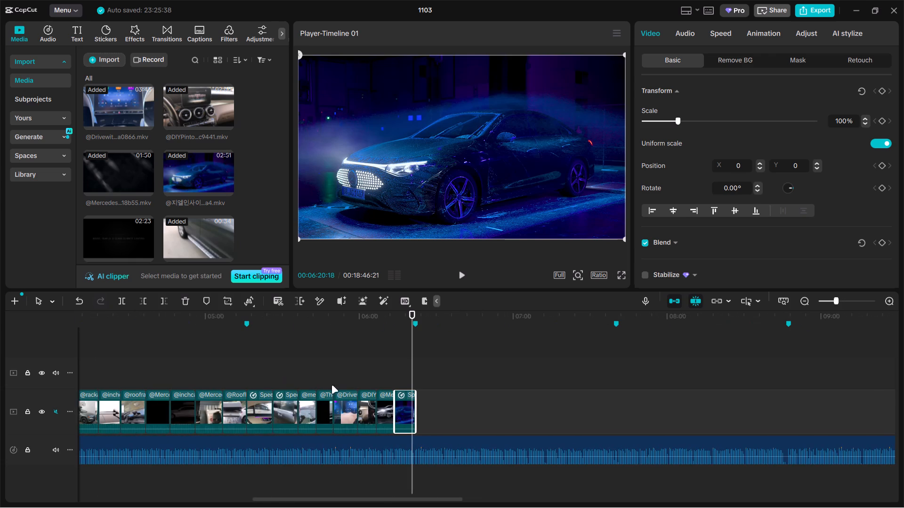
{"action": "scroll", "coordinate": [495, 392], "scroll_direction": "up", "scroll_amount": 3, "text": "ctrl"}
{"action": "key", "text": "space"}
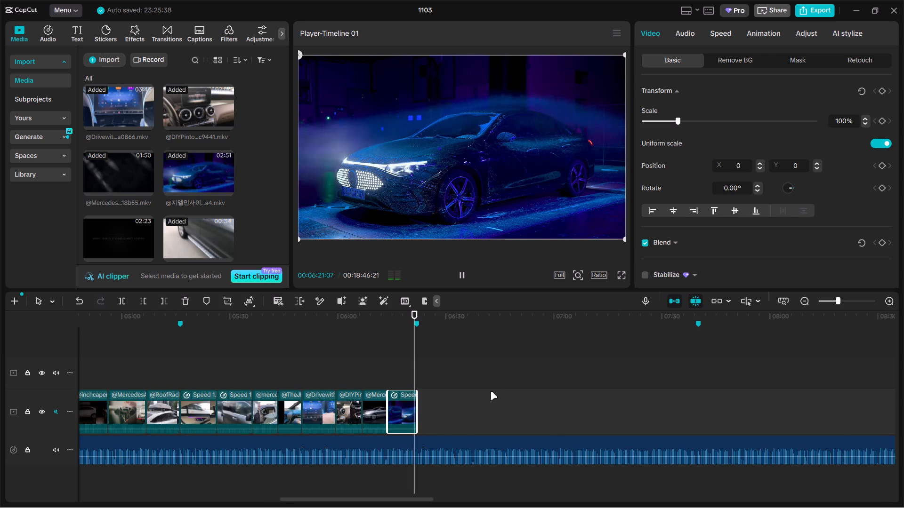
{"action": "key", "text": "space"}
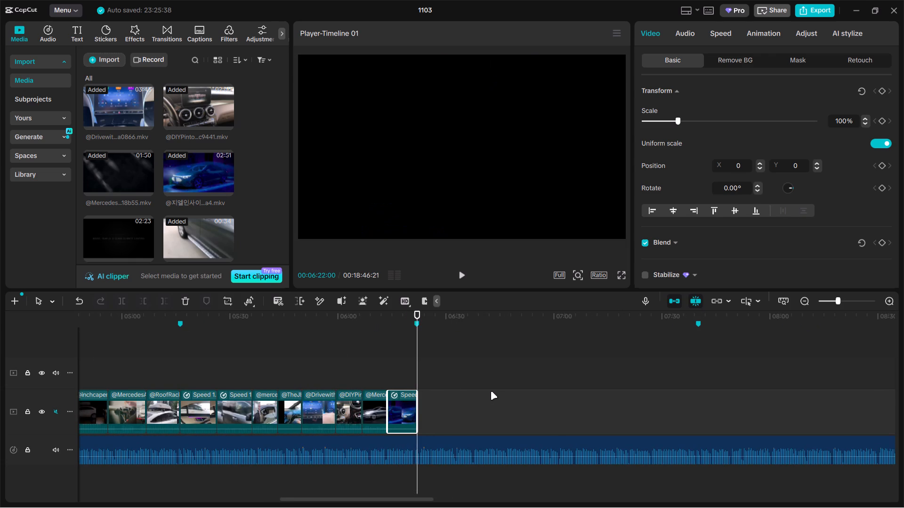
Import all the media files from folder 10 and place them after the last clip, starting at the 00:06:22 marker.
{"action": "left_click", "coordinate": [99, 66]}
{"action": "left_click", "coordinate": [119, 75]}
{"action": "left_click", "coordinate": [64, 24]}
{"action": "double_click", "coordinate": [181, 210]}
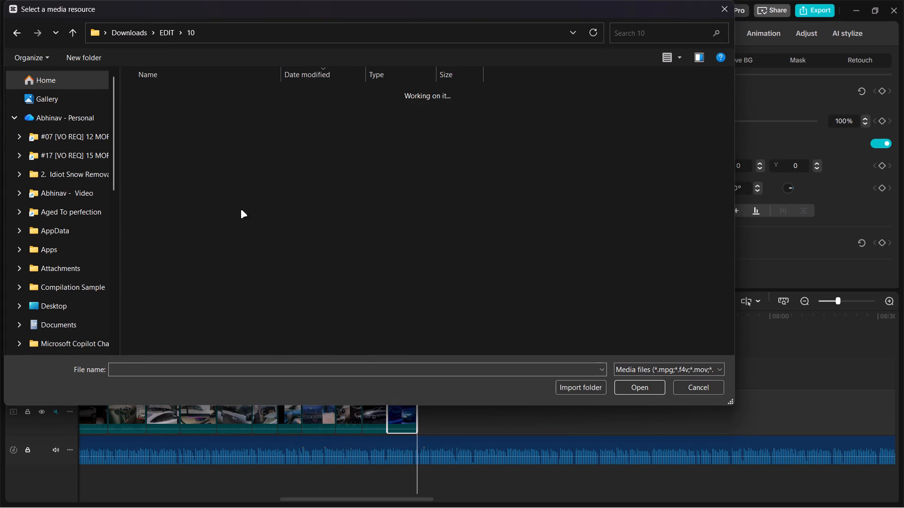
{"action": "key", "text": "ctrl+a"}
{"action": "key", "text": "Return"}
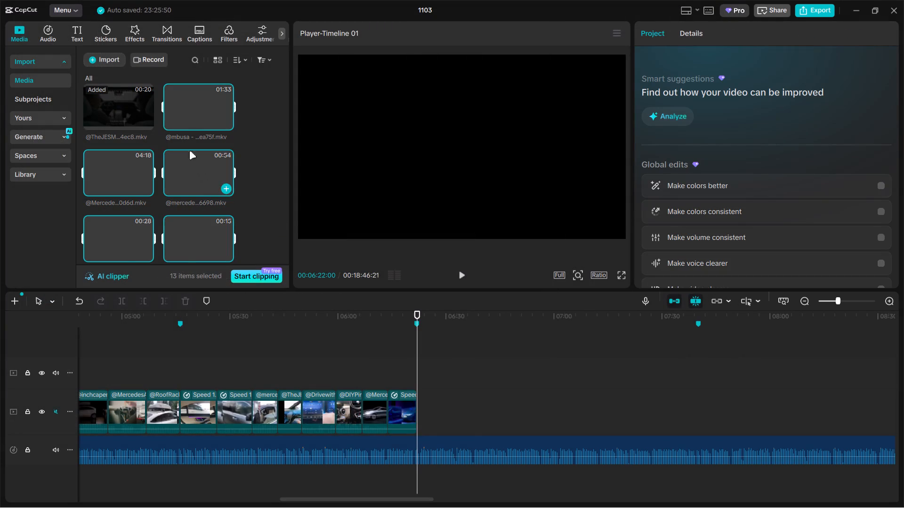
{"action": "left_click_drag", "start_coordinate": [189, 108], "coordinate": [469, 407]}
{"action": "scroll", "coordinate": [469, 379], "scroll_direction": "down", "scroll_amount": 10, "text": "ctrl"}
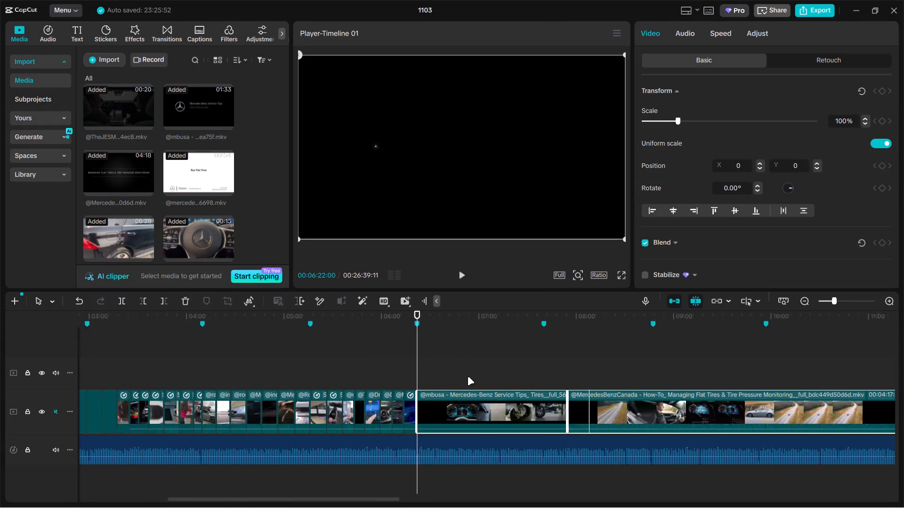
{"action": "key", "text": "space"}
{"action": "left_click_drag", "start_coordinate": [513, 381], "coordinate": [463, 378]}
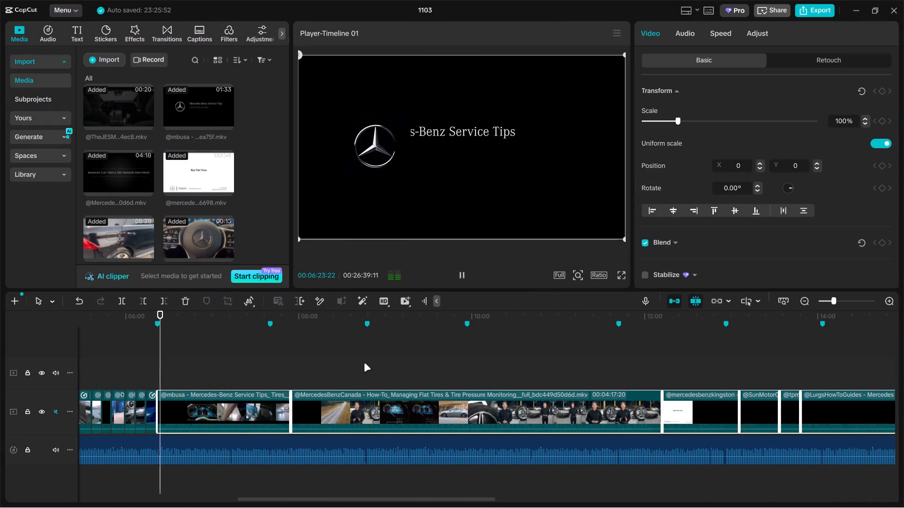
{"action": "scroll", "coordinate": [363, 363], "scroll_direction": "up", "scroll_amount": 2, "text": "ctrl"}
{"action": "left_click", "coordinate": [349, 355], "text": "ctrl"}
{"action": "left_click", "coordinate": [275, 371]}
{"action": "left_click_drag", "start_coordinate": [275, 371], "coordinate": [284, 372]}
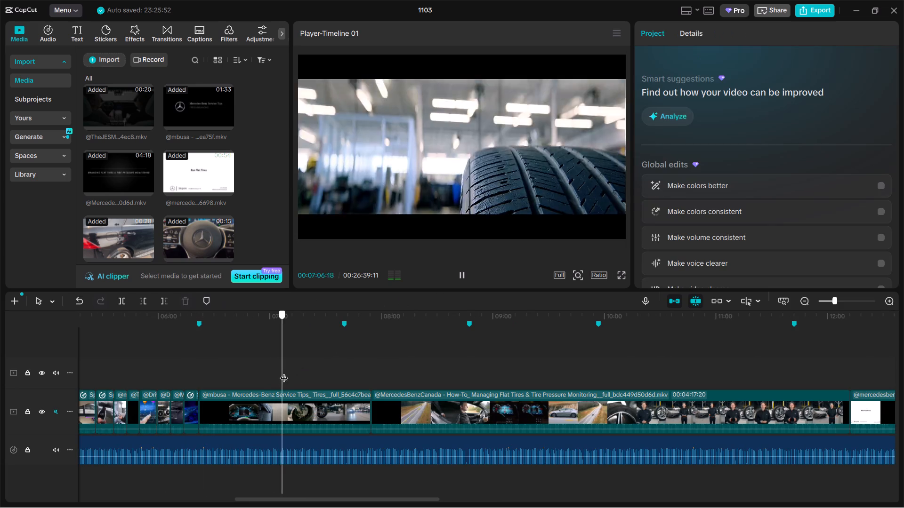
{"action": "left_click_drag", "start_coordinate": [284, 372], "coordinate": [292, 376]}
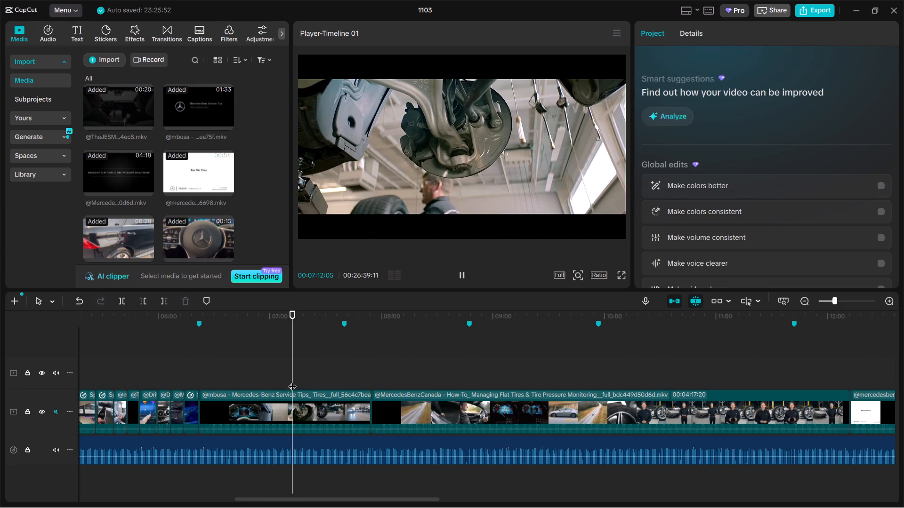
{"action": "scroll", "coordinate": [292, 382], "scroll_direction": "up", "scroll_amount": 4, "text": "ctrl"}
{"action": "left_click", "coordinate": [299, 411]}
{"action": "key", "text": "ctrl+b"}
{"action": "left_click", "coordinate": [274, 405]}
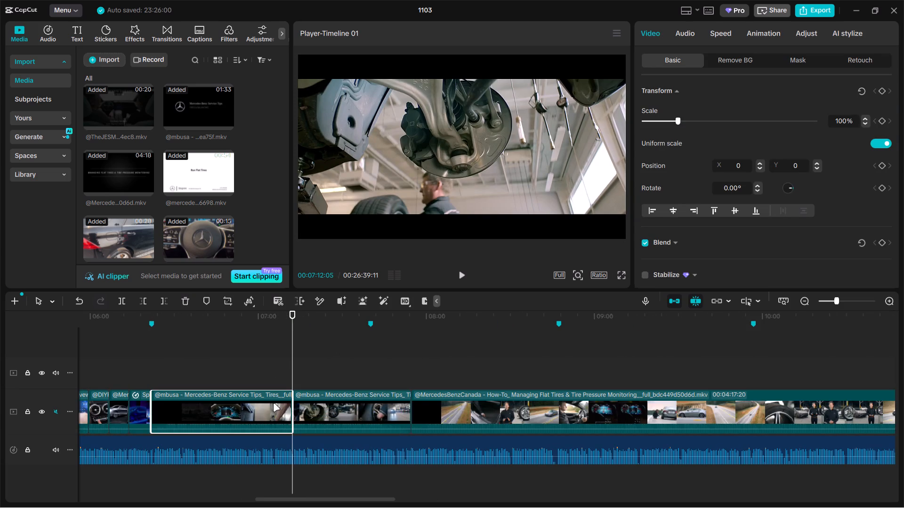
{"action": "key", "text": "BackSpace"}
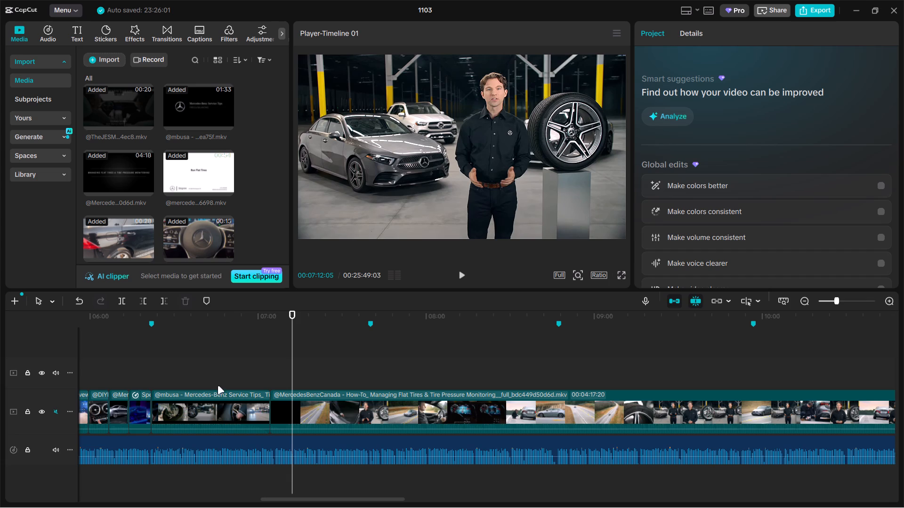
{"action": "left_click", "coordinate": [152, 369]}
{"action": "left_click_drag", "start_coordinate": [152, 369], "coordinate": [169, 369]}
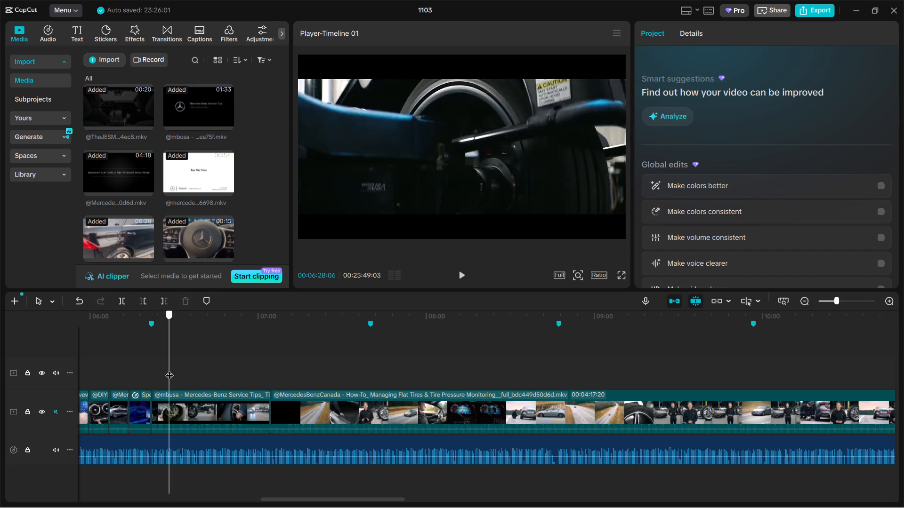
{"action": "left_click_drag", "start_coordinate": [169, 369], "coordinate": [214, 369]}
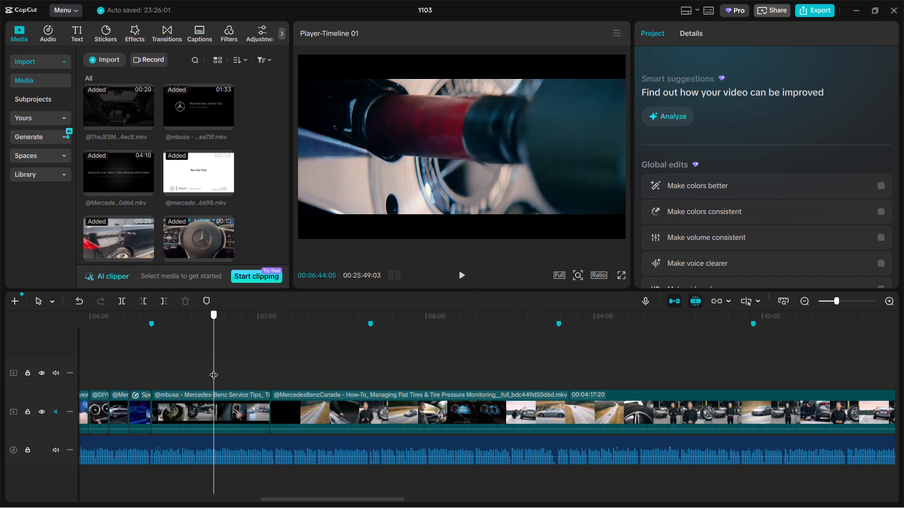
{"action": "left_click_drag", "start_coordinate": [214, 369], "coordinate": [190, 371]}
{"action": "left_click", "coordinate": [188, 407]}
{"action": "left_click_drag", "start_coordinate": [154, 407], "coordinate": [190, 406]}
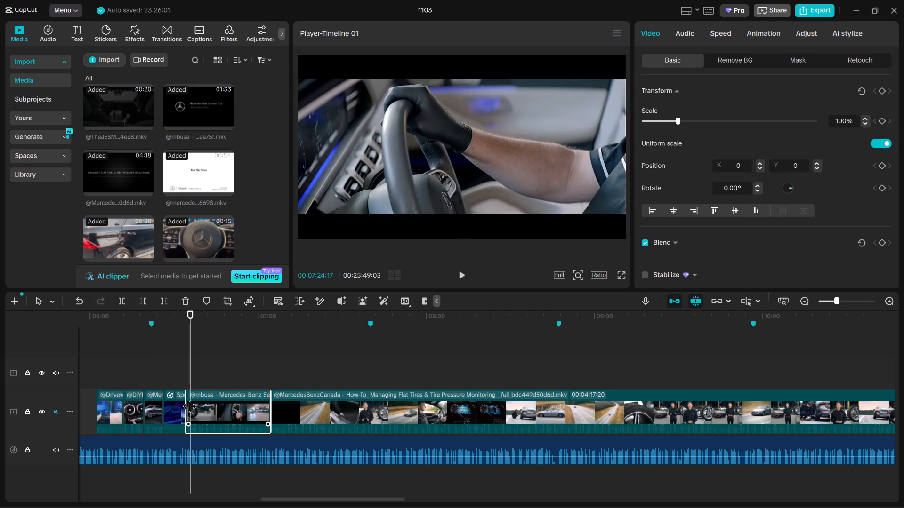
{"action": "left_click_drag", "start_coordinate": [190, 406], "coordinate": [191, 406]}
{"action": "left_click", "coordinate": [161, 378]}
{"action": "left_click_drag", "start_coordinate": [161, 378], "coordinate": [173, 378]}
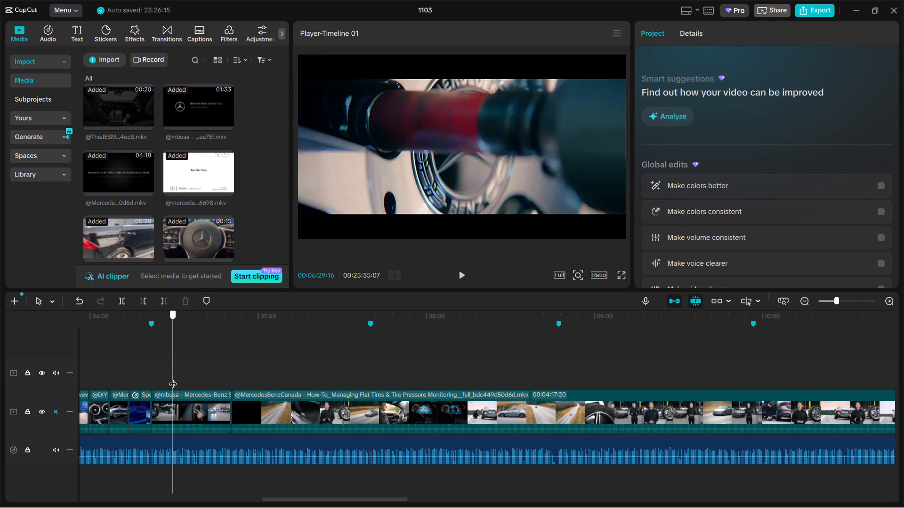
{"action": "left_click_drag", "start_coordinate": [173, 378], "coordinate": [174, 378]}
{"action": "left_click", "coordinate": [185, 402]}
{"action": "key", "text": "ctrl+b"}
{"action": "key", "text": "BackSpace"}
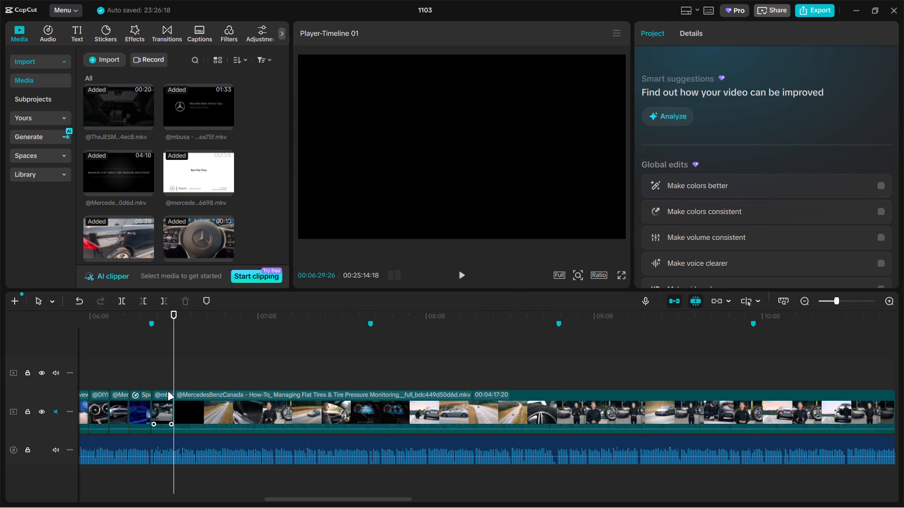
{"action": "left_click", "coordinate": [166, 373]}
{"action": "left_click", "coordinate": [162, 425]}
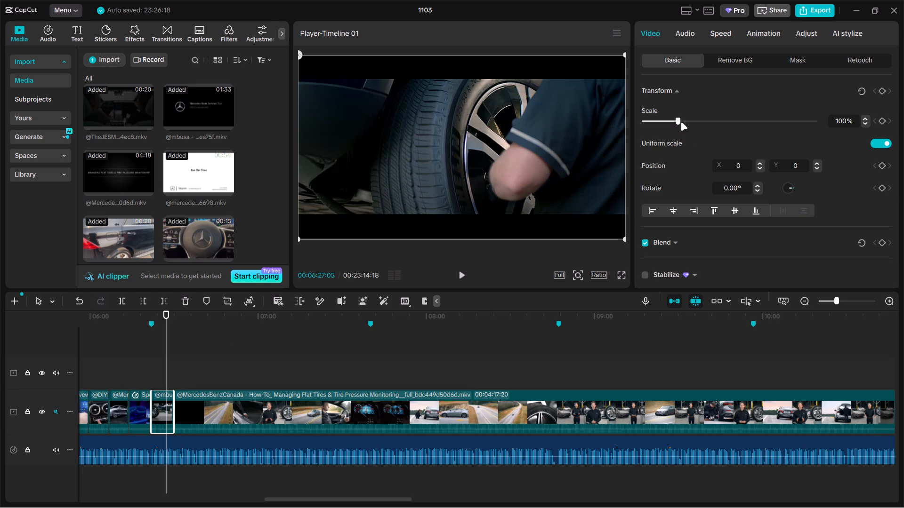
{"action": "left_click_drag", "start_coordinate": [681, 122], "coordinate": [693, 120]}
{"action": "left_click", "coordinate": [230, 353]}
{"action": "left_click_drag", "start_coordinate": [230, 354], "coordinate": [231, 354]}
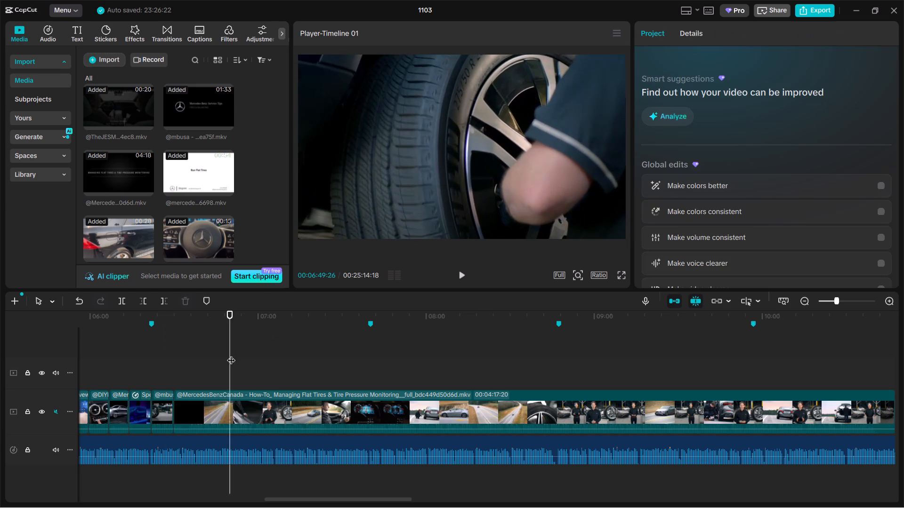
{"action": "left_click_drag", "start_coordinate": [231, 354], "coordinate": [425, 344]}
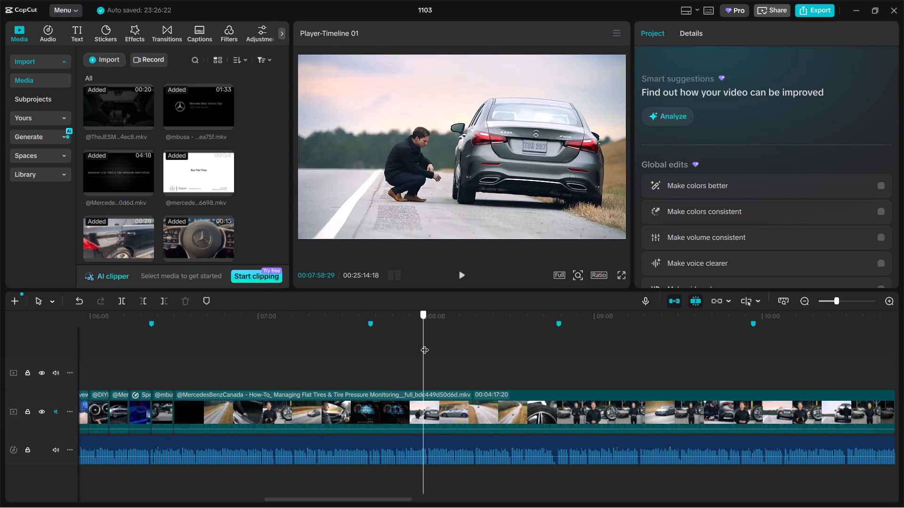
{"action": "left_click_drag", "start_coordinate": [425, 344], "coordinate": [548, 331]}
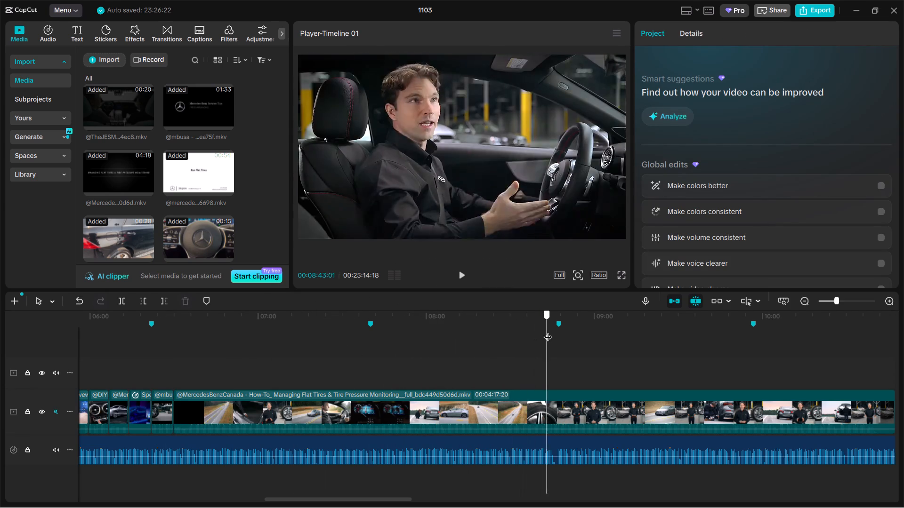
{"action": "left_click_drag", "start_coordinate": [548, 331], "coordinate": [590, 329]}
{"action": "left_click", "coordinate": [567, 406]}
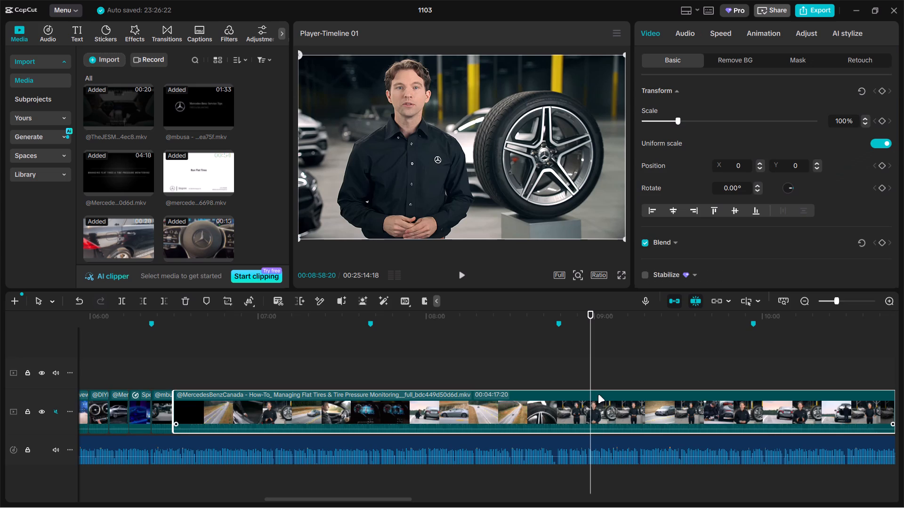
{"action": "left_click", "coordinate": [598, 395], "text": "ctrl"}
{"action": "left_click_drag", "start_coordinate": [595, 400], "coordinate": [558, 369], "text": "ctrl"}
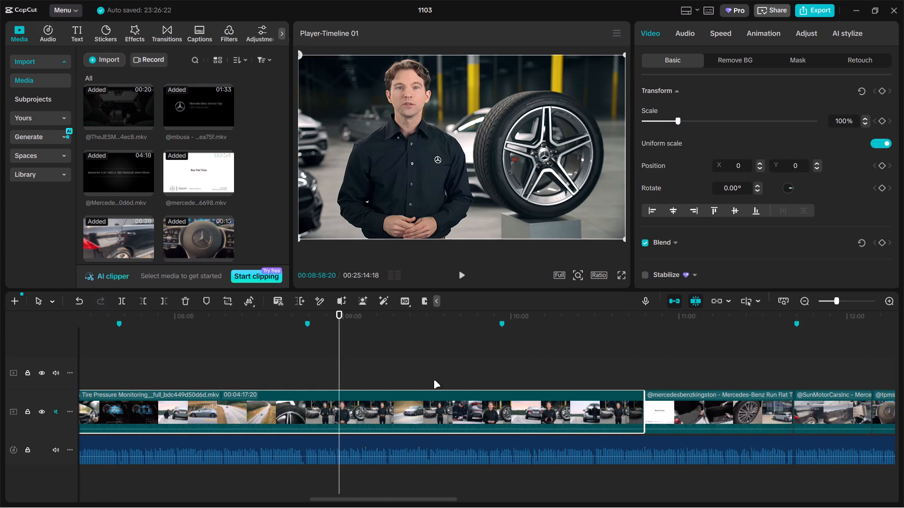
{"action": "left_click_drag", "start_coordinate": [339, 362], "coordinate": [395, 357]}
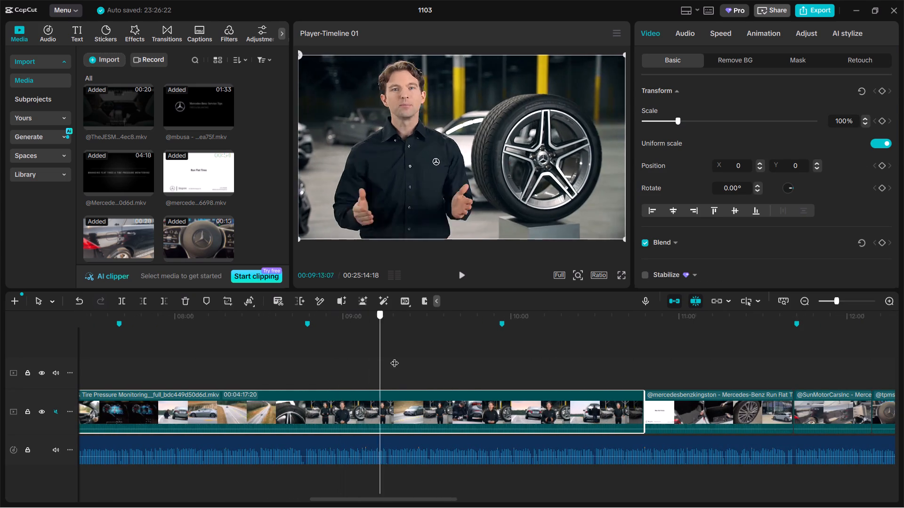
{"action": "left_click_drag", "start_coordinate": [395, 357], "coordinate": [525, 345]}
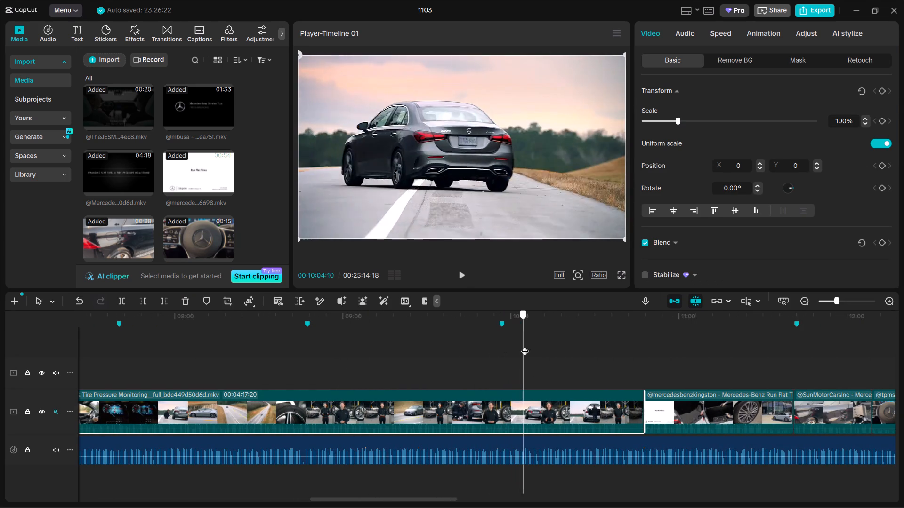
{"action": "left_click_drag", "start_coordinate": [525, 345], "coordinate": [525, 345]}
{"action": "left_click", "coordinate": [530, 345]}
{"action": "left_click_drag", "start_coordinate": [529, 347], "coordinate": [621, 346]}
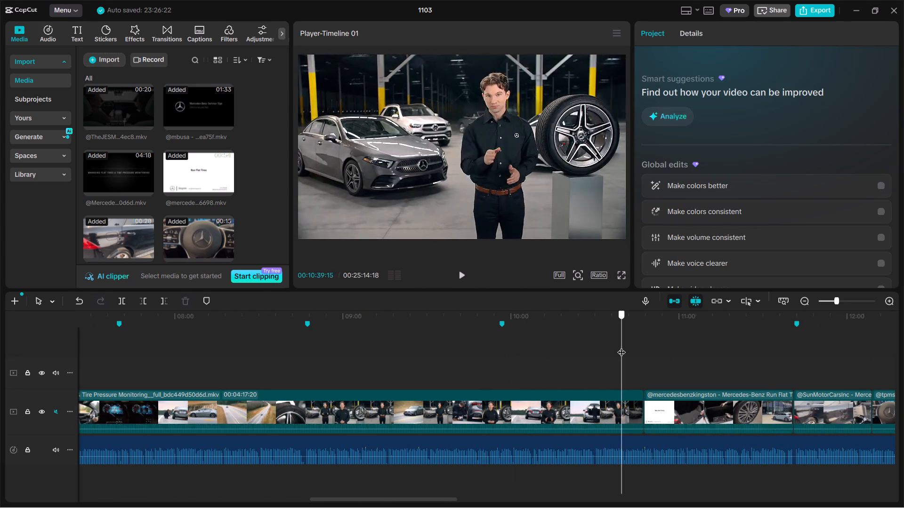
{"action": "left_click_drag", "start_coordinate": [621, 346], "coordinate": [497, 332]}
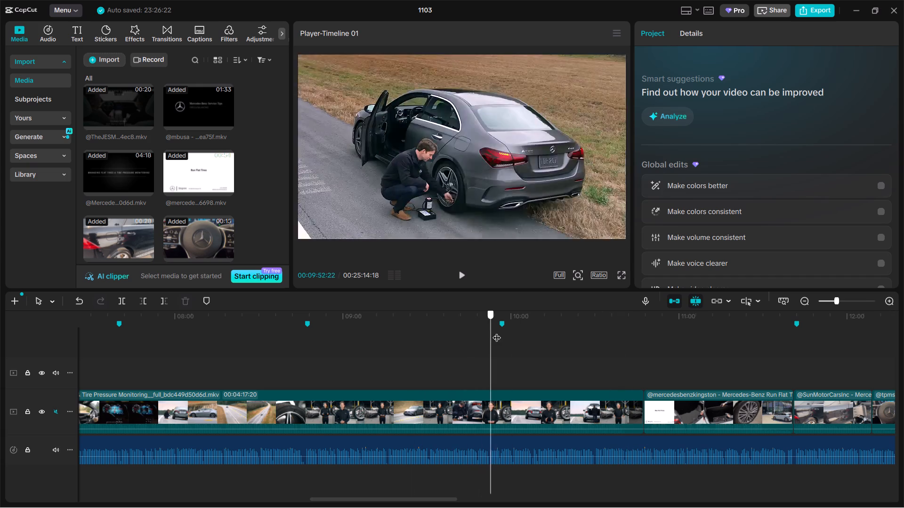
{"action": "left_click_drag", "start_coordinate": [497, 332], "coordinate": [469, 335]}
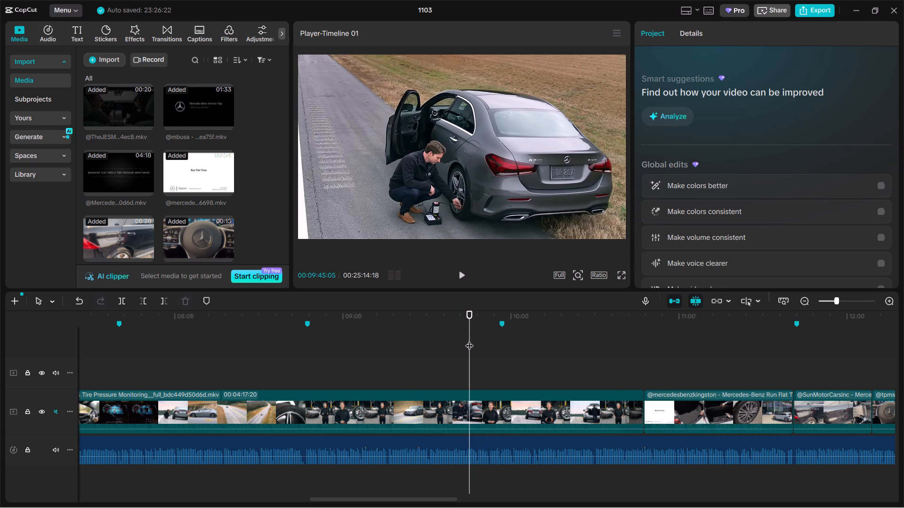
{"action": "left_click", "coordinate": [469, 404]}
{"action": "key", "text": "ctrl+b"}
{"action": "left_click", "coordinate": [398, 403]}
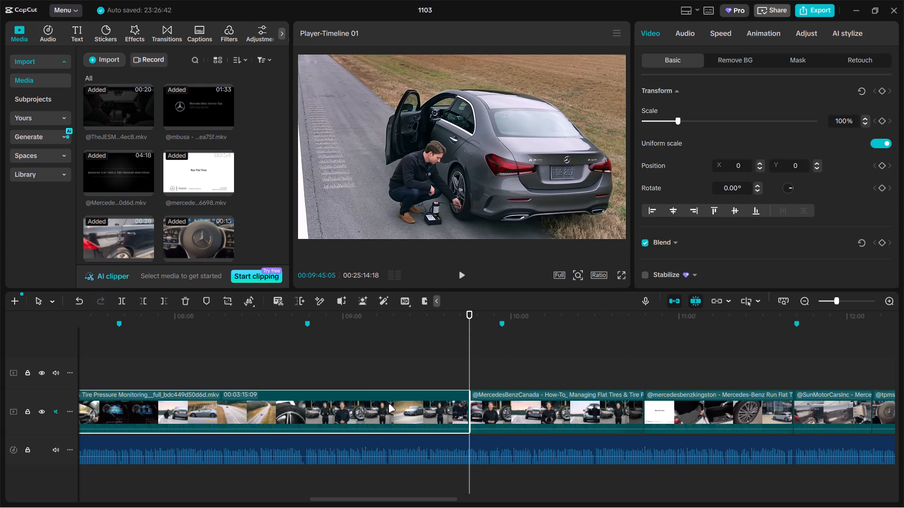
{"action": "key", "text": "BackSpace"}
{"action": "left_click_drag", "start_coordinate": [376, 409], "coordinate": [349, 405]}
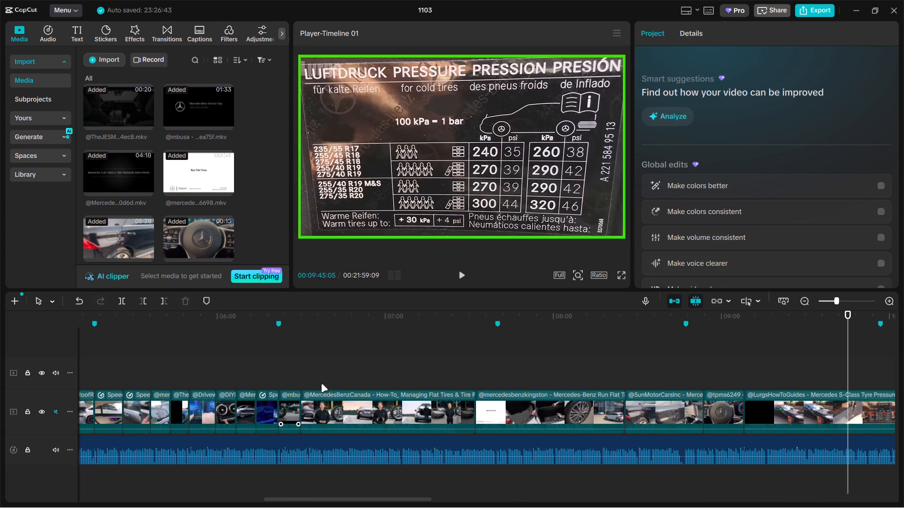
{"action": "left_click", "coordinate": [297, 379]}
{"action": "left_click_drag", "start_coordinate": [297, 379], "coordinate": [316, 373]}
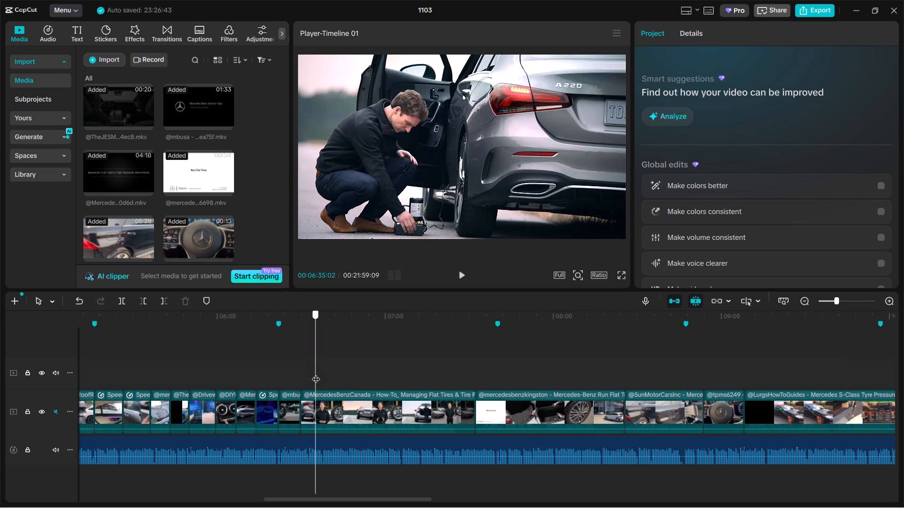
{"action": "left_click_drag", "start_coordinate": [316, 373], "coordinate": [344, 368]}
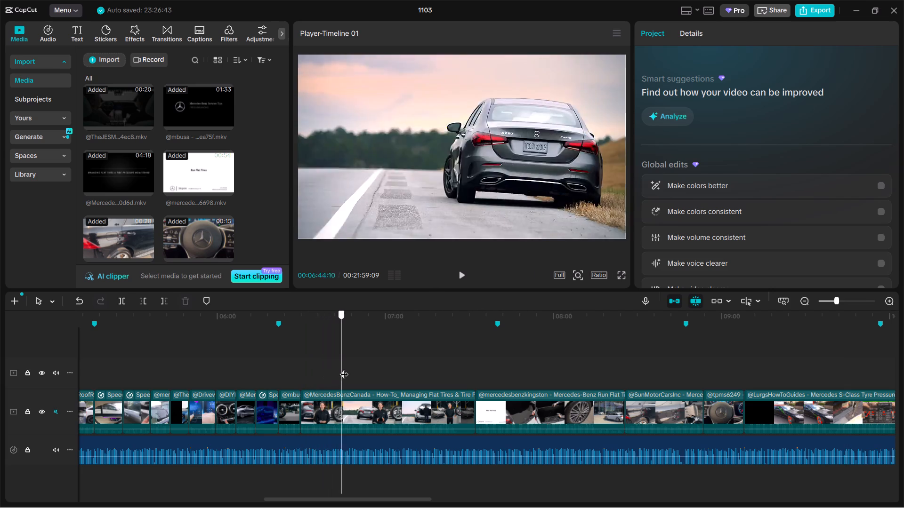
{"action": "left_click_drag", "start_coordinate": [344, 368], "coordinate": [323, 377]}
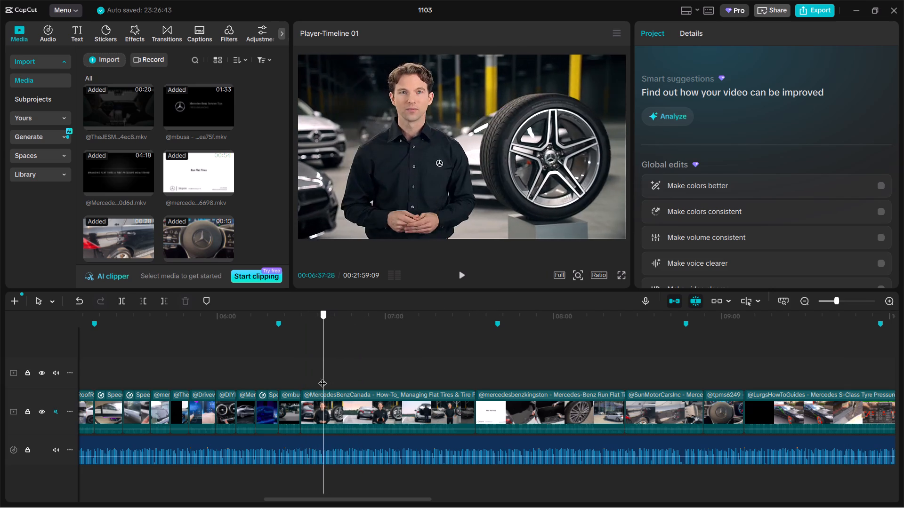
{"action": "left_click_drag", "start_coordinate": [323, 377], "coordinate": [320, 378]}
{"action": "left_click", "coordinate": [329, 408]}
{"action": "key", "text": "ctrl+b"}
{"action": "key", "text": "BackSpace"}
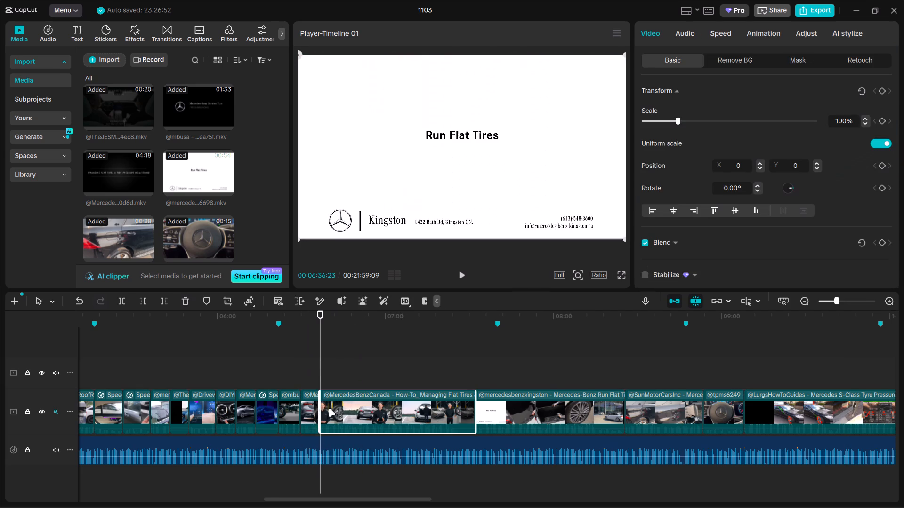
{"action": "left_click_drag", "start_coordinate": [323, 379], "coordinate": [423, 370]}
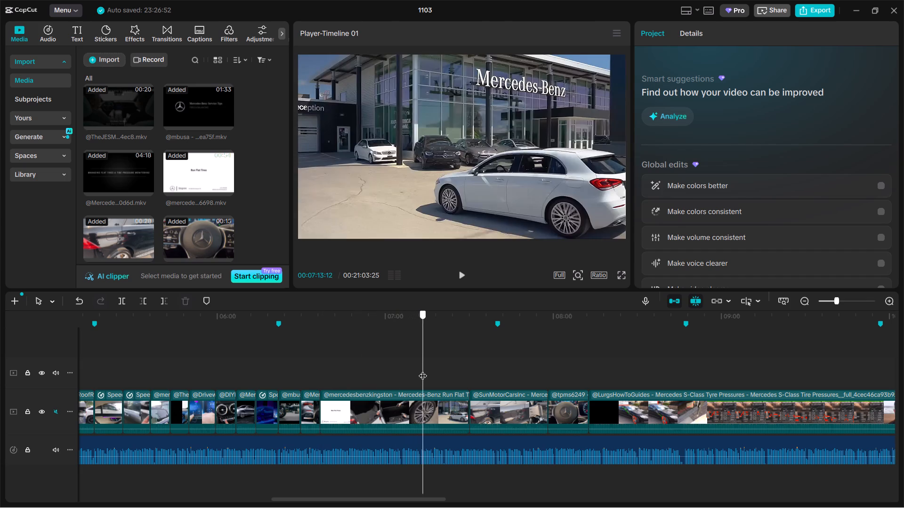
{"action": "left_click_drag", "start_coordinate": [423, 370], "coordinate": [386, 373]}
{"action": "left_click", "coordinate": [387, 407]}
{"action": "key", "text": "ctrl+b"}
{"action": "left_click", "coordinate": [346, 415]}
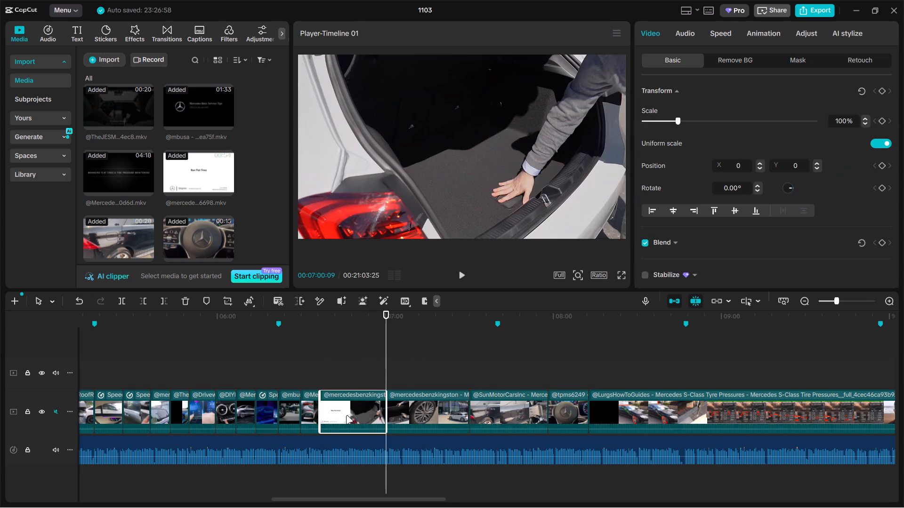
{"action": "key", "text": "BackSpace"}
{"action": "left_click", "coordinate": [320, 378]}
{"action": "left_click_drag", "start_coordinate": [320, 378], "coordinate": [334, 375]}
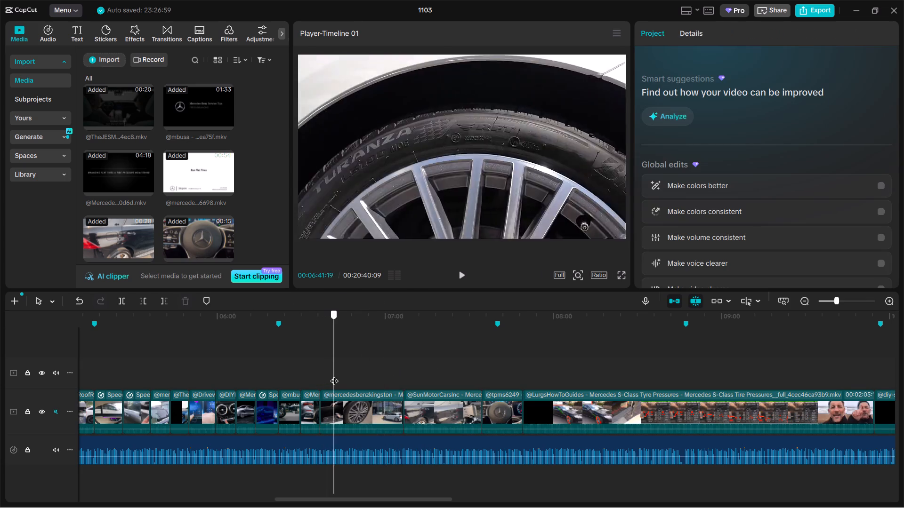
{"action": "left_click_drag", "start_coordinate": [334, 375], "coordinate": [342, 375]}
{"action": "left_click", "coordinate": [342, 375]}
{"action": "left_click", "coordinate": [343, 414]}
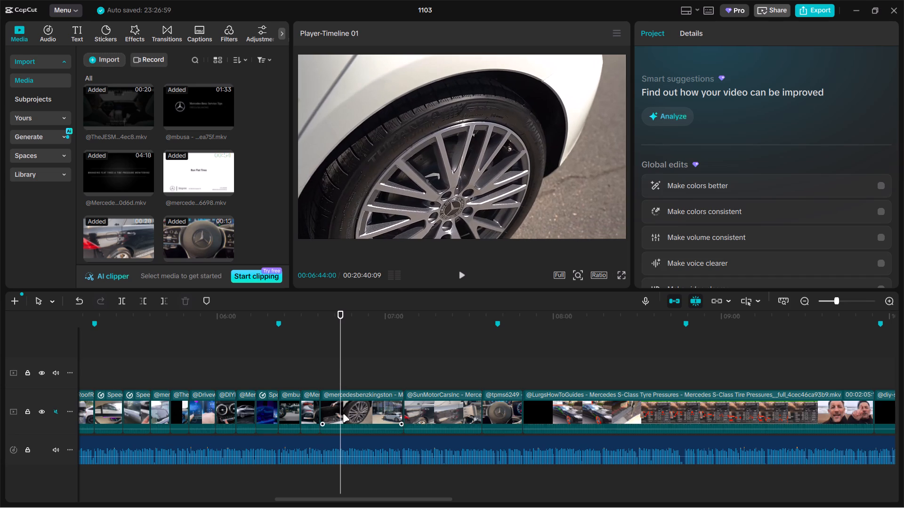
{"action": "key", "text": "ctrl+b"}
{"action": "key", "text": "BackSpace"}
{"action": "scroll", "coordinate": [339, 406], "scroll_direction": "up", "scroll_amount": 3, "text": "ctrl"}
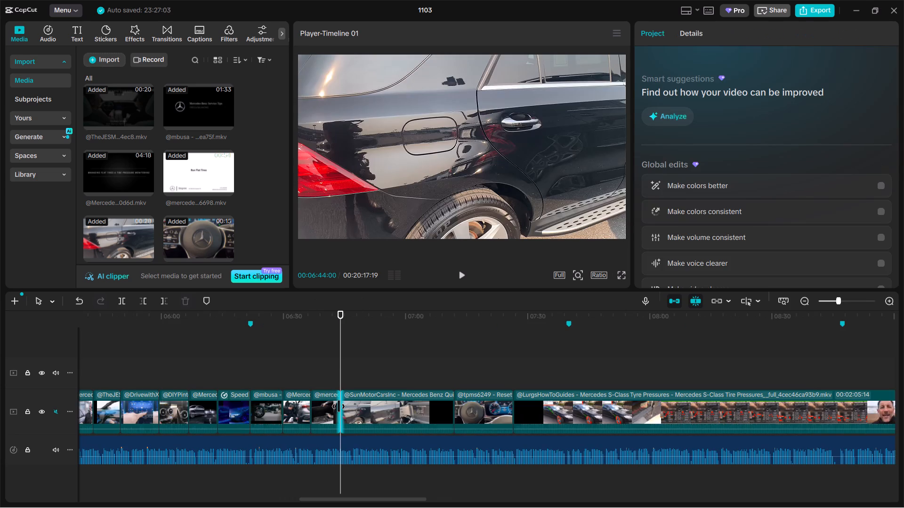
{"action": "left_click_drag", "start_coordinate": [330, 407], "coordinate": [290, 407]}
{"action": "left_click", "coordinate": [404, 370]}
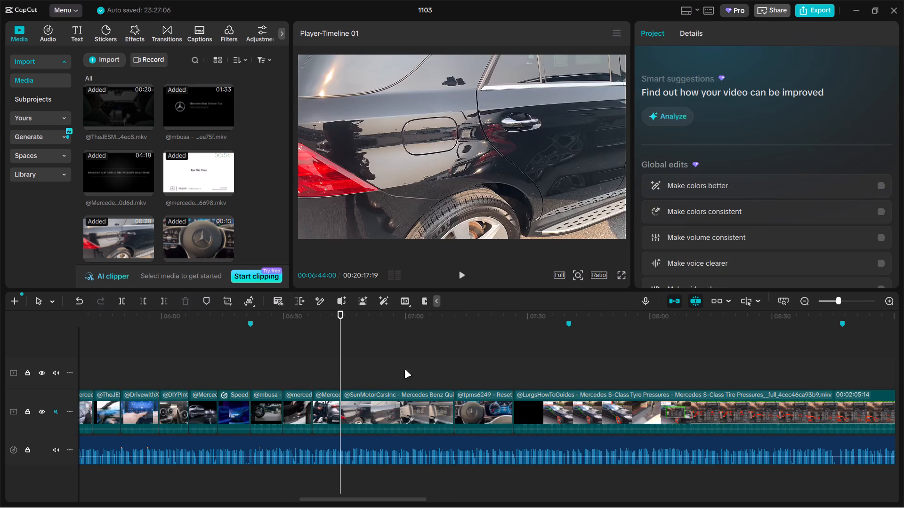
{"action": "left_click_drag", "start_coordinate": [404, 370], "coordinate": [443, 371]}
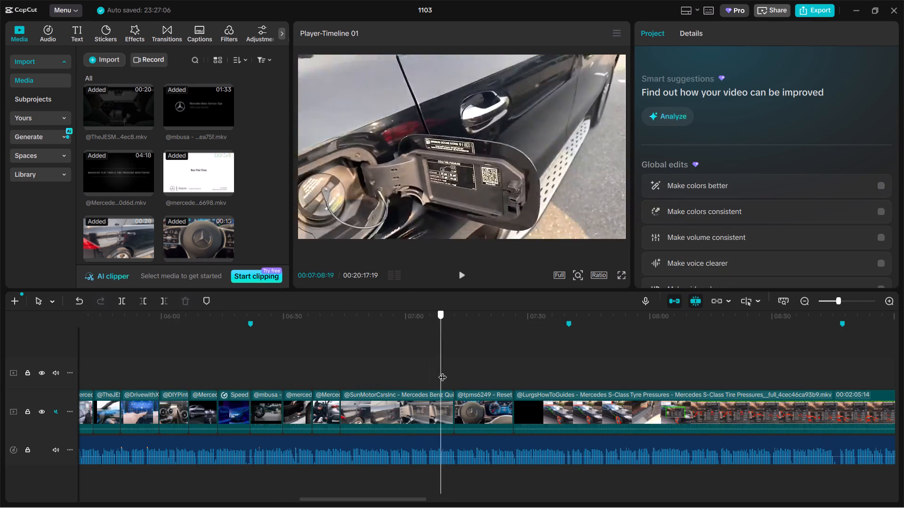
{"action": "left_click_drag", "start_coordinate": [443, 371], "coordinate": [373, 374]}
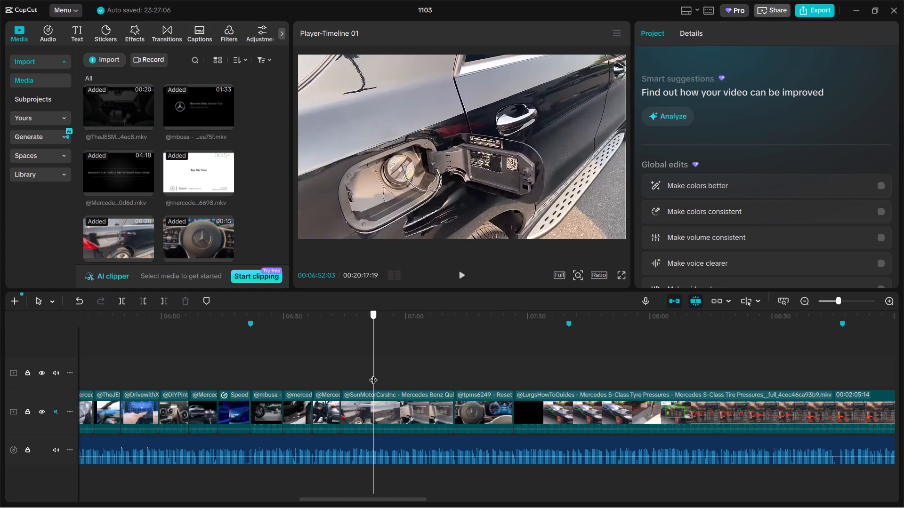
{"action": "left_click_drag", "start_coordinate": [373, 374], "coordinate": [373, 374]}
{"action": "left_click", "coordinate": [375, 410]}
{"action": "key", "text": "ctrl+b"}
{"action": "left_click", "coordinate": [347, 411], "text": "ctrl"}
{"action": "key", "text": "BackSpace"}
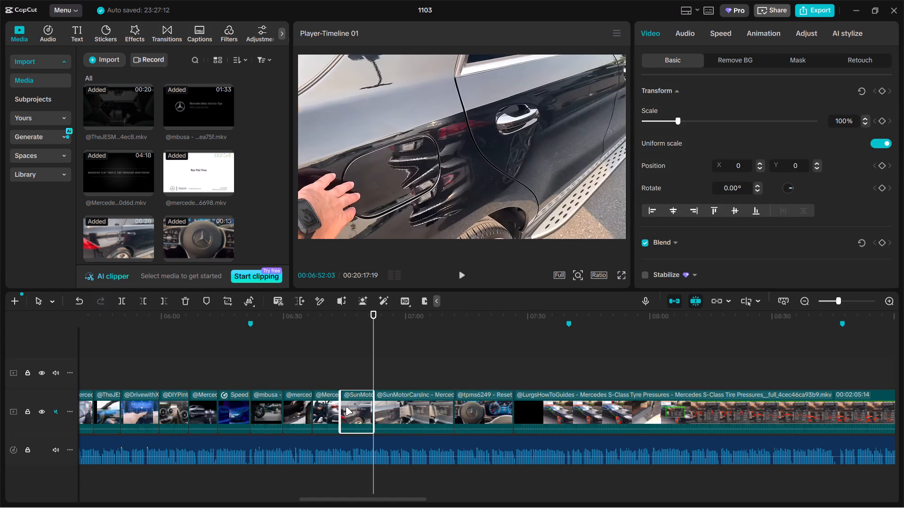
{"action": "double_click", "coordinate": [354, 381]}
{"action": "left_click", "coordinate": [363, 410]}
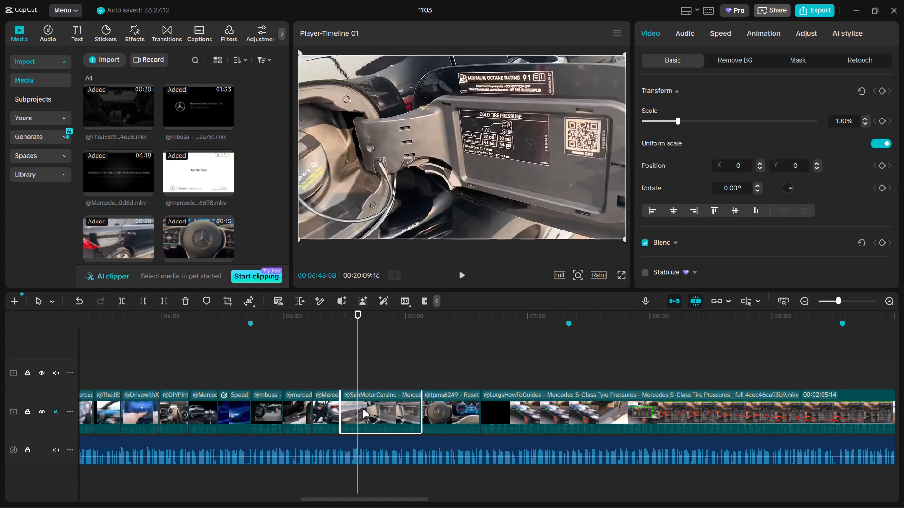
{"action": "key", "text": "ctrl+b"}
{"action": "key", "text": "BackSpace"}
{"action": "left_click_drag", "start_coordinate": [358, 379], "coordinate": [380, 376]}
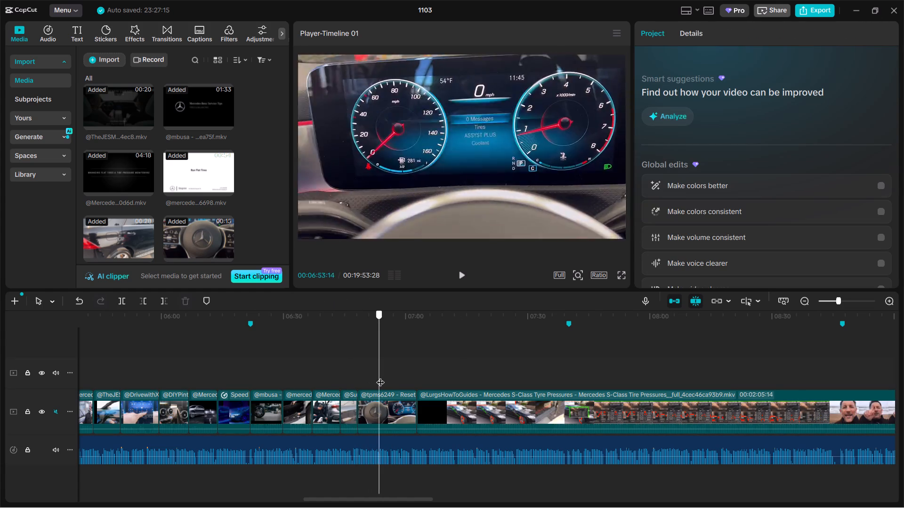
{"action": "left_click_drag", "start_coordinate": [380, 376], "coordinate": [389, 376]}
{"action": "left_click", "coordinate": [374, 405]}
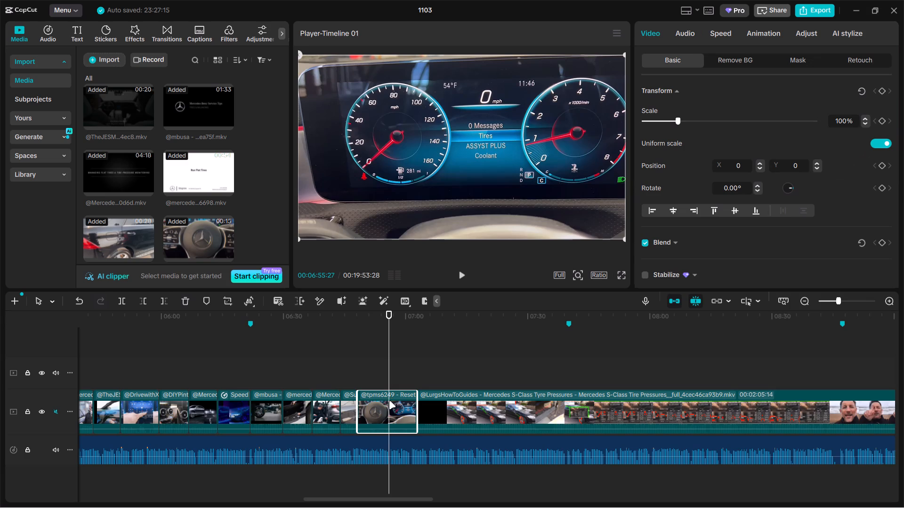
{"action": "left_click_drag", "start_coordinate": [416, 405], "coordinate": [373, 403]}
{"action": "left_click", "coordinate": [386, 374]}
{"action": "left_click_drag", "start_coordinate": [386, 374], "coordinate": [531, 368]}
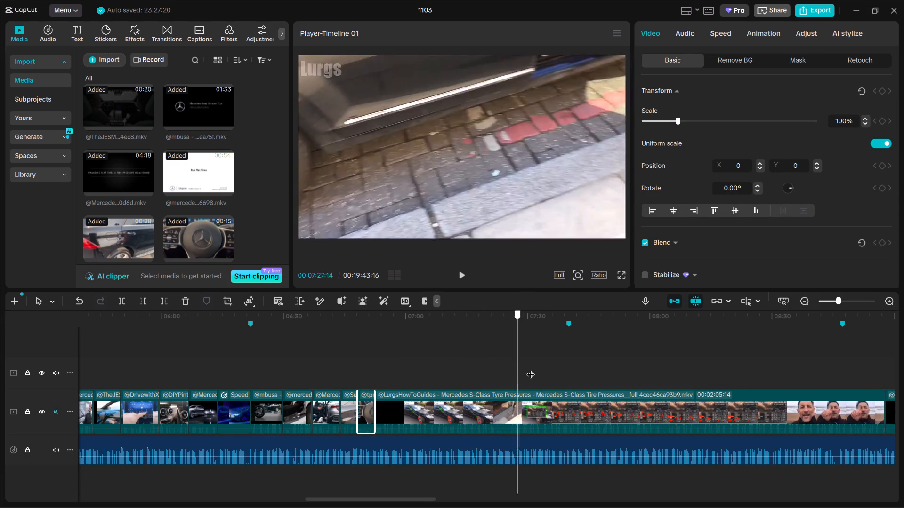
{"action": "left_click_drag", "start_coordinate": [531, 368], "coordinate": [600, 361]}
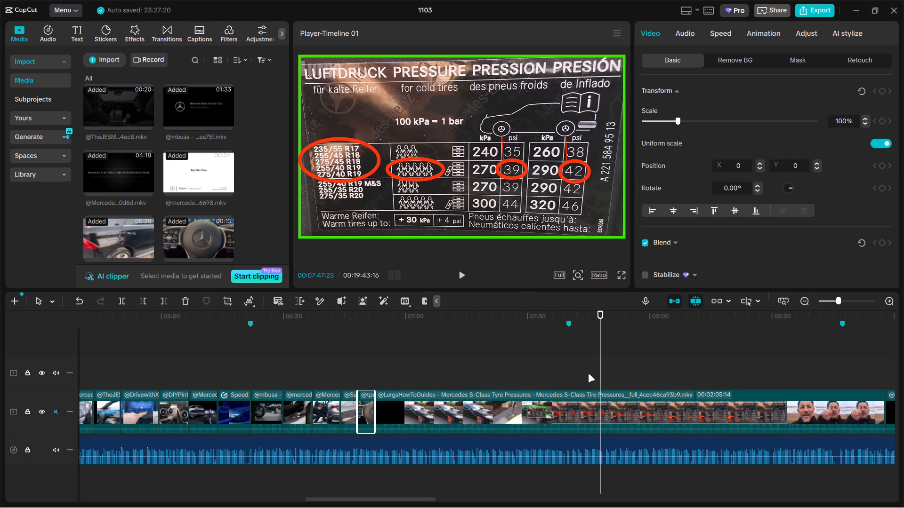
{"action": "scroll", "coordinate": [624, 370], "scroll_direction": "down", "scroll_amount": 2, "text": "ctrl"}
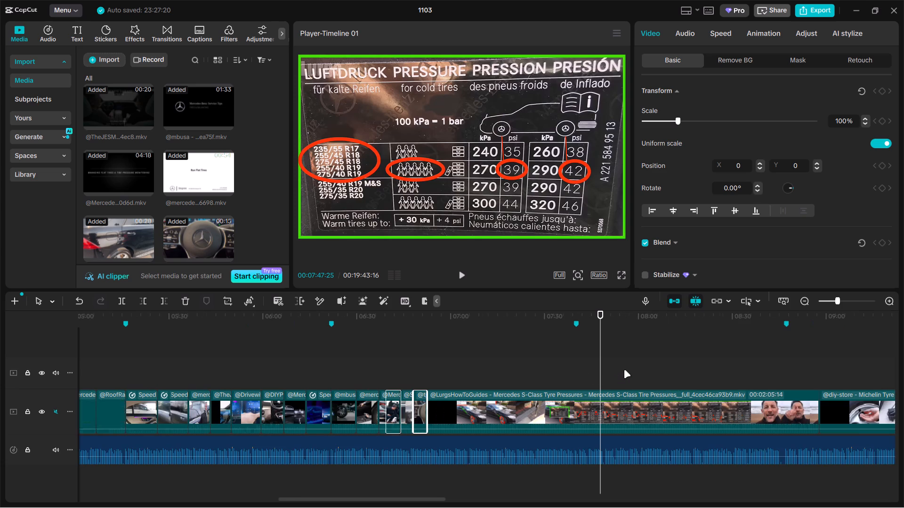
{"action": "left_click_drag", "start_coordinate": [597, 366], "coordinate": [695, 368]}
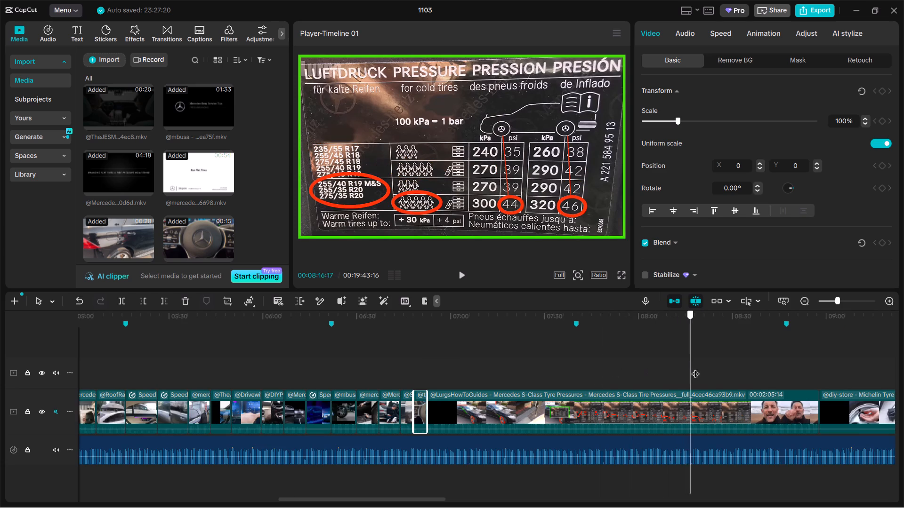
{"action": "left_click_drag", "start_coordinate": [695, 368], "coordinate": [478, 365]}
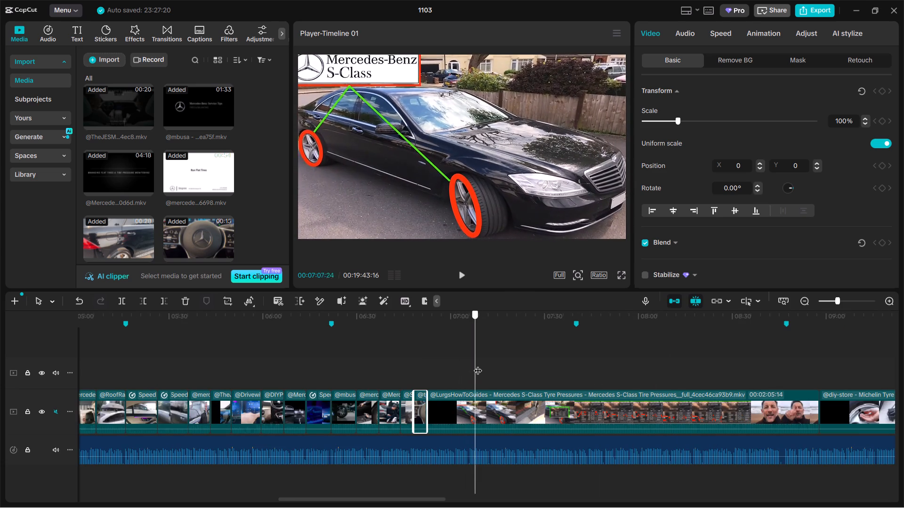
{"action": "left_click_drag", "start_coordinate": [478, 365], "coordinate": [536, 359]}
{"action": "left_click_drag", "start_coordinate": [539, 359], "coordinate": [500, 362]}
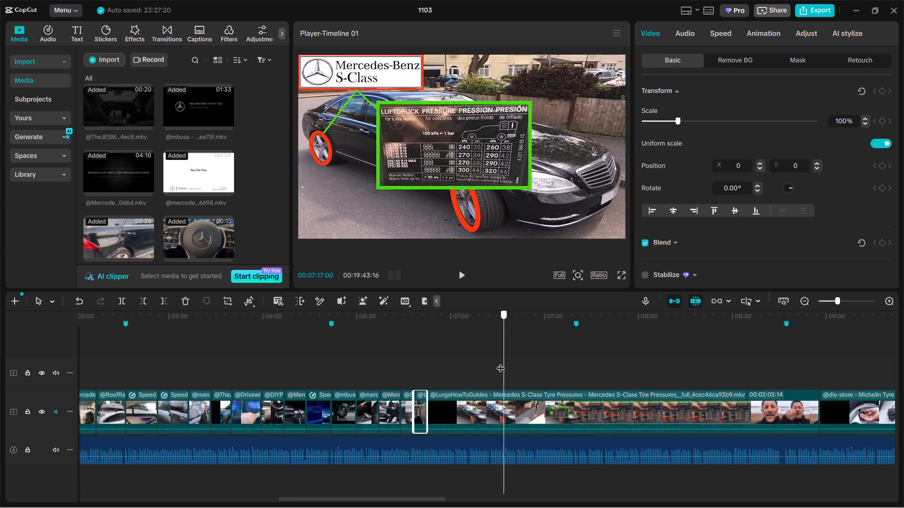
{"action": "left_click_drag", "start_coordinate": [500, 362], "coordinate": [492, 362]}
{"action": "left_click", "coordinate": [493, 405]}
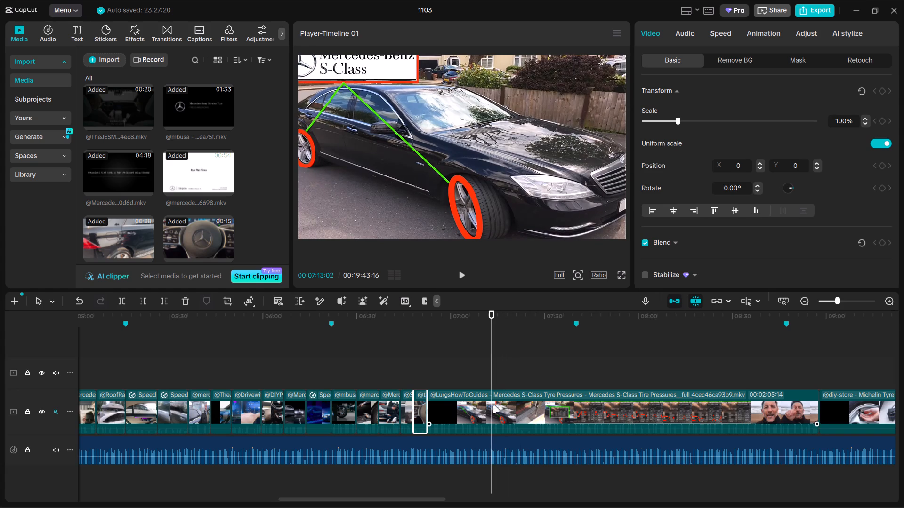
{"action": "left_click_drag", "start_coordinate": [428, 407], "coordinate": [492, 405]}
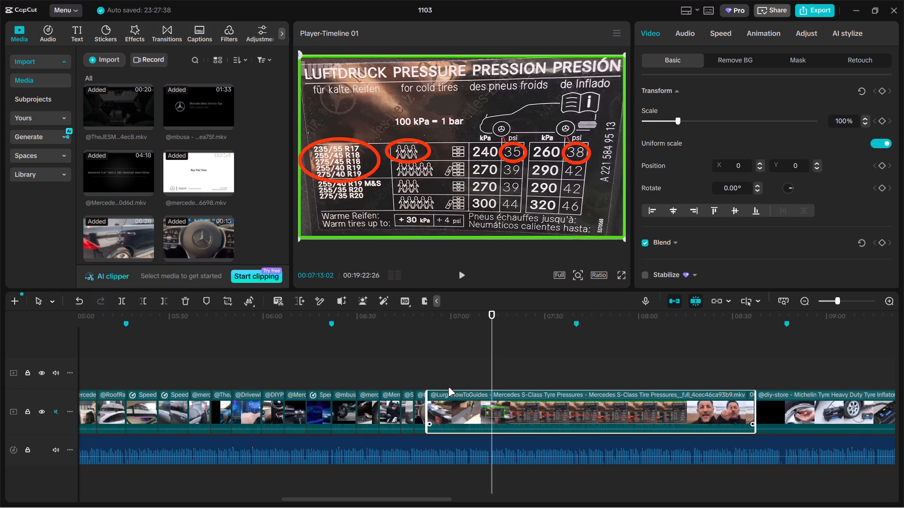
{"action": "left_click", "coordinate": [427, 379]}
{"action": "left_click_drag", "start_coordinate": [427, 379], "coordinate": [443, 375]}
{"action": "scroll", "coordinate": [443, 375], "scroll_direction": "up", "scroll_amount": 5, "text": "ctrl"}
{"action": "left_click_drag", "start_coordinate": [444, 375], "coordinate": [463, 374]}
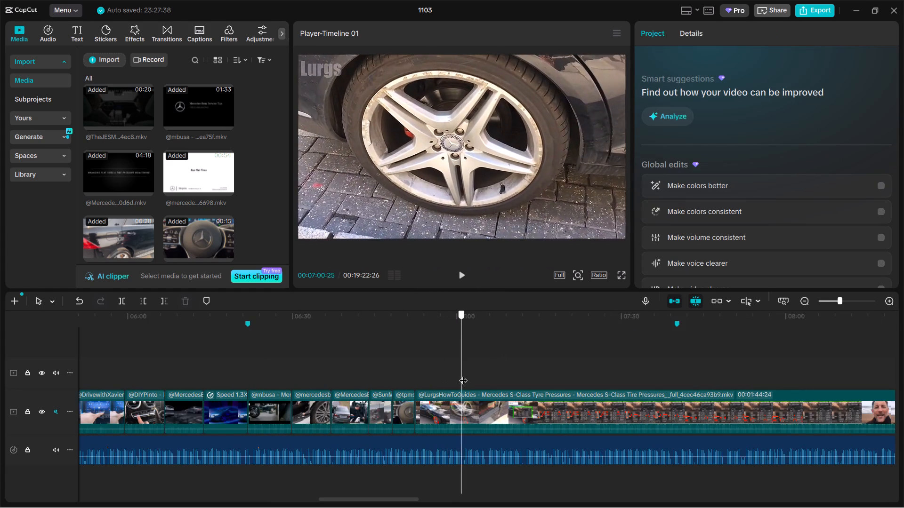
{"action": "left_click_drag", "start_coordinate": [463, 374], "coordinate": [469, 374]}
{"action": "left_click", "coordinate": [449, 417]}
{"action": "left_click_drag", "start_coordinate": [416, 411], "coordinate": [448, 409]}
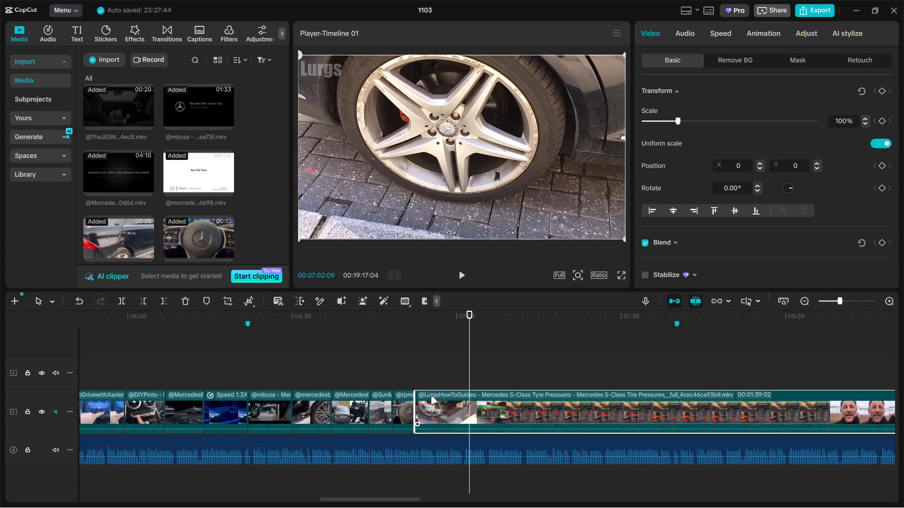
{"action": "left_click", "coordinate": [412, 378]}
{"action": "left_click_drag", "start_coordinate": [412, 378], "coordinate": [452, 378]}
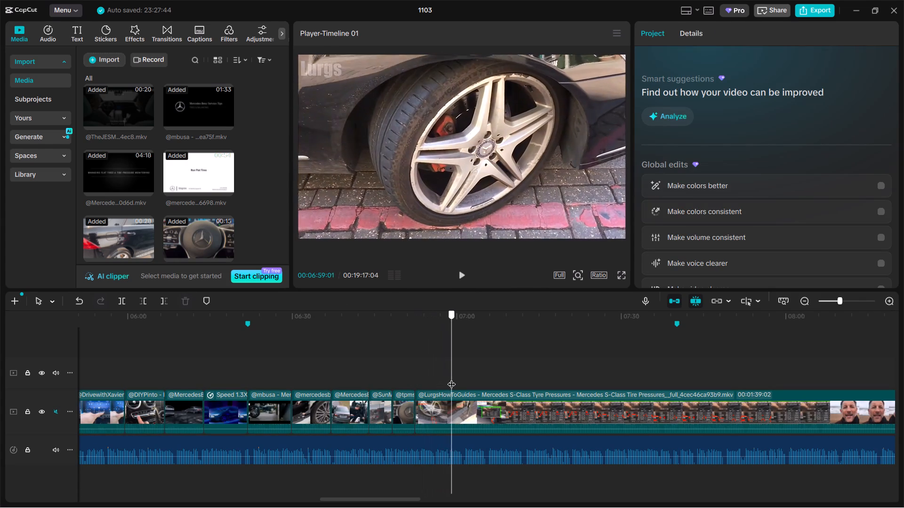
{"action": "left_click_drag", "start_coordinate": [452, 378], "coordinate": [448, 382]}
{"action": "left_click", "coordinate": [450, 411]}
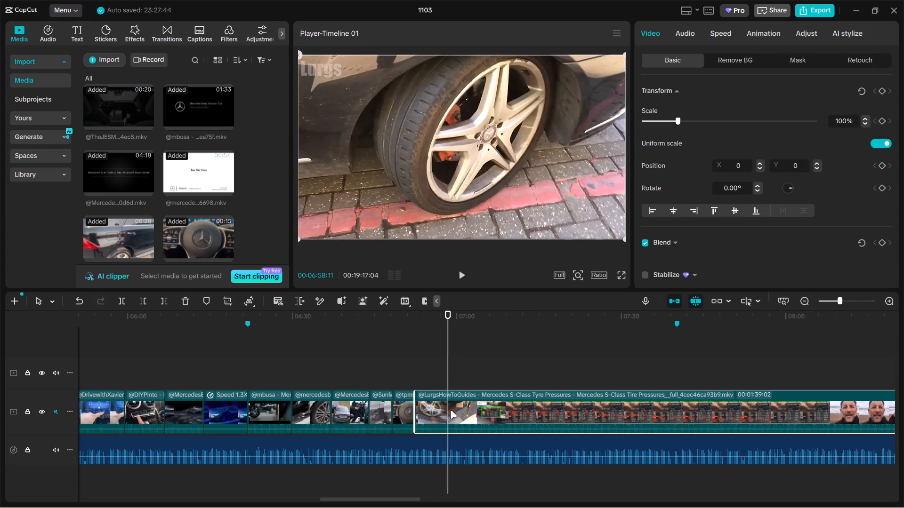
{"action": "key", "text": "ctrl+b"}
{"action": "key", "text": "BackSpace"}
{"action": "left_click", "coordinate": [425, 376]}
{"action": "left_click", "coordinate": [454, 166]}
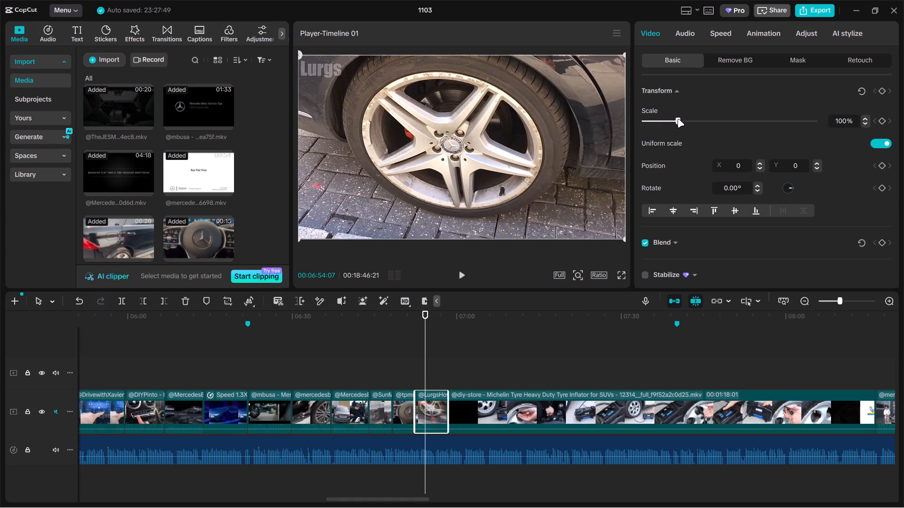
{"action": "left_click_drag", "start_coordinate": [678, 119], "coordinate": [688, 116]}
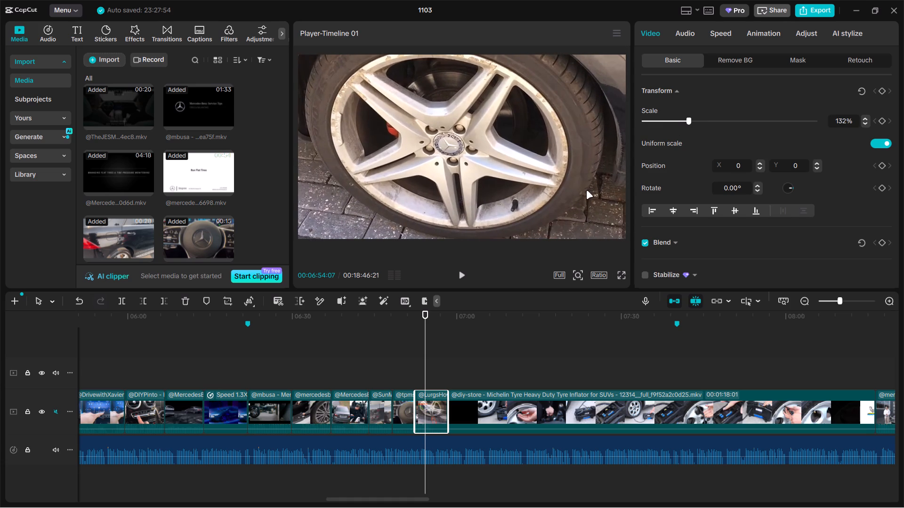
{"action": "left_click", "coordinate": [474, 362]}
{"action": "left_click_drag", "start_coordinate": [476, 362], "coordinate": [591, 357]}
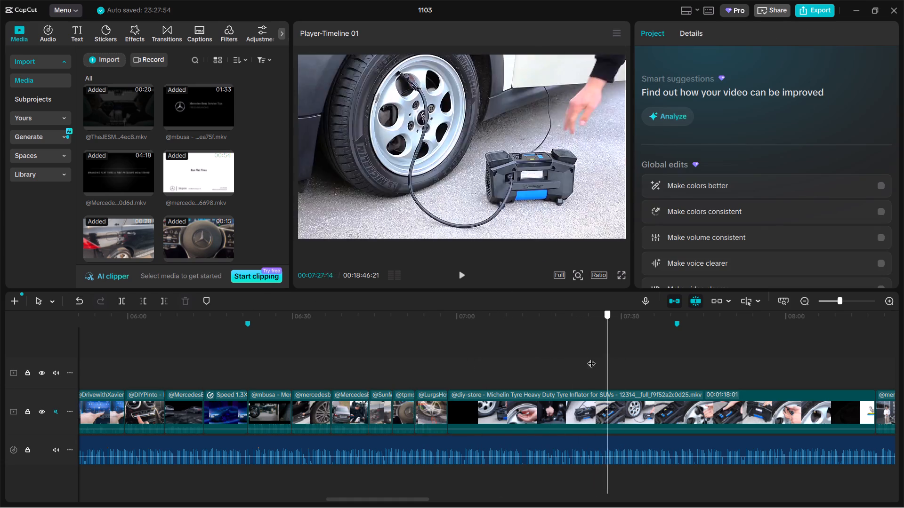
{"action": "left_click_drag", "start_coordinate": [591, 357], "coordinate": [548, 357]}
{"action": "left_click", "coordinate": [556, 408]}
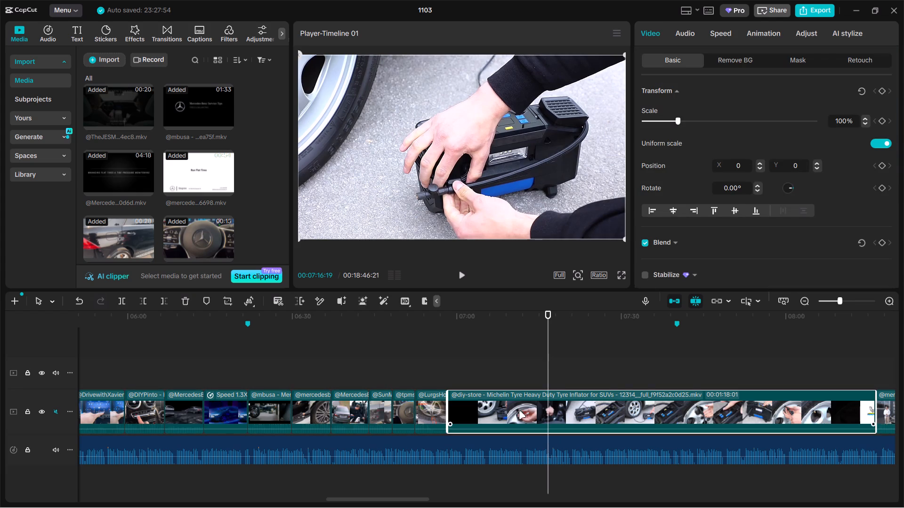
{"action": "key", "text": "ctrl+b"}
{"action": "left_click", "coordinate": [503, 414]}
{"action": "key", "text": "BackSpace"}
{"action": "left_click", "coordinate": [443, 377]}
{"action": "left_click_drag", "start_coordinate": [443, 377], "coordinate": [444, 377]}
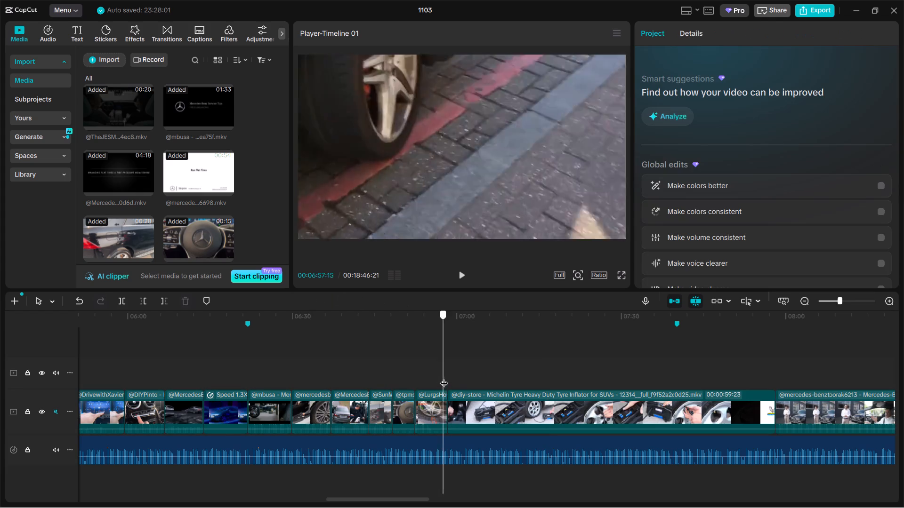
{"action": "left_click_drag", "start_coordinate": [444, 377], "coordinate": [580, 369]}
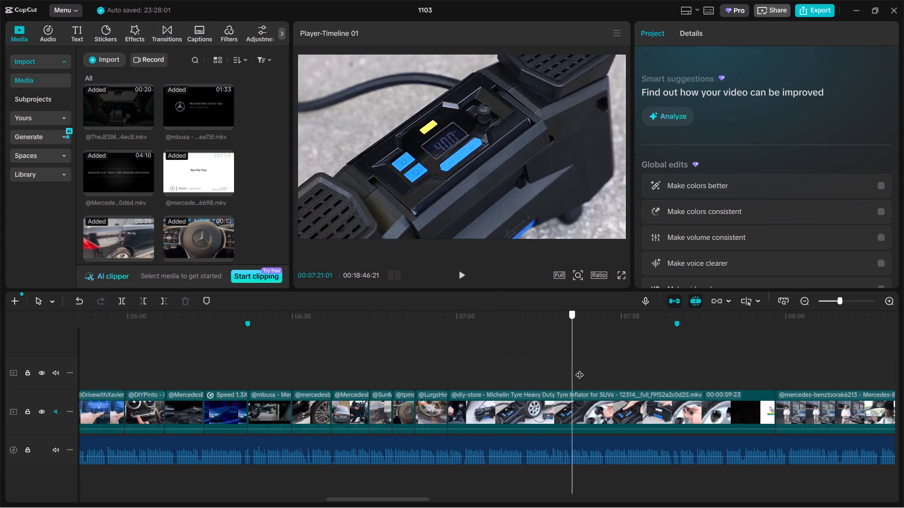
{"action": "left_click_drag", "start_coordinate": [580, 369], "coordinate": [677, 358]}
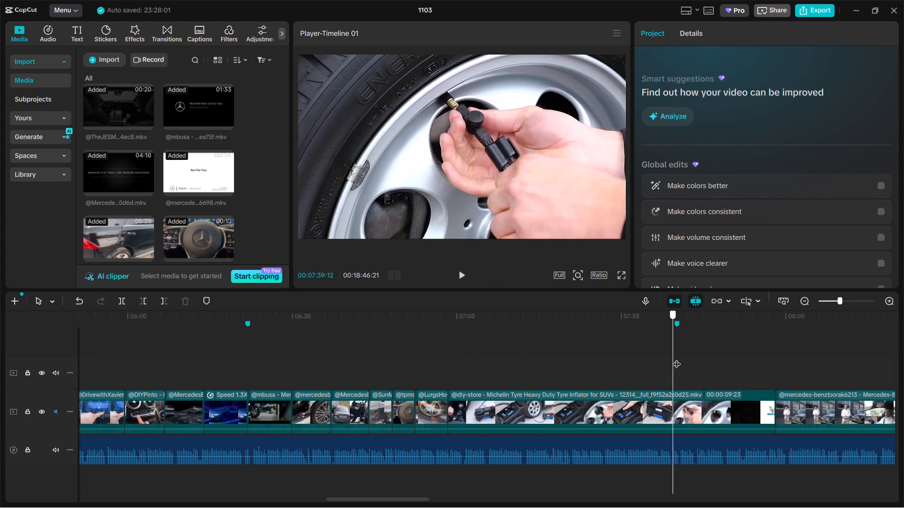
{"action": "left_click_drag", "start_coordinate": [677, 358], "coordinate": [485, 373]}
{"action": "left_click", "coordinate": [494, 417]}
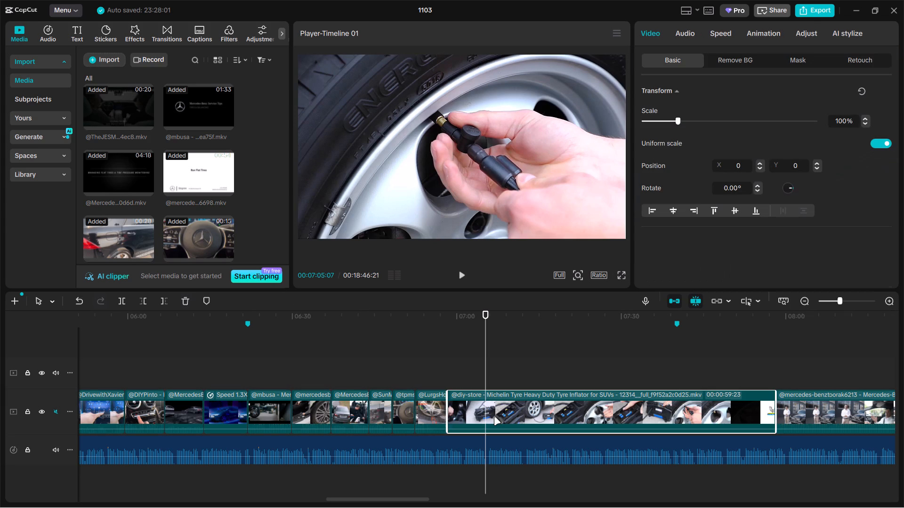
{"action": "key", "text": "ctrl+b"}
{"action": "key", "text": "BackSpace"}
{"action": "left_click_drag", "start_coordinate": [487, 379], "coordinate": [563, 363]}
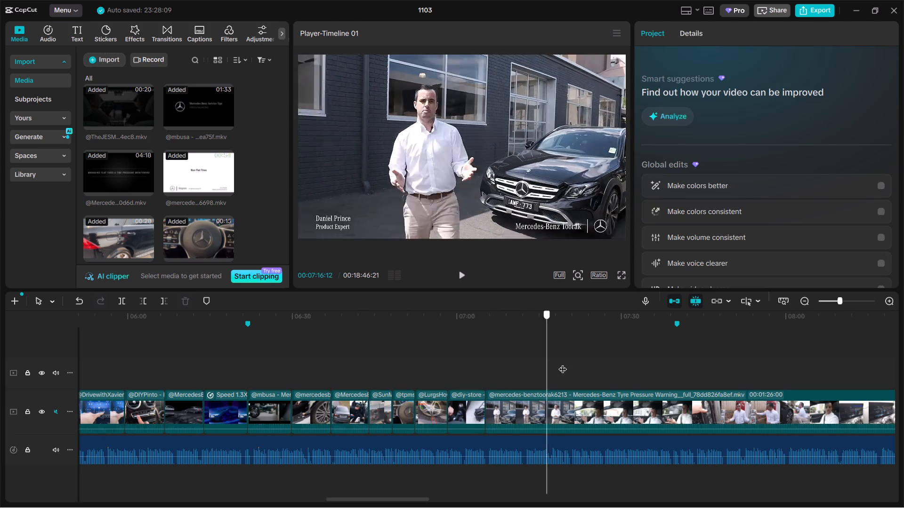
{"action": "left_click_drag", "start_coordinate": [563, 363], "coordinate": [750, 348]}
{"action": "left_click_drag", "start_coordinate": [689, 382], "coordinate": [685, 391]}
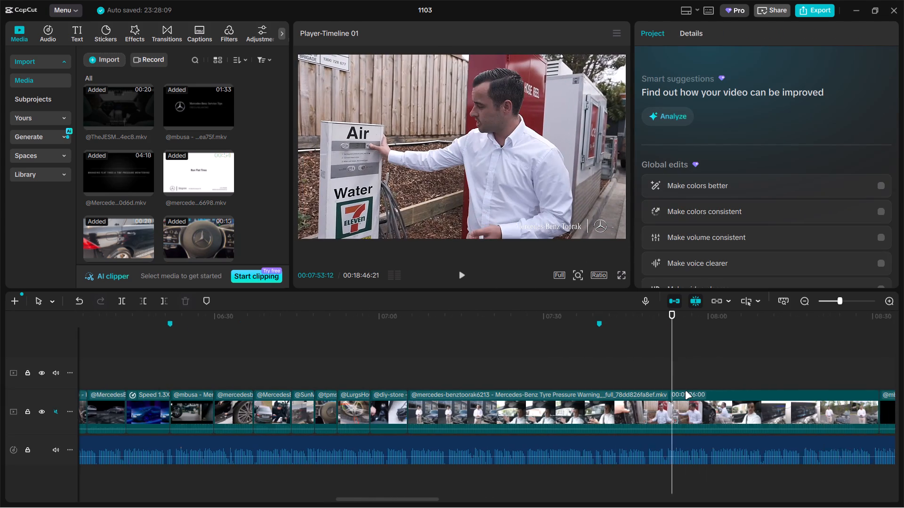
{"action": "left_click_drag", "start_coordinate": [685, 391], "coordinate": [662, 404]}
{"action": "left_click", "coordinate": [643, 413]}
{"action": "left_click_drag", "start_coordinate": [625, 361], "coordinate": [727, 355]}
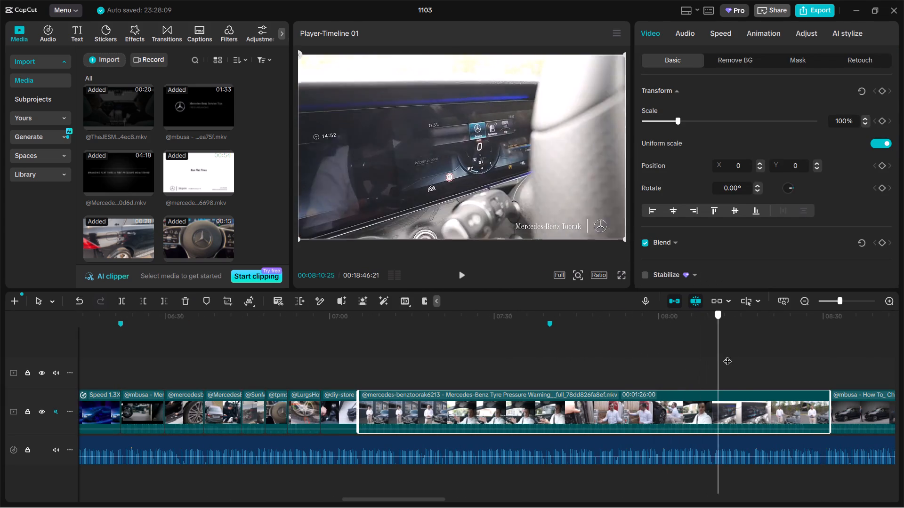
{"action": "left_click_drag", "start_coordinate": [727, 355], "coordinate": [622, 368]}
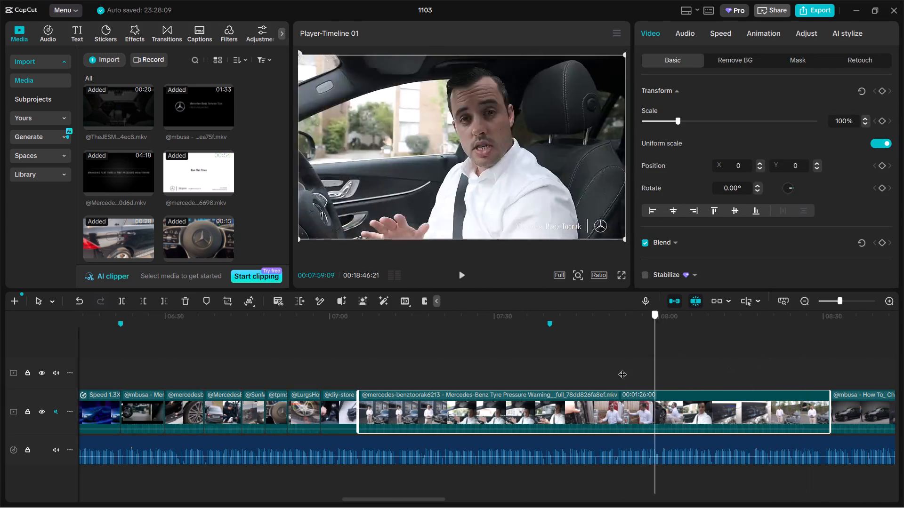
{"action": "left_click_drag", "start_coordinate": [622, 368], "coordinate": [470, 363]}
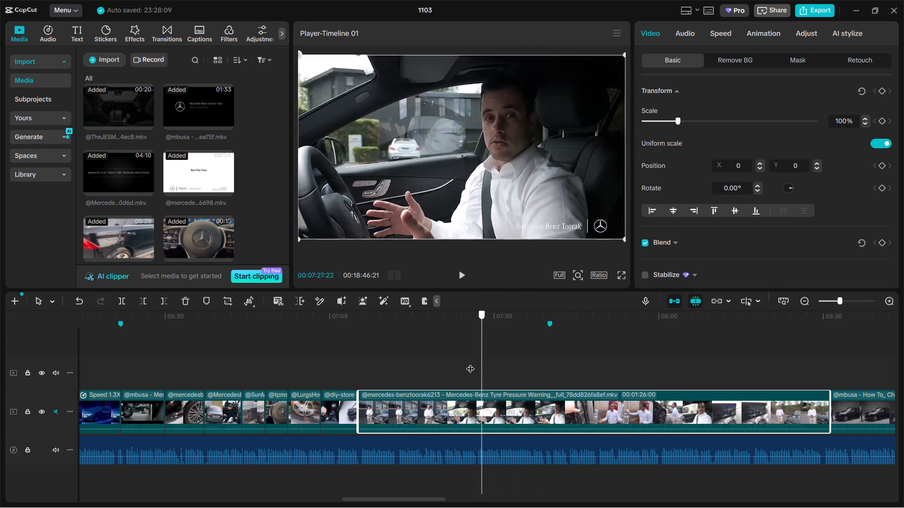
{"action": "left_click_drag", "start_coordinate": [470, 363], "coordinate": [506, 347]}
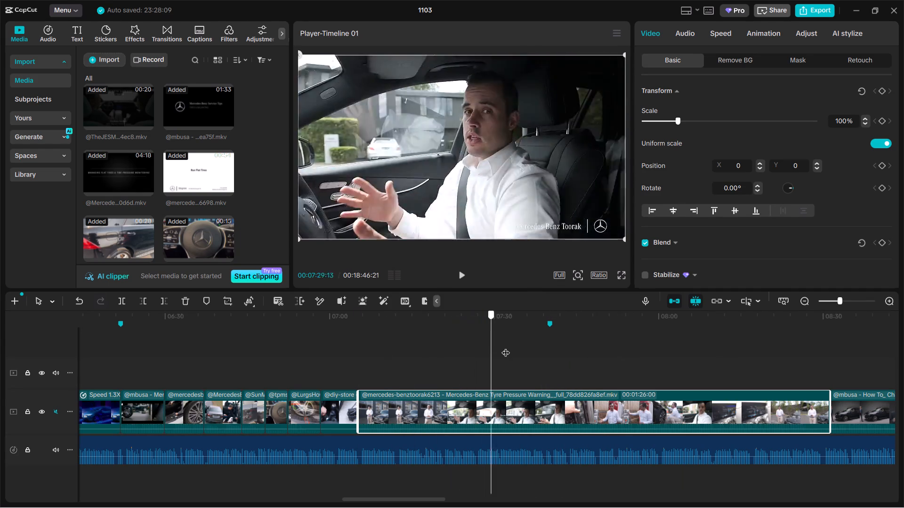
{"action": "left_click_drag", "start_coordinate": [506, 347], "coordinate": [681, 343]}
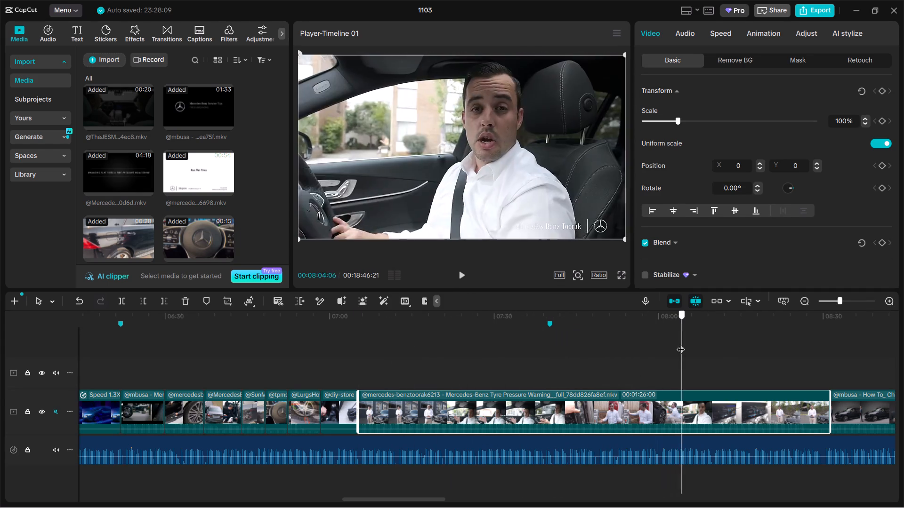
{"action": "left_click_drag", "start_coordinate": [681, 343], "coordinate": [640, 345]}
{"action": "left_click", "coordinate": [630, 403]}
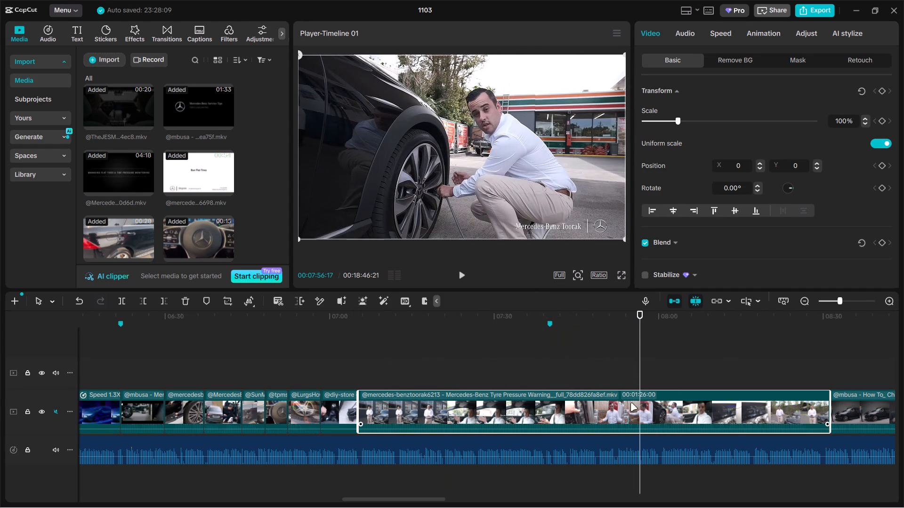
{"action": "key", "text": "ctrl+b"}
{"action": "left_click", "coordinate": [569, 406], "text": "ctrl"}
{"action": "key", "text": "BackSpace"}
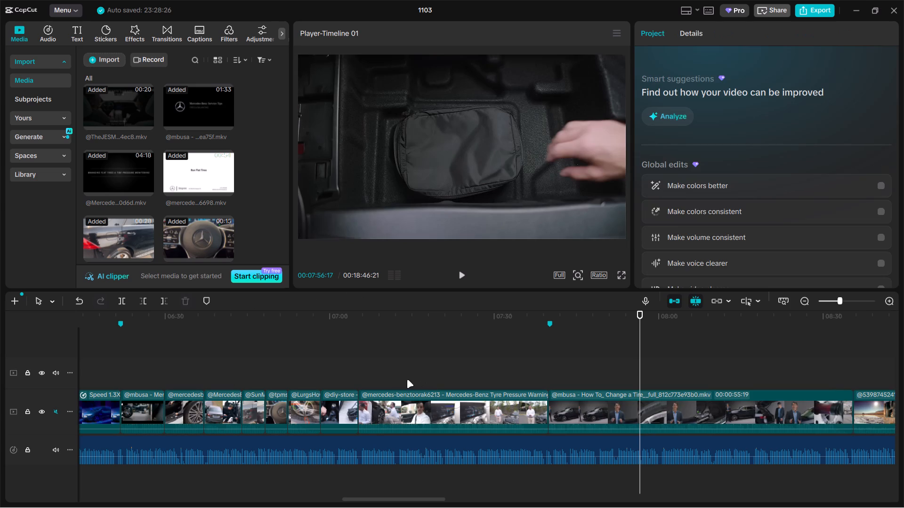
{"action": "double_click", "coordinate": [376, 380]}
{"action": "left_click", "coordinate": [392, 410]}
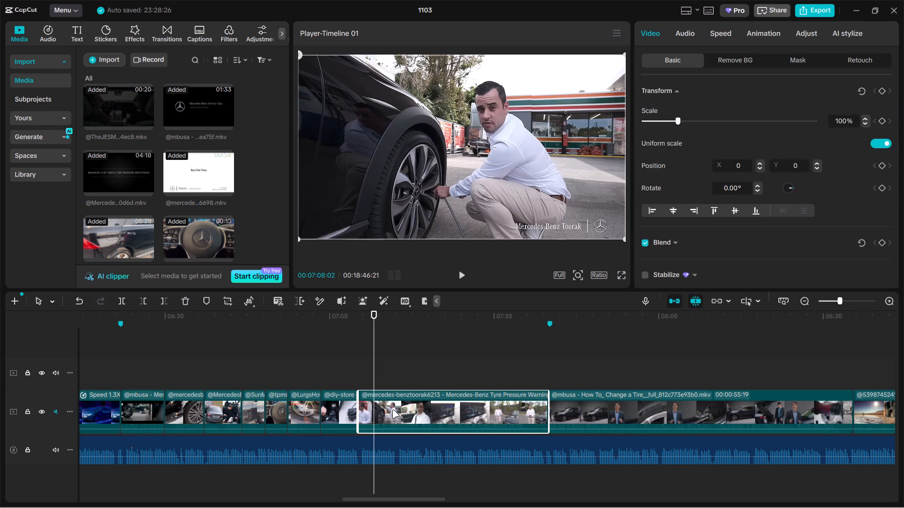
{"action": "left_click_drag", "start_coordinate": [374, 369], "coordinate": [382, 366]}
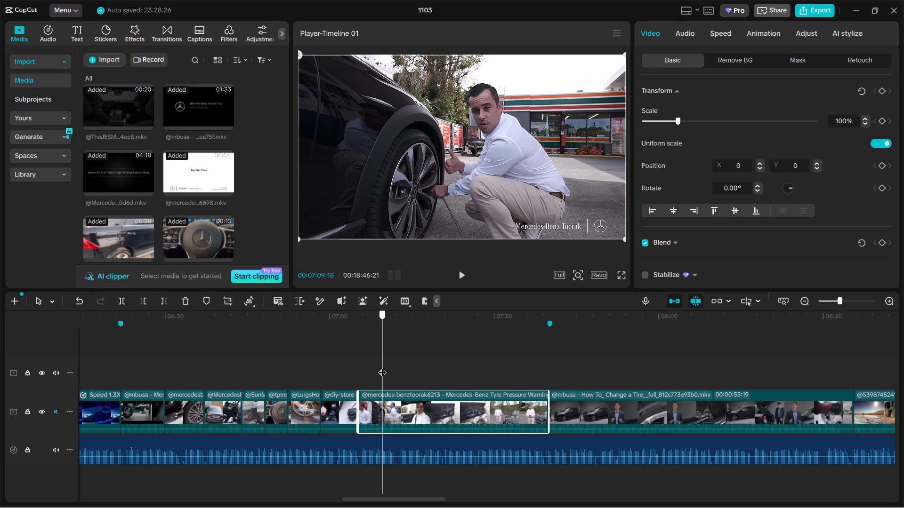
{"action": "key", "text": "ctrl+b"}
{"action": "key", "text": "BackSpace"}
{"action": "left_click", "coordinate": [365, 361]}
{"action": "left_click", "coordinate": [438, 177]}
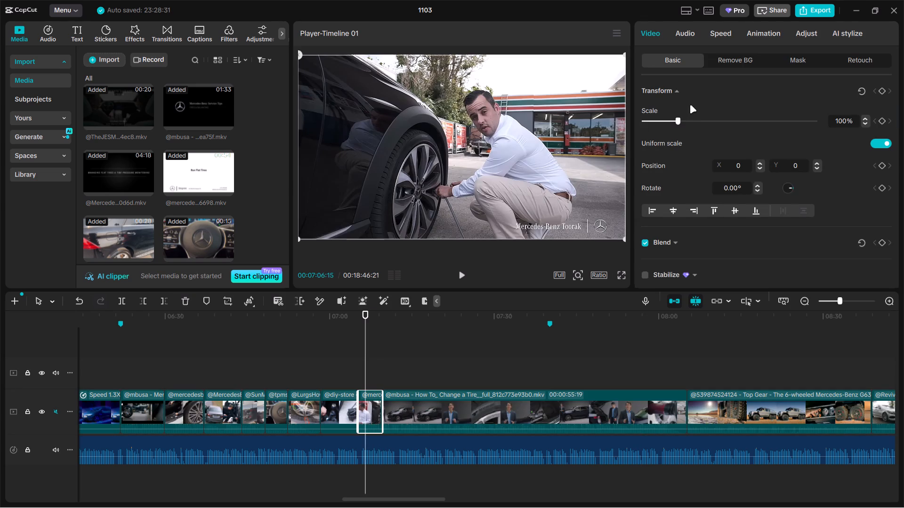
{"action": "left_click_drag", "start_coordinate": [675, 116], "coordinate": [713, 110]}
{"action": "left_click_drag", "start_coordinate": [517, 158], "coordinate": [587, 91]}
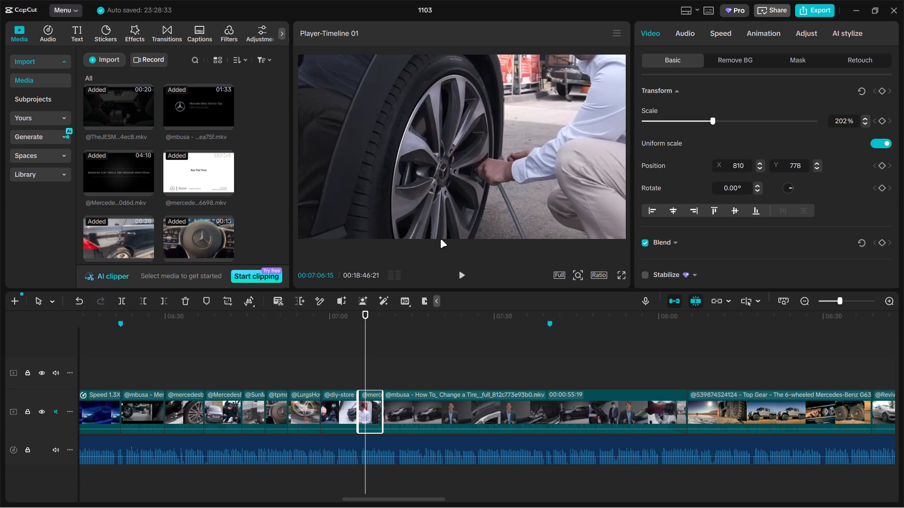
{"action": "double_click", "coordinate": [440, 342]}
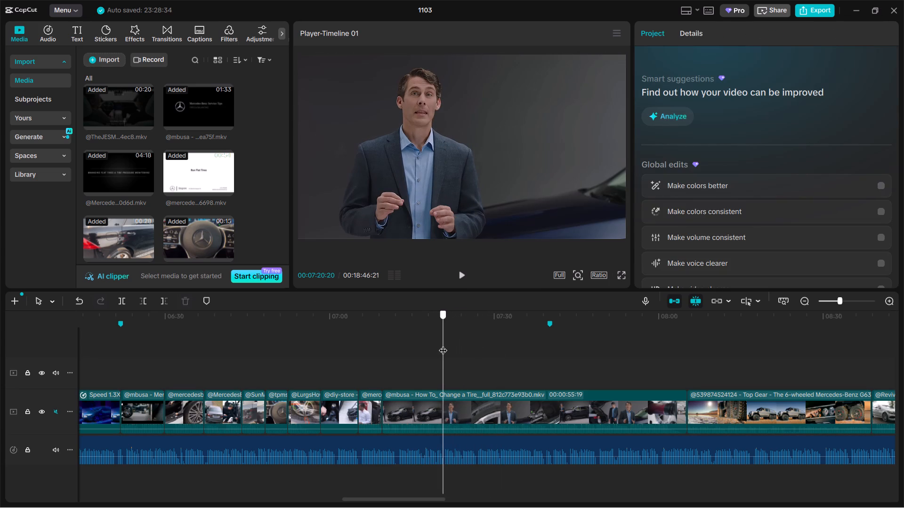
{"action": "key", "text": "Right"}
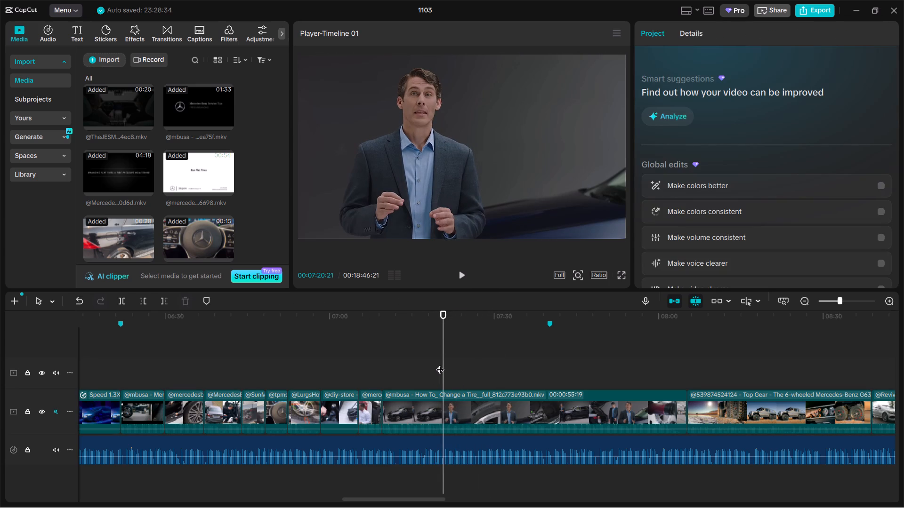
{"action": "key", "text": "Right"}
{"action": "key", "text": "Right"}
{"action": "key", "text": "Right"}
{"action": "key", "text": "Right"}
{"action": "key", "text": "Right"}
{"action": "key", "text": "Right"}
{"action": "key", "text": "Right"}
{"action": "key", "text": "Right"}
{"action": "key", "text": "Right"}
{"action": "key", "text": "Right"}
{"action": "key", "text": "Right"}
{"action": "key", "text": "Right"}
{"action": "key", "text": "Right"}
{"action": "key", "text": "Right"}
{"action": "key", "text": "Right"}
{"action": "key", "text": "Right"}
{"action": "key", "text": "Right"}
{"action": "key", "text": "Right"}
{"action": "key", "text": "Right"}
{"action": "key", "text": "Right"}
{"action": "key", "text": "Right"}
{"action": "key", "text": "Right"}
{"action": "key", "text": "Right"}
{"action": "key", "text": "Right"}
{"action": "key", "text": "Right"}
{"action": "key", "text": "Right"}
{"action": "key", "text": "Right"}
{"action": "key", "text": "Right"}
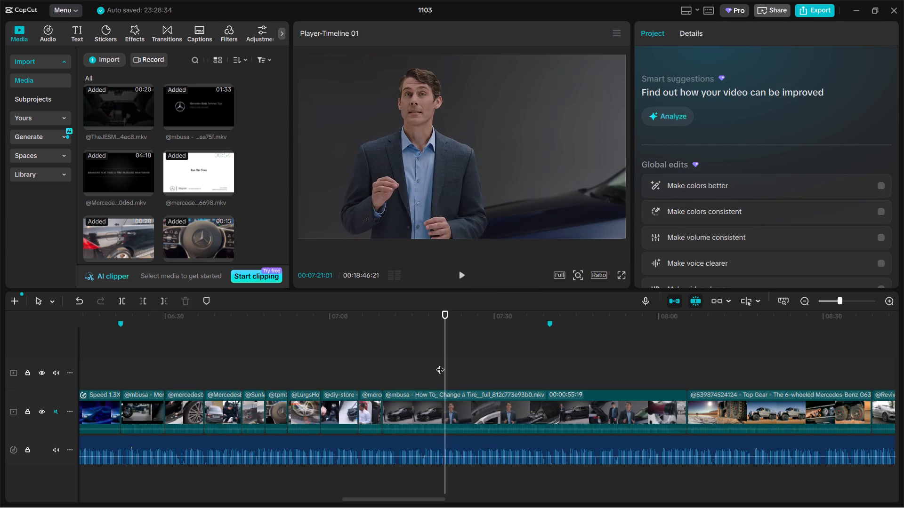
{"action": "key", "text": "Left"}
{"action": "key", "text": "Left"}
{"action": "key", "text": "Left"}
{"action": "key", "text": "Left"}
{"action": "key", "text": "Left"}
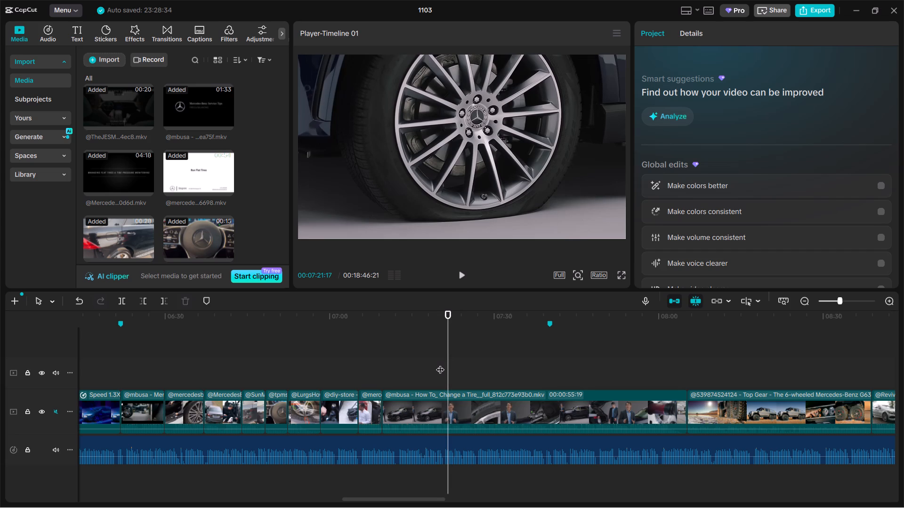
{"action": "key", "text": "ctrl+b"}
{"action": "left_click", "coordinate": [424, 400]}
{"action": "key", "text": "BackSpace"}
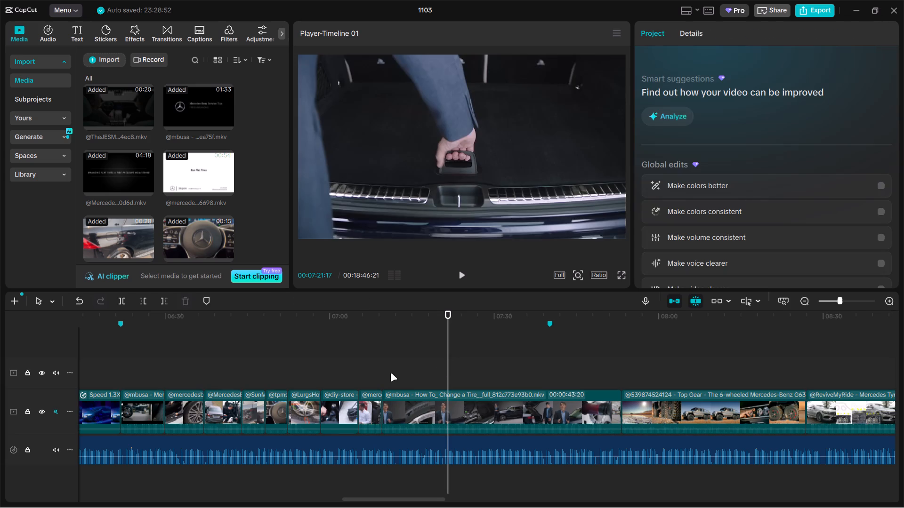
{"action": "left_click", "coordinate": [383, 370]}
{"action": "left_click_drag", "start_coordinate": [383, 370], "coordinate": [393, 367]}
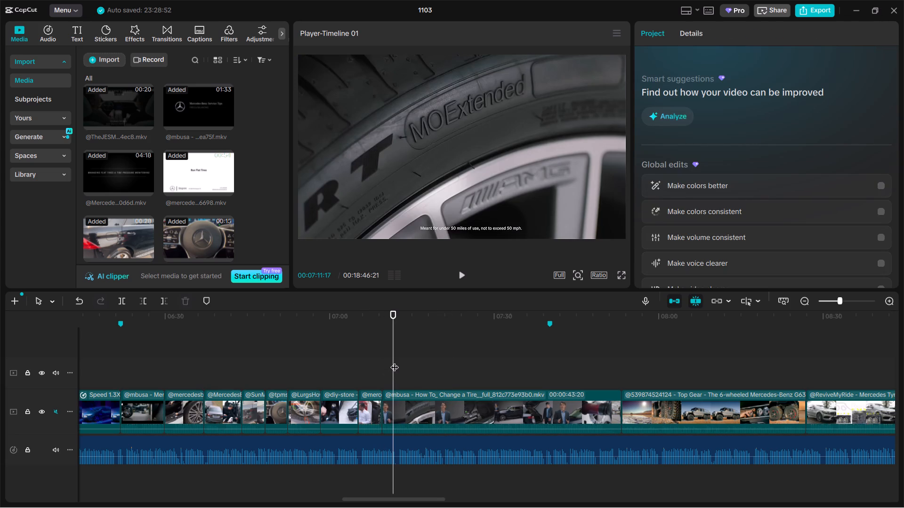
{"action": "left_click_drag", "start_coordinate": [395, 361], "coordinate": [410, 362]}
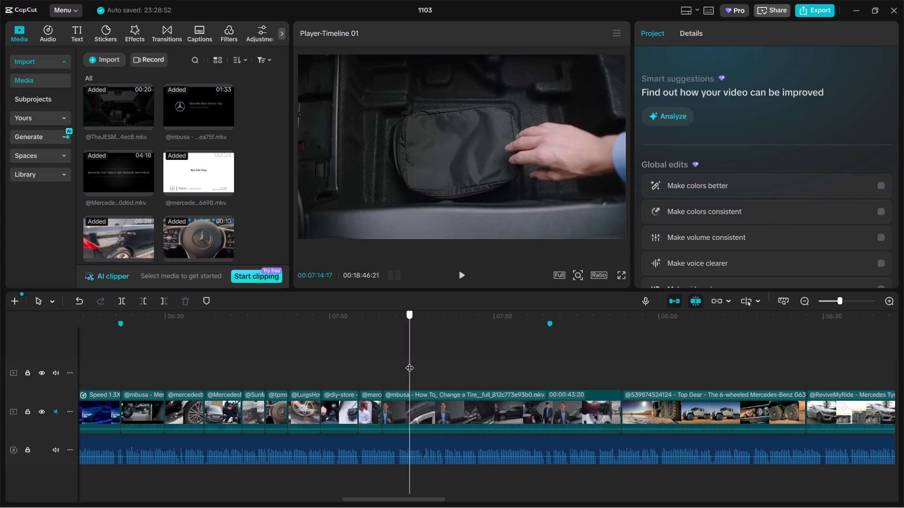
{"action": "left_click_drag", "start_coordinate": [410, 362], "coordinate": [411, 362]}
{"action": "left_click", "coordinate": [448, 411]}
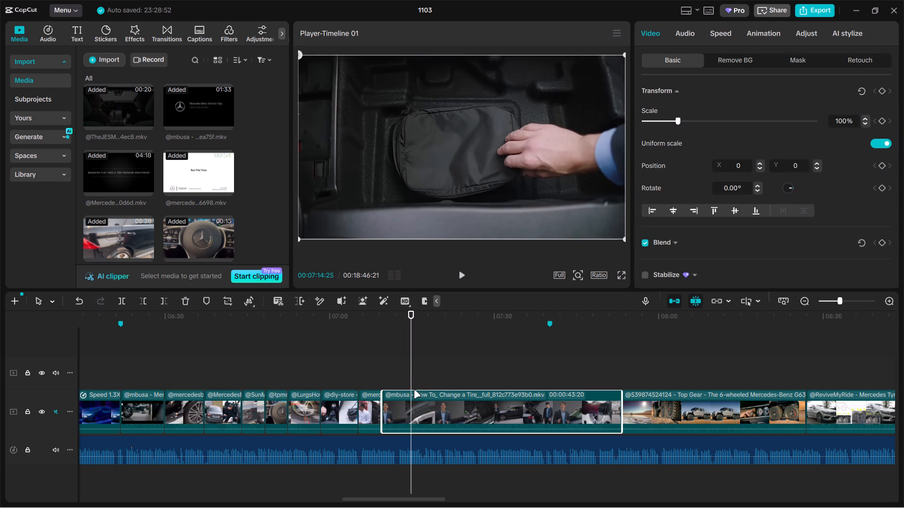
{"action": "key", "text": "ctrl+b"}
{"action": "key", "text": "BackSpace"}
{"action": "left_click", "coordinate": [389, 369]}
{"action": "left_click", "coordinate": [396, 390]}
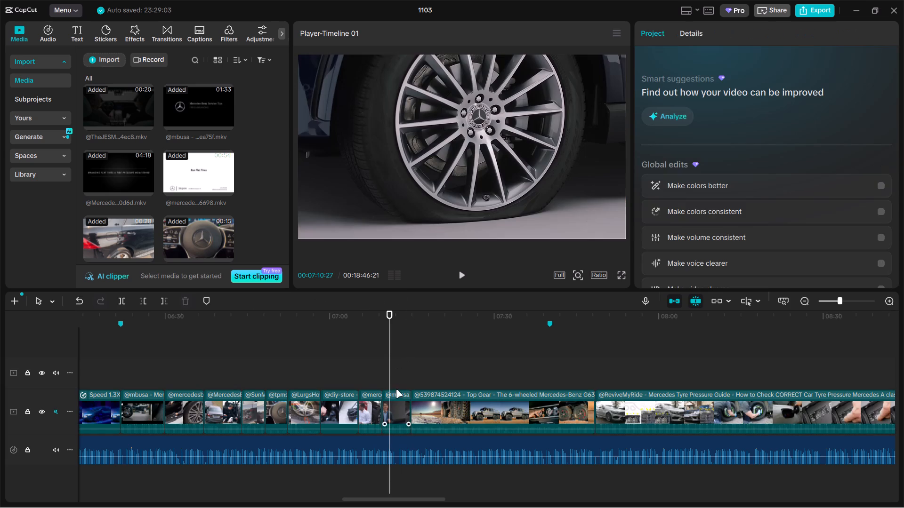
{"action": "left_click", "coordinate": [443, 372]}
{"action": "left_click_drag", "start_coordinate": [443, 371], "coordinate": [471, 366]}
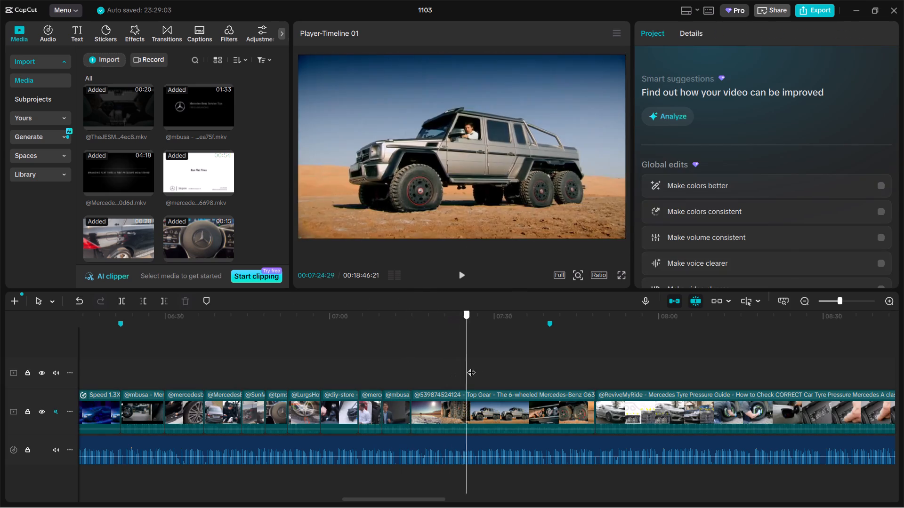
{"action": "left_click_drag", "start_coordinate": [471, 366], "coordinate": [406, 352]}
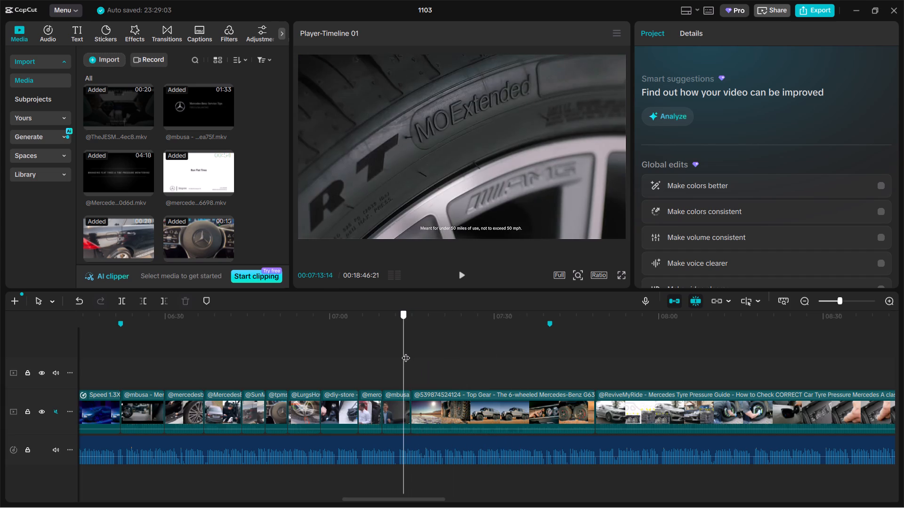
{"action": "left_click_drag", "start_coordinate": [406, 352], "coordinate": [401, 352]}
{"action": "left_click", "coordinate": [488, 174]}
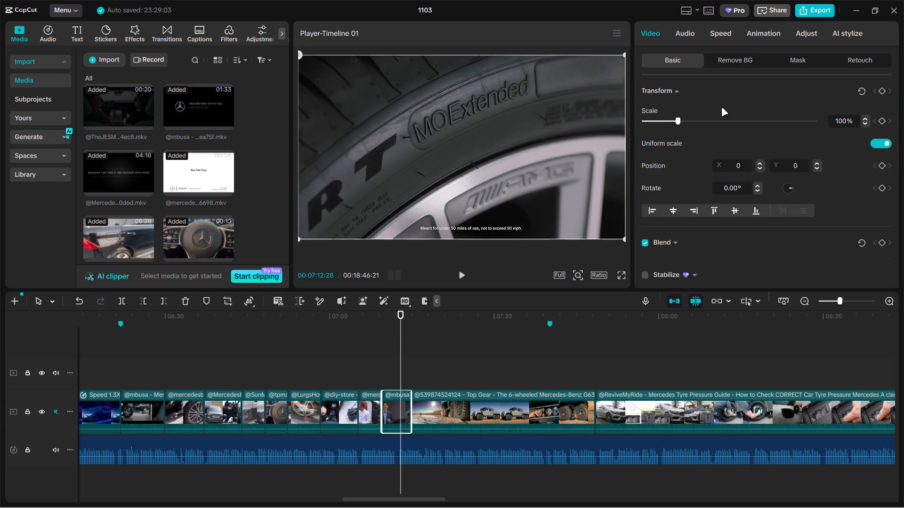
{"action": "left_click_drag", "start_coordinate": [672, 121], "coordinate": [686, 118]}
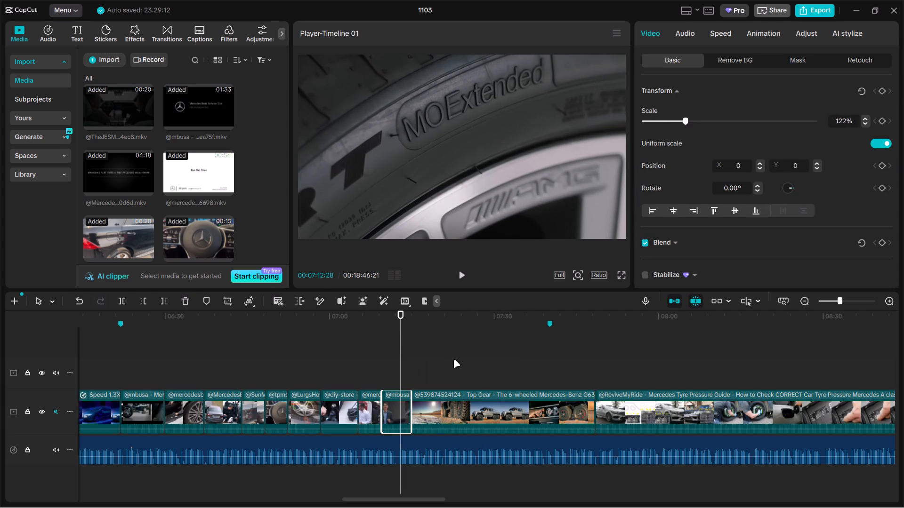
Trim the start of the Top Gear 6-wheeled Mercedes clip up to the wheel close-up at 00:07:17:28.
{"action": "left_click", "coordinate": [453, 359]}
{"action": "left_click_drag", "start_coordinate": [453, 359], "coordinate": [428, 359]}
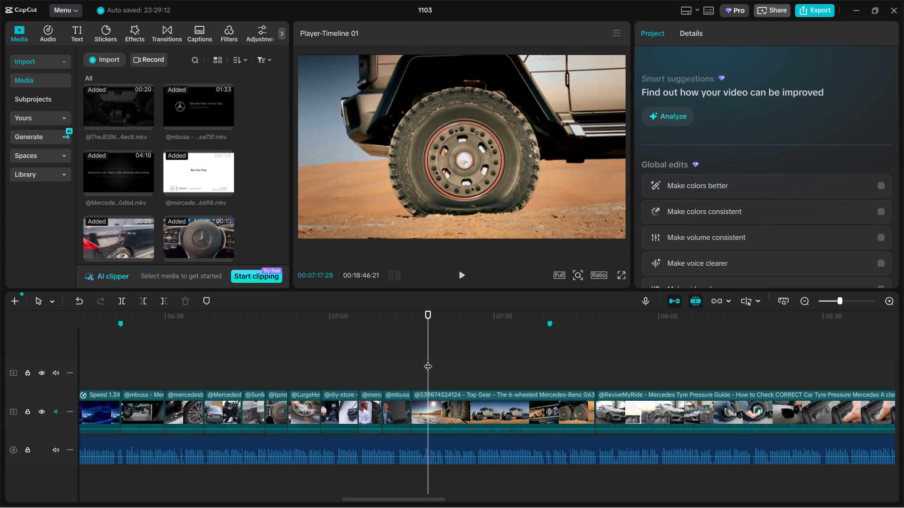
{"action": "left_click", "coordinate": [420, 405]}
{"action": "left_click_drag", "start_coordinate": [412, 404], "coordinate": [429, 404]}
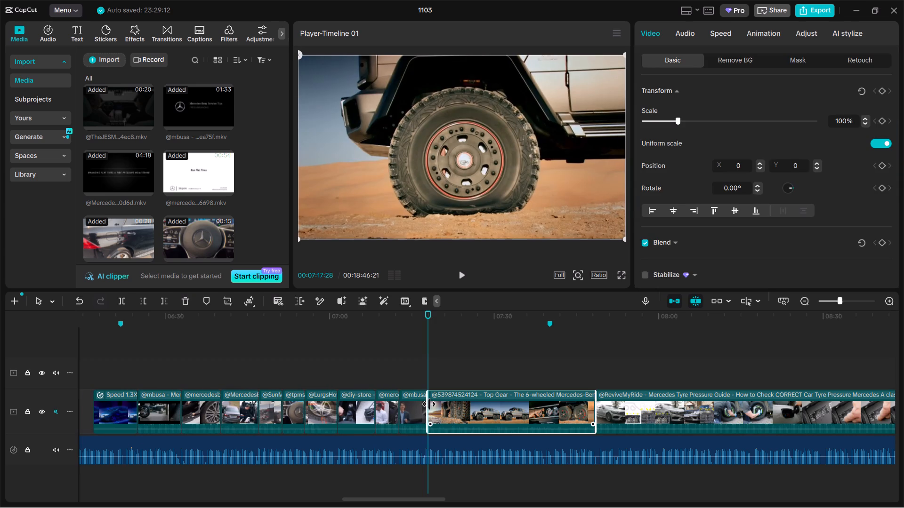
{"action": "left_click_drag", "start_coordinate": [429, 404], "coordinate": [432, 404]}
Split the Top Gear 6-wheeled Mercedes clip at 00:07:20:02, delete the part after the cut and check the remaining piece.
{"action": "left_click_drag", "start_coordinate": [432, 379], "coordinate": [436, 378]}
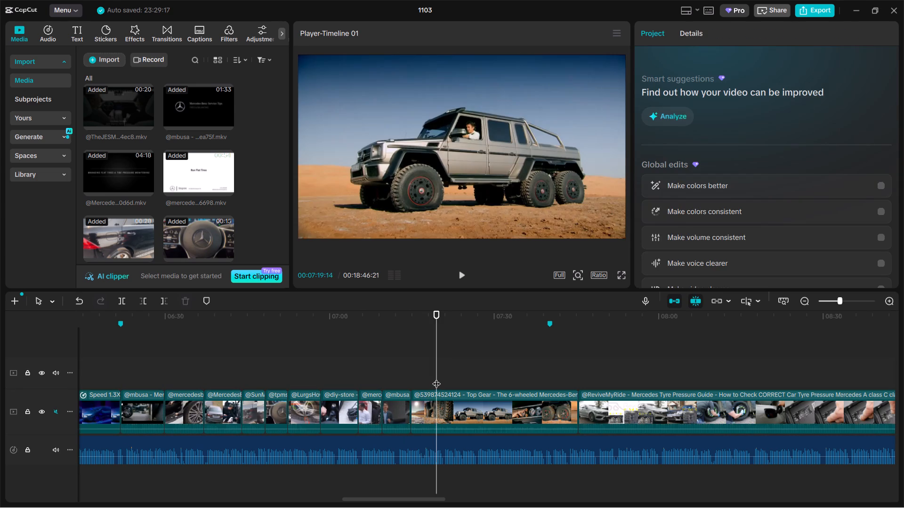
{"action": "left_click", "coordinate": [436, 378]}
{"action": "left_click", "coordinate": [458, 414]}
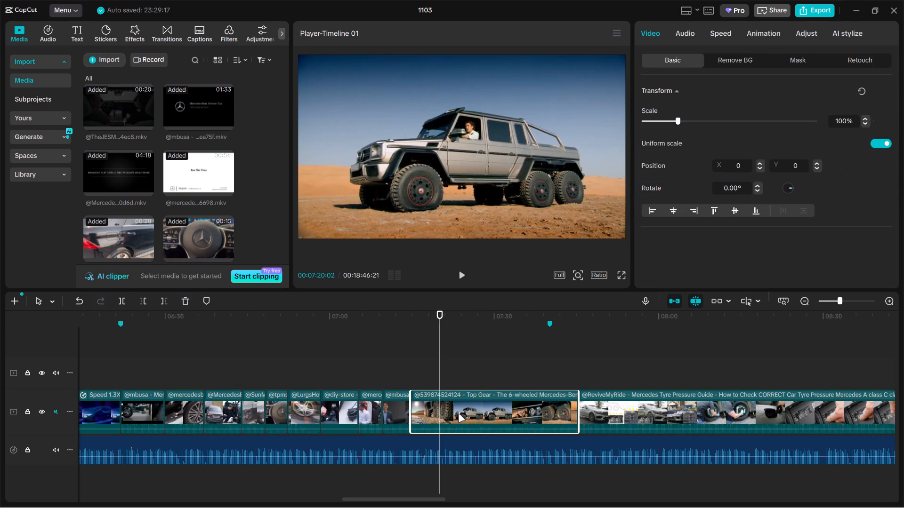
{"action": "key", "text": "ctrl+b"}
{"action": "key", "text": "BackSpace"}
{"action": "left_click", "coordinate": [427, 375]}
{"action": "left_click", "coordinate": [501, 187]}
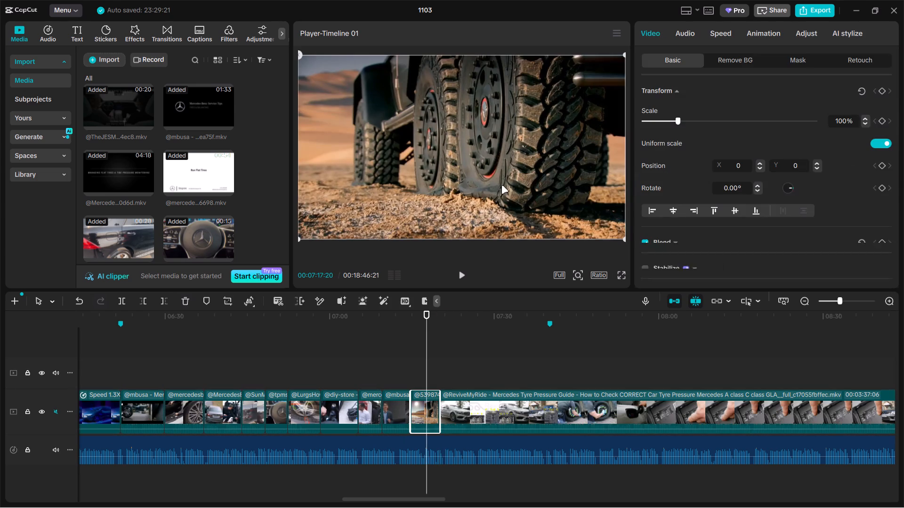
{"action": "left_click", "coordinate": [498, 378]}
{"action": "left_click_drag", "start_coordinate": [498, 378], "coordinate": [710, 341]}
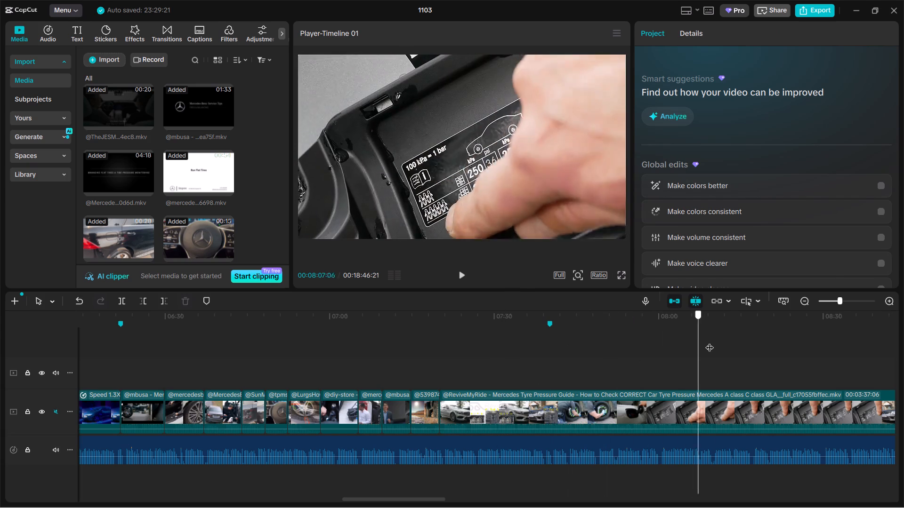
{"action": "left_click_drag", "start_coordinate": [710, 341], "coordinate": [730, 338]}
{"action": "left_click_drag", "start_coordinate": [670, 362], "coordinate": [647, 376]}
{"action": "left_click", "coordinate": [615, 405]}
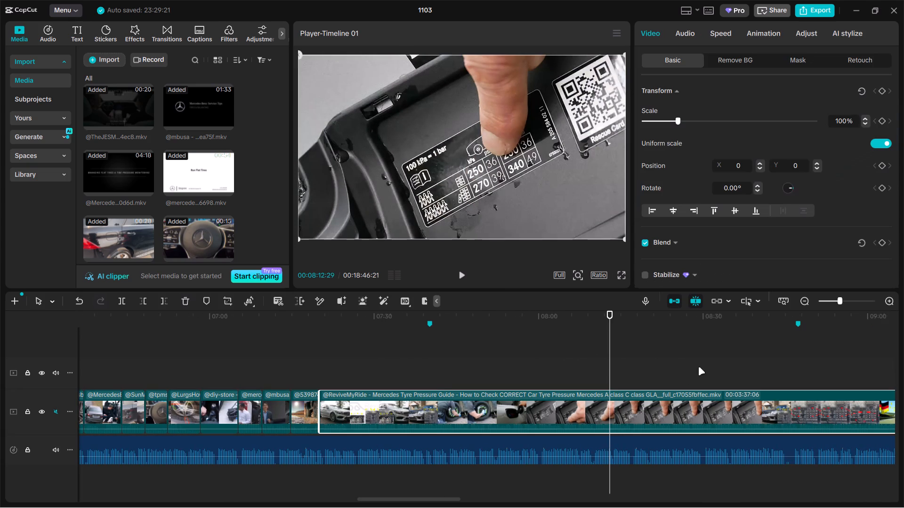
{"action": "scroll", "coordinate": [693, 367], "scroll_direction": "down", "scroll_amount": 5, "text": "ctrl"}
{"action": "left_click", "coordinate": [690, 368]}
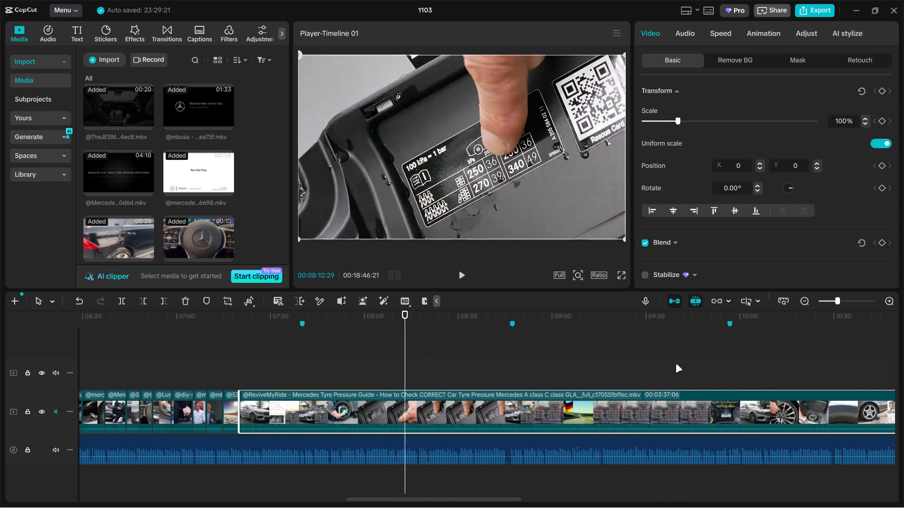
{"action": "left_click", "coordinate": [762, 331]}
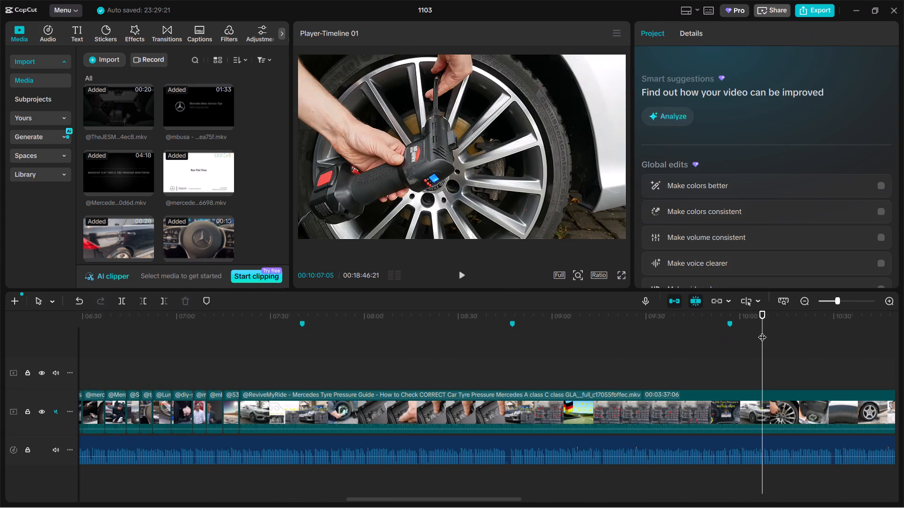
{"action": "left_click", "coordinate": [648, 429]}
{"action": "left_click", "coordinate": [666, 317]}
{"action": "left_click", "coordinate": [767, 313]}
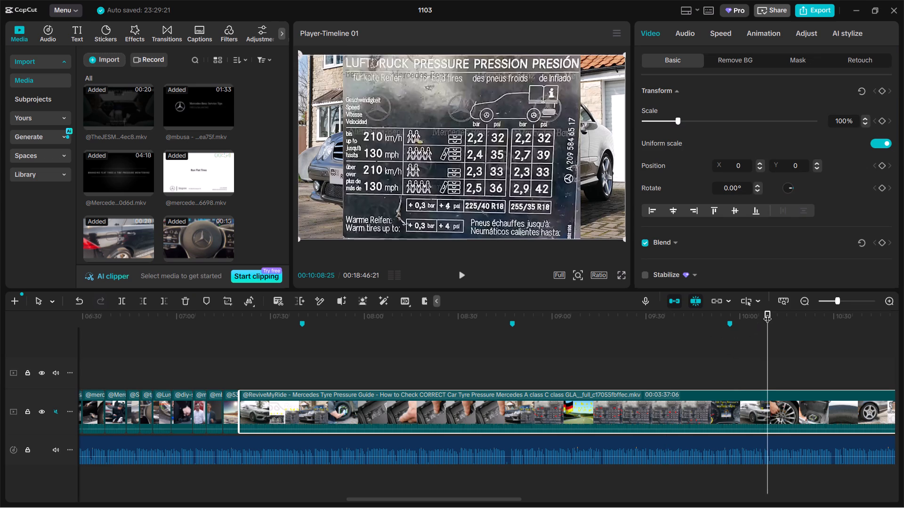
{"action": "left_click_drag", "start_coordinate": [767, 323], "coordinate": [760, 334]}
{"action": "left_click_drag", "start_coordinate": [729, 394], "coordinate": [694, 374]}
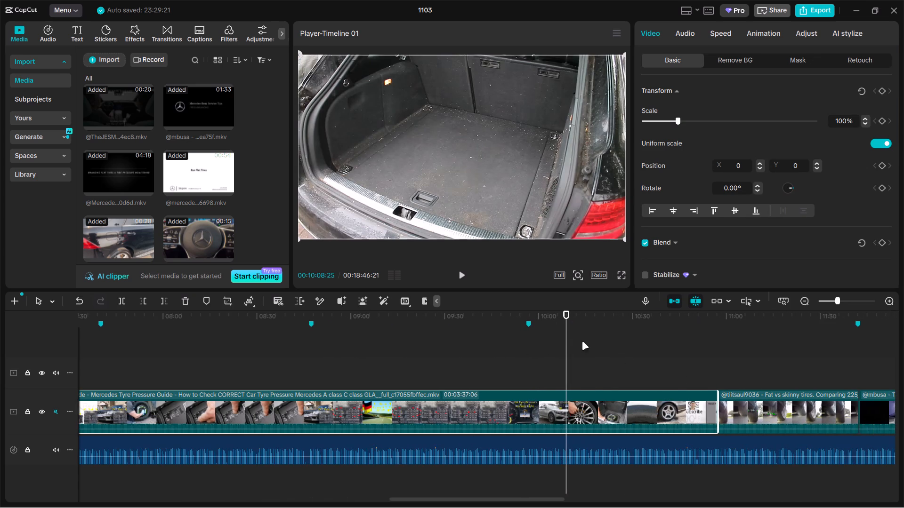
{"action": "left_click_drag", "start_coordinate": [567, 335], "coordinate": [576, 331]}
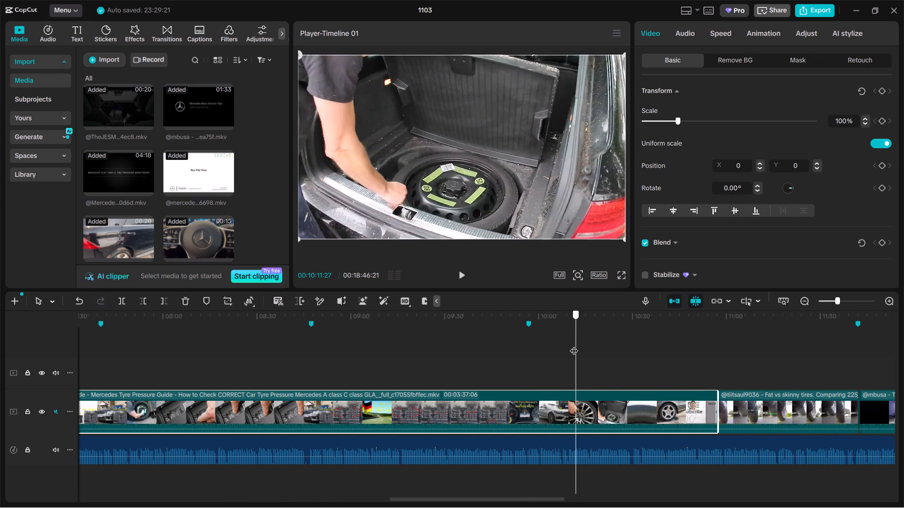
{"action": "key", "text": "ctrl+b"}
{"action": "left_click", "coordinate": [501, 382]}
{"action": "left_click", "coordinate": [484, 408]}
{"action": "key", "text": "BackSpace"}
{"action": "left_click_drag", "start_coordinate": [476, 402], "coordinate": [468, 399]}
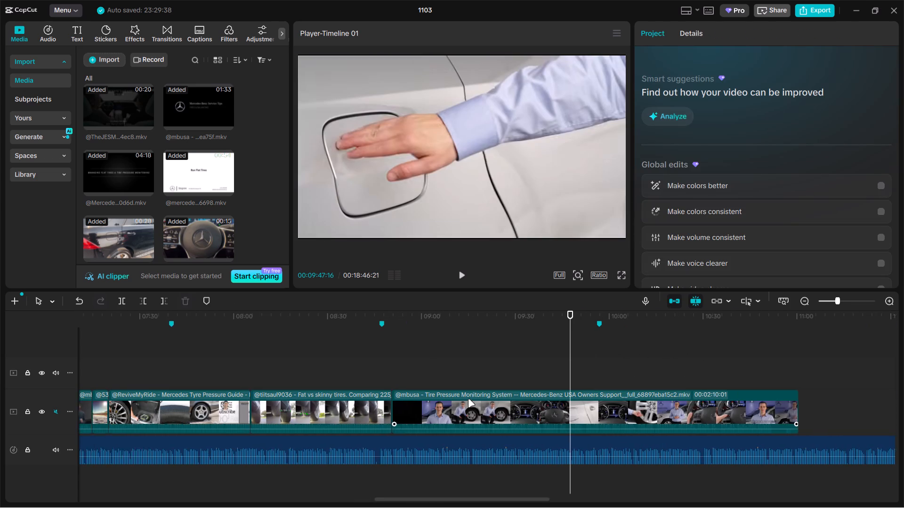
{"action": "left_click_drag", "start_coordinate": [468, 399], "coordinate": [413, 408]}
{"action": "double_click", "coordinate": [442, 379]}
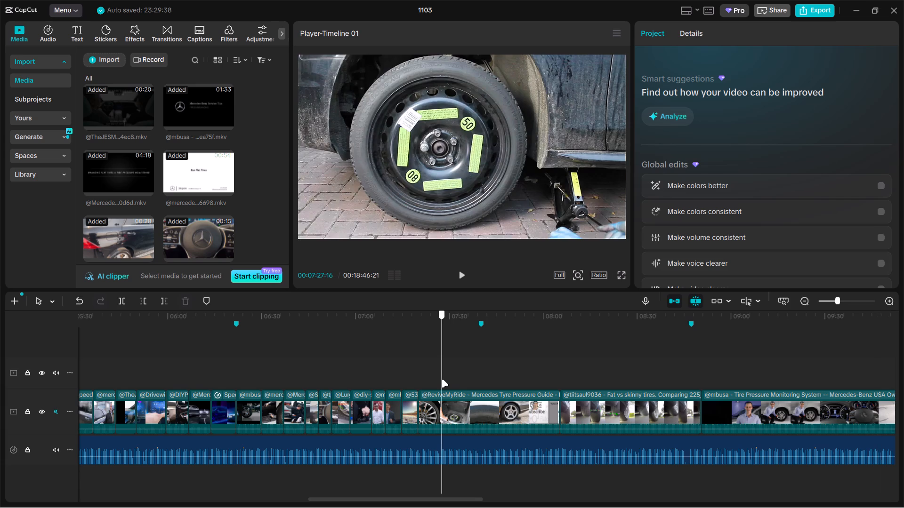
{"action": "left_click", "coordinate": [450, 412]}
{"action": "key", "text": "ctrl+b"}
{"action": "key", "text": "BackSpace"}
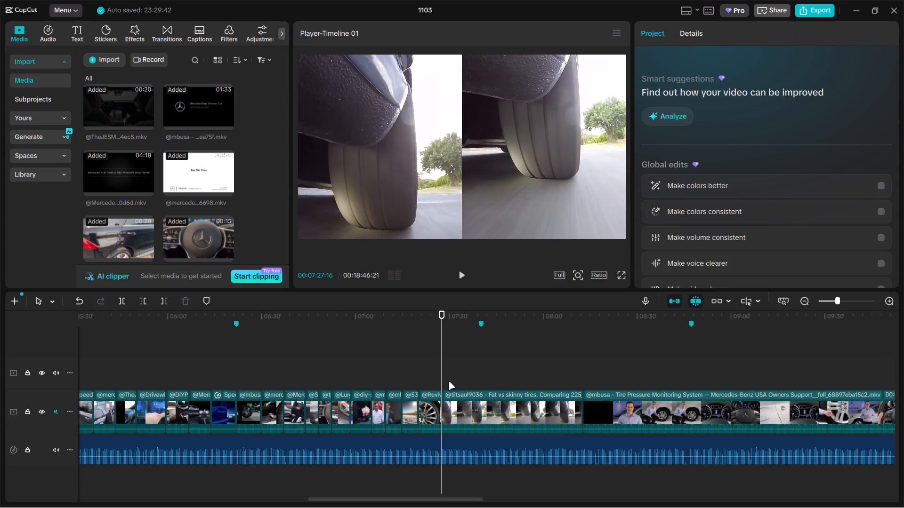
{"action": "left_click_drag", "start_coordinate": [441, 379], "coordinate": [473, 373]}
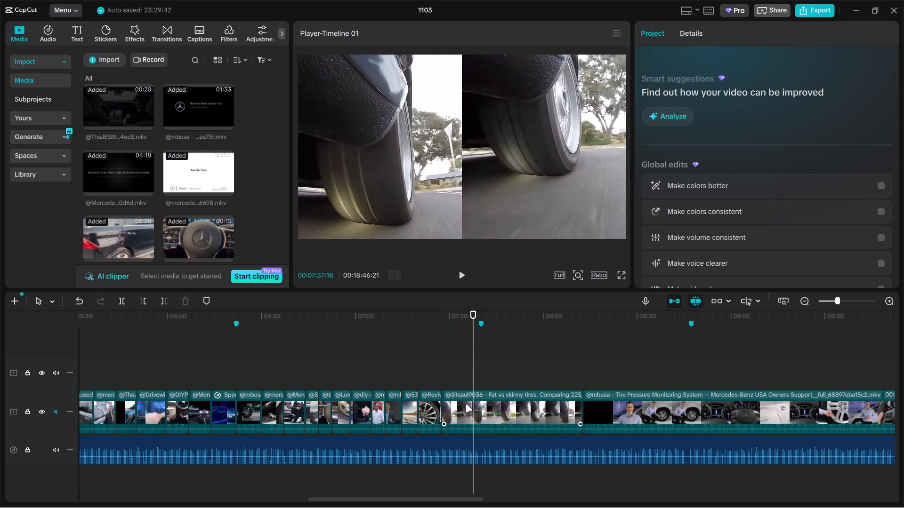
{"action": "left_click", "coordinate": [466, 404]}
{"action": "key", "text": "ctrl+b"}
{"action": "left_click", "coordinate": [449, 409]}
{"action": "key", "text": "BackSpace"}
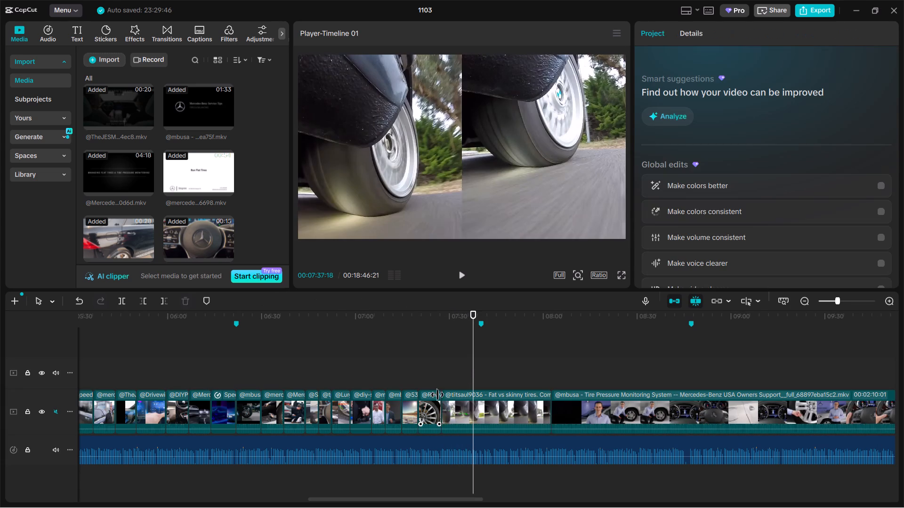
{"action": "left_click", "coordinate": [443, 376]}
{"action": "left_click_drag", "start_coordinate": [443, 376], "coordinate": [460, 376]}
{"action": "left_click", "coordinate": [462, 409]}
{"action": "key", "text": "ctrl+b"}
{"action": "key", "text": "BackSpace"}
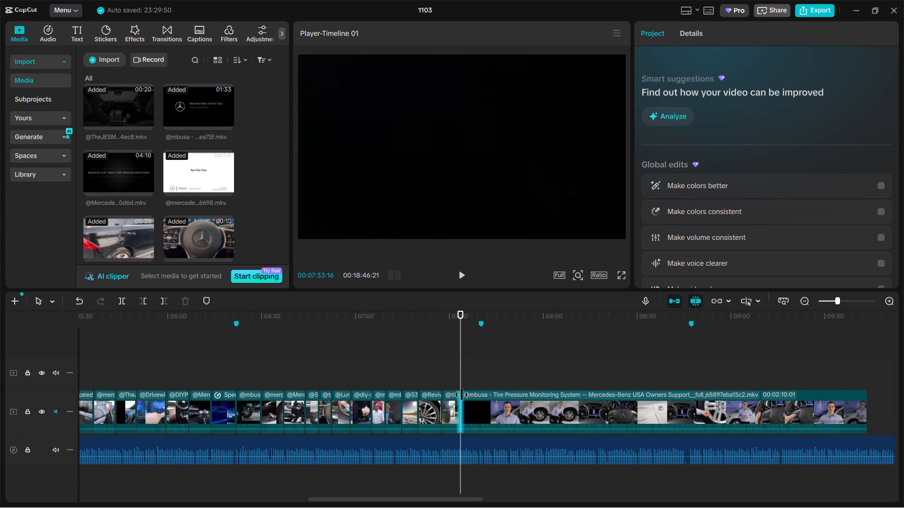
{"action": "left_click_drag", "start_coordinate": [454, 370], "coordinate": [497, 365]}
{"action": "left_click", "coordinate": [500, 365]}
{"action": "left_click_drag", "start_coordinate": [501, 365], "coordinate": [557, 365]}
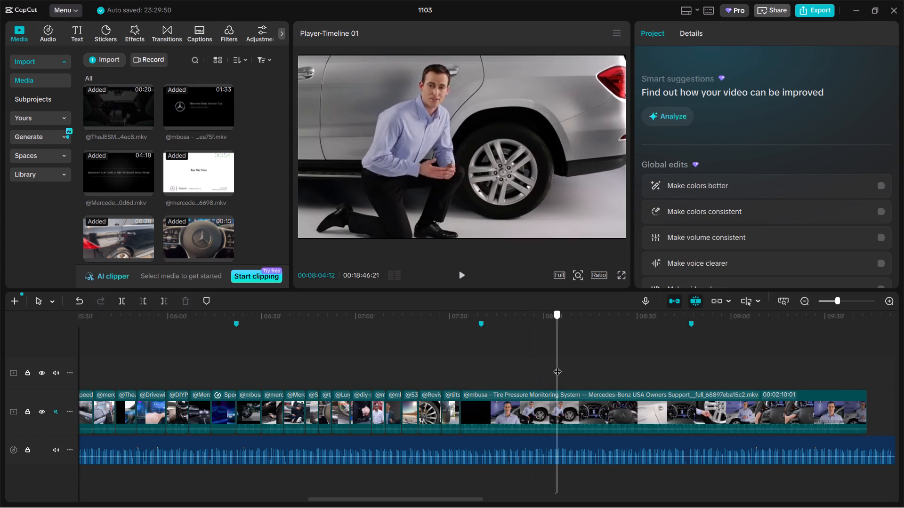
{"action": "left_click_drag", "start_coordinate": [557, 365], "coordinate": [651, 358]}
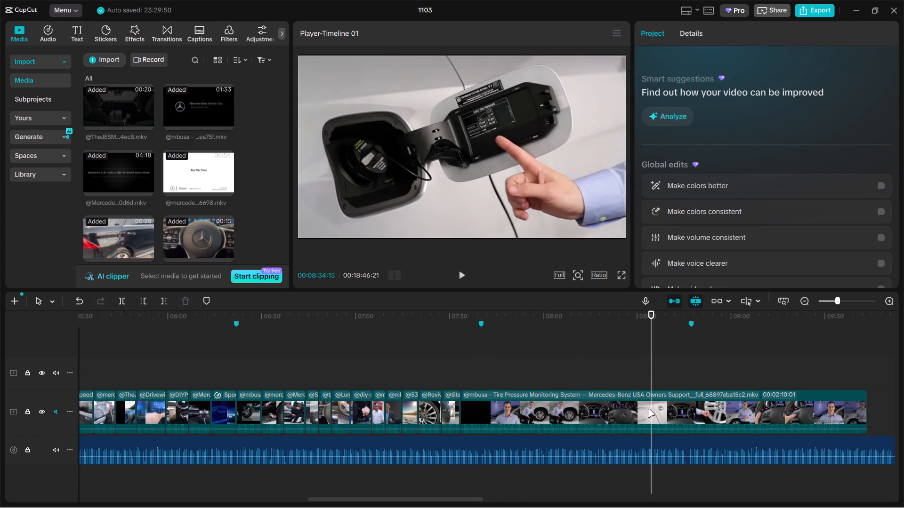
{"action": "left_click", "coordinate": [648, 409]}
{"action": "left_click", "coordinate": [523, 373]}
{"action": "left_click_drag", "start_coordinate": [523, 373], "coordinate": [512, 370]}
{"action": "left_click", "coordinate": [516, 400]}
{"action": "key", "text": "ctrl+b"}
{"action": "left_click", "coordinate": [494, 411]}
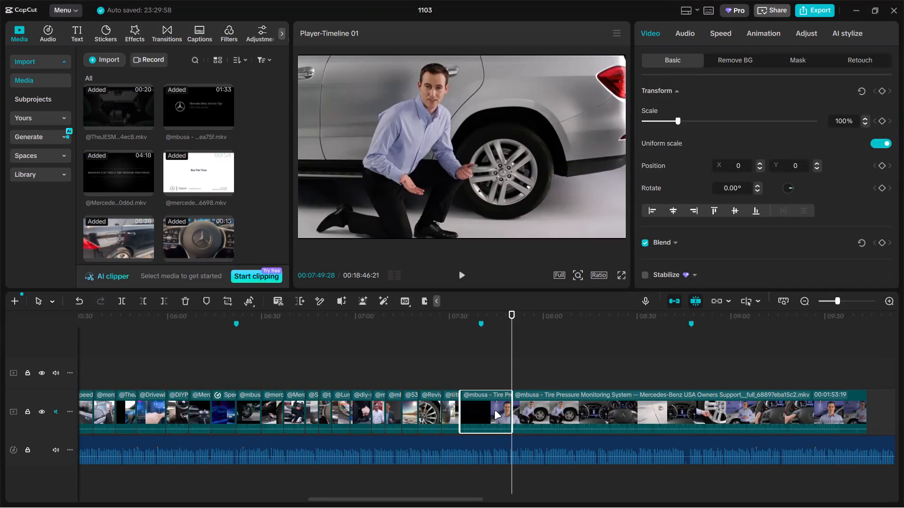
{"action": "key", "text": "BackSpace"}
{"action": "double_click", "coordinate": [487, 382]}
{"action": "left_click", "coordinate": [489, 410]}
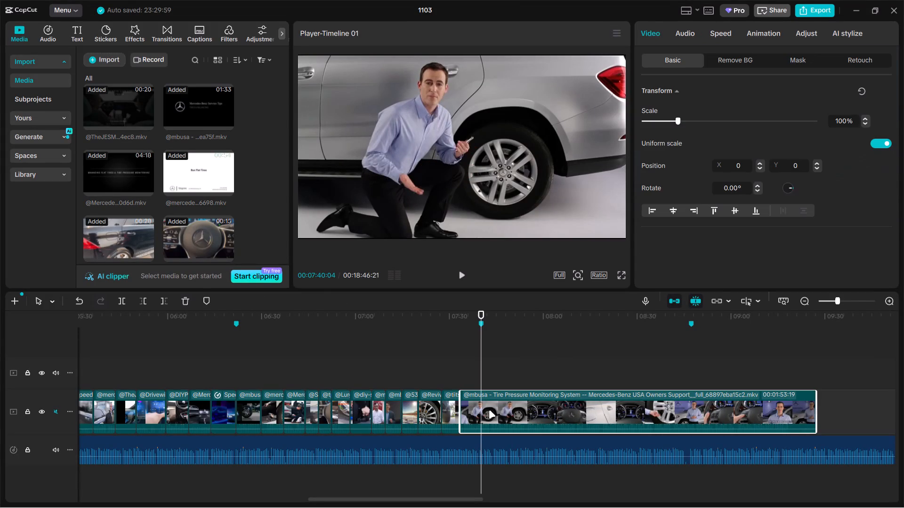
{"action": "key", "text": "ctrl+b"}
{"action": "key", "text": "BackSpace"}
{"action": "left_click", "coordinate": [473, 379]}
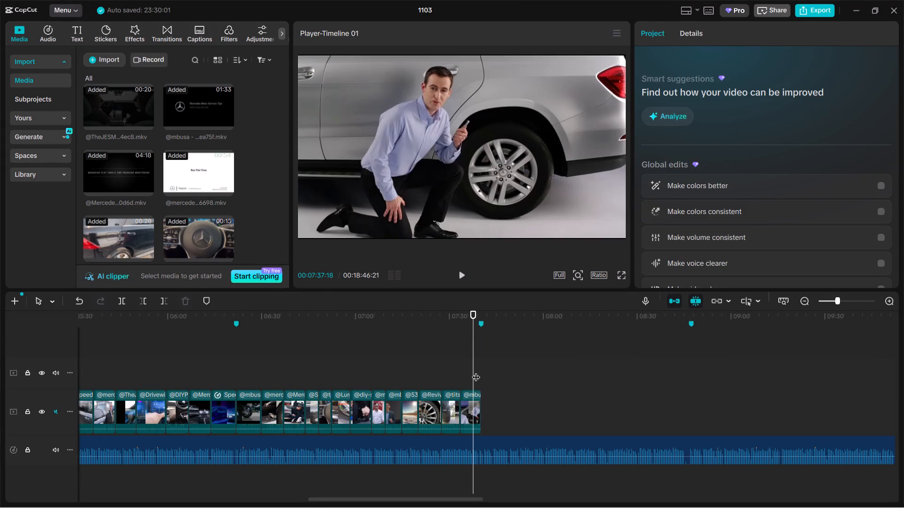
{"action": "left_click", "coordinate": [484, 146]}
{"action": "left_click_drag", "start_coordinate": [680, 117], "coordinate": [705, 111]}
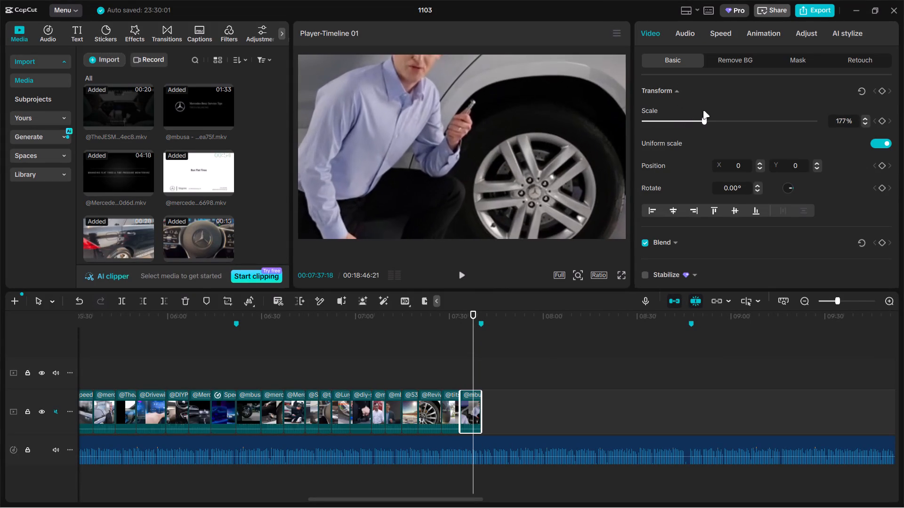
{"action": "left_click_drag", "start_coordinate": [561, 155], "coordinate": [510, 116]}
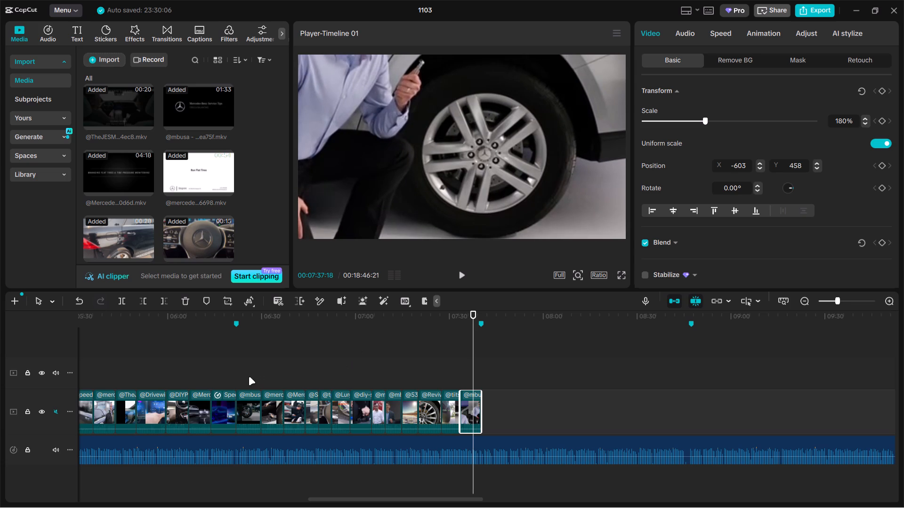
Review the clips between the 00:06:22 and 00:07:40 markers, and listen to the narration that follows, up to about 00:07:50.
{"action": "left_click", "coordinate": [239, 374]}
{"action": "left_click_drag", "start_coordinate": [239, 374], "coordinate": [238, 374]}
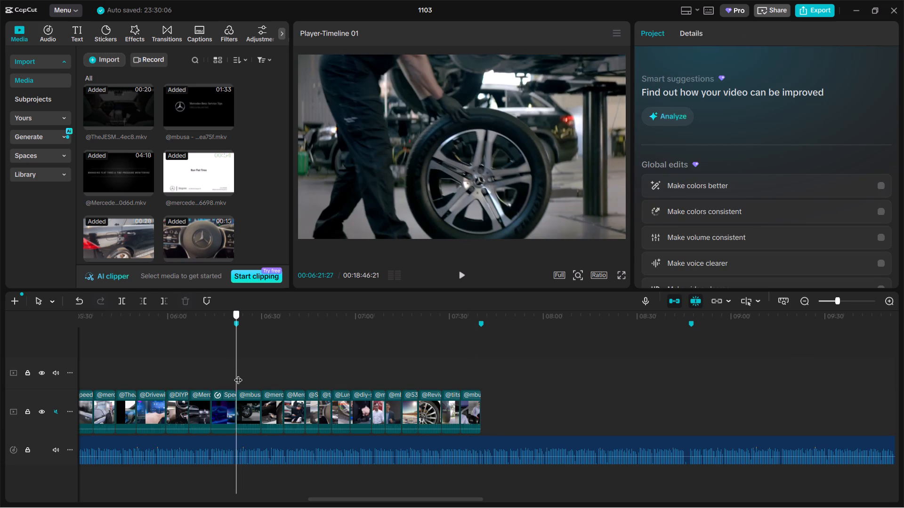
{"action": "left_click_drag", "start_coordinate": [238, 374], "coordinate": [258, 370]}
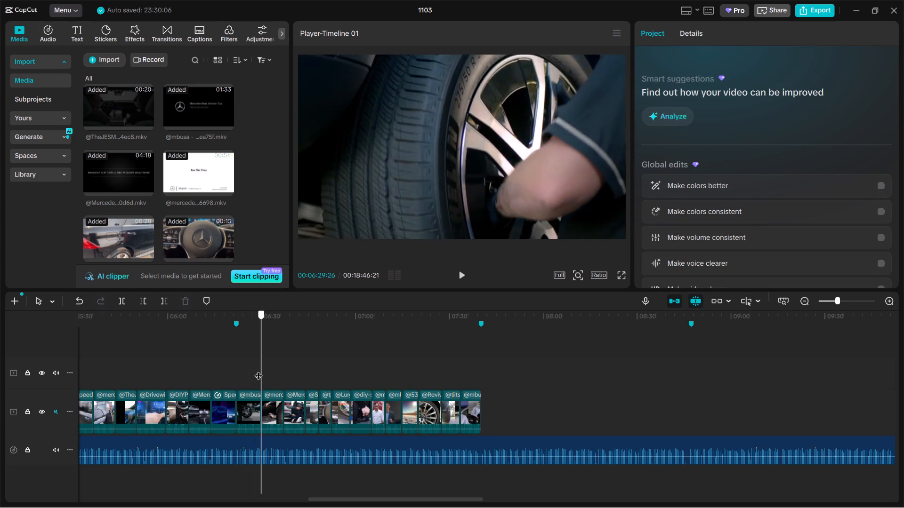
{"action": "left_click_drag", "start_coordinate": [258, 370], "coordinate": [371, 364]}
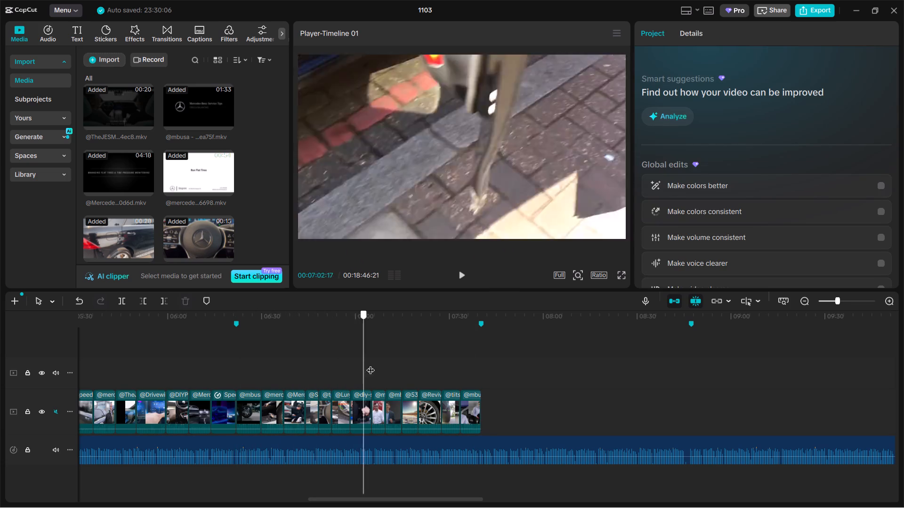
{"action": "left_click_drag", "start_coordinate": [371, 364], "coordinate": [379, 356]}
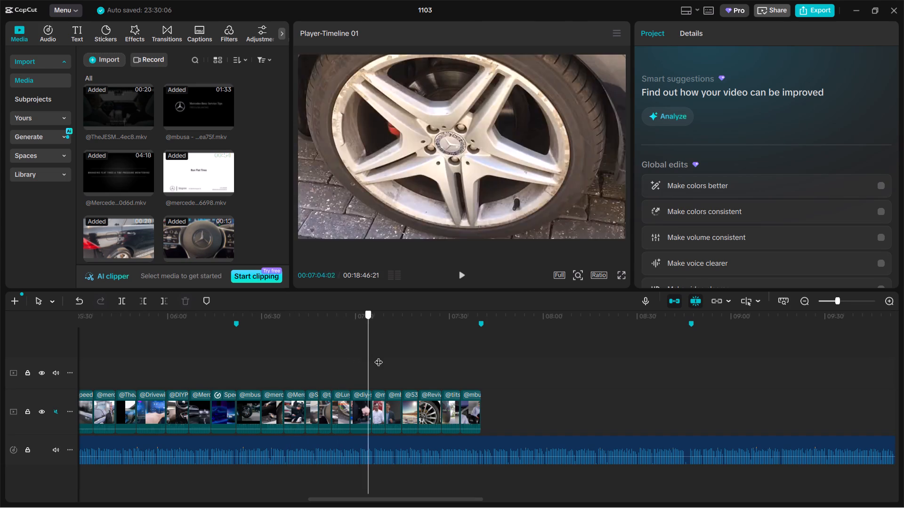
{"action": "left_click_drag", "start_coordinate": [379, 356], "coordinate": [481, 362]}
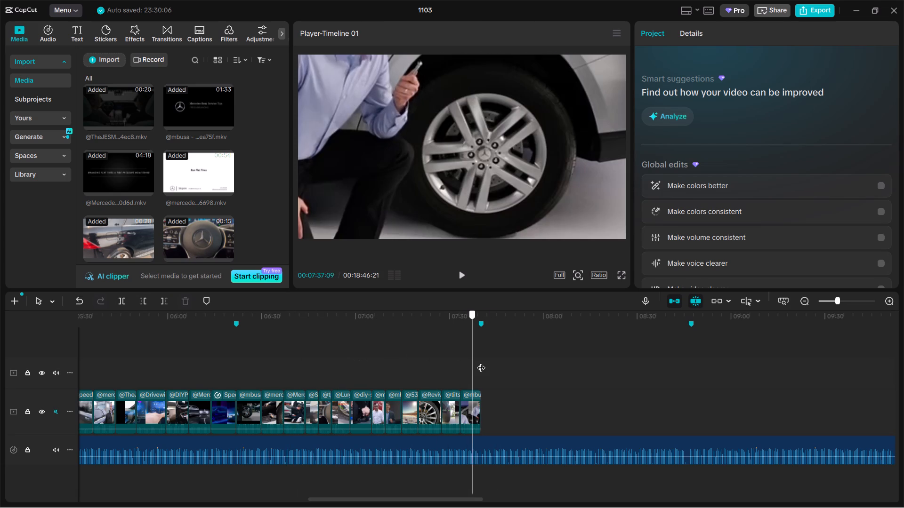
{"action": "left_click_drag", "start_coordinate": [481, 362], "coordinate": [477, 360]}
{"action": "key", "text": "space"}
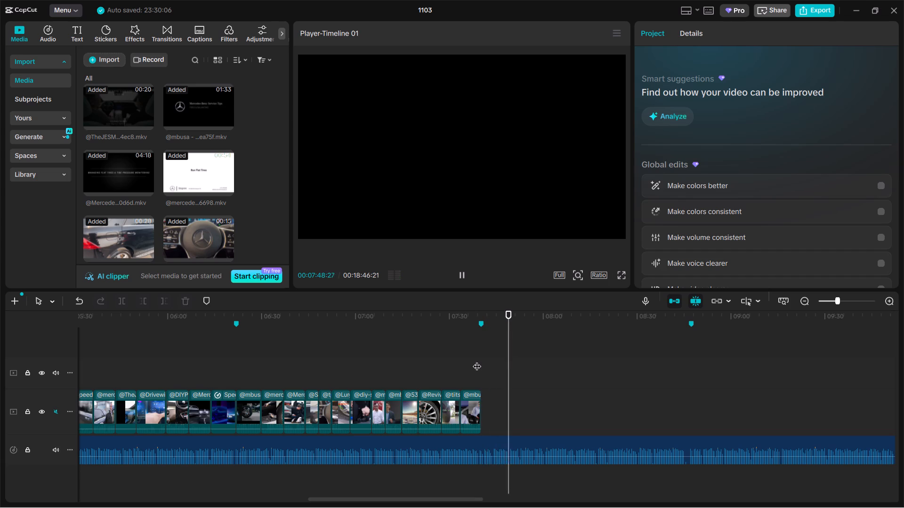
{"action": "key", "text": "space"}
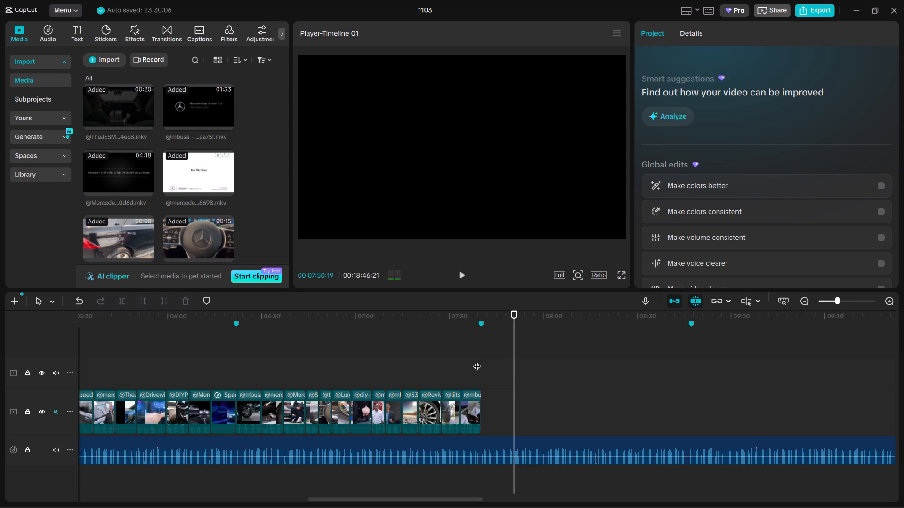
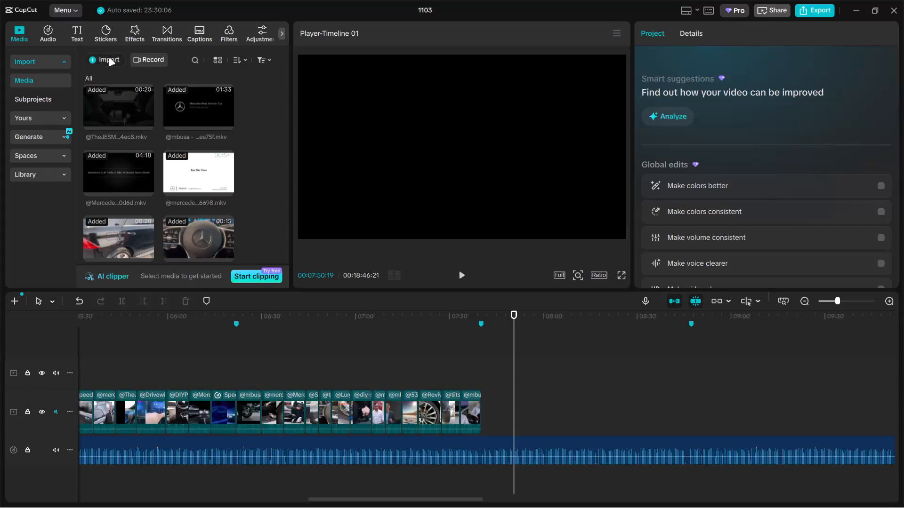
Import all six clips from the Downloads > EDIT > 09 folder and place them on the video track after the last clip, from 00:07:40.
{"action": "left_click", "coordinate": [121, 81]}
{"action": "left_click", "coordinate": [74, 39]}
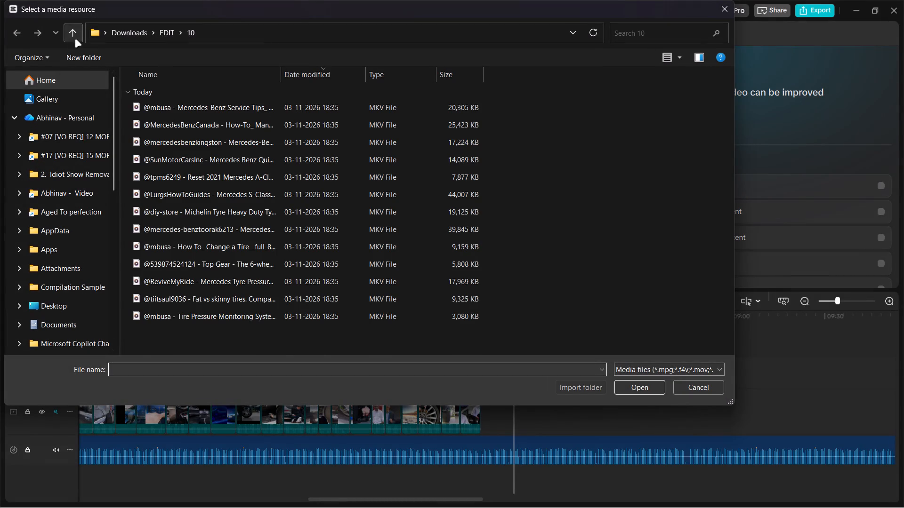
{"action": "double_click", "coordinate": [244, 230]}
{"action": "key", "text": "ctrl+a"}
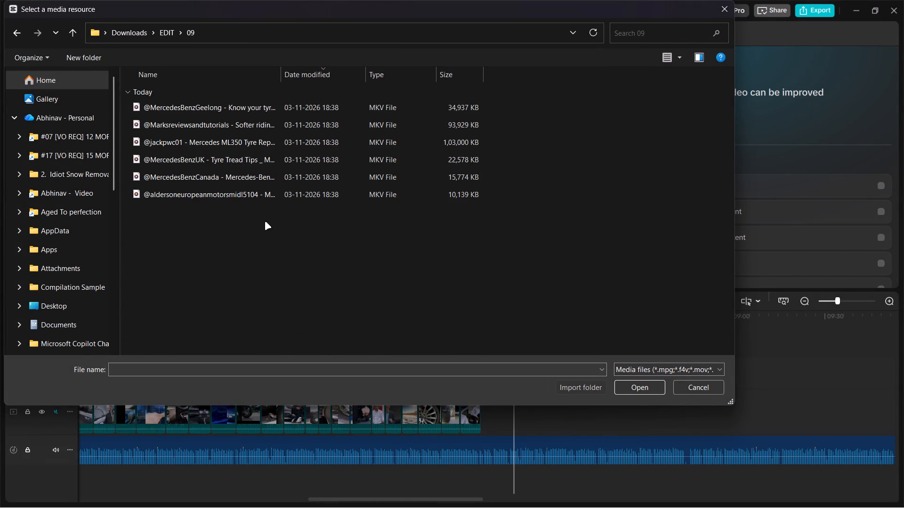
{"action": "key", "text": "Return"}
{"action": "left_click_drag", "start_coordinate": [121, 100], "coordinate": [494, 339]}
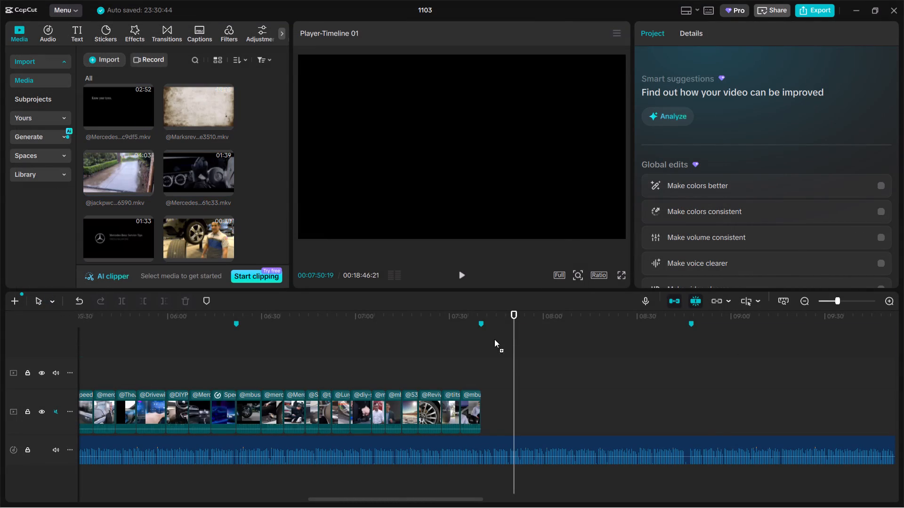
{"action": "left_click_drag", "start_coordinate": [494, 339], "coordinate": [527, 401]}
{"action": "left_click", "coordinate": [536, 366]}
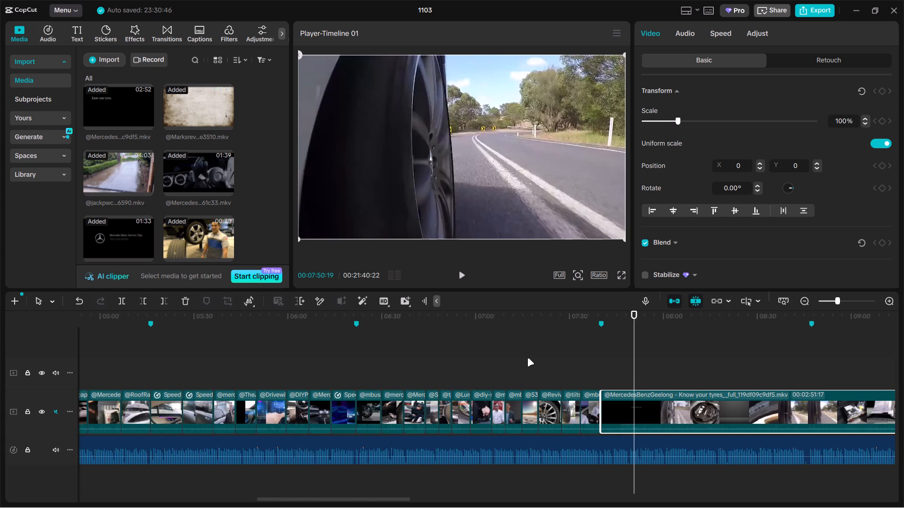
{"action": "left_click_drag", "start_coordinate": [527, 359], "coordinate": [541, 371]}
{"action": "left_click", "coordinate": [478, 367]}
{"action": "left_click_drag", "start_coordinate": [478, 367], "coordinate": [520, 368]}
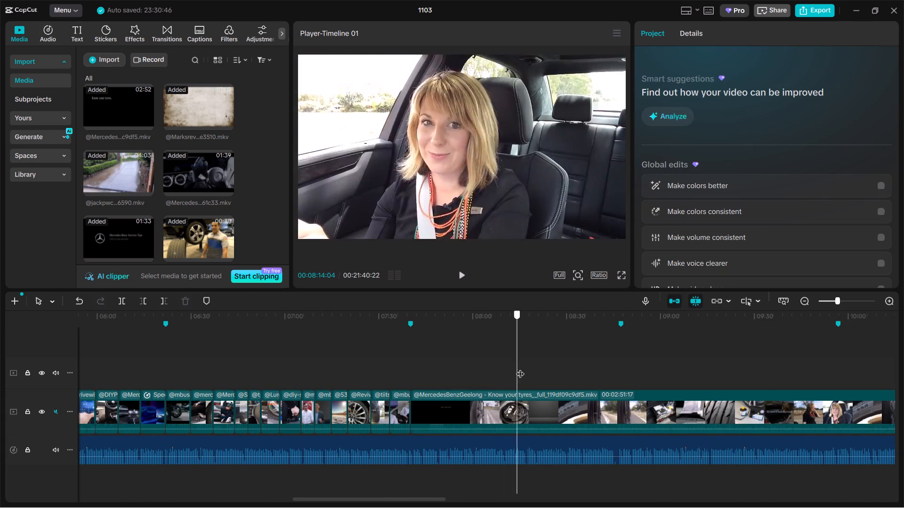
{"action": "left_click_drag", "start_coordinate": [520, 368], "coordinate": [665, 369]}
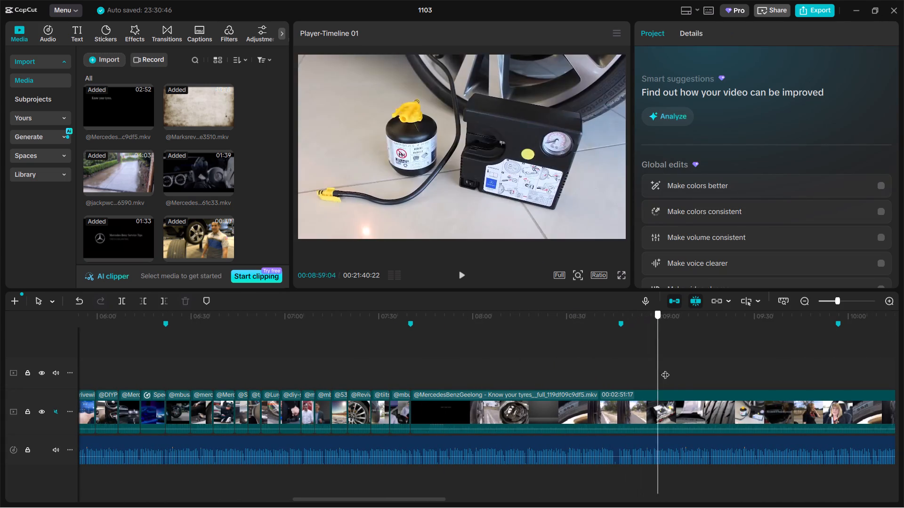
{"action": "left_click_drag", "start_coordinate": [665, 369], "coordinate": [446, 368]}
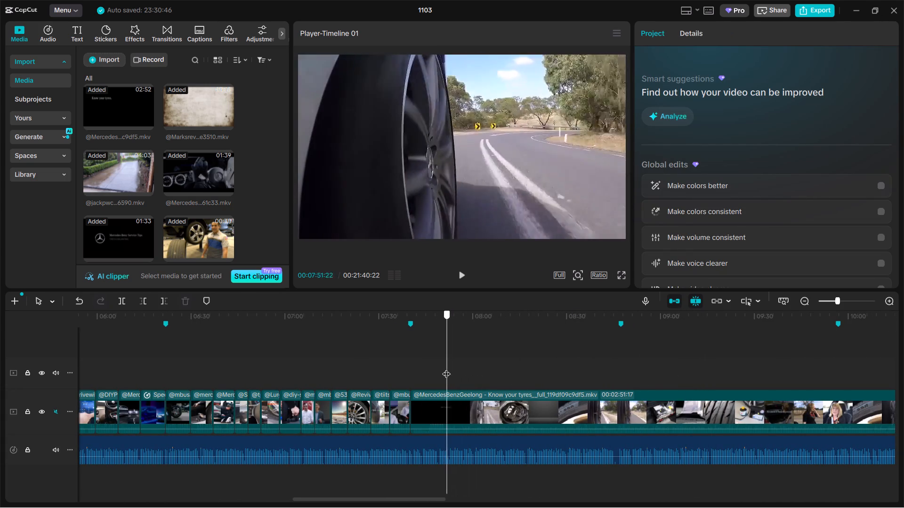
{"action": "left_click_drag", "start_coordinate": [446, 368], "coordinate": [461, 365]}
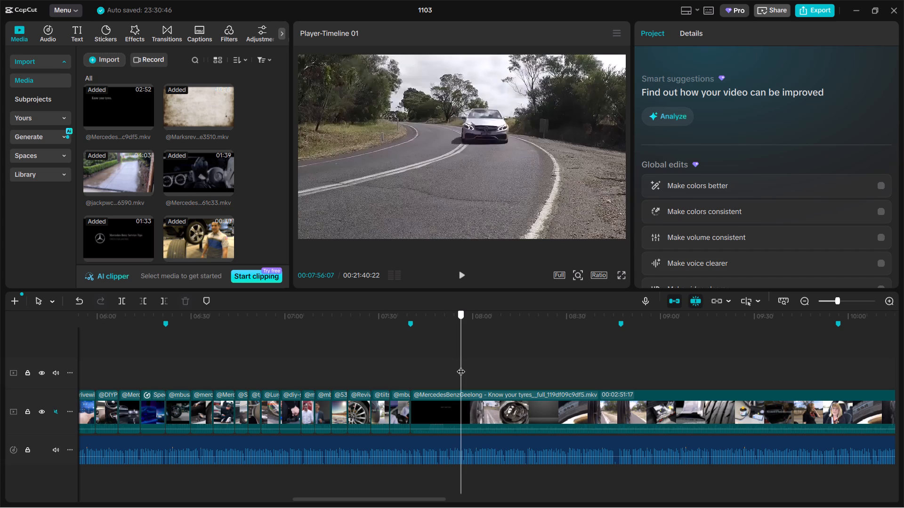
{"action": "left_click_drag", "start_coordinate": [461, 365], "coordinate": [453, 368]}
{"action": "left_click", "coordinate": [449, 403]}
{"action": "left_click_drag", "start_coordinate": [410, 405], "coordinate": [454, 407]}
{"action": "left_click", "coordinate": [418, 380]}
{"action": "left_click_drag", "start_coordinate": [418, 380], "coordinate": [447, 380]}
{"action": "left_click", "coordinate": [453, 409]}
{"action": "key", "text": "ctrl+b"}
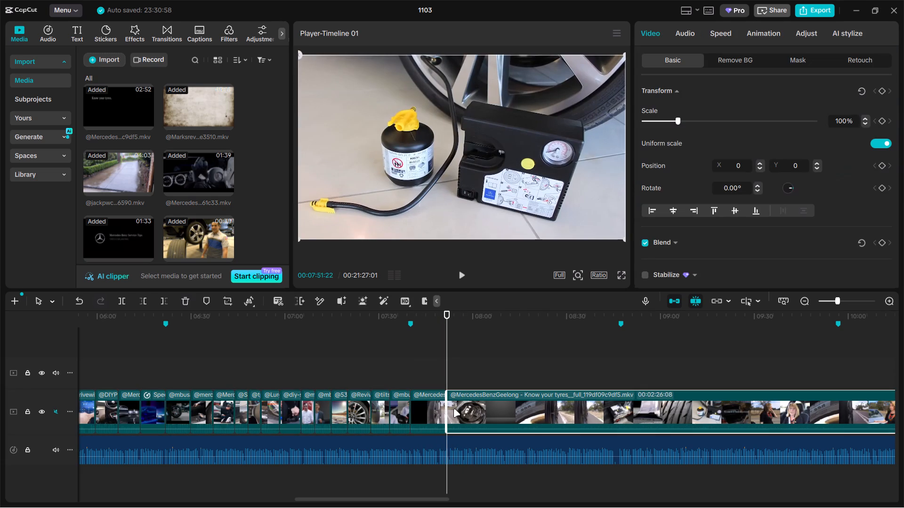
{"action": "key", "text": "BackSpace"}
{"action": "left_click_drag", "start_coordinate": [448, 378], "coordinate": [574, 381]}
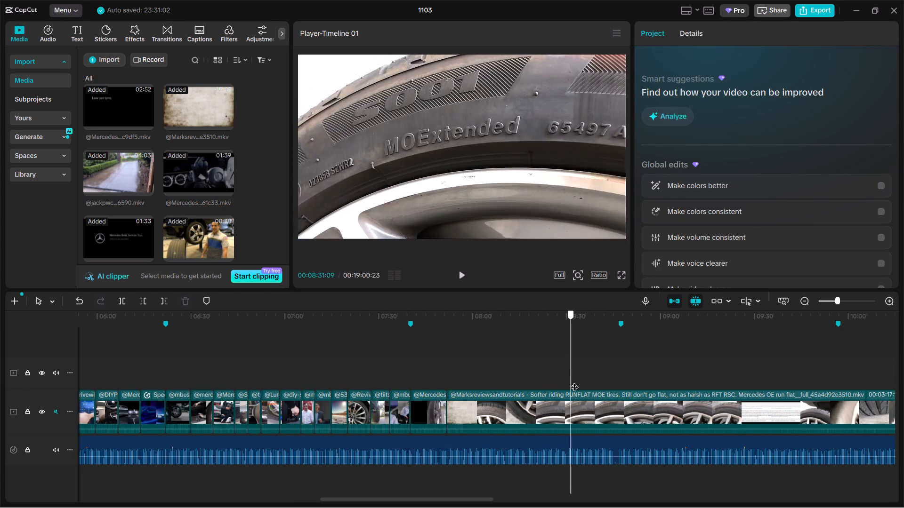
{"action": "left_click_drag", "start_coordinate": [574, 381], "coordinate": [762, 375]}
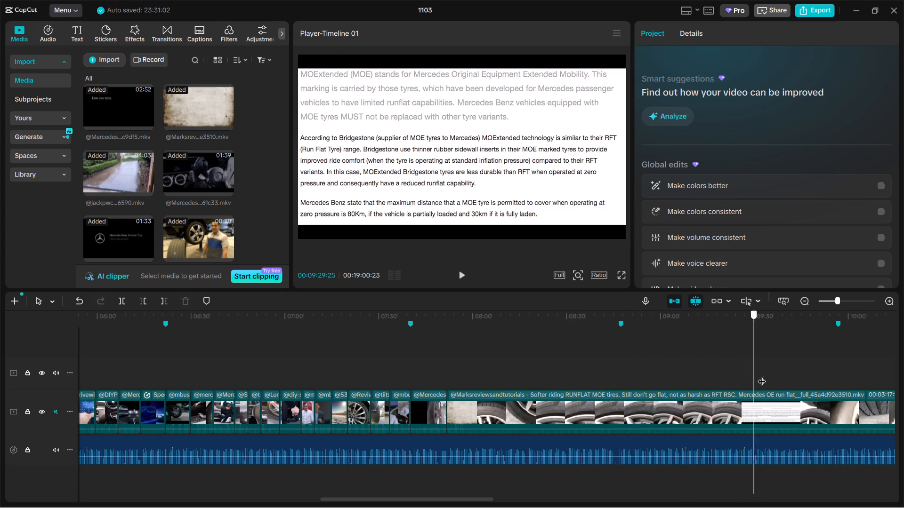
{"action": "left_click_drag", "start_coordinate": [762, 375], "coordinate": [781, 381]}
{"action": "left_click", "coordinate": [711, 414]}
{"action": "scroll", "coordinate": [724, 410], "scroll_direction": "down", "scroll_amount": 5, "text": "ctrl"}
{"action": "left_click", "coordinate": [723, 410]}
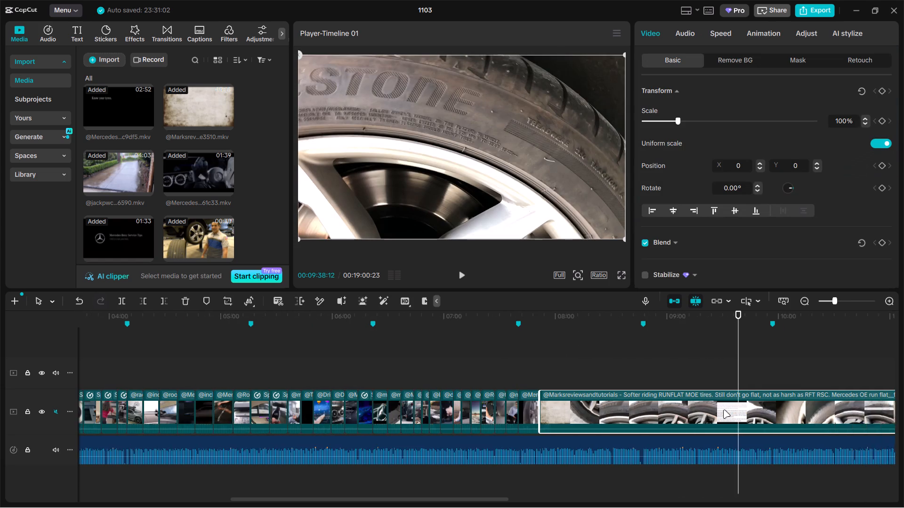
{"action": "left_click_drag", "start_coordinate": [480, 358], "coordinate": [573, 363]}
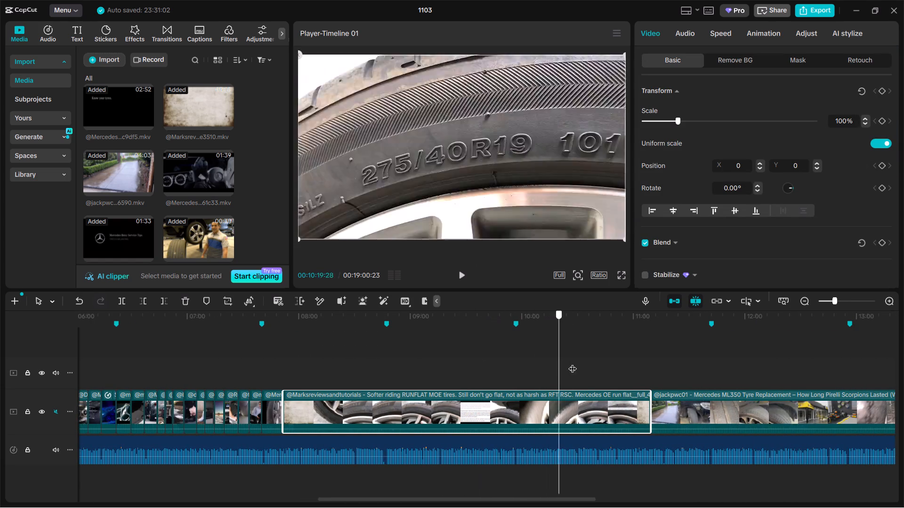
{"action": "left_click_drag", "start_coordinate": [573, 363], "coordinate": [536, 364]}
{"action": "key", "text": "ctrl+b"}
{"action": "left_click", "coordinate": [489, 390]}
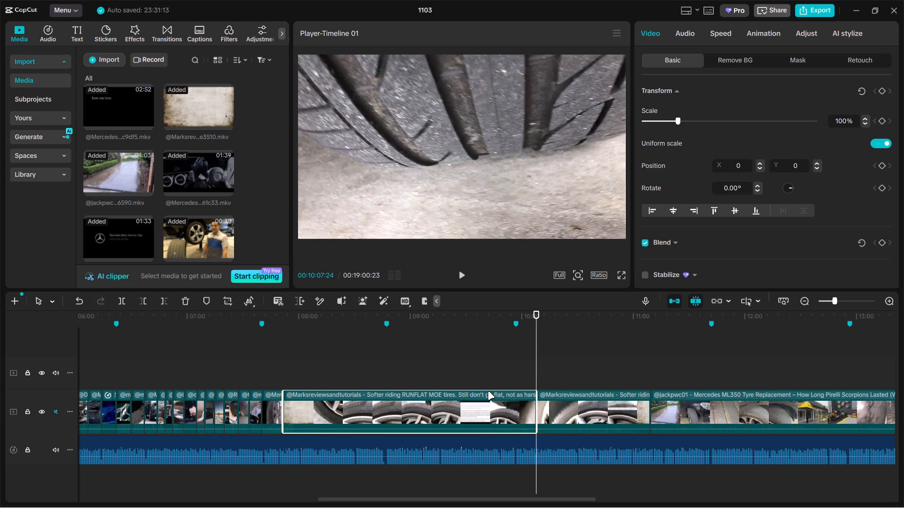
{"action": "key", "text": "BackSpace"}
{"action": "left_click", "coordinate": [282, 374]}
{"action": "left_click_drag", "start_coordinate": [282, 374], "coordinate": [301, 374]}
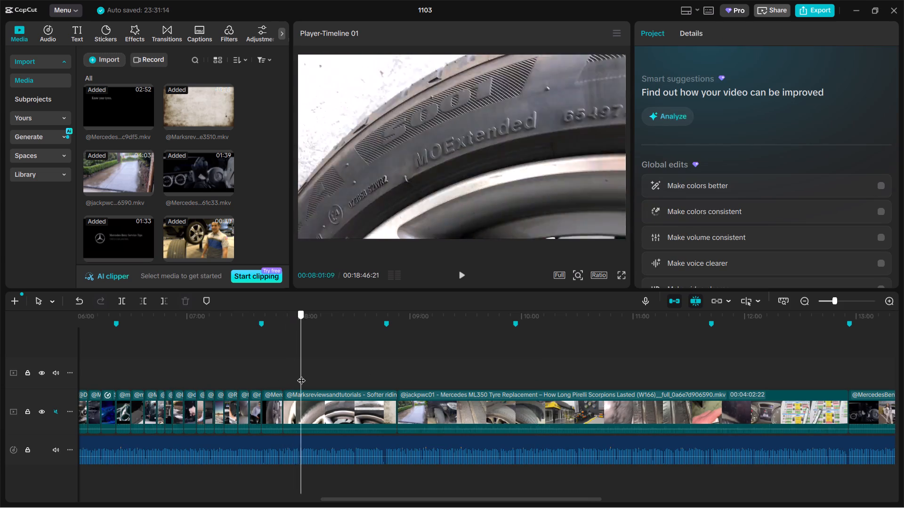
{"action": "left_click_drag", "start_coordinate": [301, 374], "coordinate": [303, 374]}
{"action": "left_click", "coordinate": [319, 409]}
{"action": "key", "text": "ctrl+b"}
{"action": "key", "text": "BackSpace"}
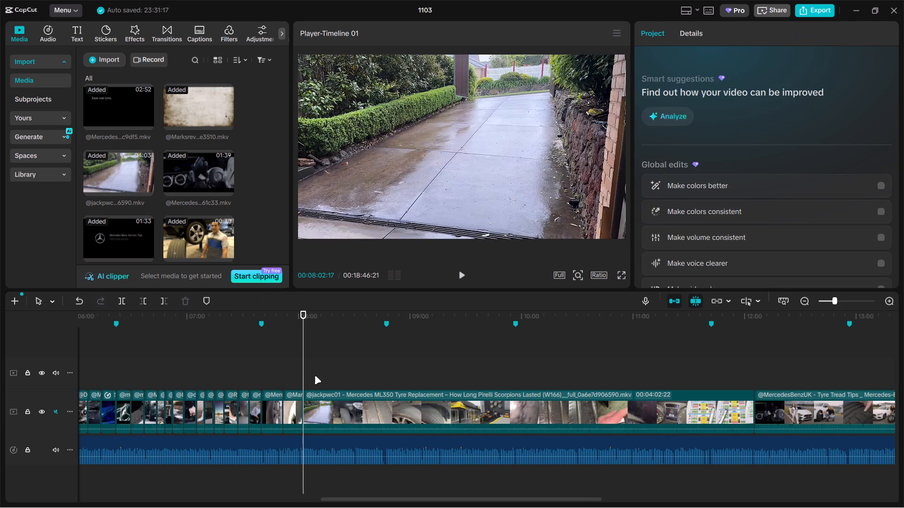
{"action": "left_click_drag", "start_coordinate": [307, 367], "coordinate": [446, 363]}
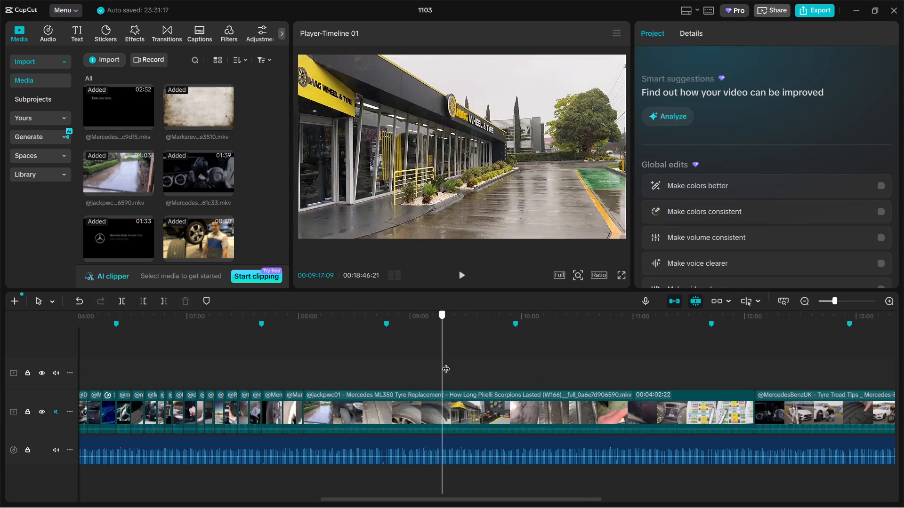
{"action": "left_click_drag", "start_coordinate": [446, 363], "coordinate": [387, 363]}
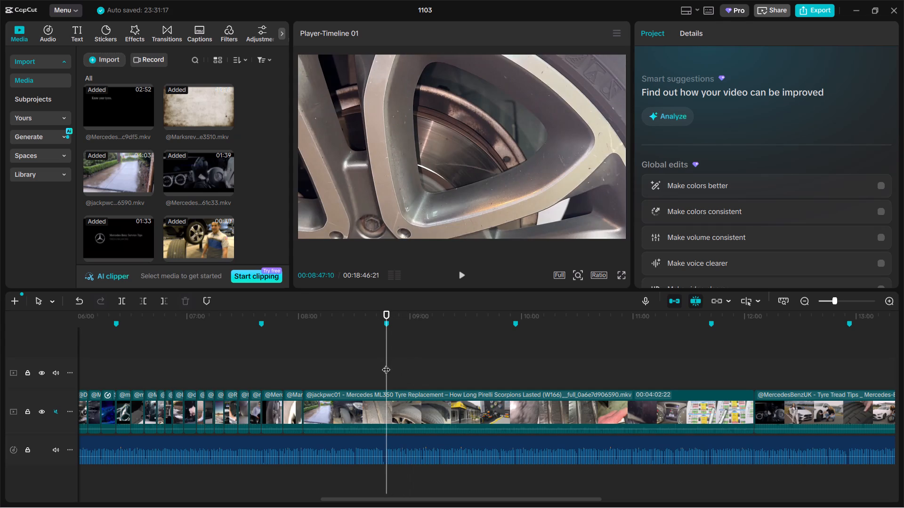
{"action": "left_click", "coordinate": [387, 408]}
{"action": "key", "text": "ctrl+b"}
{"action": "left_click", "coordinate": [364, 409]}
{"action": "key", "text": "BackSpace"}
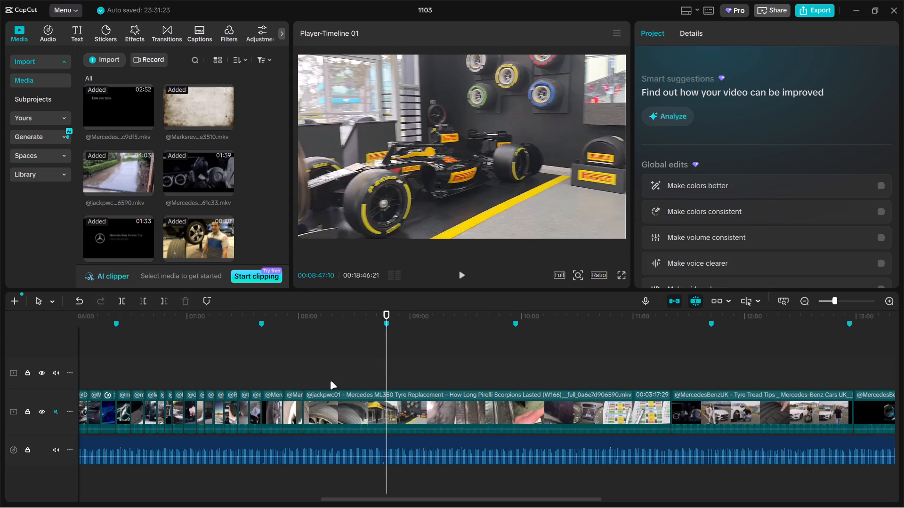
{"action": "left_click", "coordinate": [325, 379]}
{"action": "left_click", "coordinate": [358, 408]}
{"action": "key", "text": "ctrl+b"}
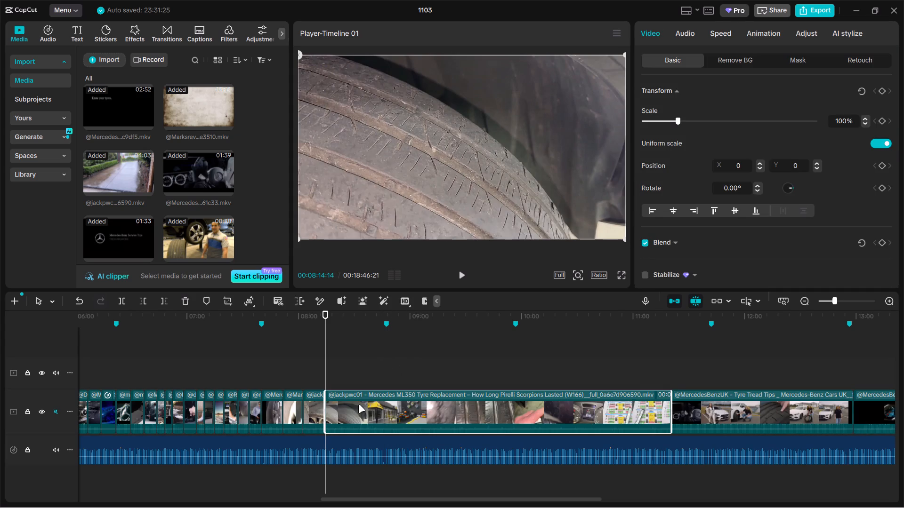
{"action": "key", "text": "BackSpace"}
{"action": "left_click", "coordinate": [349, 375]}
{"action": "left_click_drag", "start_coordinate": [349, 375], "coordinate": [432, 373]}
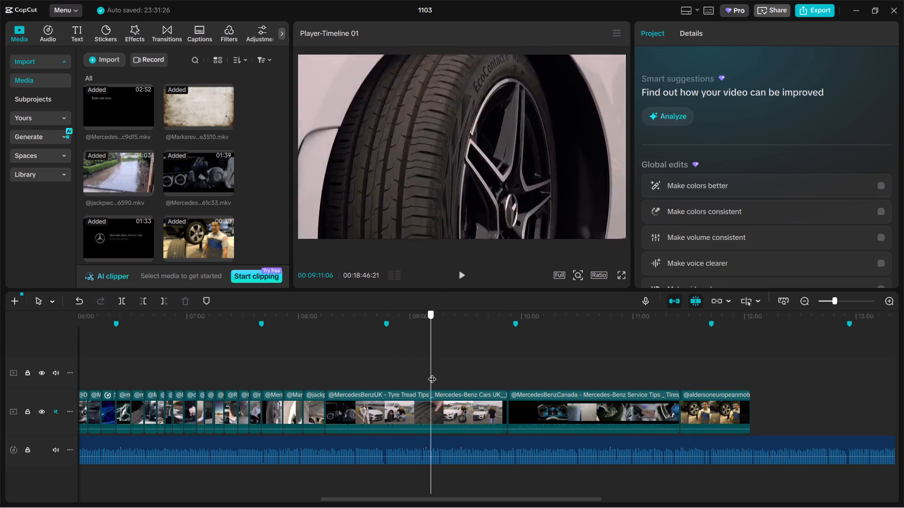
{"action": "left_click_drag", "start_coordinate": [432, 373], "coordinate": [454, 371]}
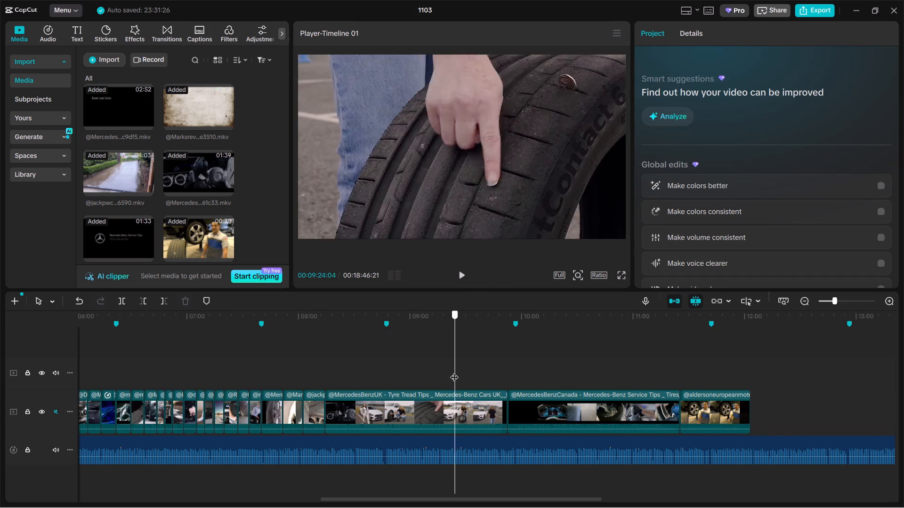
{"action": "left_click_drag", "start_coordinate": [454, 371], "coordinate": [442, 373]}
{"action": "left_click", "coordinate": [438, 398]}
{"action": "scroll", "coordinate": [446, 390], "scroll_direction": "up", "scroll_amount": 6, "text": "ctrl"}
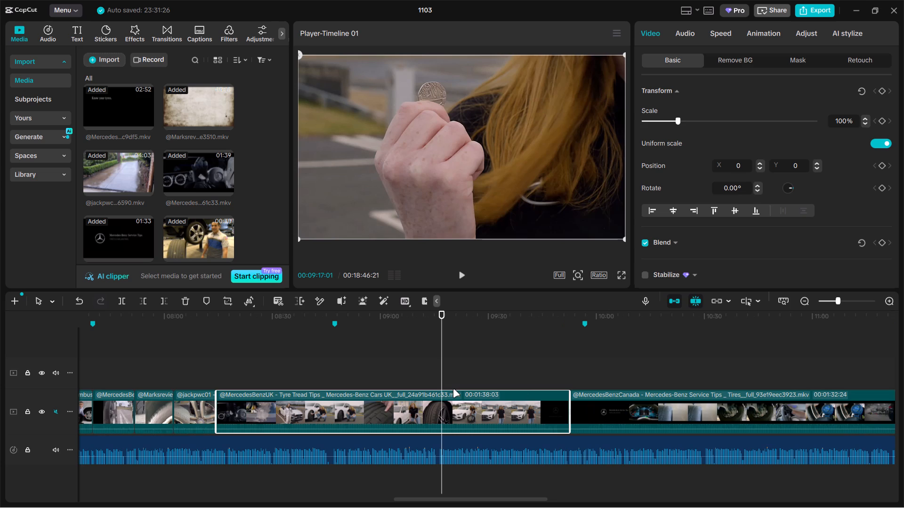
{"action": "key", "text": "ctrl+b"}
{"action": "left_click", "coordinate": [411, 395]}
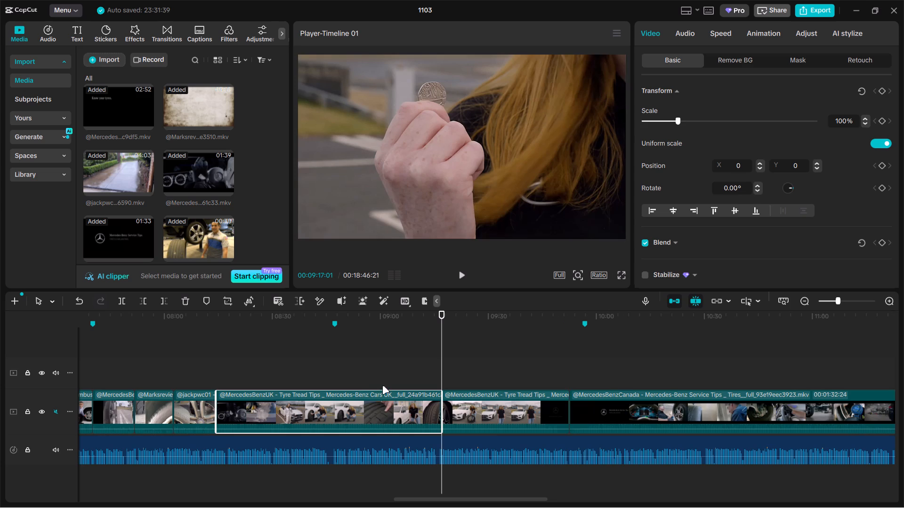
{"action": "key", "text": "BackSpace"}
{"action": "left_click", "coordinate": [217, 377]}
{"action": "left_click_drag", "start_coordinate": [217, 377], "coordinate": [221, 376]}
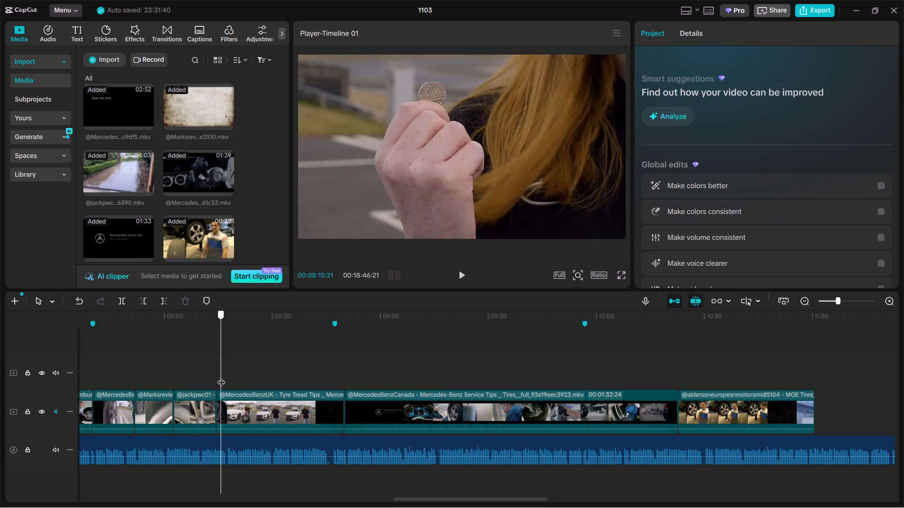
{"action": "left_click_drag", "start_coordinate": [221, 376], "coordinate": [248, 374]}
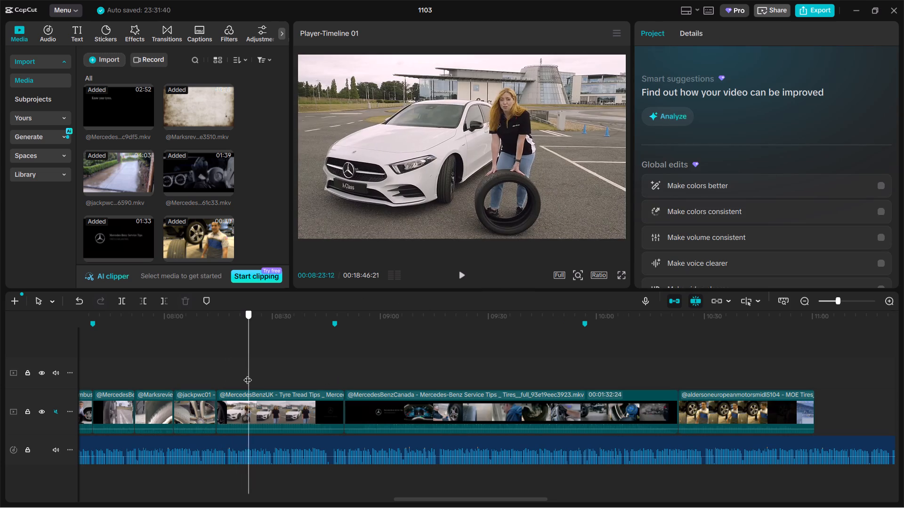
{"action": "left_click_drag", "start_coordinate": [248, 374], "coordinate": [246, 375]}
{"action": "left_click", "coordinate": [265, 409]}
{"action": "key", "text": "ctrl+b"}
{"action": "key", "text": "BackSpace"}
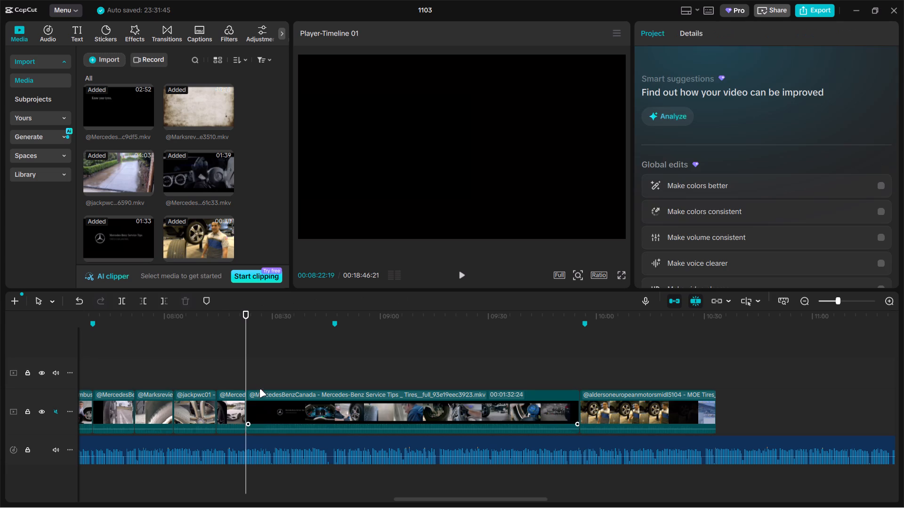
{"action": "left_click_drag", "start_coordinate": [244, 376], "coordinate": [339, 377]}
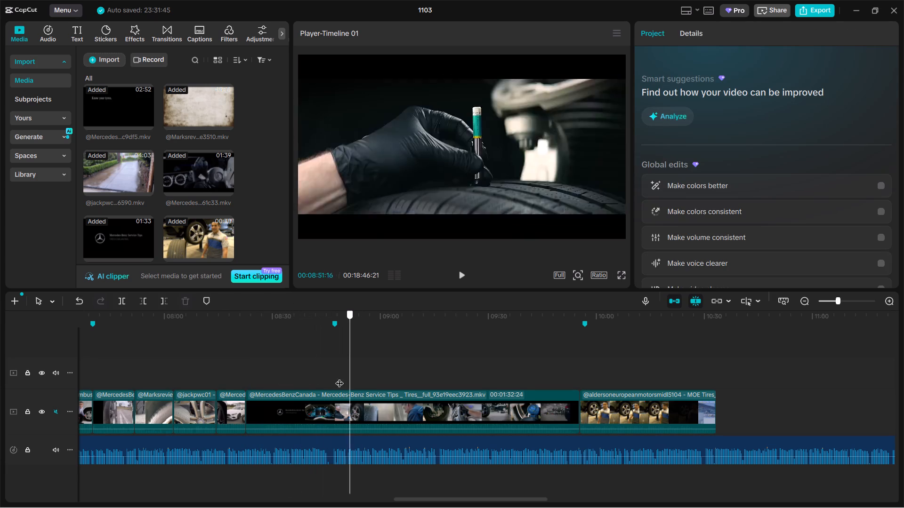
{"action": "left_click_drag", "start_coordinate": [339, 377], "coordinate": [330, 378]}
{"action": "left_click", "coordinate": [330, 379]}
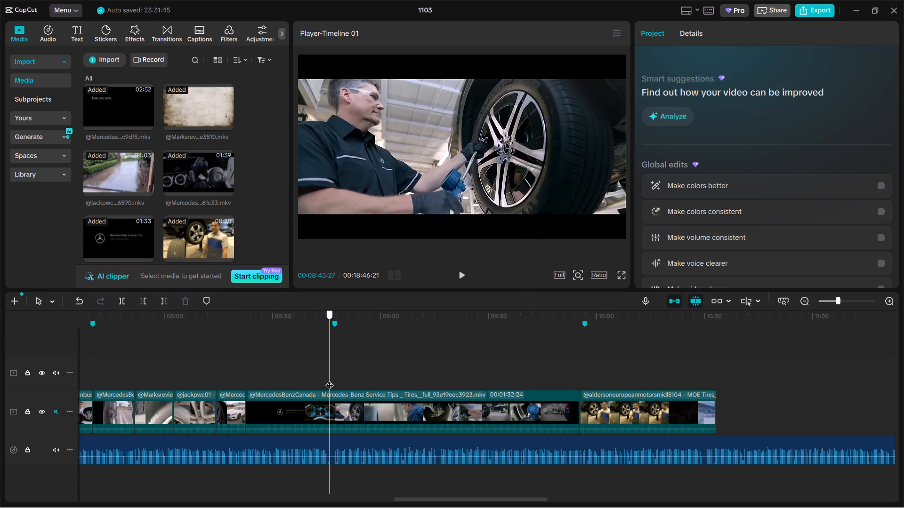
{"action": "left_click", "coordinate": [337, 407]}
{"action": "key", "text": "ctrl+b"}
{"action": "left_click", "coordinate": [312, 413]}
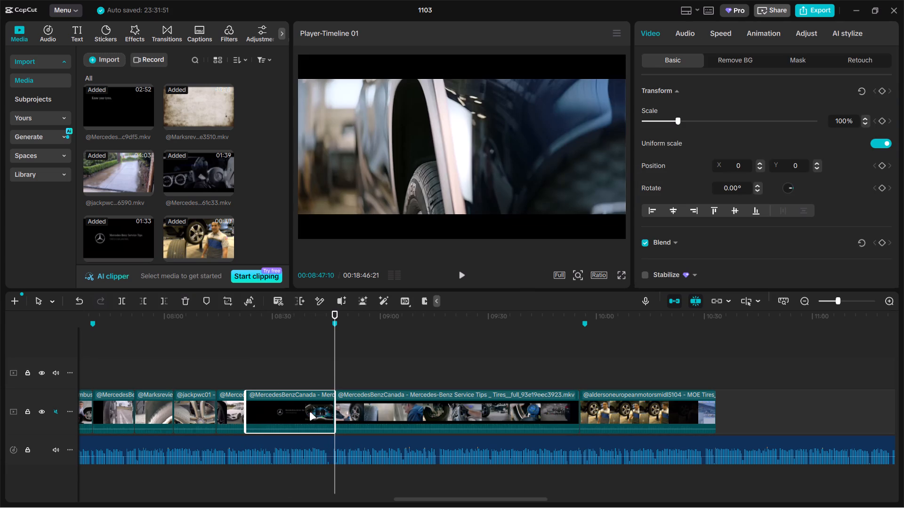
{"action": "key", "text": "BackSpace"}
{"action": "left_click", "coordinate": [282, 377]}
{"action": "left_click_drag", "start_coordinate": [282, 377], "coordinate": [287, 375]}
{"action": "left_click", "coordinate": [291, 405]}
{"action": "key", "text": "ctrl+b"}
{"action": "key", "text": "BackSpace"}
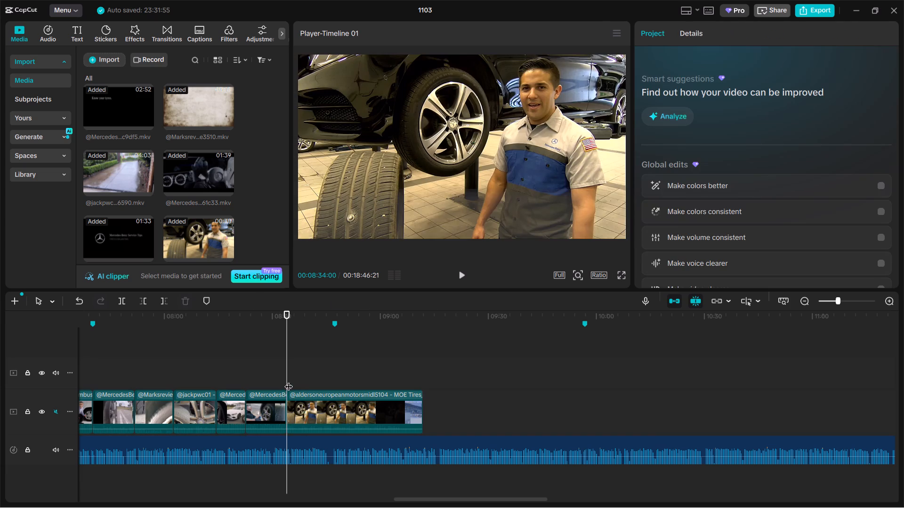
{"action": "left_click_drag", "start_coordinate": [285, 374], "coordinate": [315, 374]}
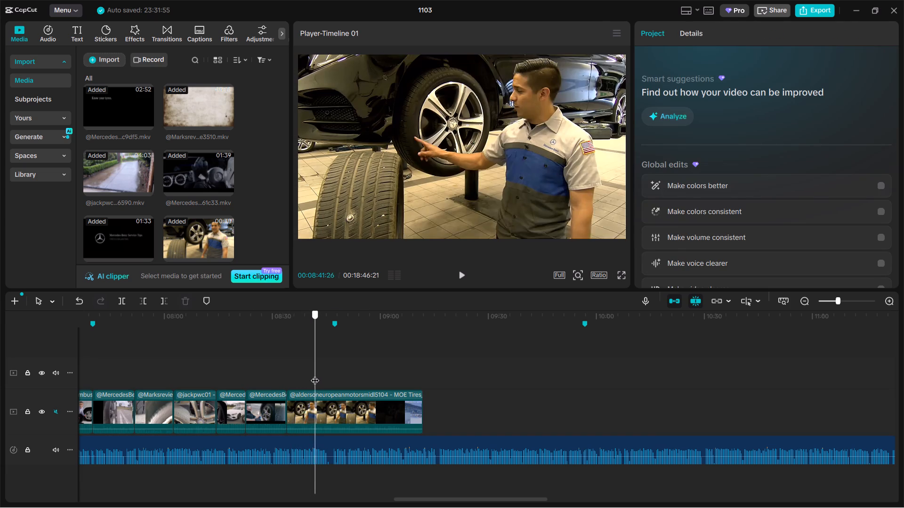
{"action": "left_click_drag", "start_coordinate": [315, 374], "coordinate": [314, 374]}
{"action": "left_click", "coordinate": [306, 410]}
{"action": "left_click_drag", "start_coordinate": [288, 409], "coordinate": [314, 406]}
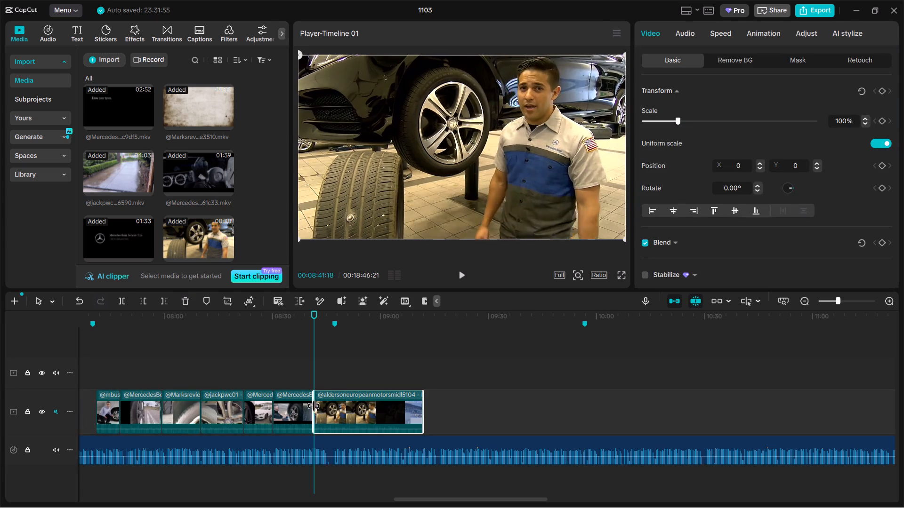
{"action": "left_click_drag", "start_coordinate": [314, 406], "coordinate": [319, 405]}
{"action": "left_click_drag", "start_coordinate": [313, 380], "coordinate": [294, 378]}
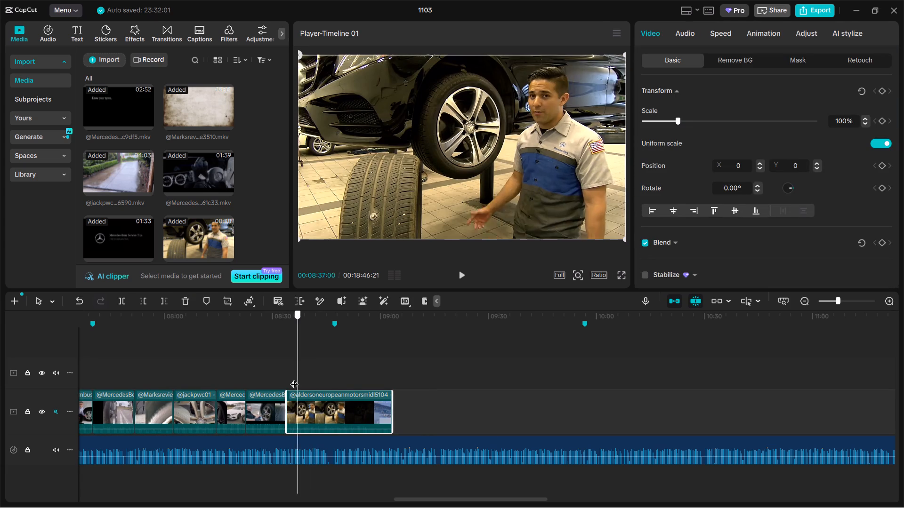
{"action": "left_click_drag", "start_coordinate": [294, 378], "coordinate": [331, 379]}
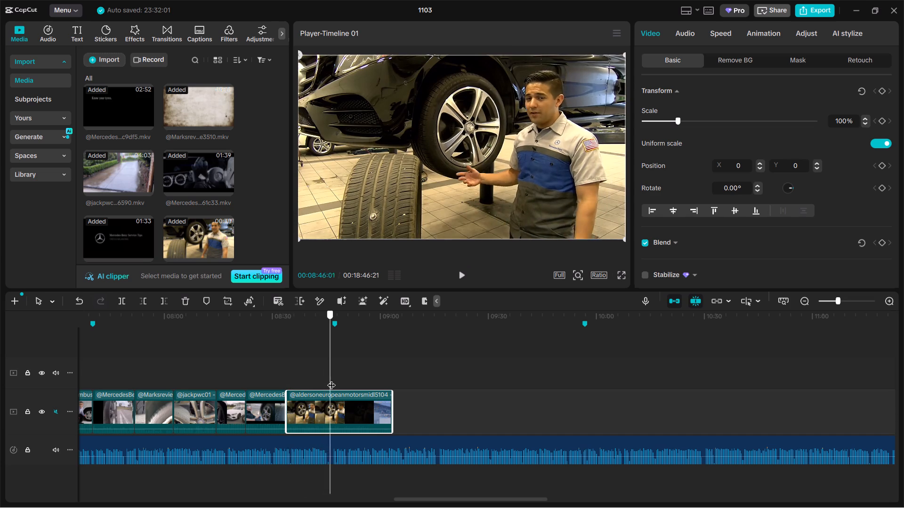
{"action": "left_click_drag", "start_coordinate": [331, 379], "coordinate": [333, 379]}
{"action": "key", "text": "ctrl+b"}
{"action": "key", "text": "BackSpace"}
Enlarge the MOE Tires clip to 179% and shift its framing to about X 272, Y 155 so the wheel dominates.
{"action": "left_click", "coordinate": [303, 367]}
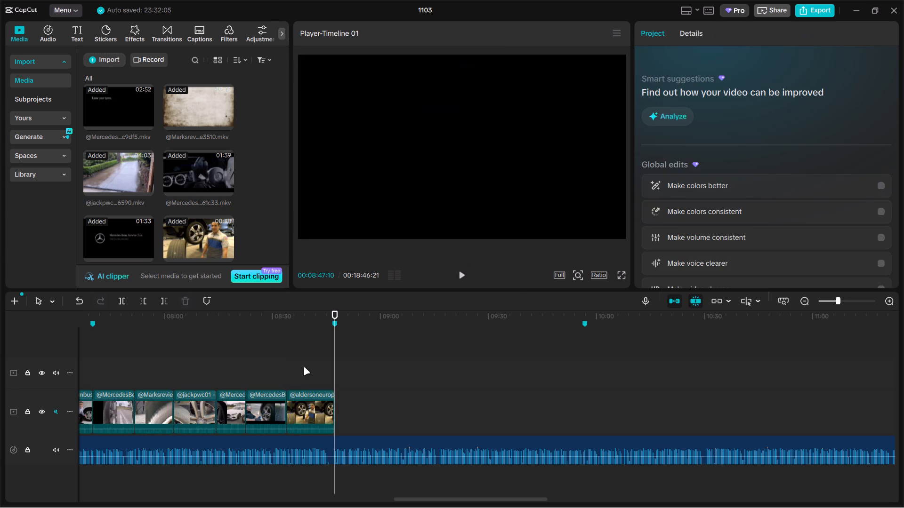
{"action": "left_click", "coordinate": [493, 176]}
{"action": "left_click_drag", "start_coordinate": [680, 116], "coordinate": [702, 108]}
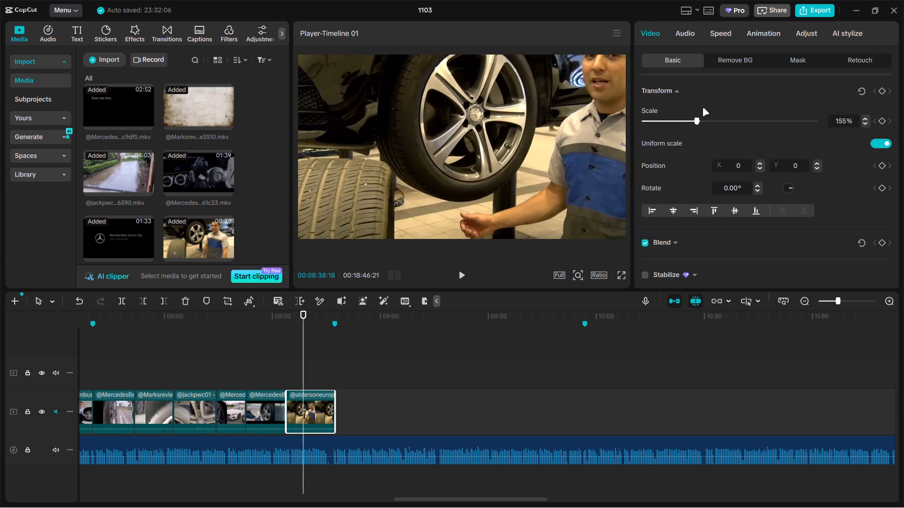
{"action": "left_click_drag", "start_coordinate": [702, 108], "coordinate": [705, 107]}
{"action": "left_click_drag", "start_coordinate": [515, 142], "coordinate": [539, 128]}
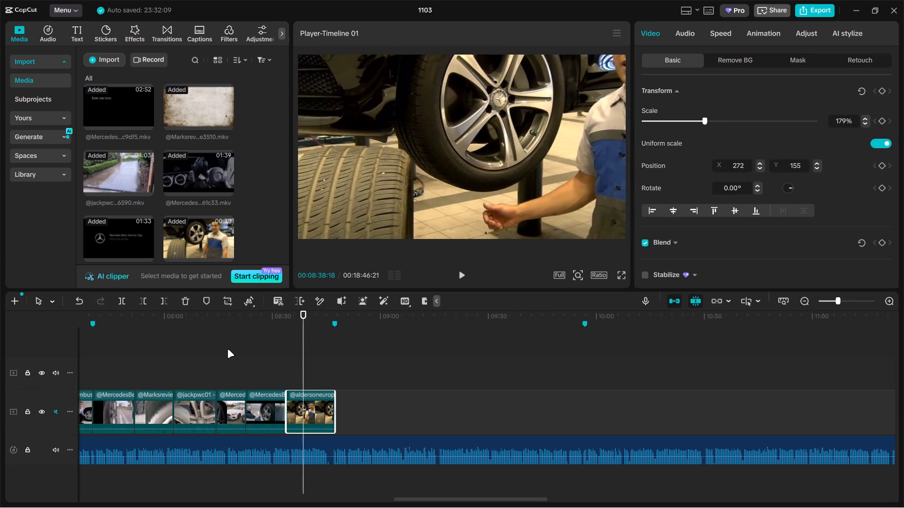
{"action": "left_click", "coordinate": [222, 353]}
{"action": "left_click_drag", "start_coordinate": [222, 355], "coordinate": [215, 356]}
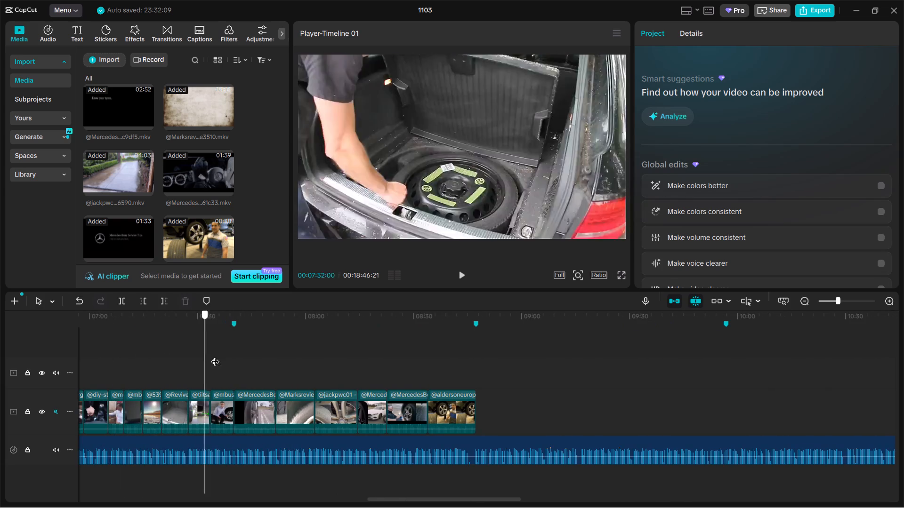
{"action": "left_click_drag", "start_coordinate": [215, 356], "coordinate": [235, 353]}
{"action": "left_click", "coordinate": [240, 402]}
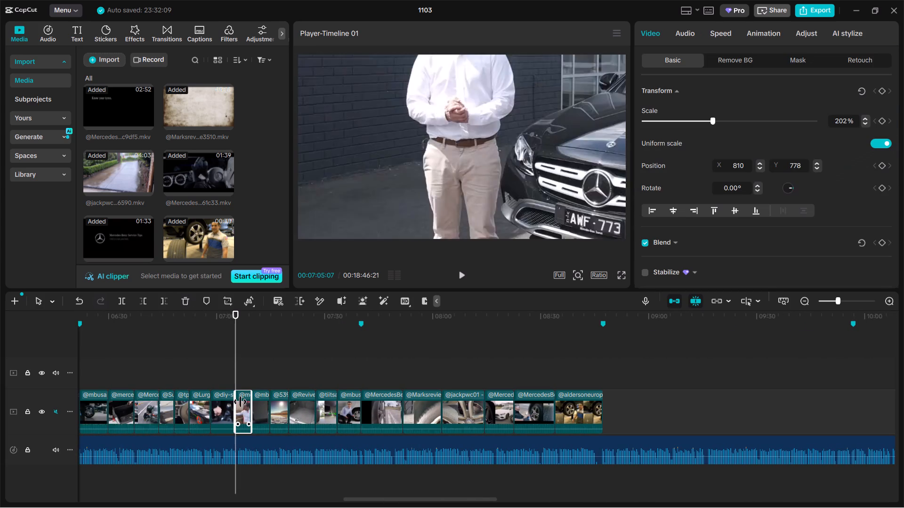
{"action": "key", "text": "ctrl+c"}
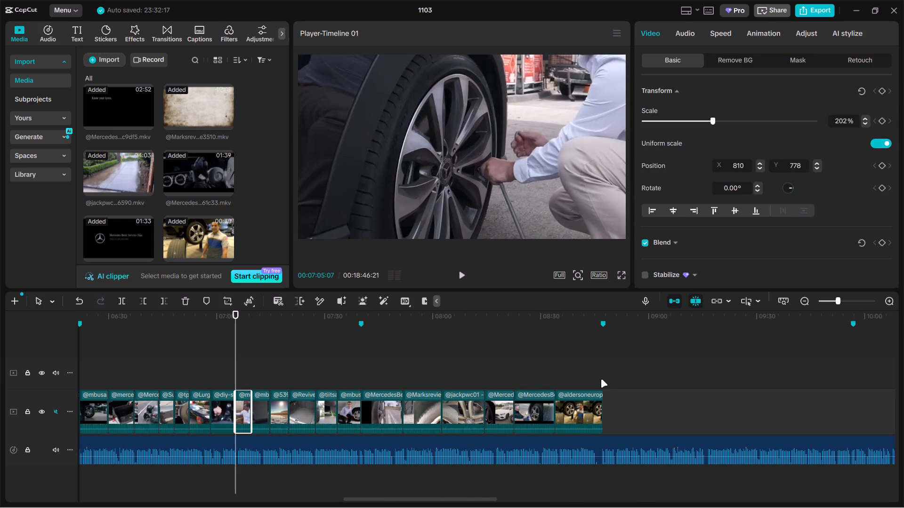
{"action": "left_click", "coordinate": [605, 372], "text": "ctrl"}
{"action": "key", "text": "ctrl+v"}
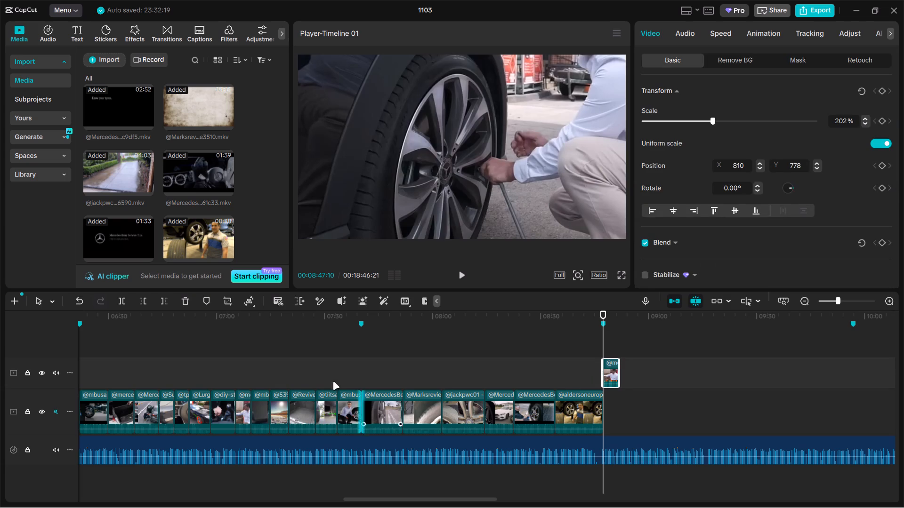
{"action": "left_click", "coordinate": [247, 376]}
{"action": "left_click_drag", "start_coordinate": [247, 373], "coordinate": [262, 365]}
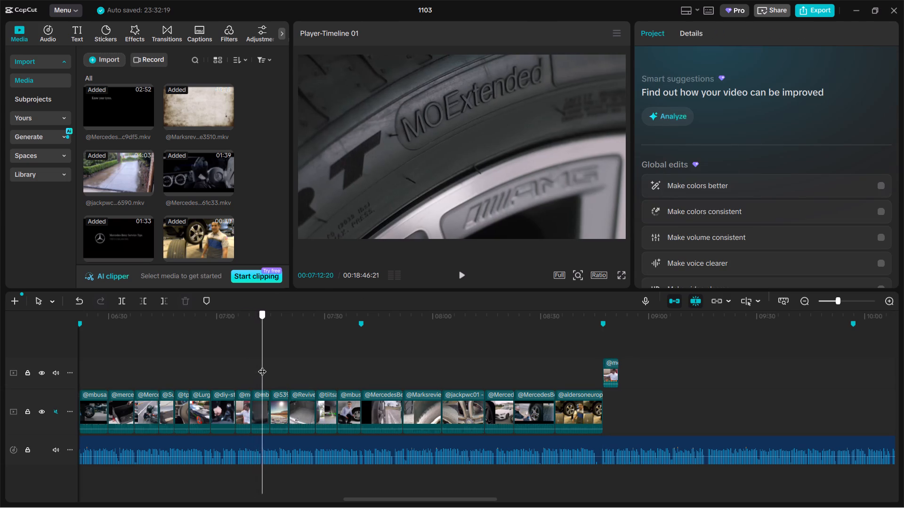
{"action": "left_click_drag", "start_coordinate": [262, 365], "coordinate": [259, 365]}
{"action": "left_click", "coordinate": [259, 401]}
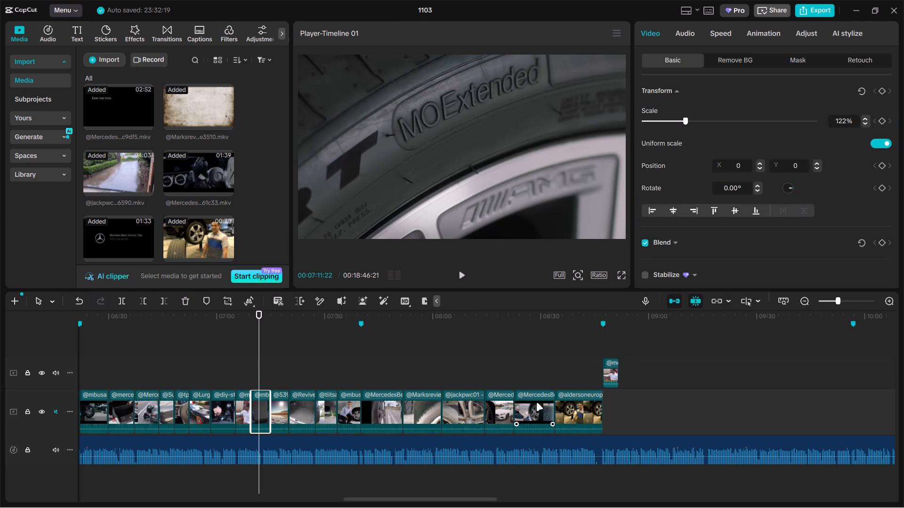
{"action": "key", "text": "ctrl+c"}
{"action": "left_click", "coordinate": [618, 345], "text": "ctrl"}
{"action": "key", "text": "ctrl+v"}
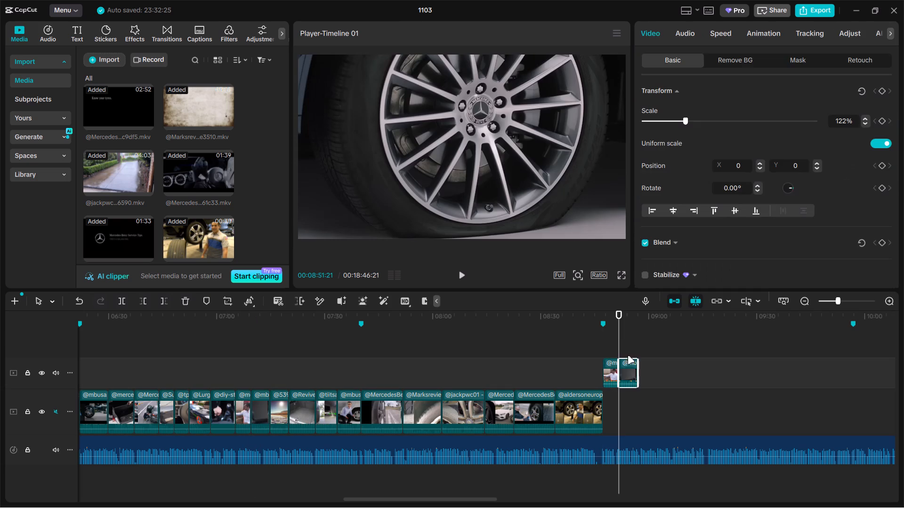
Move both pasted clips down onto the main video track, directly after the MOE Tires clip.
{"action": "left_click_drag", "start_coordinate": [586, 373], "coordinate": [636, 373]}
{"action": "left_click_drag", "start_coordinate": [582, 375], "coordinate": [644, 367]}
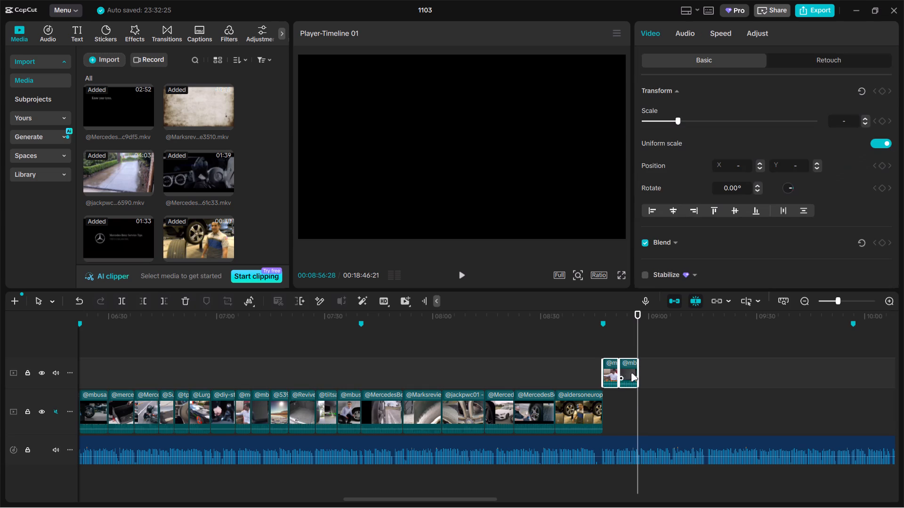
{"action": "left_click_drag", "start_coordinate": [631, 373], "coordinate": [634, 405]}
Set the speed of the six clips between the 00:07:40 and 00:08:47 markers to 1.10x.
{"action": "left_click_drag", "start_coordinate": [380, 378], "coordinate": [590, 413]}
{"action": "left_click", "coordinate": [728, 32]}
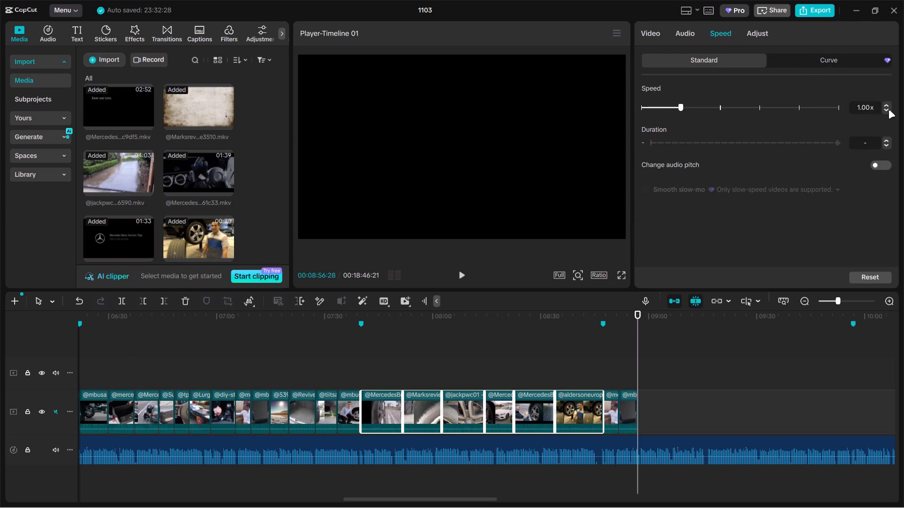
{"action": "left_click", "coordinate": [887, 105]}
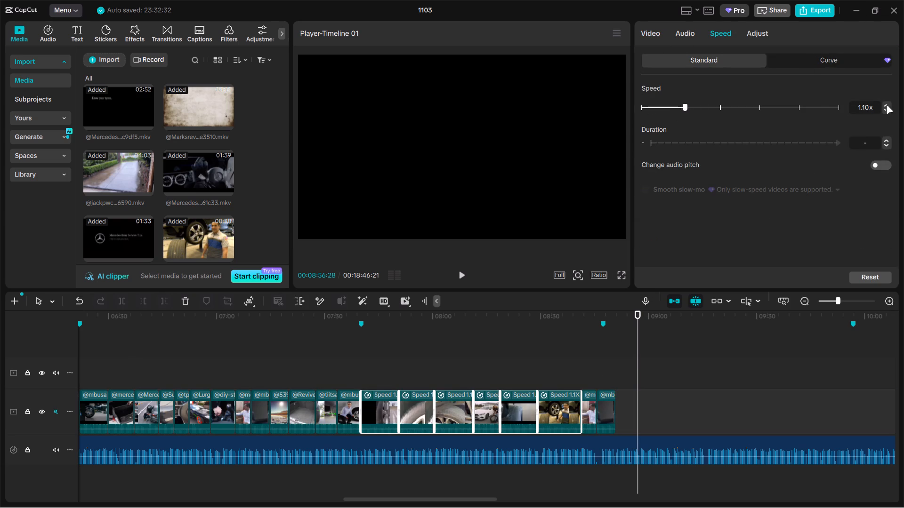
Trim about 1 second in total off the end of each of the six sped-up clips.
{"action": "scroll", "coordinate": [644, 383], "scroll_direction": "up", "scroll_amount": 9, "text": "ctrl"}
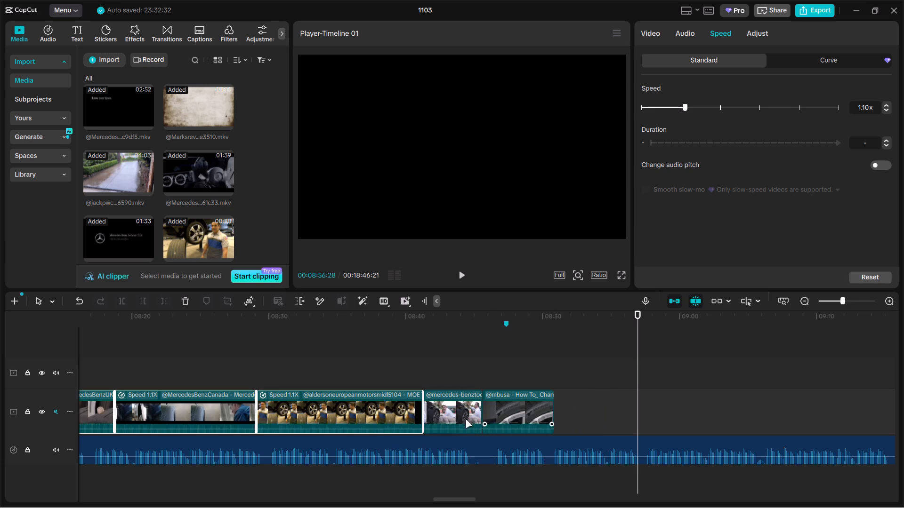
{"action": "left_click_drag", "start_coordinate": [421, 405], "coordinate": [414, 404]}
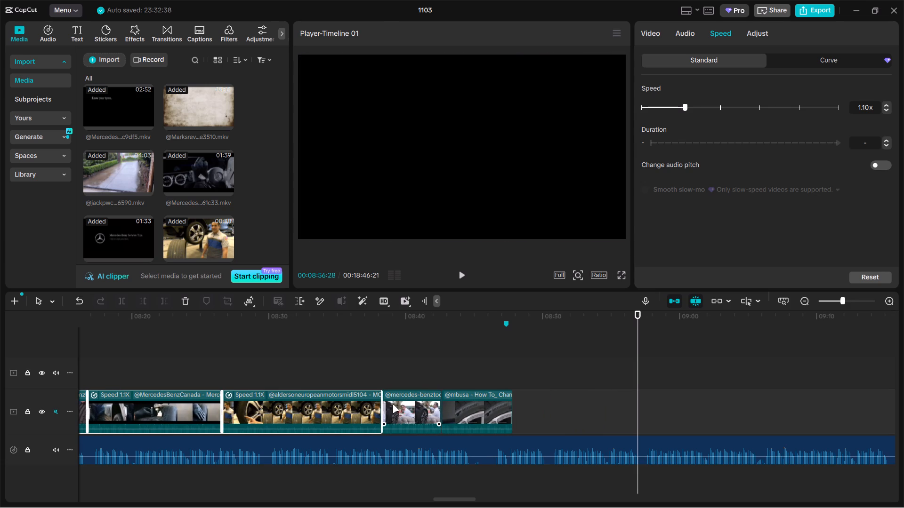
{"action": "left_click_drag", "start_coordinate": [384, 406], "coordinate": [376, 405]}
Review the two copied clips at the section's end and scrub the sped-up clips from about 00:07:42 to 00:08:18.
{"action": "left_click", "coordinate": [443, 376]}
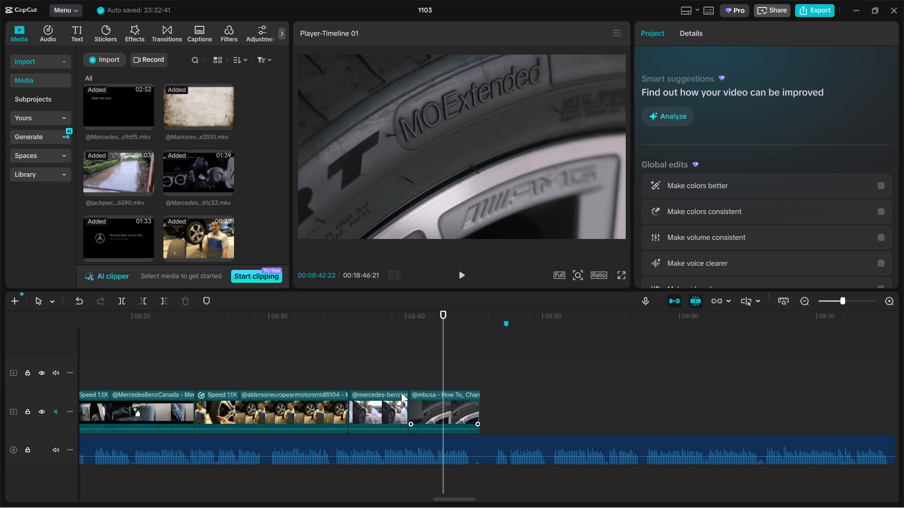
{"action": "left_click", "coordinate": [378, 381]}
{"action": "scroll", "coordinate": [379, 380], "scroll_direction": "down", "scroll_amount": 10, "text": "ctrl"}
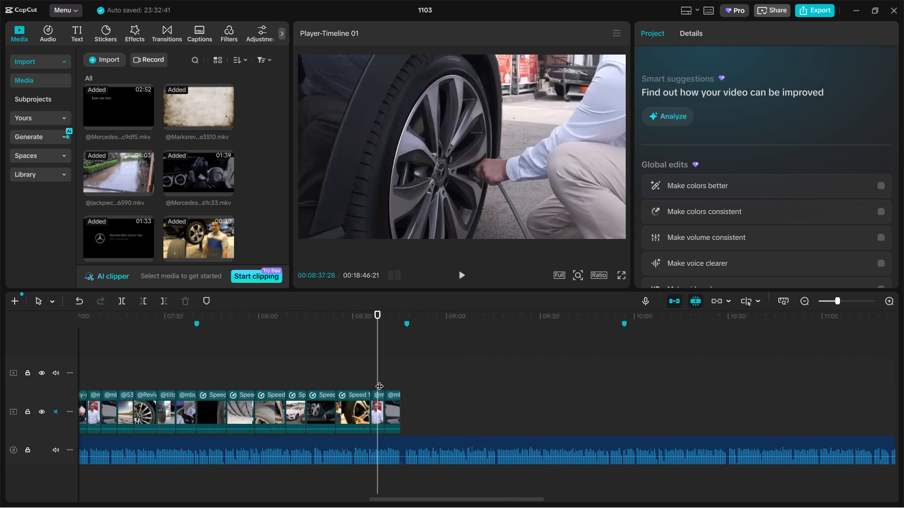
{"action": "left_click_drag", "start_coordinate": [207, 377], "coordinate": [370, 405]}
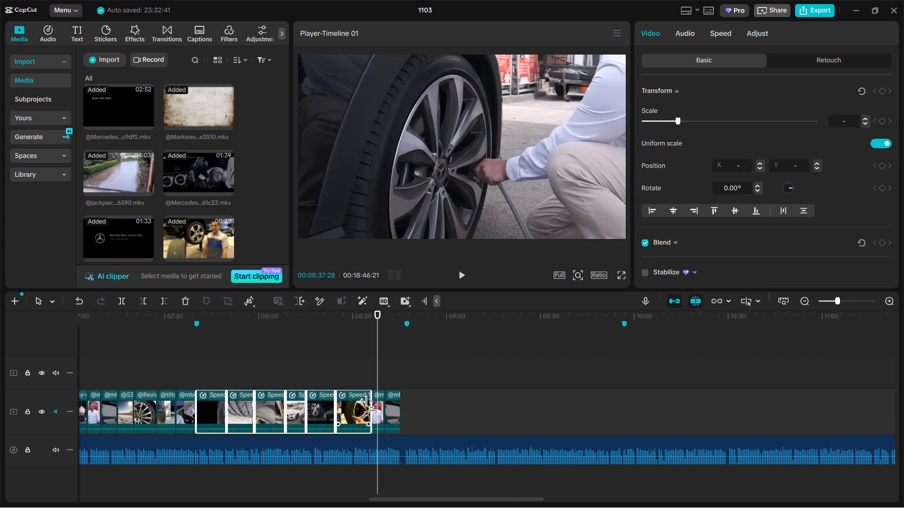
{"action": "left_click", "coordinate": [225, 374]}
{"action": "left_click_drag", "start_coordinate": [225, 374], "coordinate": [202, 373]}
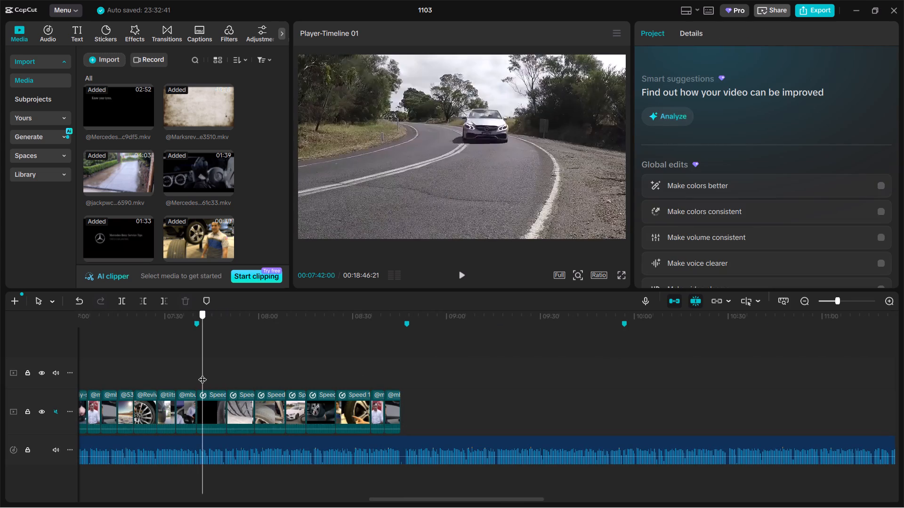
{"action": "left_click_drag", "start_coordinate": [202, 373], "coordinate": [226, 367]}
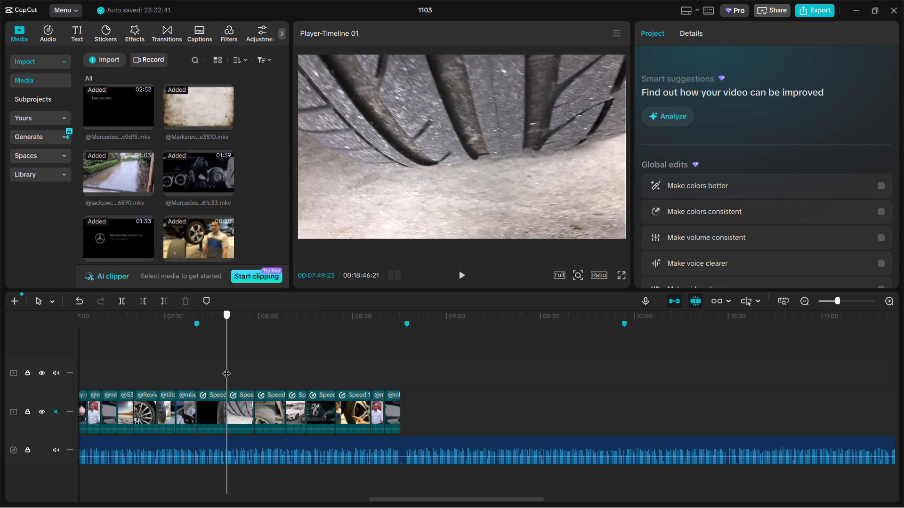
{"action": "left_click_drag", "start_coordinate": [226, 367], "coordinate": [315, 371]}
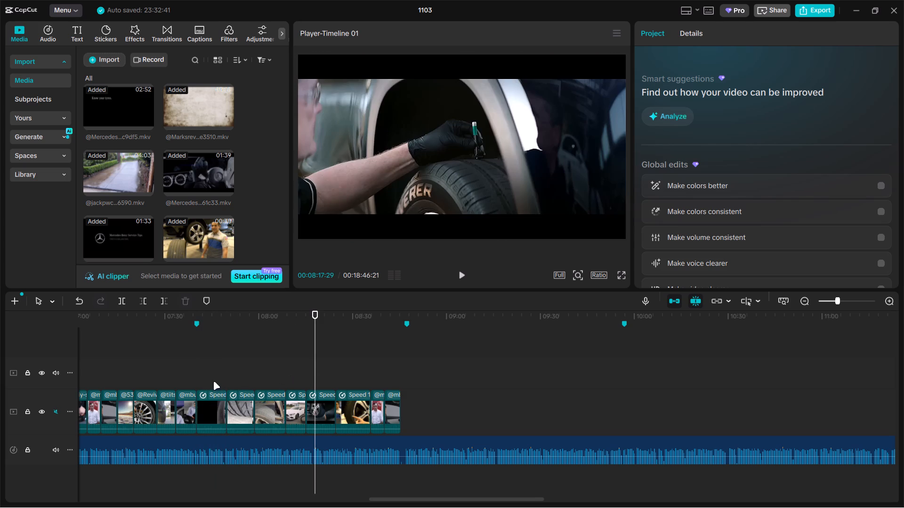
Extend the ends of the six sped-up clips and two copied clips together until the sequence reaches the 00:08:47:10 marker.
{"action": "left_click_drag", "start_coordinate": [214, 381], "coordinate": [373, 411]}
{"action": "left_click_drag", "start_coordinate": [218, 375], "coordinate": [390, 409]}
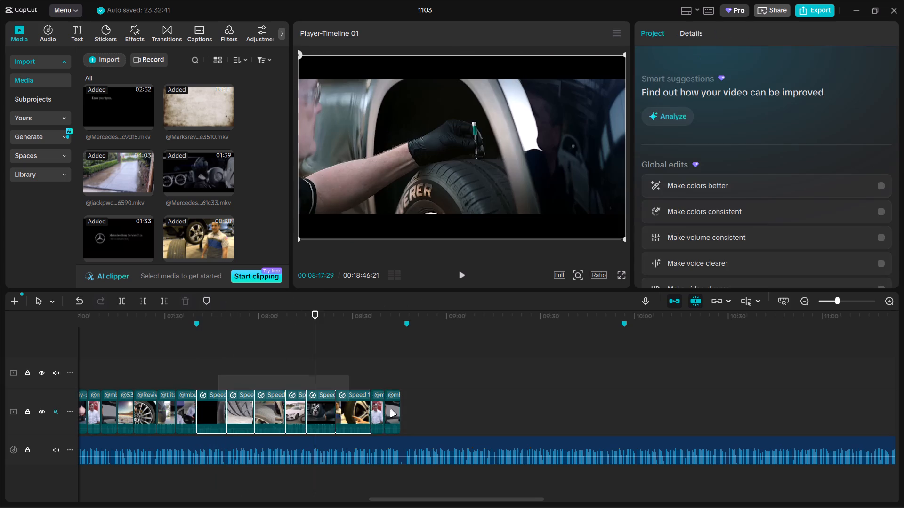
{"action": "left_click_drag", "start_coordinate": [390, 409], "coordinate": [426, 414]}
{"action": "scroll", "coordinate": [430, 414], "scroll_direction": "up", "scroll_amount": 1, "text": "ctrl"}
{"action": "left_click", "coordinate": [426, 322], "text": "ctrl"}
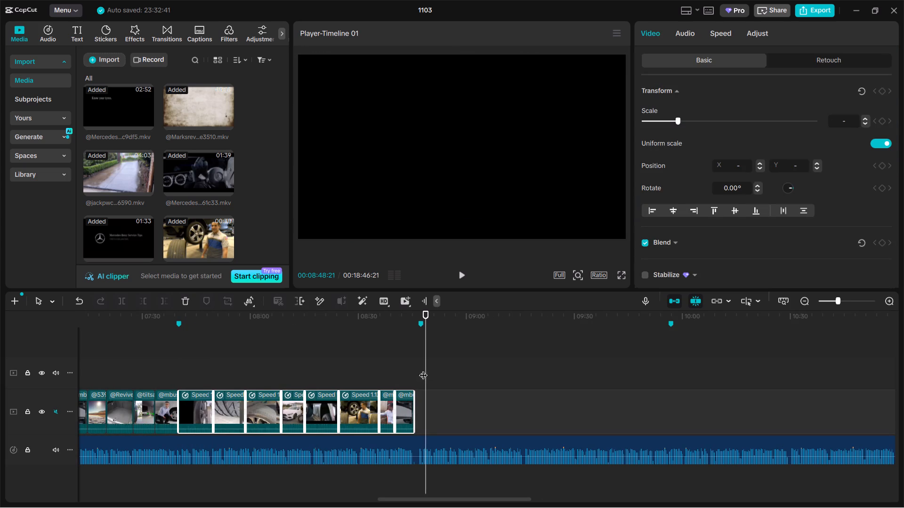
{"action": "scroll", "coordinate": [422, 370], "scroll_direction": "up", "scroll_amount": 11, "text": "ctrl"}
{"action": "left_click", "coordinate": [371, 400]}
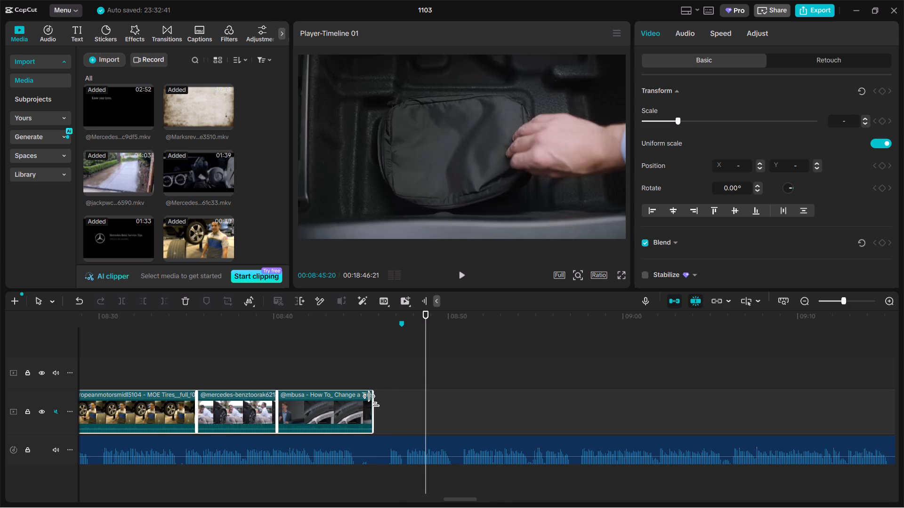
{"action": "left_click", "coordinate": [387, 364]}
{"action": "left_click", "coordinate": [383, 394]}
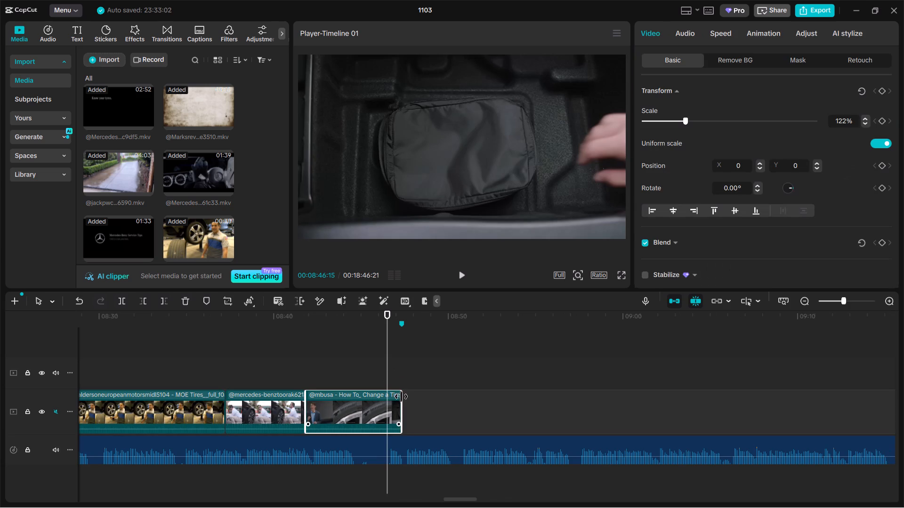
{"action": "left_click_drag", "start_coordinate": [401, 397], "coordinate": [395, 397]}
{"action": "key", "text": "space"}
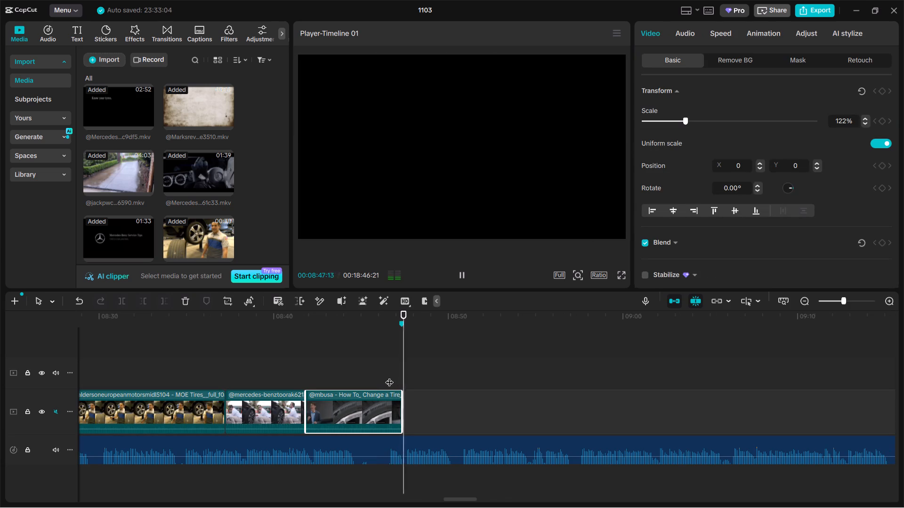
{"action": "key", "text": "space"}
Import all the octane booster and race fuel videos from the Downloads EDIT folder 08.
{"action": "left_click", "coordinate": [99, 51]}
{"action": "left_click", "coordinate": [111, 59]}
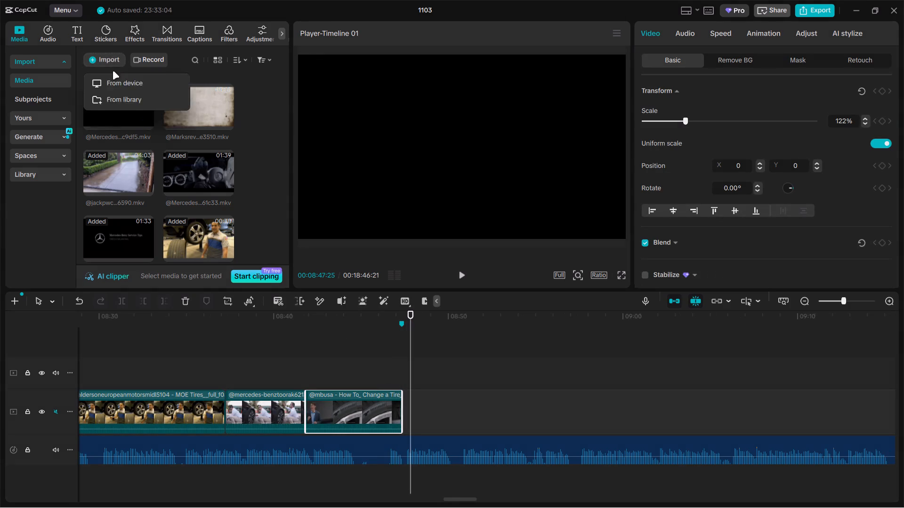
{"action": "left_click", "coordinate": [113, 71]}
{"action": "left_click", "coordinate": [104, 65]}
{"action": "left_click", "coordinate": [113, 81]}
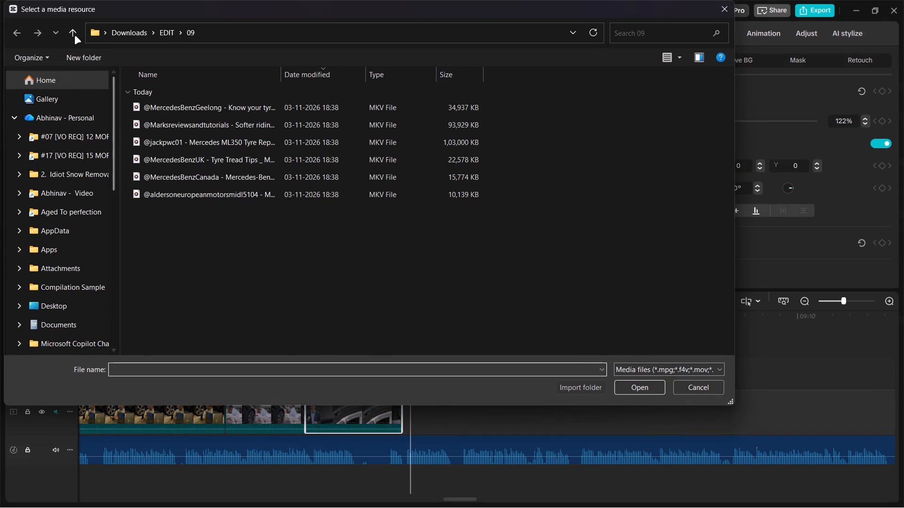
{"action": "left_click", "coordinate": [74, 36]}
{"action": "double_click", "coordinate": [174, 243]}
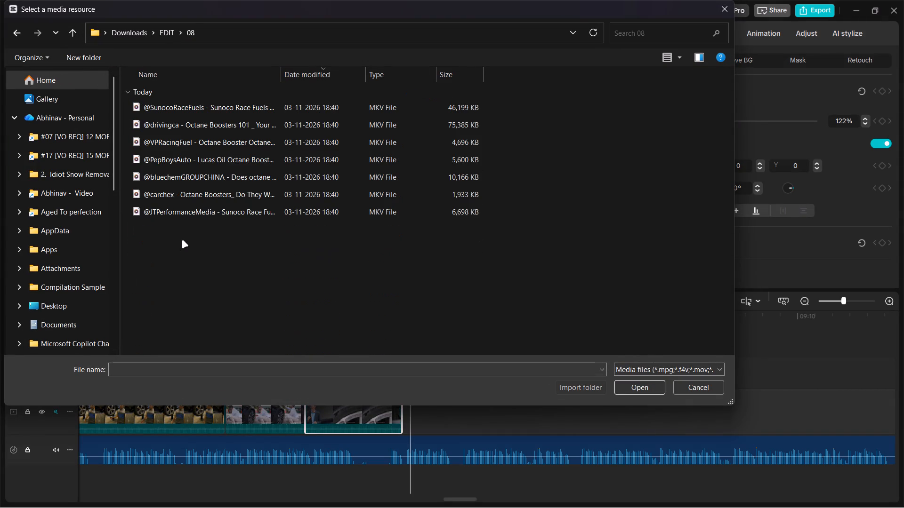
{"action": "key", "text": "ctrl+a"}
{"action": "key", "text": "Return"}
{"action": "left_click_drag", "start_coordinate": [135, 110], "coordinate": [142, 115]}
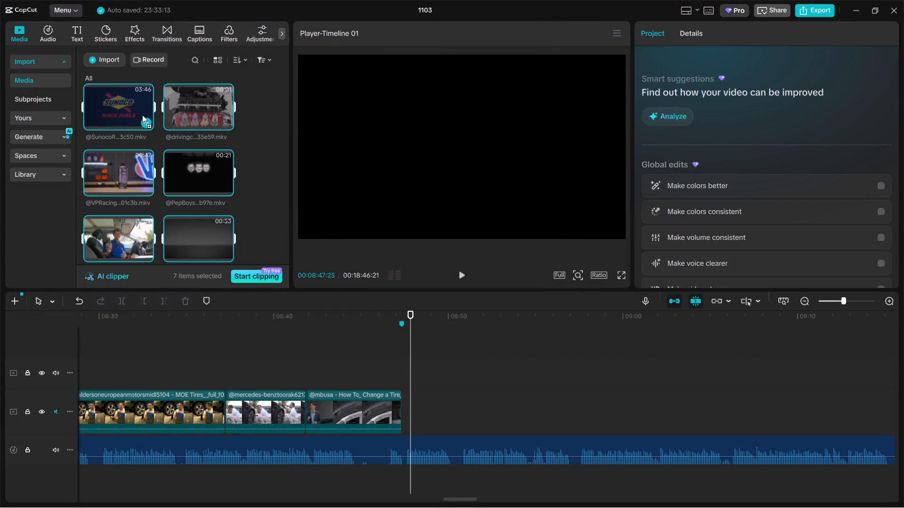
{"action": "left_click_drag", "start_coordinate": [142, 115], "coordinate": [426, 398]}
{"action": "left_click", "coordinate": [422, 370]}
{"action": "left_click_drag", "start_coordinate": [422, 370], "coordinate": [452, 369]}
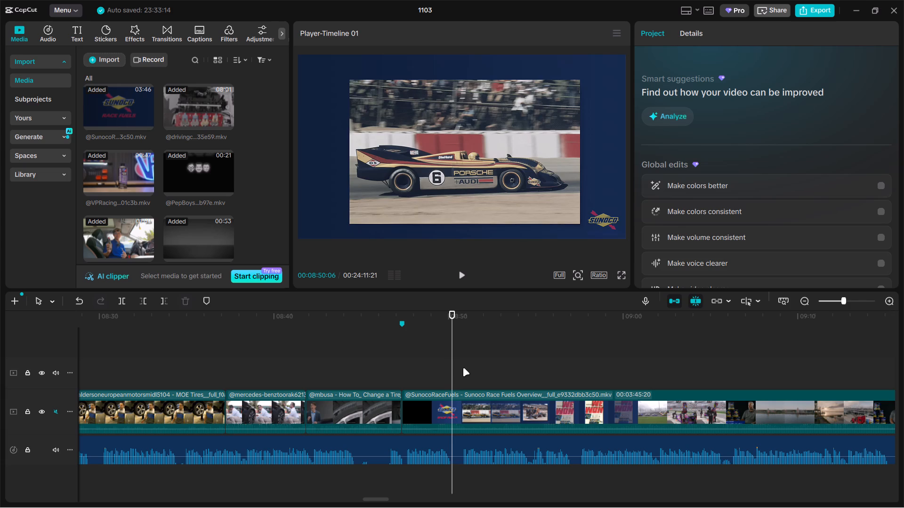
{"action": "scroll", "coordinate": [477, 364], "scroll_direction": "down", "scroll_amount": 11, "text": "ctrl"}
{"action": "left_click", "coordinate": [477, 368]}
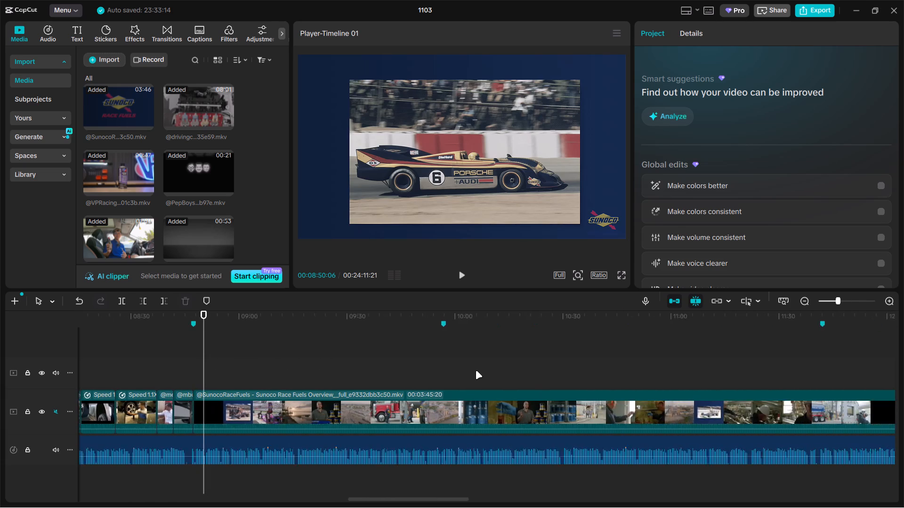
{"action": "scroll", "coordinate": [476, 371], "scroll_direction": "down", "scroll_amount": 6, "text": "ctrl"}
{"action": "scroll", "coordinate": [473, 372], "scroll_direction": "down", "scroll_amount": 19, "text": "ctrl"}
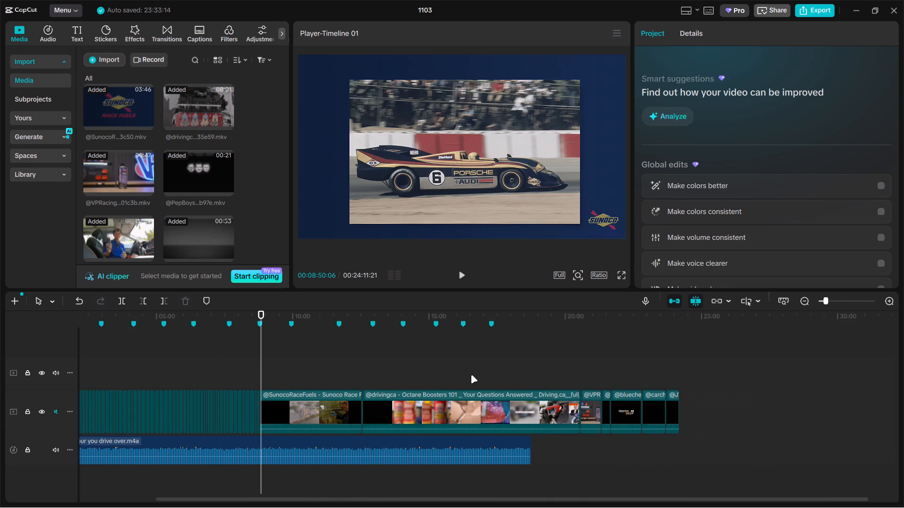
{"action": "left_click_drag", "start_coordinate": [602, 373], "coordinate": [721, 433]}
{"action": "left_click_drag", "start_coordinate": [626, 397], "coordinate": [305, 388]}
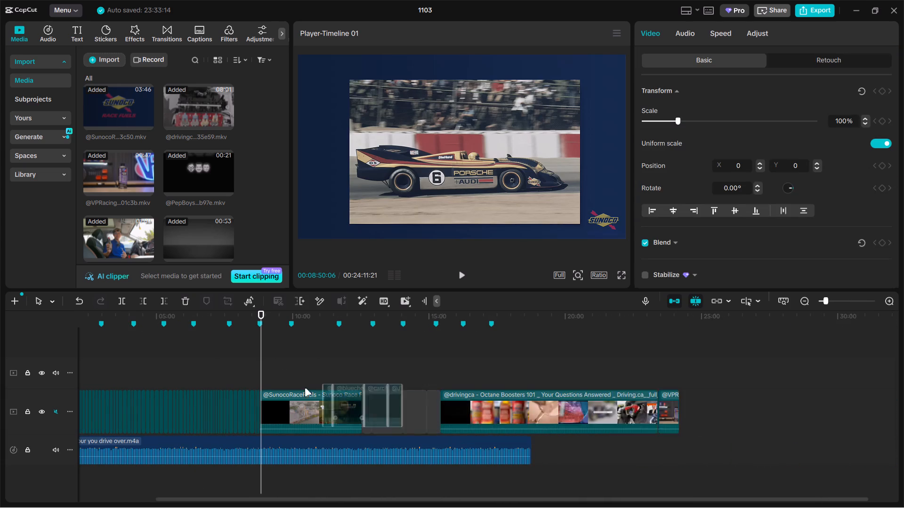
{"action": "left_click_drag", "start_coordinate": [305, 388], "coordinate": [278, 401]}
{"action": "scroll", "coordinate": [276, 368], "scroll_direction": "up", "scroll_amount": 5, "text": "ctrl"}
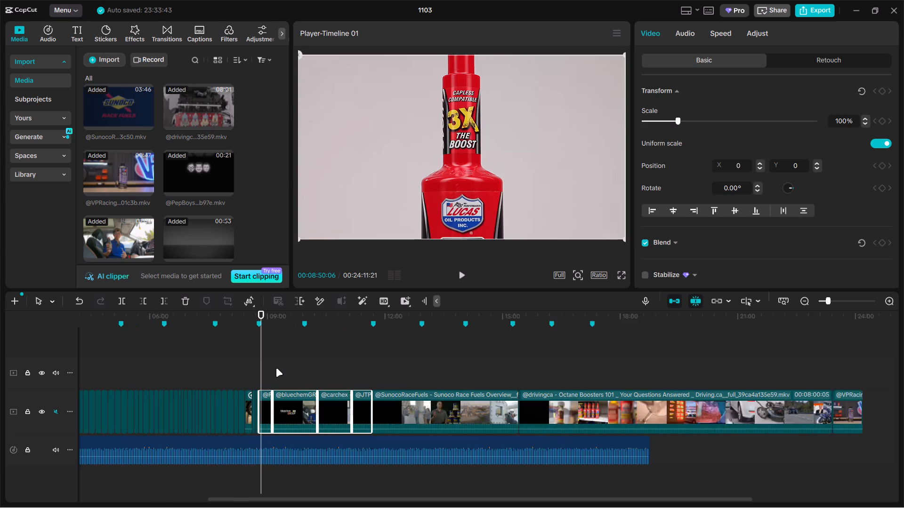
{"action": "scroll", "coordinate": [276, 368], "scroll_direction": "up", "scroll_amount": 19, "text": "ctrl"}
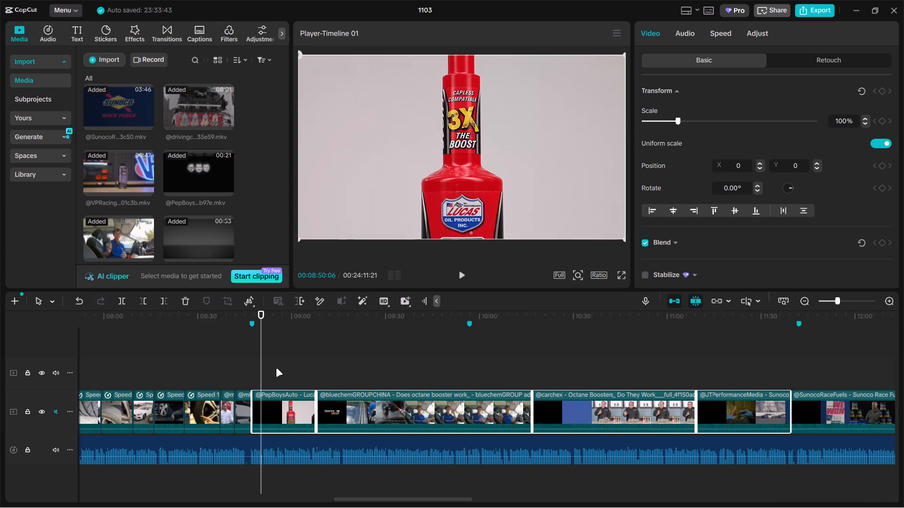
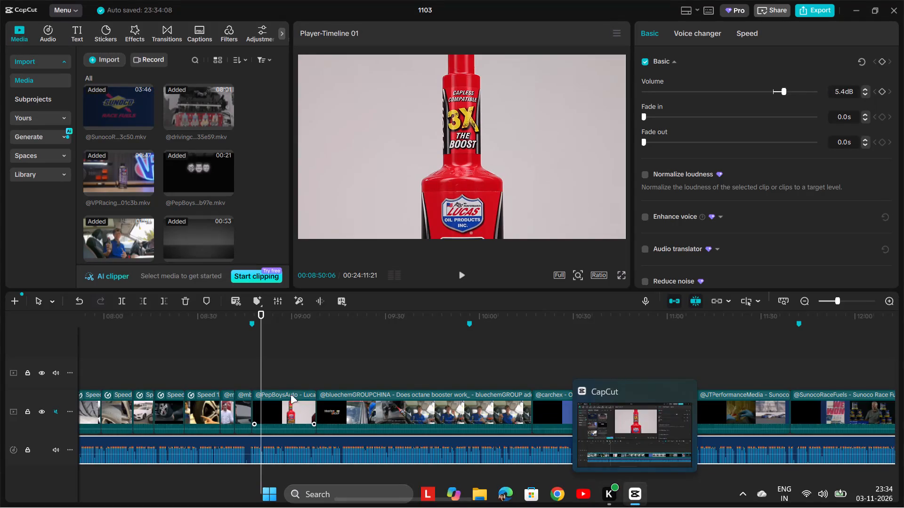
Trim about 7.5 seconds off the start of the PepBoysAuto Lucas Oil octane booster clip, removing its black opening.
{"action": "scroll", "coordinate": [276, 369], "scroll_direction": "up", "scroll_amount": 8, "text": "ctrl"}
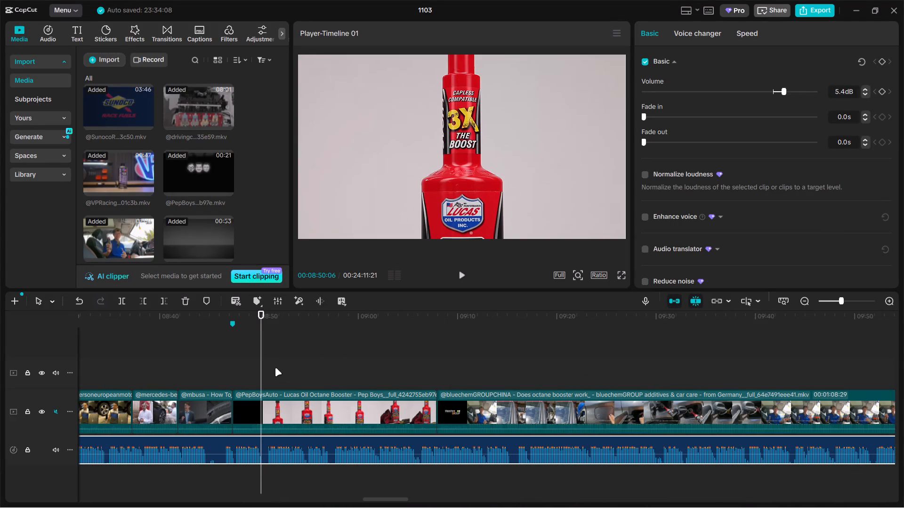
{"action": "left_click_drag", "start_coordinate": [265, 363], "coordinate": [332, 365]}
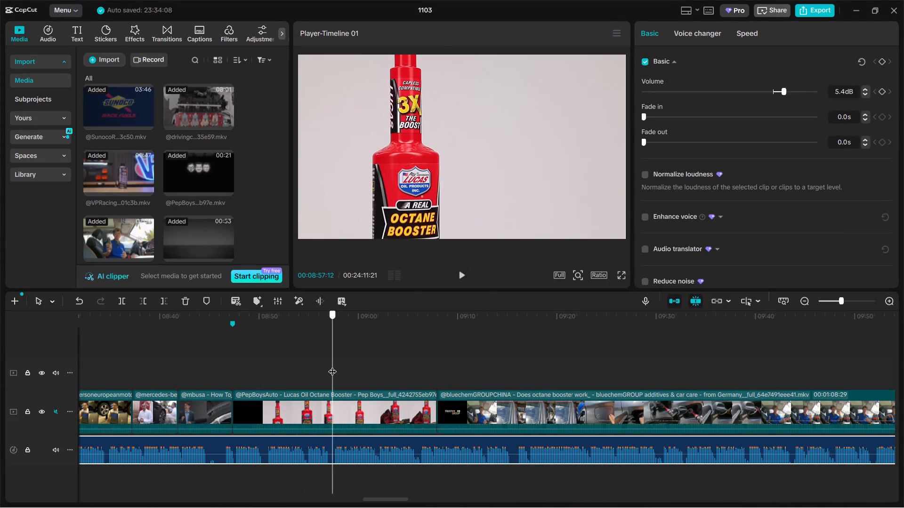
{"action": "left_click_drag", "start_coordinate": [332, 365], "coordinate": [307, 369]}
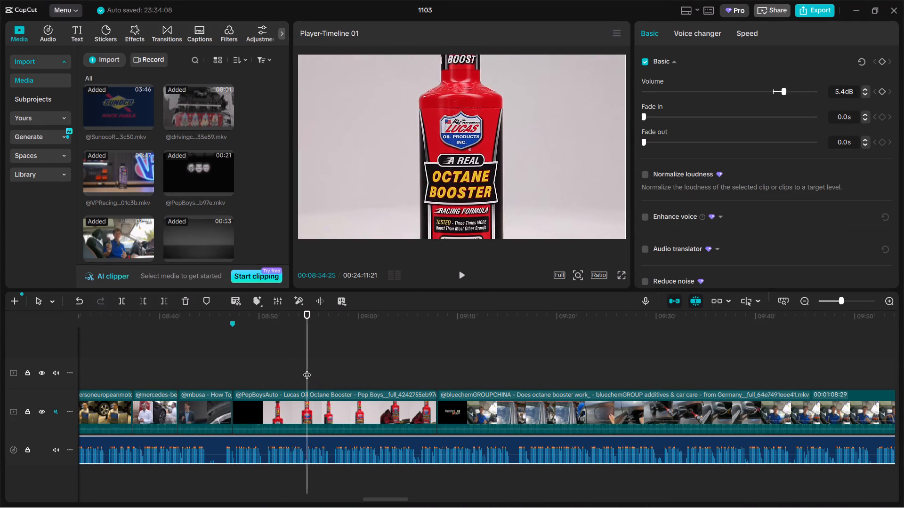
{"action": "left_click", "coordinate": [303, 408]}
{"action": "left_click_drag", "start_coordinate": [234, 408], "coordinate": [311, 409]}
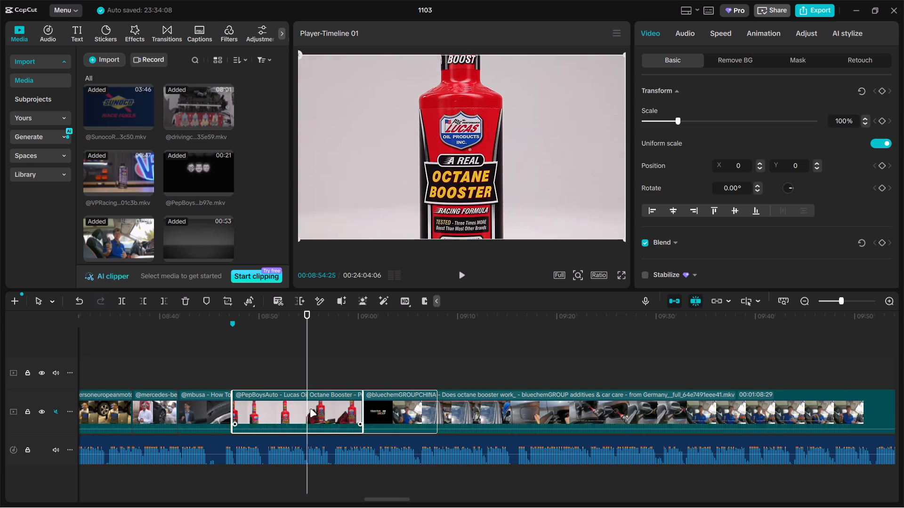
Split the PepBoysAuto clip at about 00:08:54:09 and delete the part after the cut.
{"action": "left_click", "coordinate": [230, 380]}
{"action": "left_click_drag", "start_coordinate": [230, 380], "coordinate": [244, 378]}
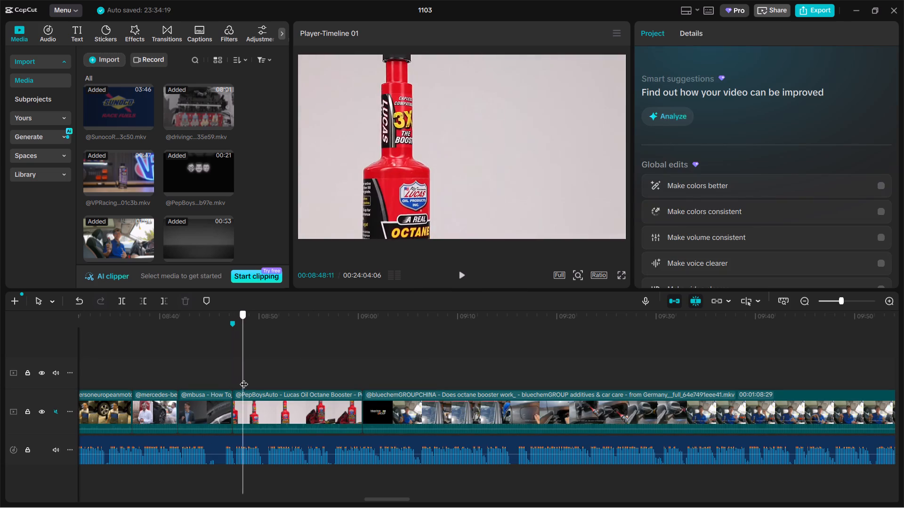
{"action": "left_click_drag", "start_coordinate": [244, 378], "coordinate": [302, 376]}
{"action": "left_click", "coordinate": [305, 410]}
{"action": "key", "text": "ctrl+b"}
{"action": "key", "text": "BackSpace"}
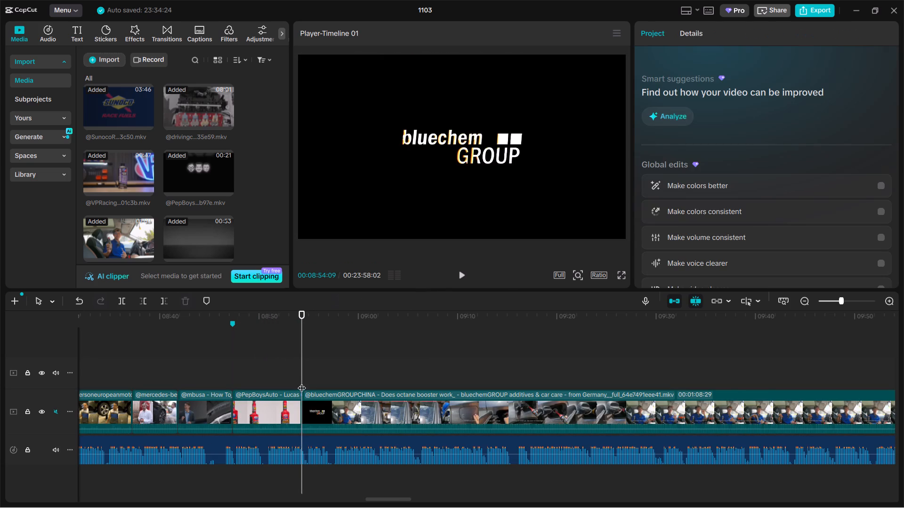
Split the bluechemGROUP clip at about 00:09:18:02 and delete the part before the cut.
{"action": "left_click_drag", "start_coordinate": [302, 377], "coordinate": [581, 374]}
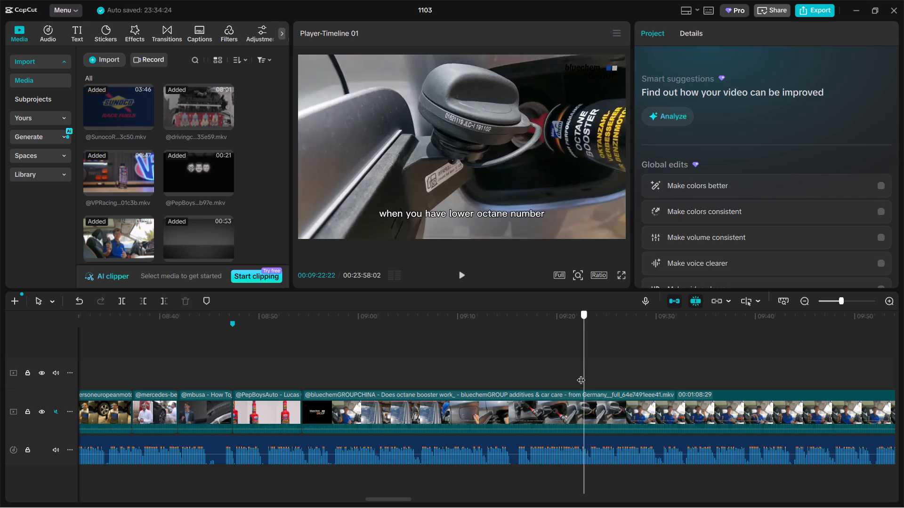
{"action": "left_click_drag", "start_coordinate": [581, 374], "coordinate": [538, 379]}
{"action": "left_click", "coordinate": [534, 410]}
{"action": "key", "text": "ctrl+b"}
{"action": "left_click", "coordinate": [455, 413]}
{"action": "key", "text": "BackSpace"}
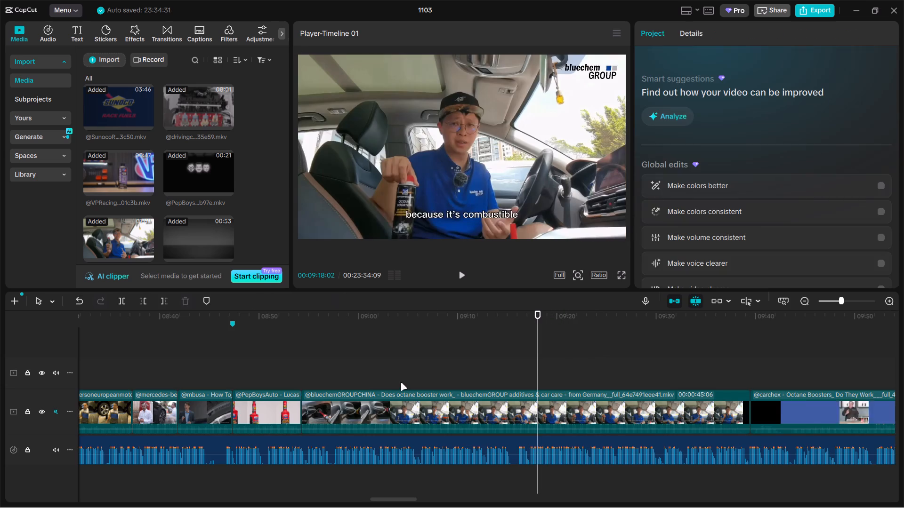
Split the remaining bluechemGROUP clip at about 00:09:00:07, after the fuel-filler shot, and delete the part after the cut.
{"action": "left_click", "coordinate": [295, 382]}
{"action": "left_click_drag", "start_coordinate": [295, 382], "coordinate": [358, 381]}
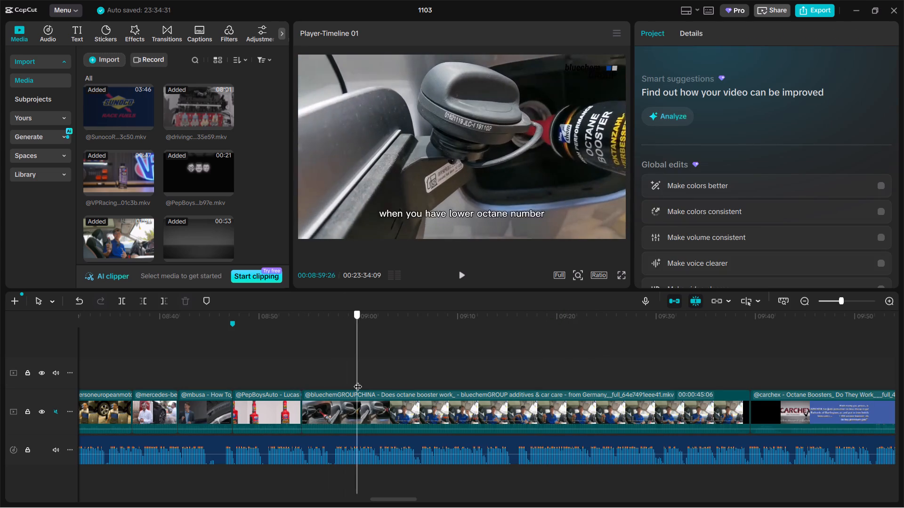
{"action": "left_click_drag", "start_coordinate": [358, 381], "coordinate": [361, 381]}
{"action": "left_click", "coordinate": [367, 403]}
{"action": "key", "text": "ctrl+b"}
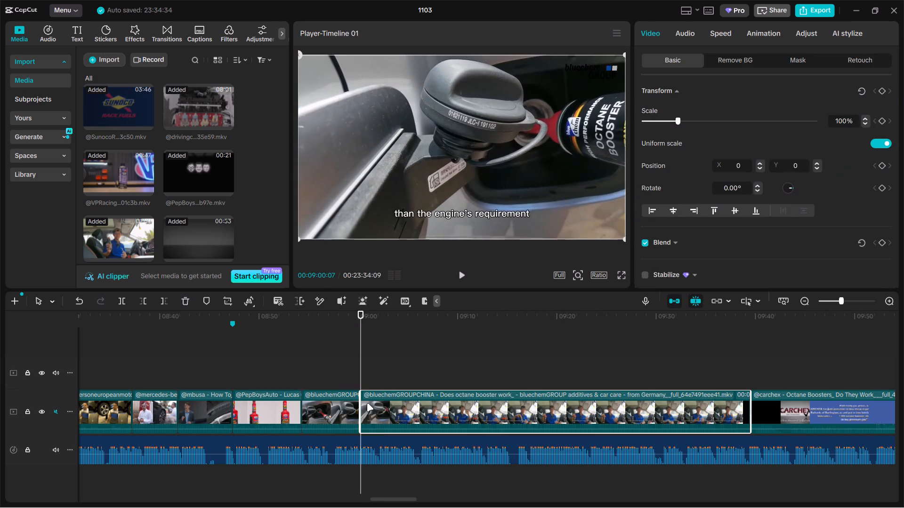
{"action": "key", "text": "BackSpace"}
Enlarge the bluechemGROUP clip to 161% and reposition it to about X -1168, Y -179, pushing its logo and subtitles out of frame.
{"action": "left_click", "coordinate": [345, 381]}
{"action": "left_click", "coordinate": [484, 140]}
{"action": "left_click_drag", "start_coordinate": [680, 116], "coordinate": [699, 111]}
{"action": "left_click_drag", "start_coordinate": [535, 186], "coordinate": [492, 191]}
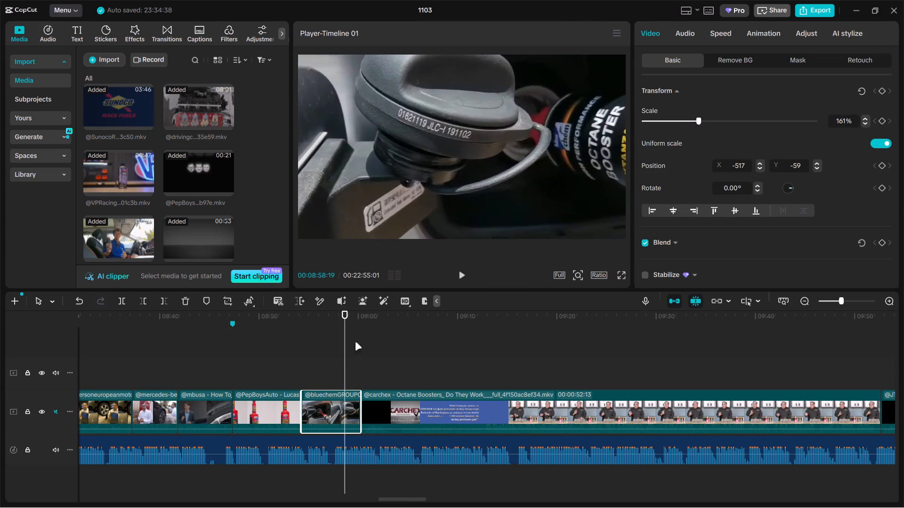
{"action": "left_click_drag", "start_coordinate": [346, 355], "coordinate": [320, 356]}
{"action": "left_click_drag", "start_coordinate": [468, 146], "coordinate": [412, 156]}
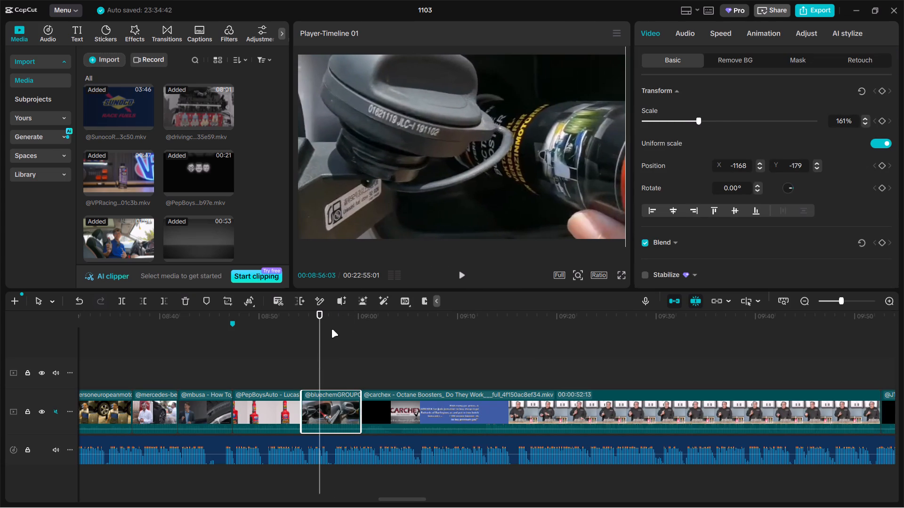
{"action": "left_click_drag", "start_coordinate": [321, 343], "coordinate": [340, 345]}
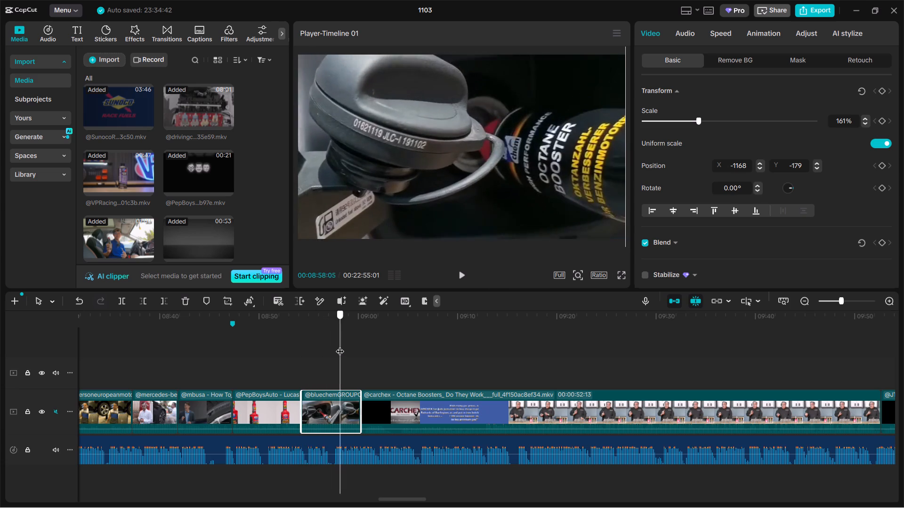
Split the carchex clip at about 00:09:35:10 and delete the part before the cut.
{"action": "left_click_drag", "start_coordinate": [340, 345], "coordinate": [552, 340]}
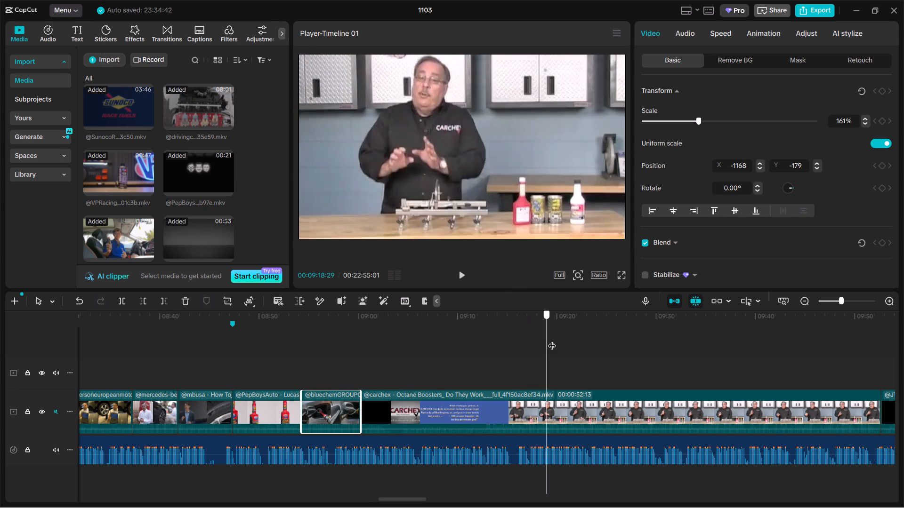
{"action": "left_click_drag", "start_coordinate": [552, 340], "coordinate": [817, 358]}
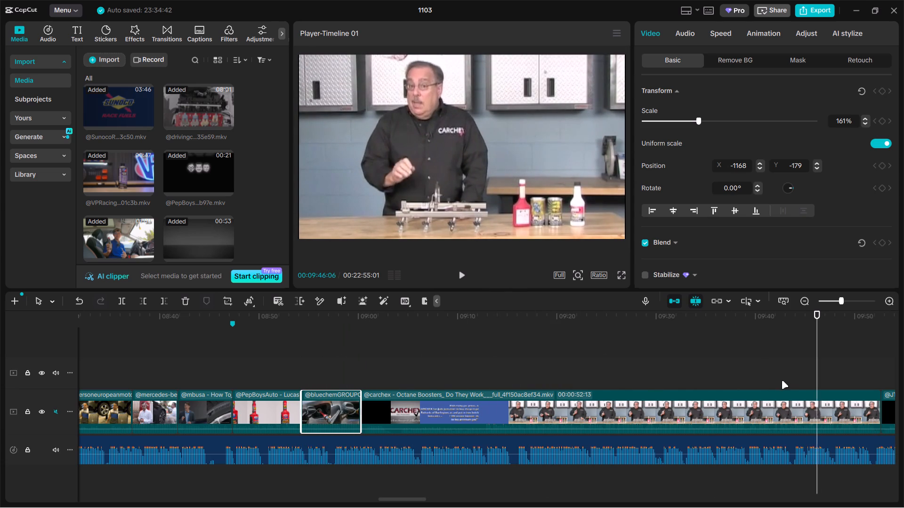
{"action": "scroll", "coordinate": [782, 381], "scroll_direction": "down", "scroll_amount": 2, "text": "ctrl"}
{"action": "left_click", "coordinate": [750, 360]}
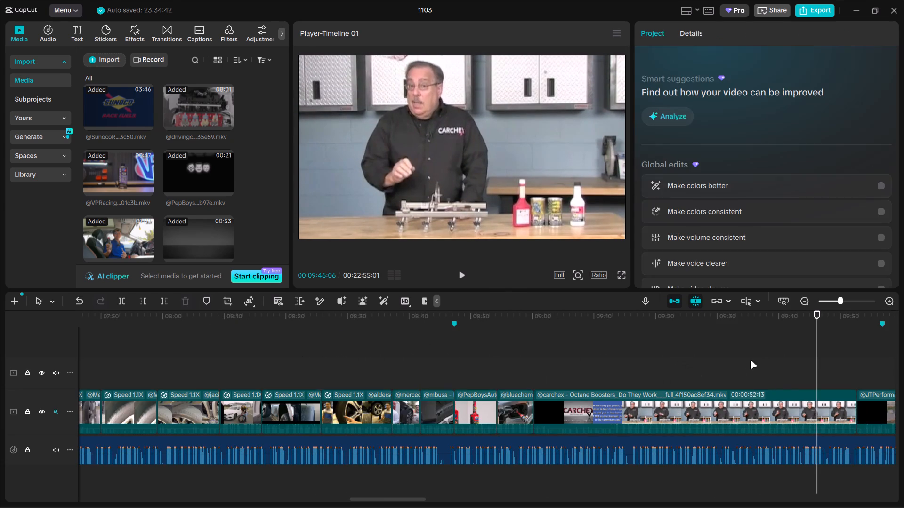
{"action": "left_click", "coordinate": [746, 393]}
{"action": "key", "text": "ctrl+b"}
{"action": "left_click", "coordinate": [611, 407]}
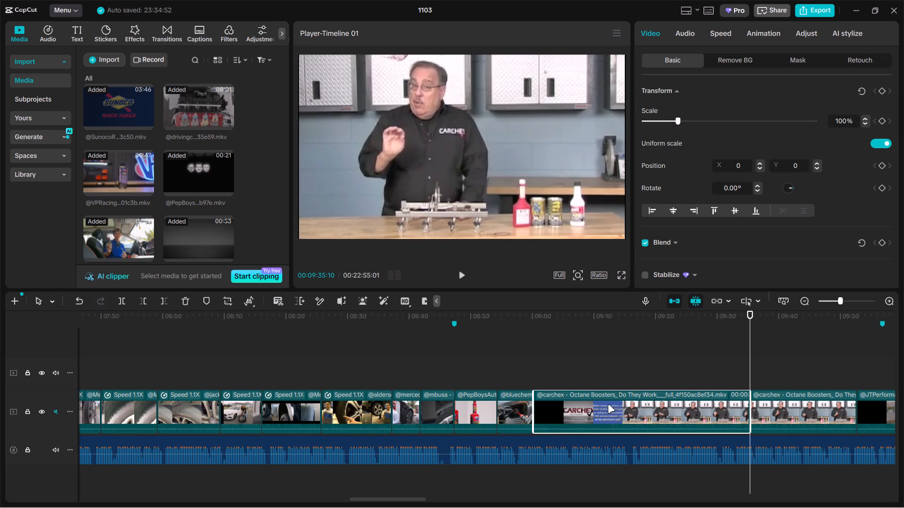
{"action": "key", "text": "BackSpace"}
Split the remaining carchex clip at about 00:09:03:25 and delete the part after the cut.
{"action": "double_click", "coordinate": [552, 368]}
{"action": "left_click", "coordinate": [570, 400]}
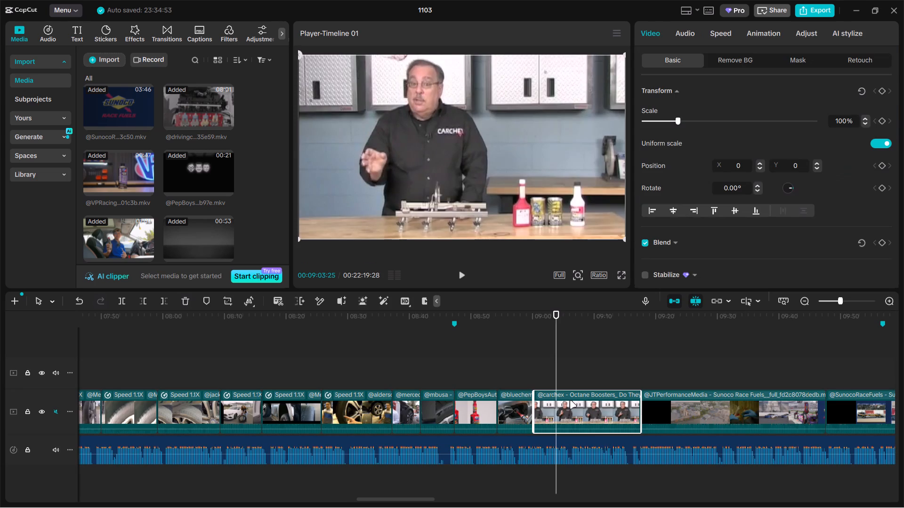
{"action": "key", "text": "ctrl+b"}
{"action": "key", "text": "BackSpace"}
Enlarge the carchex clip to 227% and reposition it to about X -1559, Y 1368, framing the additive bottles on the table.
{"action": "left_click", "coordinate": [543, 377]}
{"action": "left_click", "coordinate": [498, 234]}
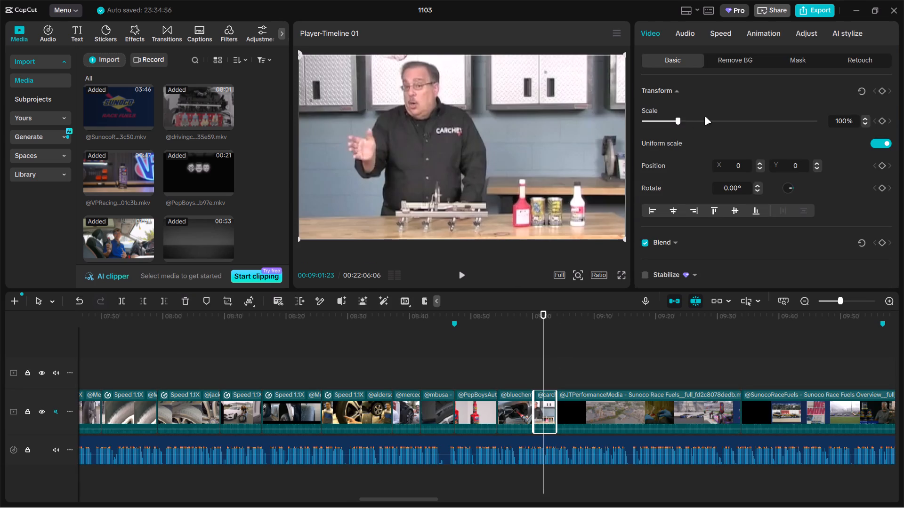
{"action": "left_click_drag", "start_coordinate": [676, 116], "coordinate": [721, 101]}
{"action": "left_click_drag", "start_coordinate": [541, 88], "coordinate": [522, 51]}
{"action": "left_click_drag", "start_coordinate": [529, 183], "coordinate": [510, 94]}
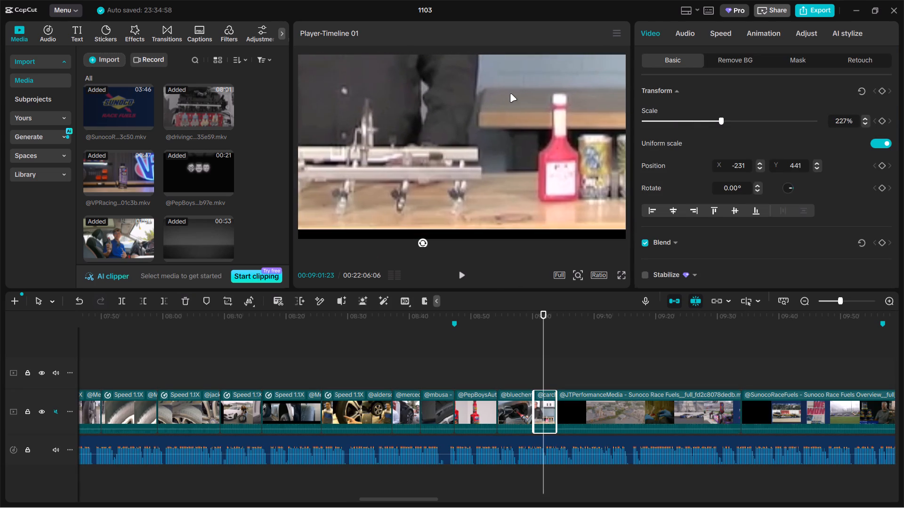
{"action": "left_click_drag", "start_coordinate": [510, 94], "coordinate": [419, 106]}
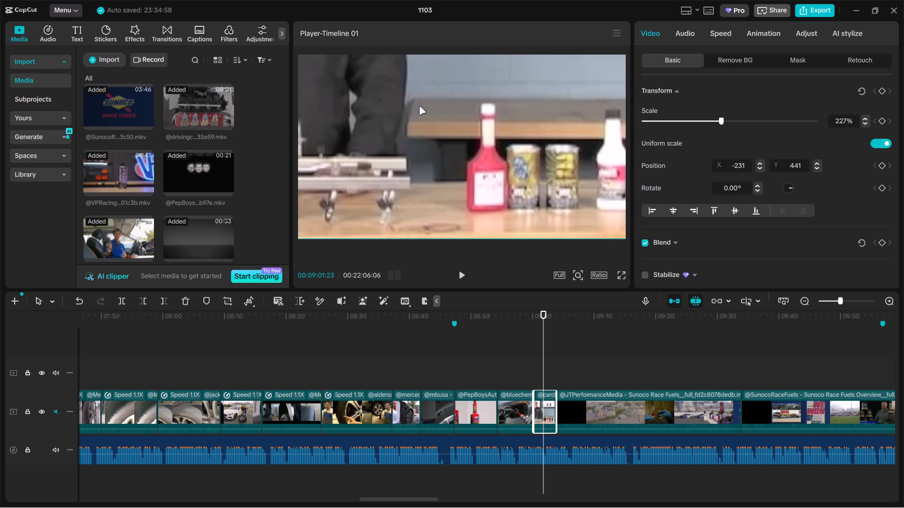
{"action": "left_click_drag", "start_coordinate": [419, 106], "coordinate": [416, 105]}
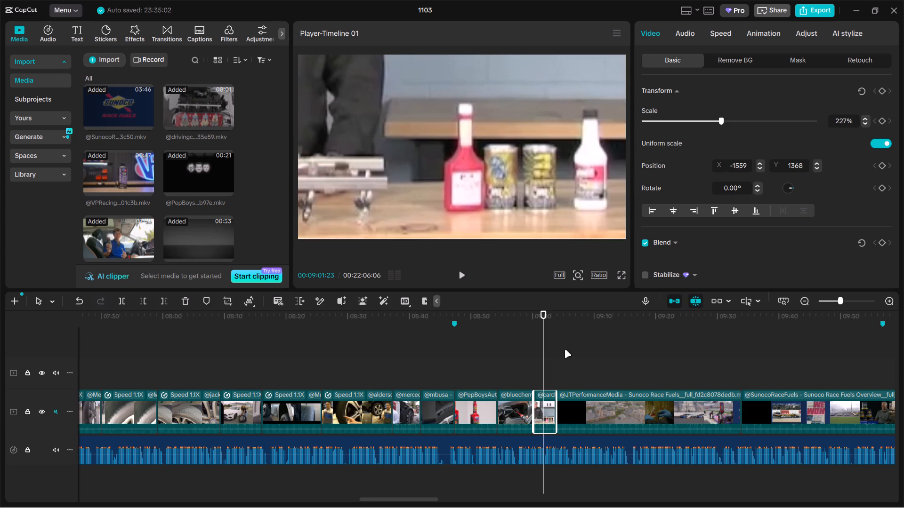
Split the JTPerformanceMedia Sunoco clip at about 00:09:21:17, in the beaker shot, and delete the part before the cut.
{"action": "left_click", "coordinate": [566, 351]}
{"action": "left_click_drag", "start_coordinate": [567, 351], "coordinate": [677, 363]}
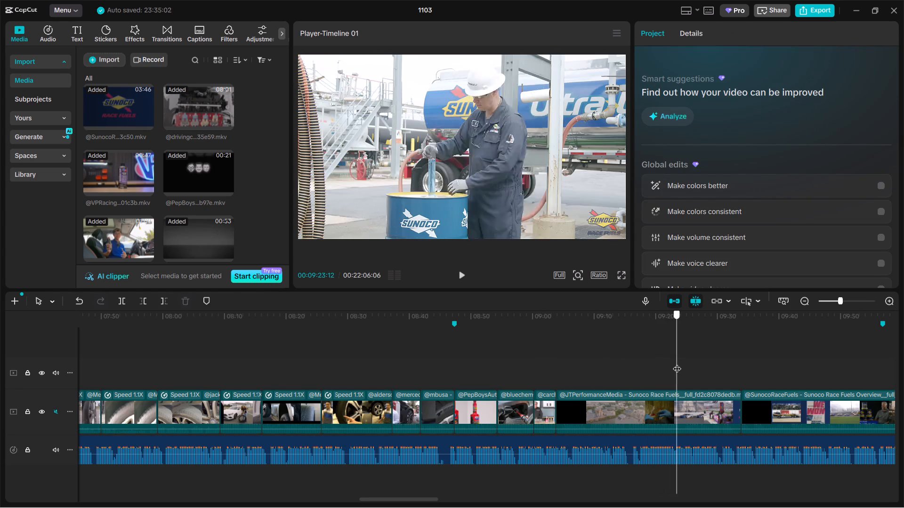
{"action": "left_click_drag", "start_coordinate": [677, 363], "coordinate": [665, 370]}
{"action": "left_click", "coordinate": [665, 423]}
{"action": "key", "text": "ctrl+b"}
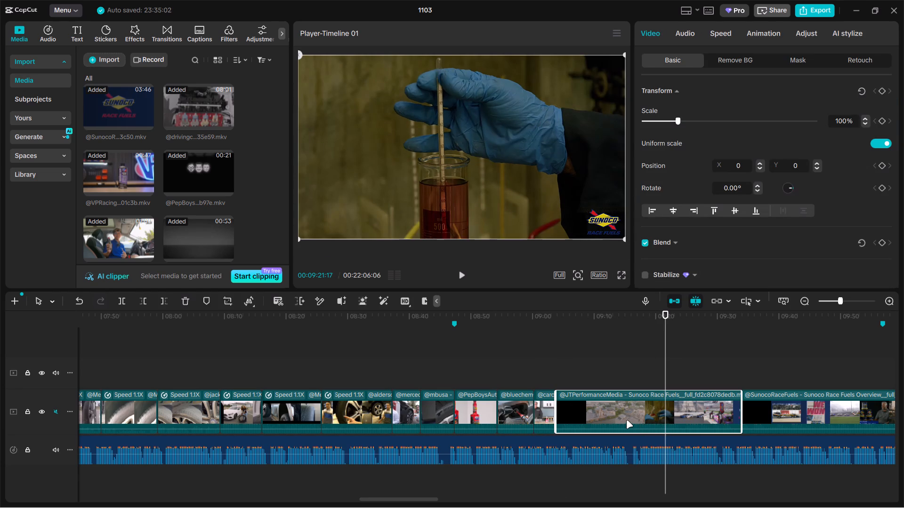
{"action": "left_click", "coordinate": [626, 420]}
{"action": "key", "text": "BackSpace"}
Split the remaining JTPerformanceMedia clip at about 00:09:08:12 and delete the part after the cut.
{"action": "left_click", "coordinate": [560, 369]}
{"action": "left_click_drag", "start_coordinate": [558, 369], "coordinate": [558, 369]}
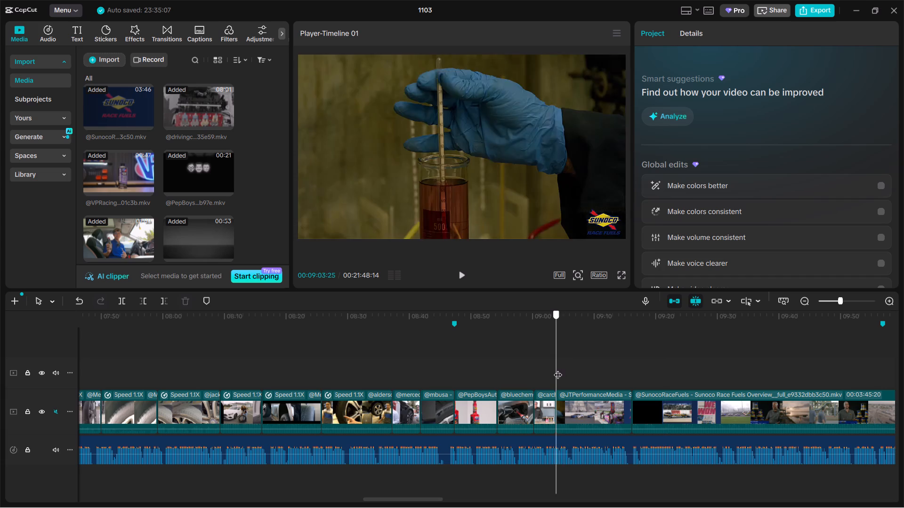
{"action": "left_click_drag", "start_coordinate": [558, 369], "coordinate": [580, 370]}
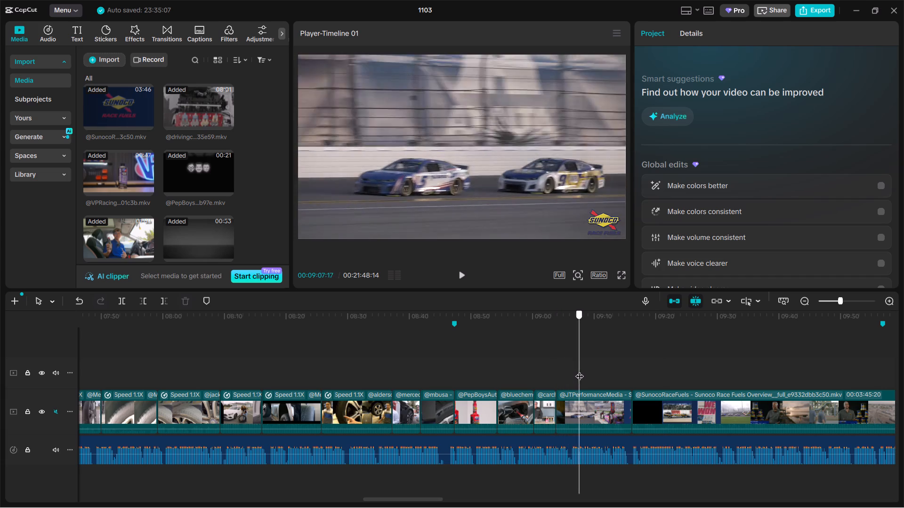
{"action": "left_click_drag", "start_coordinate": [580, 370], "coordinate": [584, 370]}
{"action": "left_click", "coordinate": [592, 408]}
{"action": "key", "text": "ctrl+b"}
{"action": "key", "text": "BackSpace"}
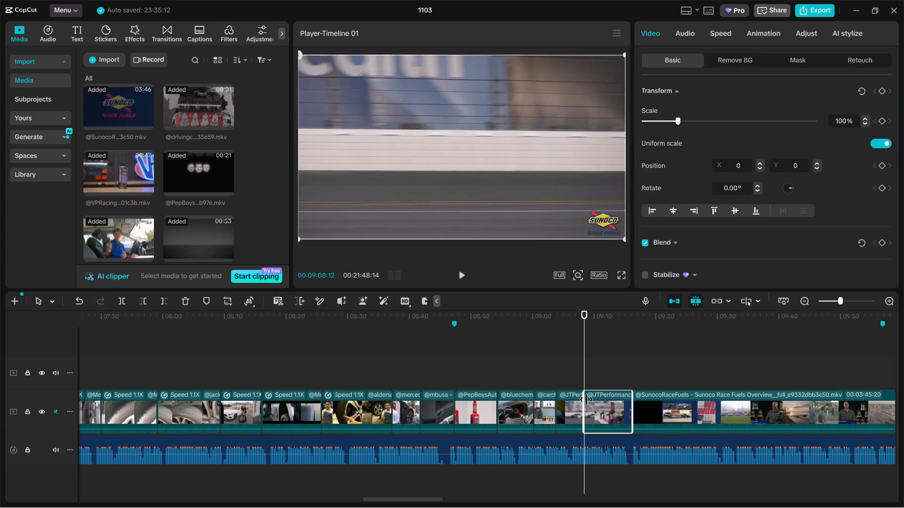
{"action": "left_click", "coordinate": [581, 395]}
{"action": "left_click", "coordinate": [579, 392]}
{"action": "triple_click", "coordinate": [550, 389]}
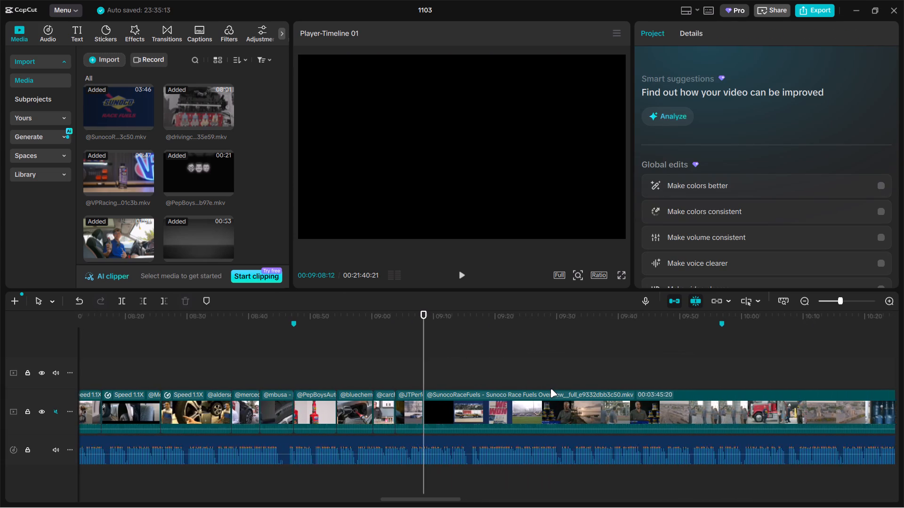
Split the SunocoRaceFuels clip at about 00:09:21:10, in the stock car race shot, and delete the part before the cut.
{"action": "scroll", "coordinate": [549, 388], "scroll_direction": "down", "scroll_amount": 10, "text": "ctrl"}
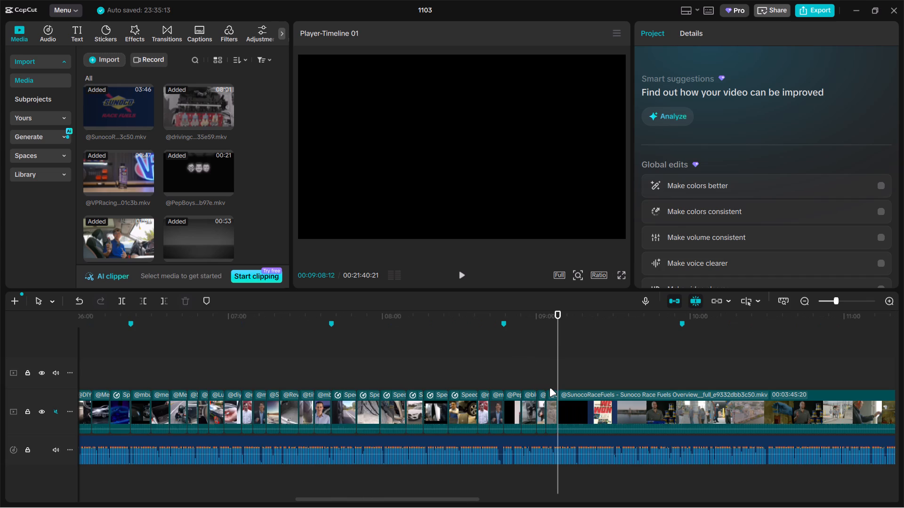
{"action": "scroll", "coordinate": [549, 388], "scroll_direction": "up", "scroll_amount": 11, "text": "ctrl"}
{"action": "left_click", "coordinate": [559, 375]}
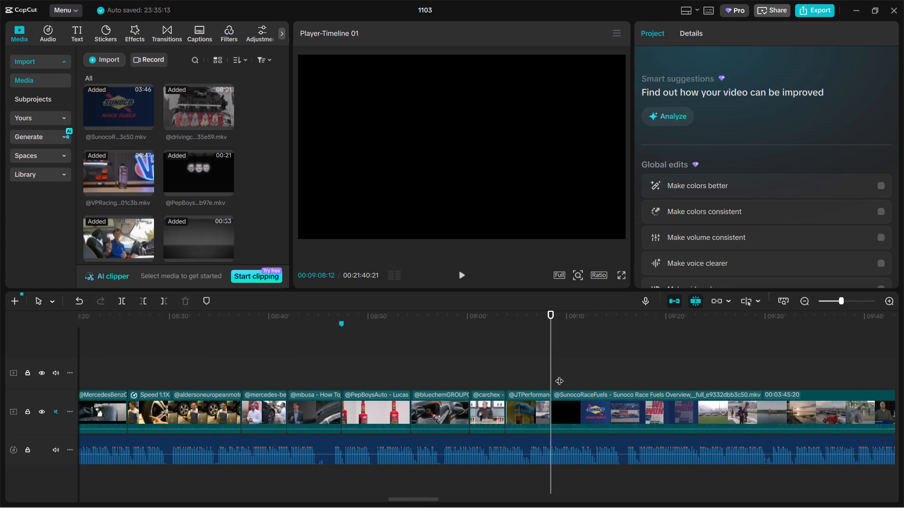
{"action": "left_click", "coordinate": [502, 363]}
{"action": "left_click_drag", "start_coordinate": [500, 363], "coordinate": [624, 361]}
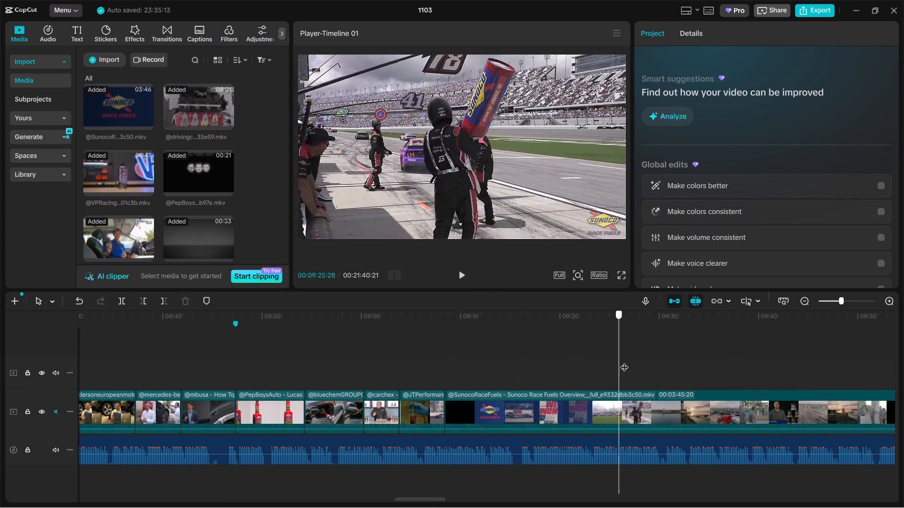
{"action": "left_click_drag", "start_coordinate": [624, 361], "coordinate": [624, 363]}
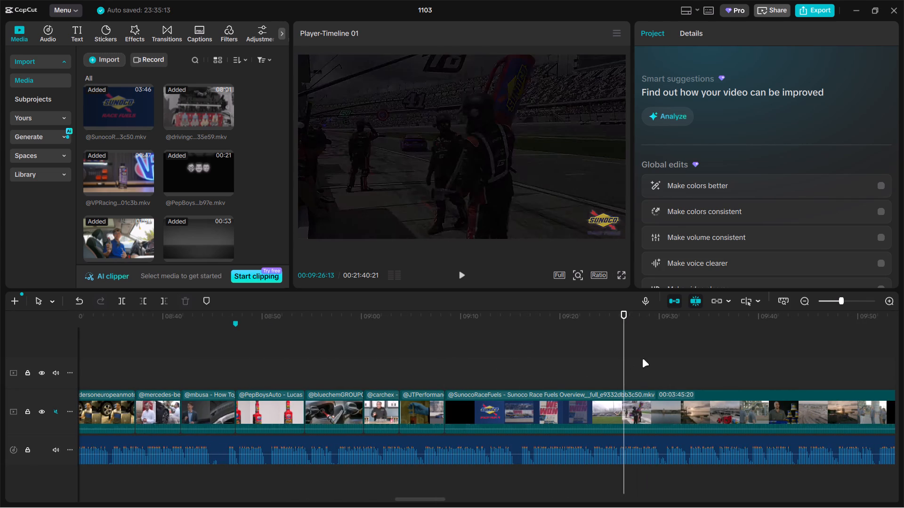
{"action": "left_click_drag", "start_coordinate": [621, 367], "coordinate": [631, 365]}
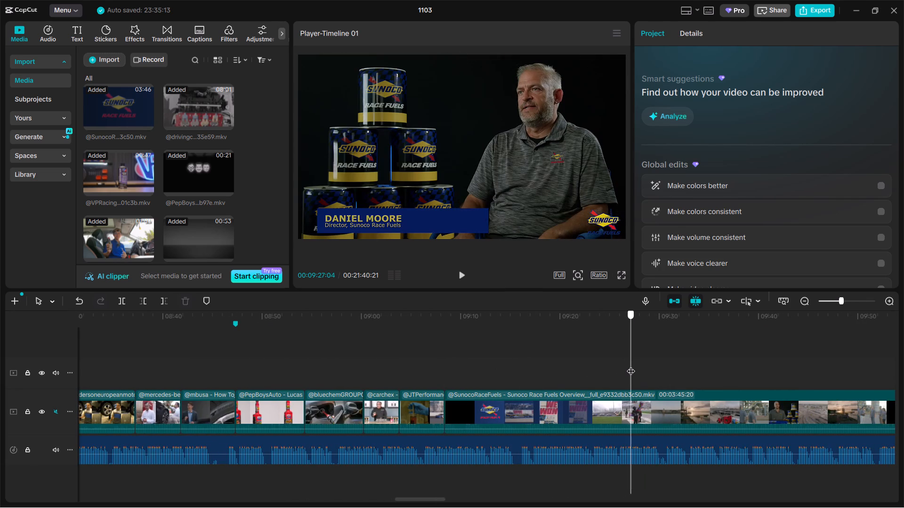
{"action": "left_click_drag", "start_coordinate": [631, 365], "coordinate": [751, 372]}
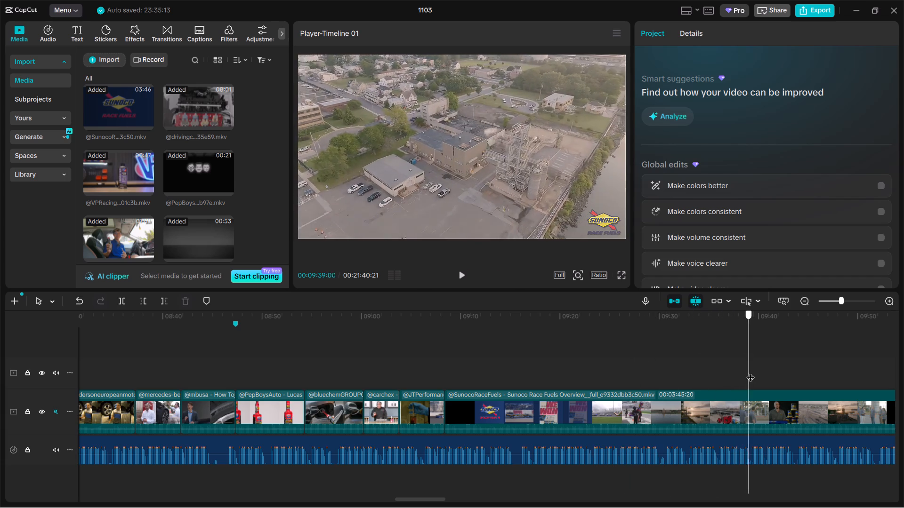
{"action": "left_click_drag", "start_coordinate": [751, 372], "coordinate": [757, 382]}
{"action": "scroll", "coordinate": [753, 384], "scroll_direction": "down", "scroll_amount": 5, "text": "ctrl"}
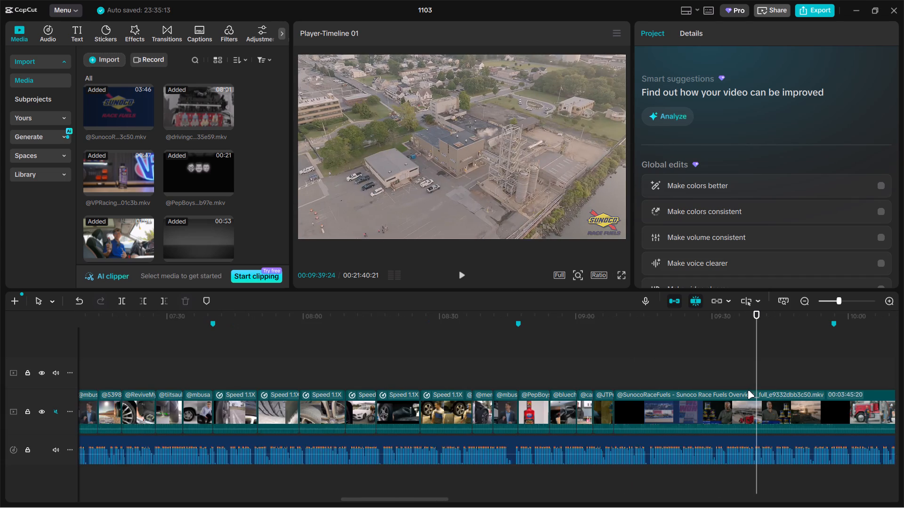
{"action": "left_click_drag", "start_coordinate": [748, 390], "coordinate": [734, 386]}
{"action": "left_click_drag", "start_coordinate": [509, 357], "coordinate": [524, 352]}
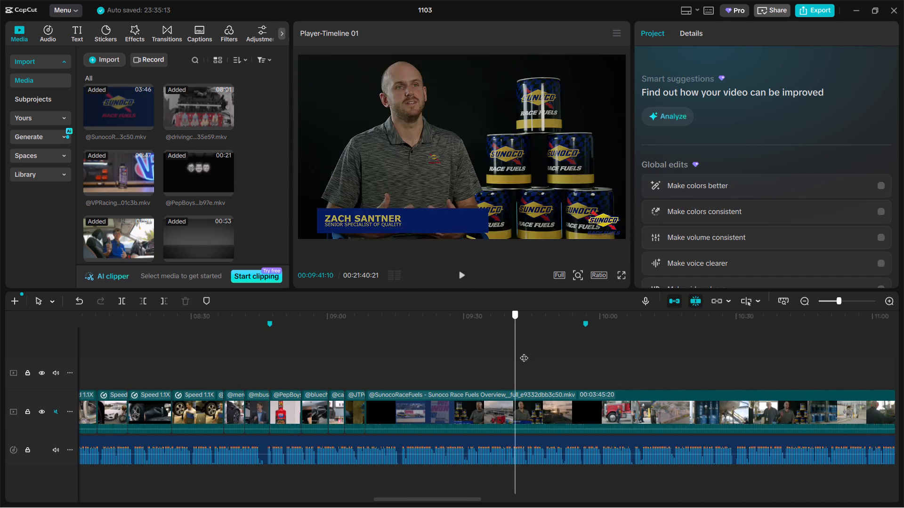
{"action": "left_click_drag", "start_coordinate": [524, 352], "coordinate": [711, 362]}
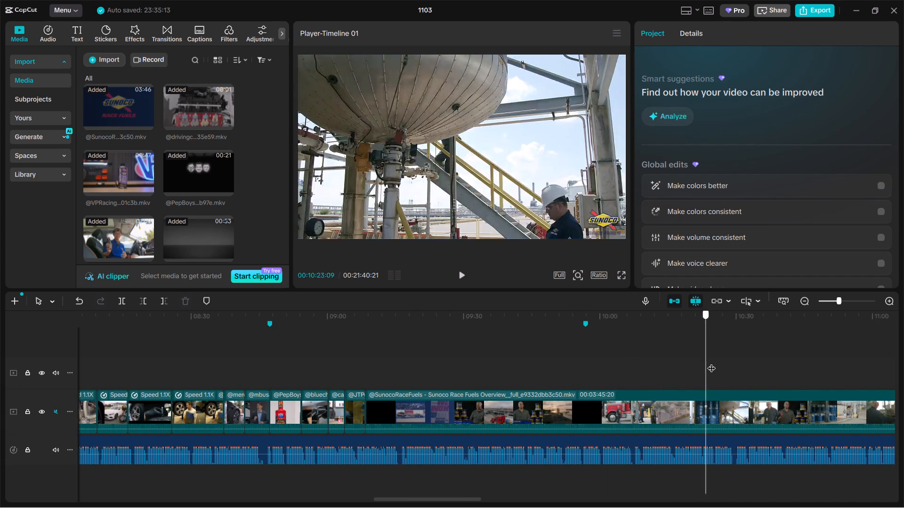
{"action": "left_click_drag", "start_coordinate": [711, 362], "coordinate": [452, 371]}
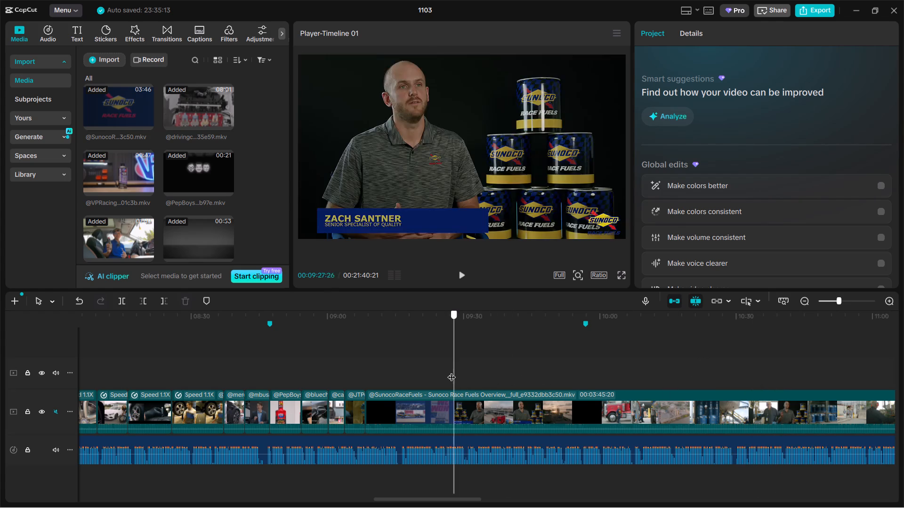
{"action": "left_click_drag", "start_coordinate": [452, 371], "coordinate": [411, 370]}
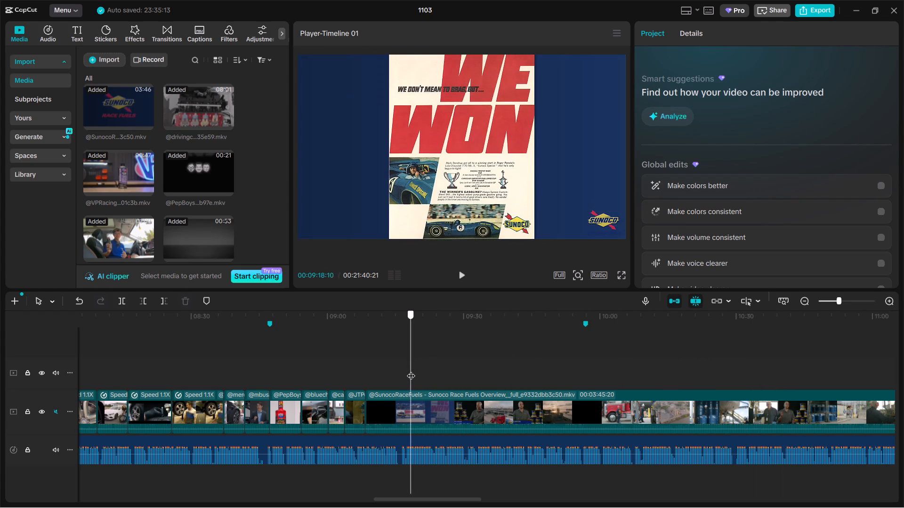
{"action": "left_click_drag", "start_coordinate": [411, 370], "coordinate": [424, 360]}
{"action": "left_click", "coordinate": [415, 402]}
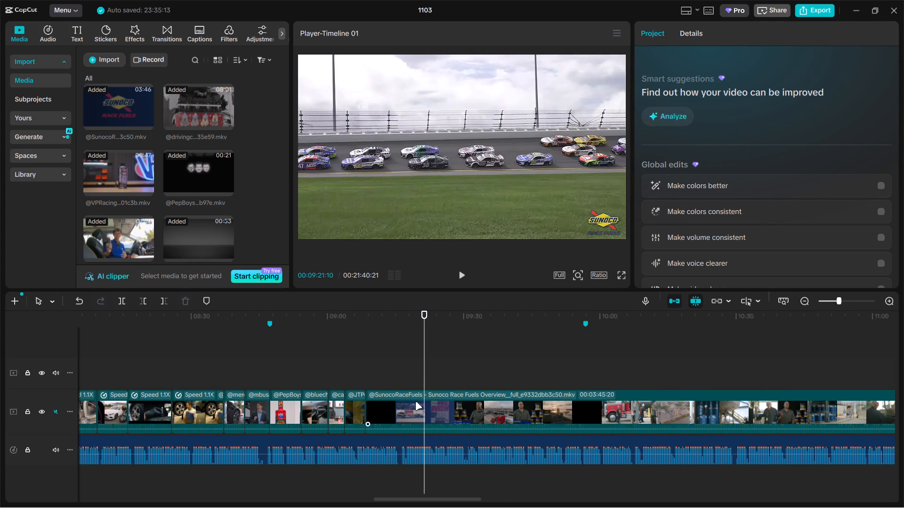
{"action": "key", "text": "ctrl+b"}
{"action": "left_click", "coordinate": [411, 403]}
{"action": "key", "text": "BackSpace"}
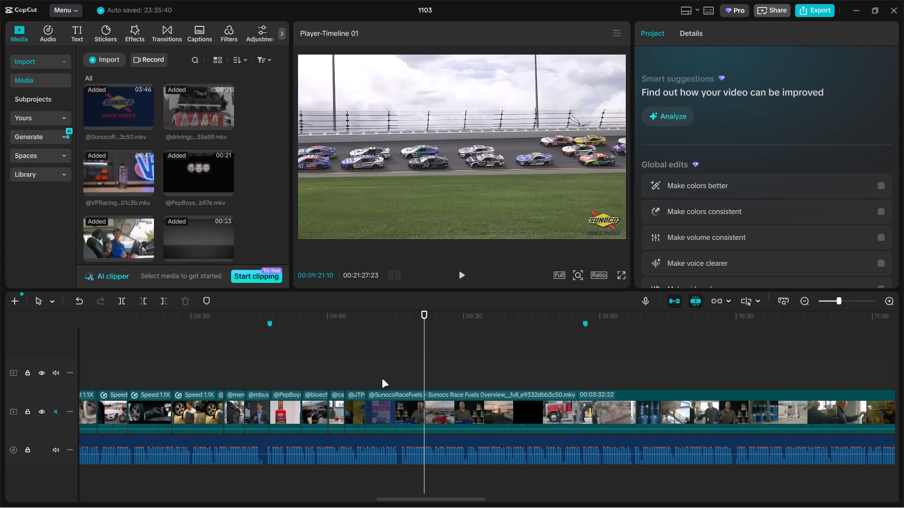
Split the remaining SunocoRaceFuels clip at about 00:09:14:12 and delete the part after the cut.
{"action": "left_click", "coordinate": [368, 375]}
{"action": "left_click_drag", "start_coordinate": [368, 375], "coordinate": [392, 367]}
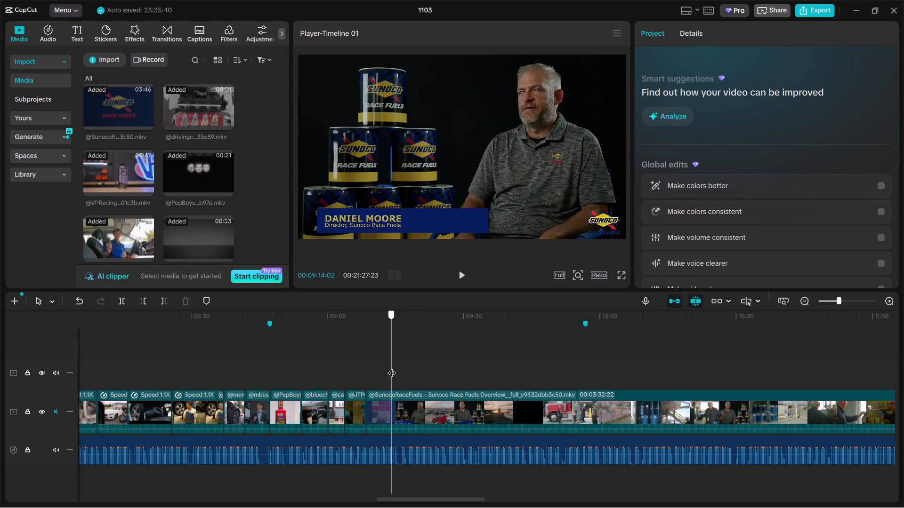
{"action": "left_click_drag", "start_coordinate": [392, 367], "coordinate": [393, 367]}
{"action": "left_click", "coordinate": [404, 397]}
{"action": "key", "text": "ctrl+b"}
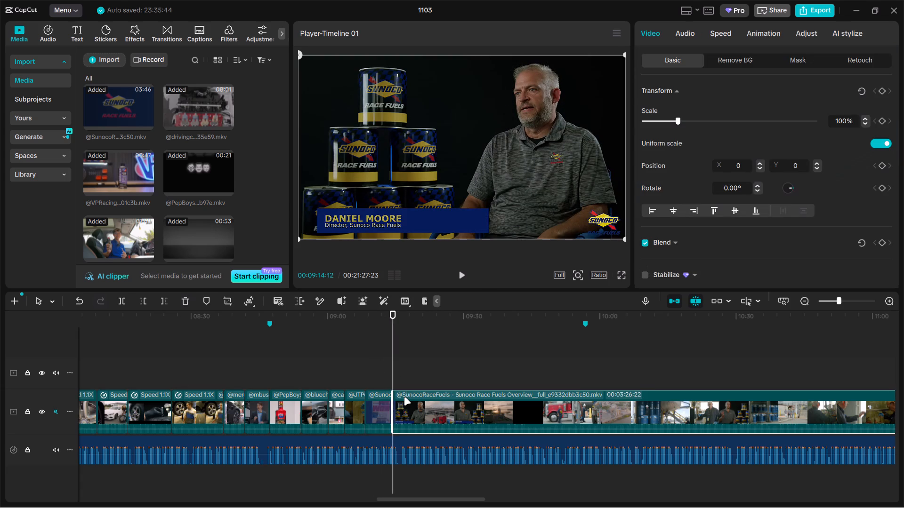
{"action": "key", "text": "BackSpace"}
Trim the end of the SunocoRaceFuels clip back to about 00:09:13:22, cutting off the interview shot.
{"action": "left_click", "coordinate": [387, 380]}
{"action": "scroll", "coordinate": [425, 281], "scroll_direction": "up", "scroll_amount": 3, "text": "ctrl"}
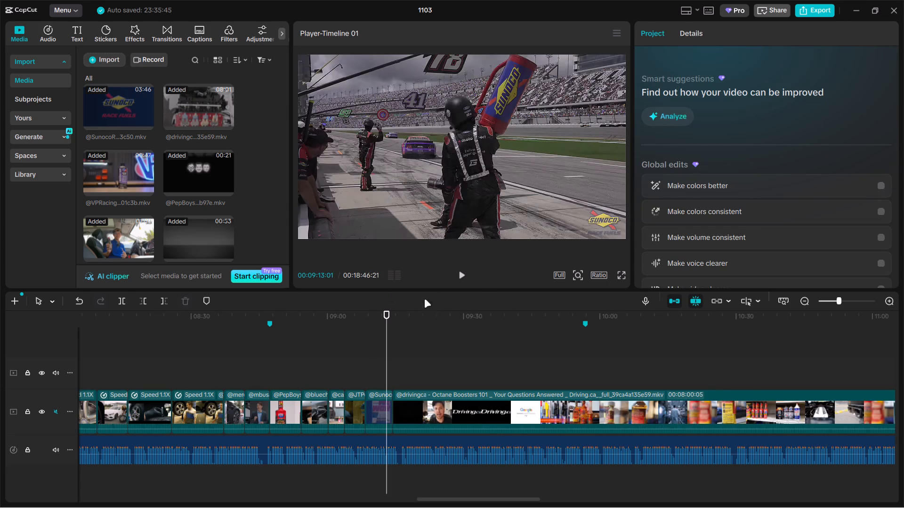
{"action": "scroll", "coordinate": [424, 299], "scroll_direction": "up", "scroll_amount": 2, "text": "ctrl"}
{"action": "scroll", "coordinate": [394, 385], "scroll_direction": "up", "scroll_amount": 11, "text": "ctrl"}
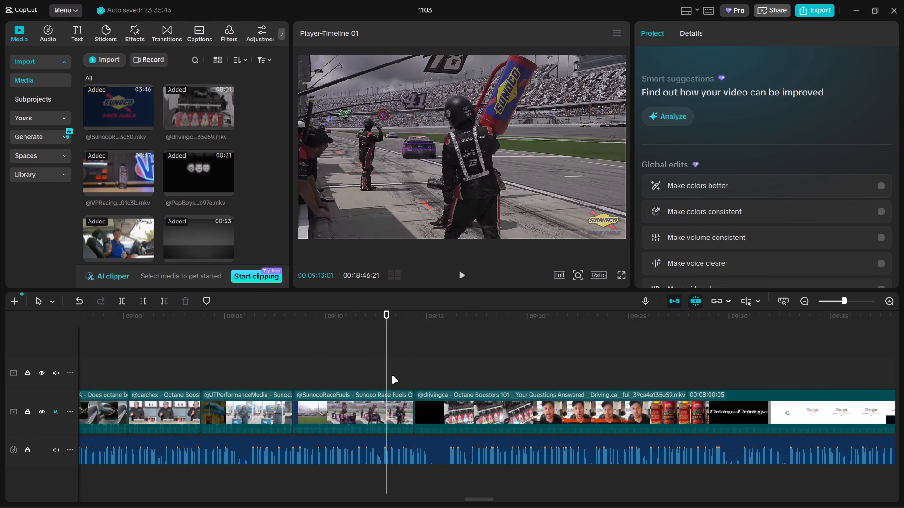
{"action": "left_click_drag", "start_coordinate": [388, 373], "coordinate": [394, 370]}
{"action": "left_click", "coordinate": [397, 405]}
{"action": "left_click", "coordinate": [411, 402]}
{"action": "left_click_drag", "start_coordinate": [413, 402], "coordinate": [399, 404]}
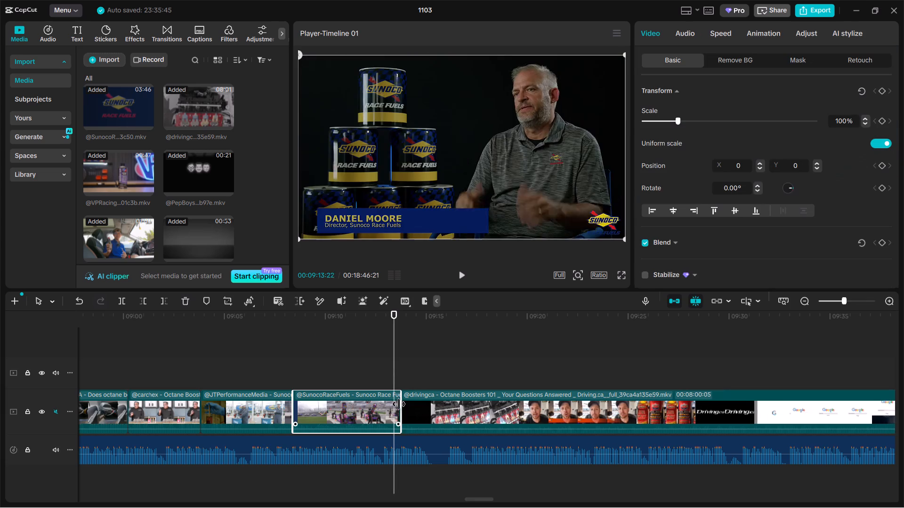
{"action": "left_click_drag", "start_coordinate": [399, 404], "coordinate": [394, 404]}
Split the drivingca Octane Boosters clip at about 00:09:52:05, in the three-bottle shot, and delete the part before the cut.
{"action": "left_click", "coordinate": [453, 373]}
{"action": "left_click_drag", "start_coordinate": [453, 373], "coordinate": [640, 376]}
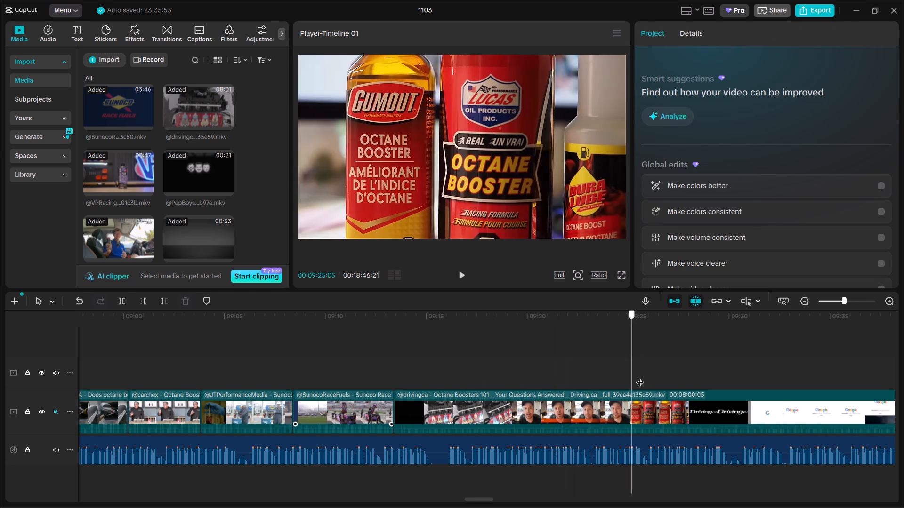
{"action": "left_click_drag", "start_coordinate": [640, 376], "coordinate": [633, 383]}
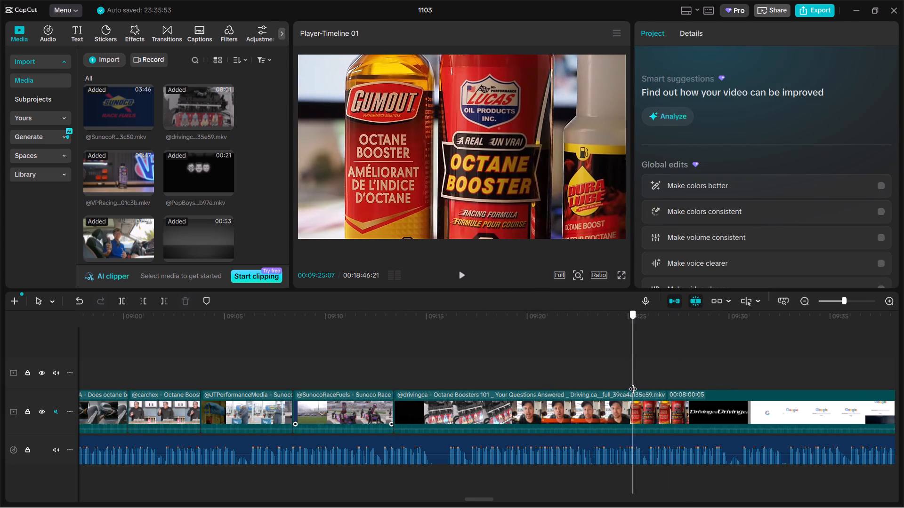
{"action": "left_click_drag", "start_coordinate": [633, 383], "coordinate": [632, 383]}
{"action": "left_click", "coordinate": [617, 399]}
{"action": "scroll", "coordinate": [617, 402], "scroll_direction": "down", "scroll_amount": 5, "text": "ctrl"}
{"action": "double_click", "coordinate": [547, 380]}
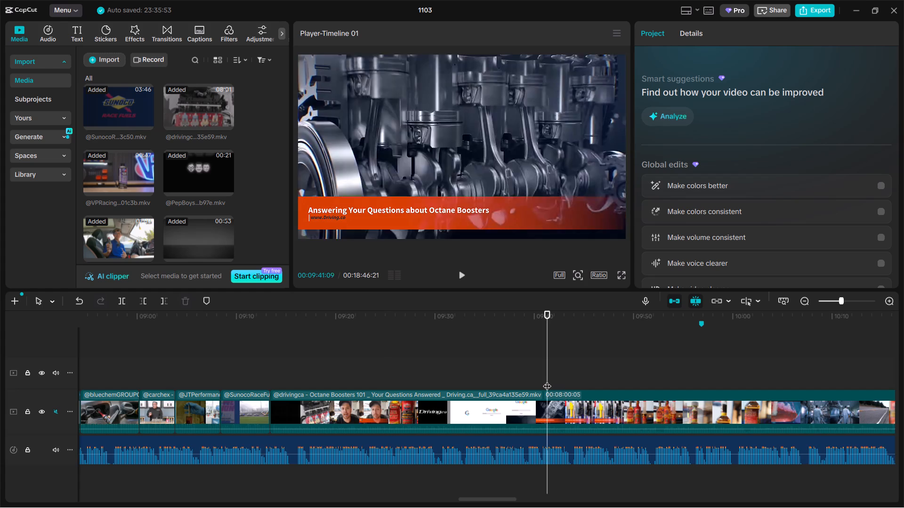
{"action": "left_click_drag", "start_coordinate": [549, 381], "coordinate": [659, 381]}
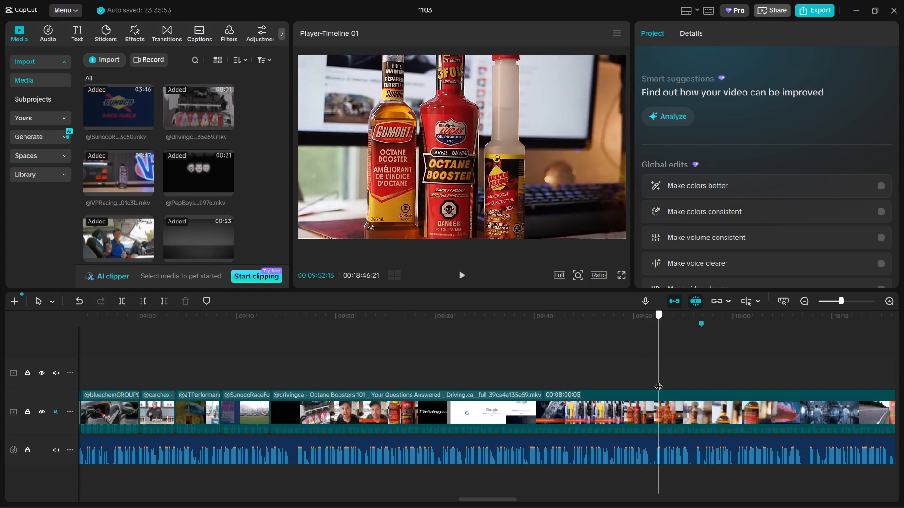
{"action": "left_click_drag", "start_coordinate": [659, 381], "coordinate": [671, 384]}
{"action": "left_click", "coordinate": [660, 421]}
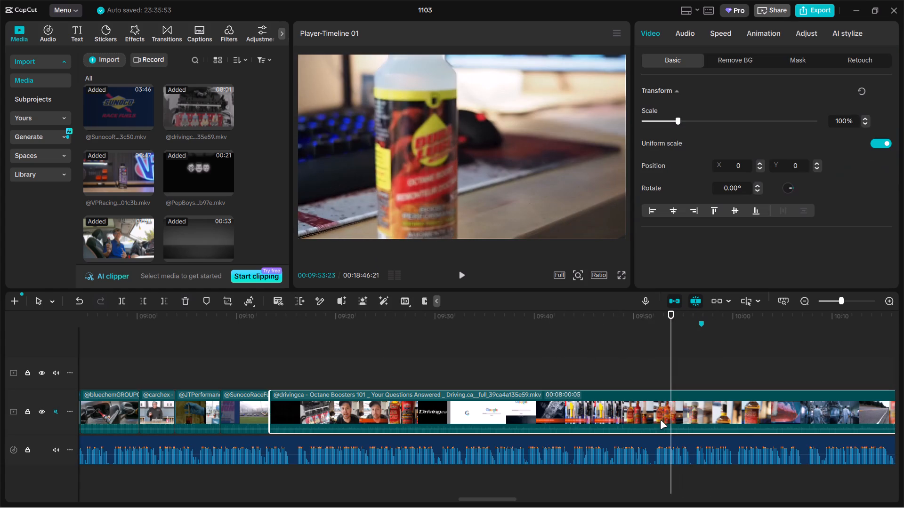
{"action": "left_click_drag", "start_coordinate": [670, 374], "coordinate": [655, 376]}
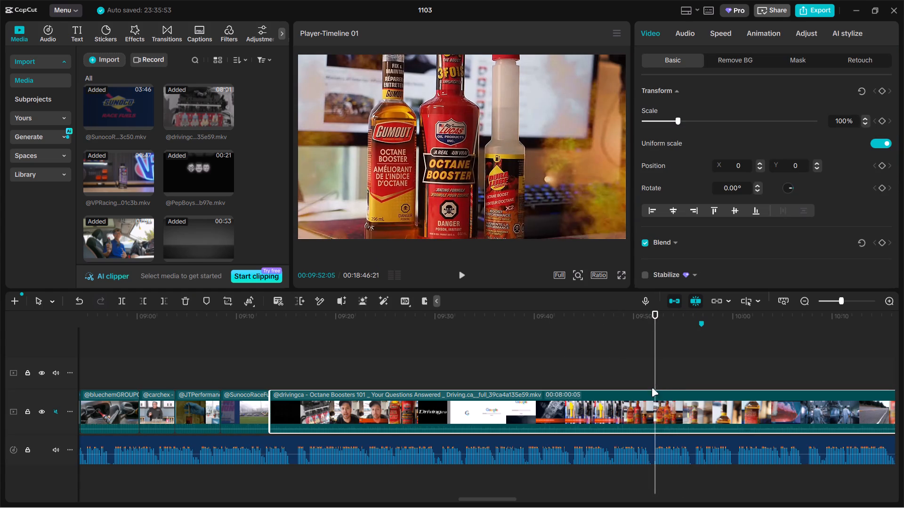
{"action": "key", "text": "ctrl+b"}
{"action": "left_click", "coordinate": [616, 410]}
{"action": "key", "text": "BackSpace"}
Split the remaining drivingca clip at about 00:09:19:16 and delete the part after the cut.
{"action": "left_click", "coordinate": [320, 374]}
{"action": "left_click_drag", "start_coordinate": [320, 375], "coordinate": [331, 375]}
{"action": "left_click", "coordinate": [356, 412]}
{"action": "key", "text": "ctrl+b"}
{"action": "key", "text": "BackSpace"}
Split the VPRacingFuel clip at about 00:09:25:26, before the presenter shot, and delete the part after the cut.
{"action": "left_click", "coordinate": [380, 373]}
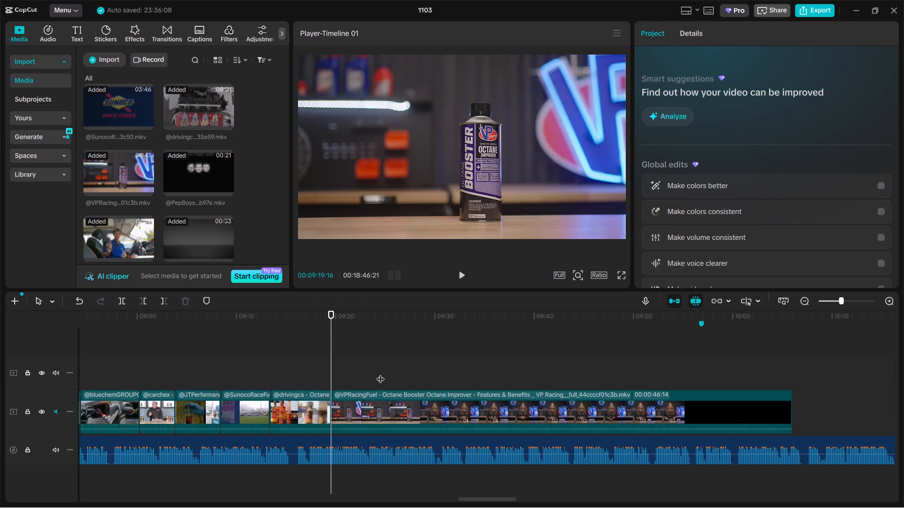
{"action": "left_click_drag", "start_coordinate": [380, 373], "coordinate": [347, 370]}
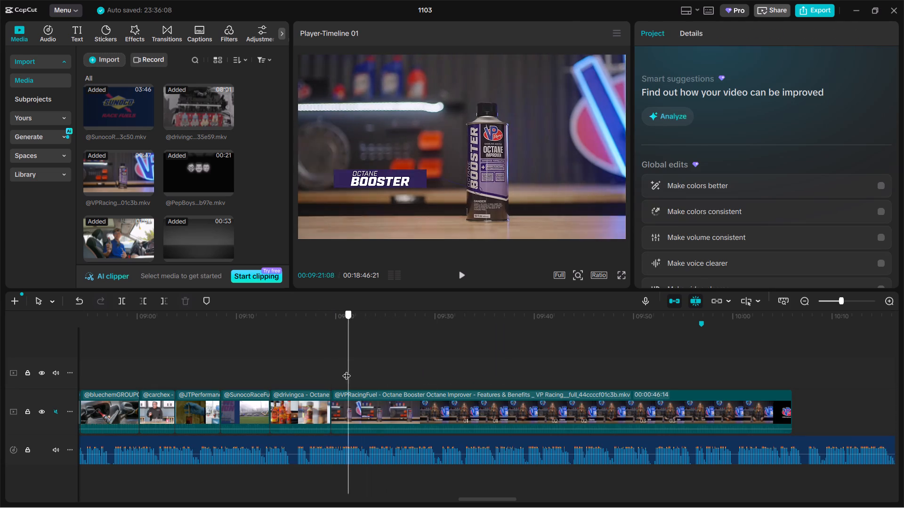
{"action": "left_click_drag", "start_coordinate": [347, 370], "coordinate": [400, 384]}
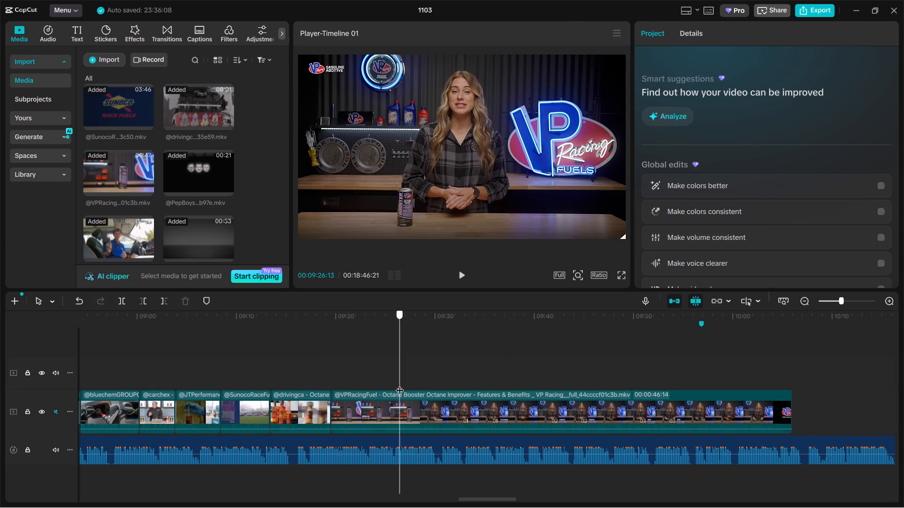
{"action": "left_click_drag", "start_coordinate": [400, 384], "coordinate": [394, 387]}
{"action": "left_click", "coordinate": [415, 408]}
{"action": "key", "text": "ctrl+b"}
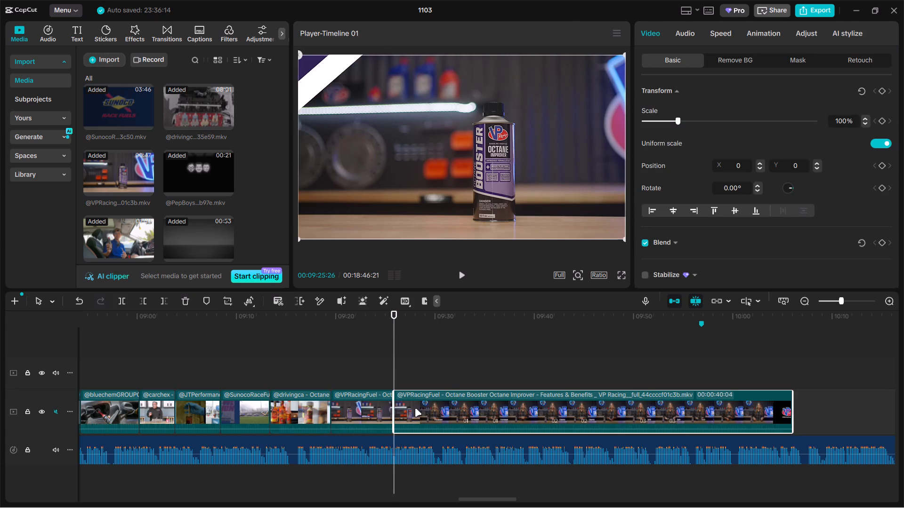
{"action": "key", "text": "BackSpace"}
Enlarge the VPRacingFuel clip and reposition it to frame the octane booster can closely, pushing the caption mostly out of frame.
{"action": "left_click", "coordinate": [365, 365]}
{"action": "left_click", "coordinate": [472, 106]}
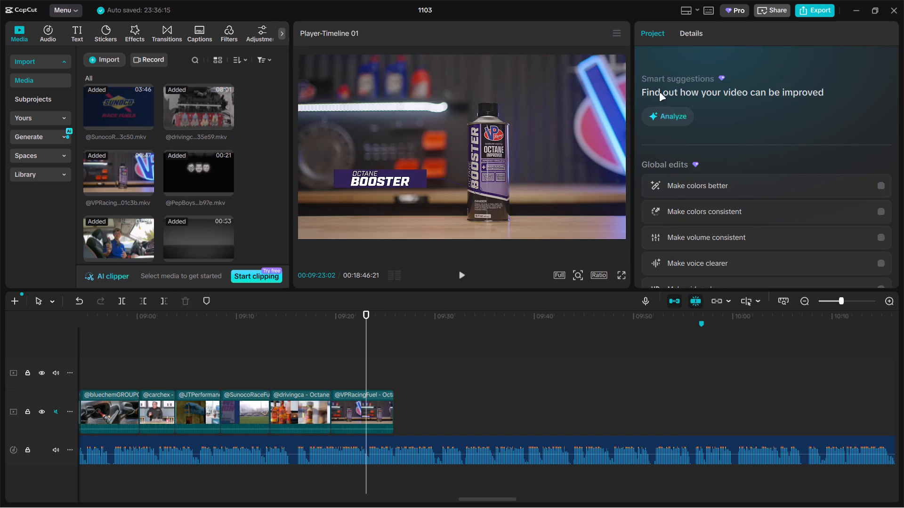
{"action": "left_click", "coordinate": [525, 162]}
{"action": "left_click", "coordinate": [368, 395]}
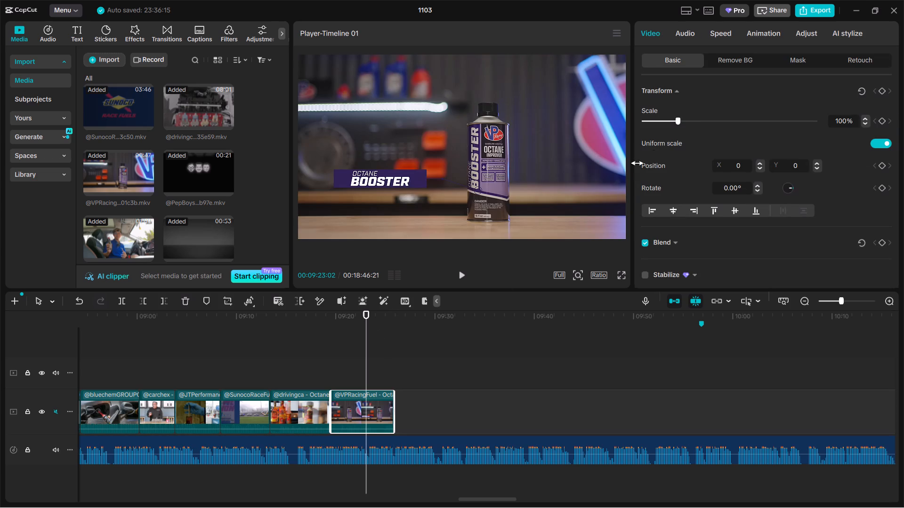
{"action": "left_click_drag", "start_coordinate": [683, 125], "coordinate": [696, 124]}
{"action": "left_click_drag", "start_coordinate": [549, 193], "coordinate": [491, 182]}
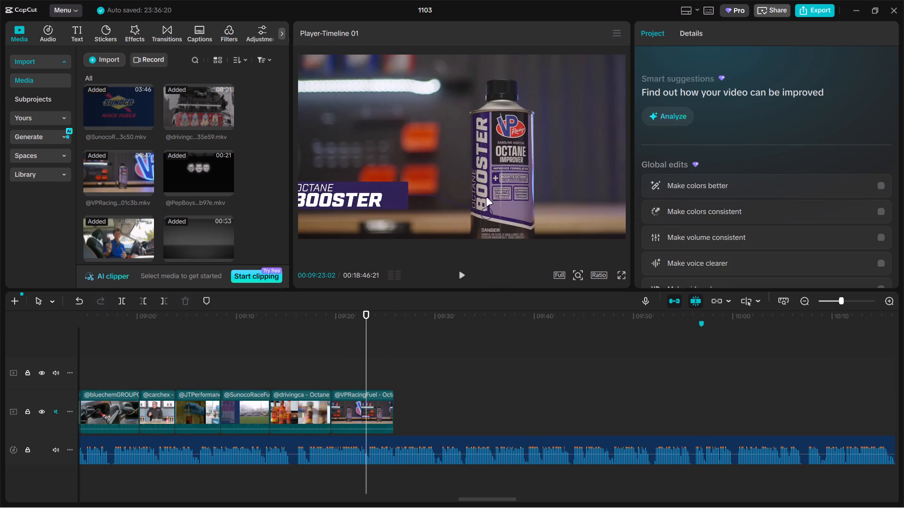
{"action": "left_click_drag", "start_coordinate": [365, 367], "coordinate": [345, 370]}
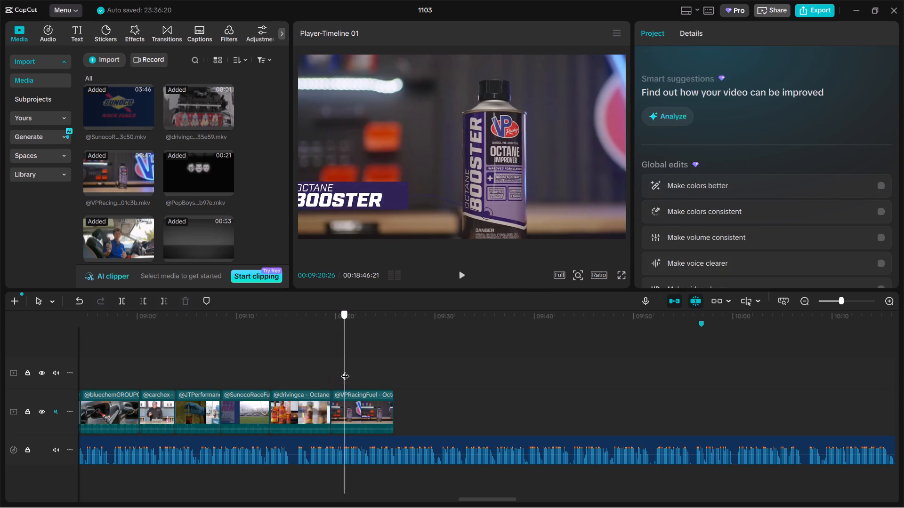
{"action": "left_click_drag", "start_coordinate": [345, 370], "coordinate": [348, 368]}
{"action": "left_click", "coordinate": [360, 401]}
{"action": "left_click_drag", "start_coordinate": [697, 118], "coordinate": [720, 108]}
{"action": "left_click_drag", "start_coordinate": [551, 186], "coordinate": [492, 176]}
{"action": "left_click", "coordinate": [352, 405]}
{"action": "left_click_drag", "start_coordinate": [534, 194], "coordinate": [476, 163]}
{"action": "left_click", "coordinate": [170, 368]}
{"action": "left_click_drag", "start_coordinate": [170, 367], "coordinate": [166, 367]}
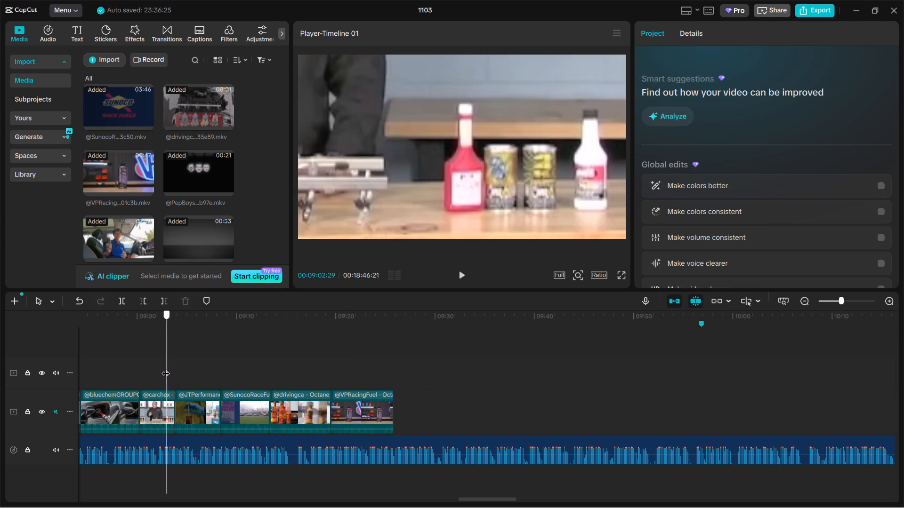
{"action": "left_click_drag", "start_coordinate": [166, 367], "coordinate": [376, 371]}
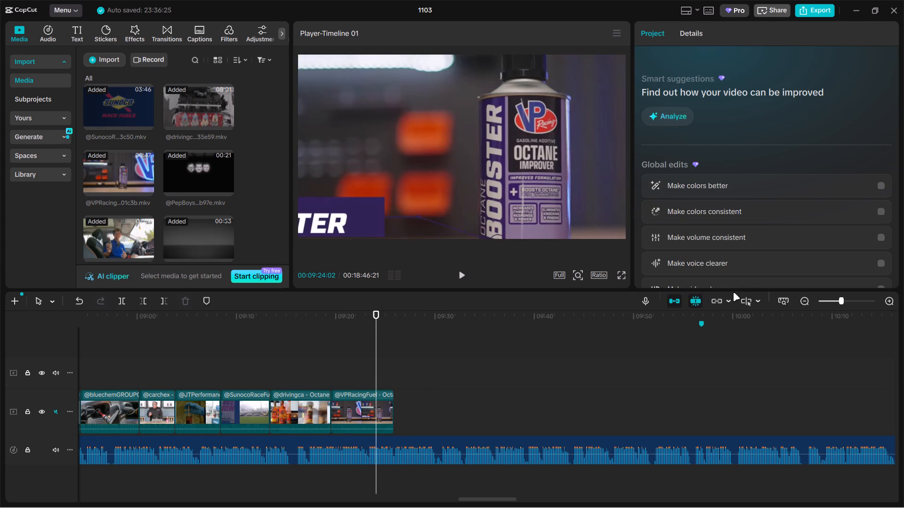
Turn on the timeline preview axis.
{"action": "left_click", "coordinate": [749, 301]}
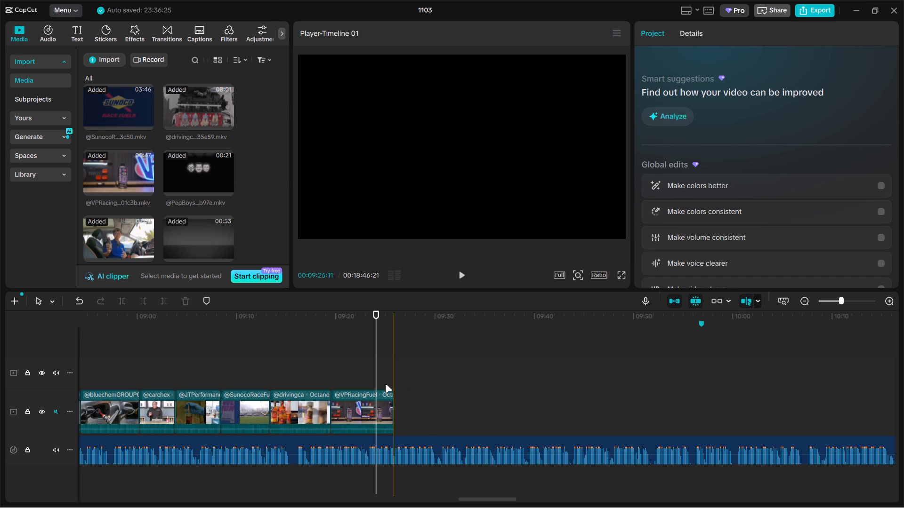
Turn off the timeline preview axis.
{"action": "left_click", "coordinate": [749, 302]}
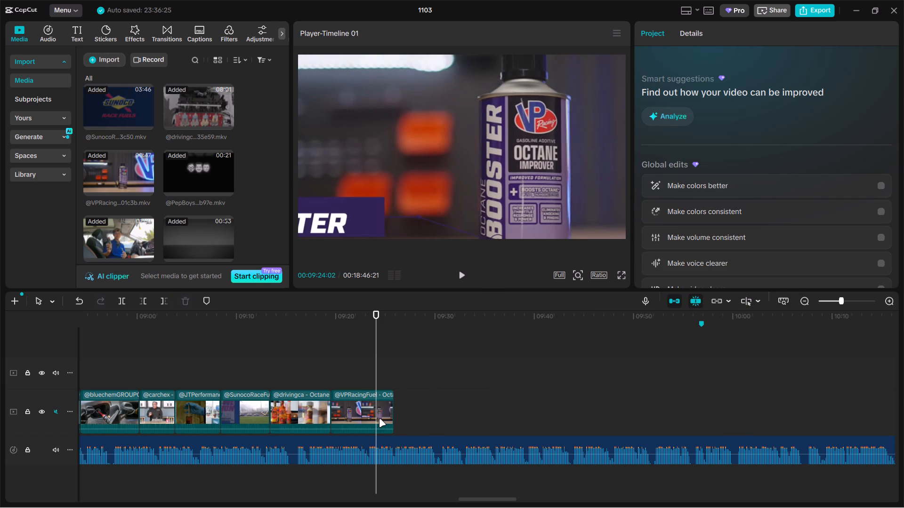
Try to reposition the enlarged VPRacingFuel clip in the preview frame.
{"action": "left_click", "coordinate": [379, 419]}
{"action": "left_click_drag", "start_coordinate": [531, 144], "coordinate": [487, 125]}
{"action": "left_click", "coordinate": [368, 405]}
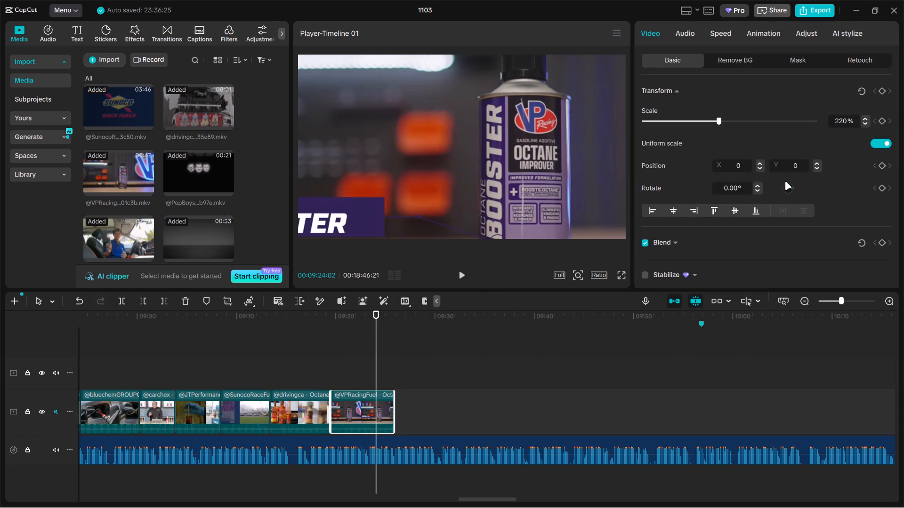
Copy the PepBoysAuto Lucas octane booster clip and paste it at 00:09:25:26, directly after the VPRacingFuel clip.
{"action": "left_click", "coordinate": [212, 361]}
{"action": "left_click_drag", "start_coordinate": [210, 370], "coordinate": [109, 376]}
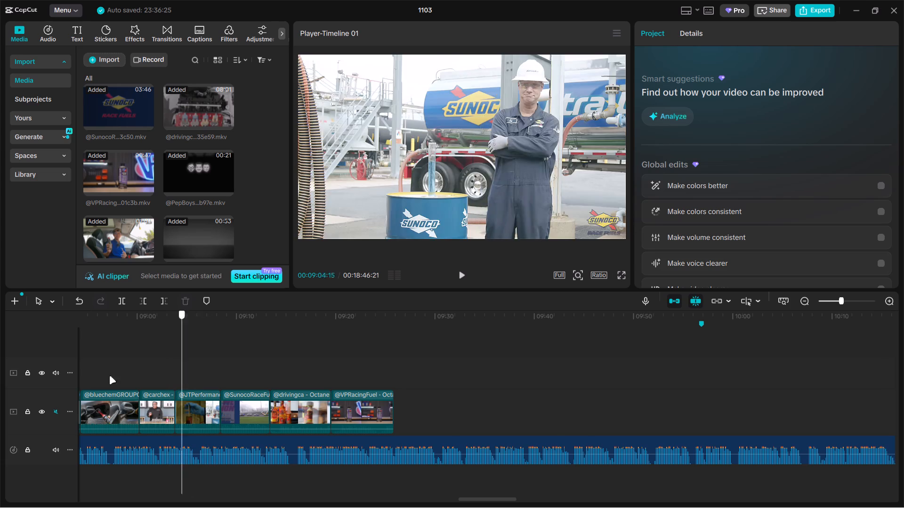
{"action": "left_click_drag", "start_coordinate": [109, 376], "coordinate": [562, 382]}
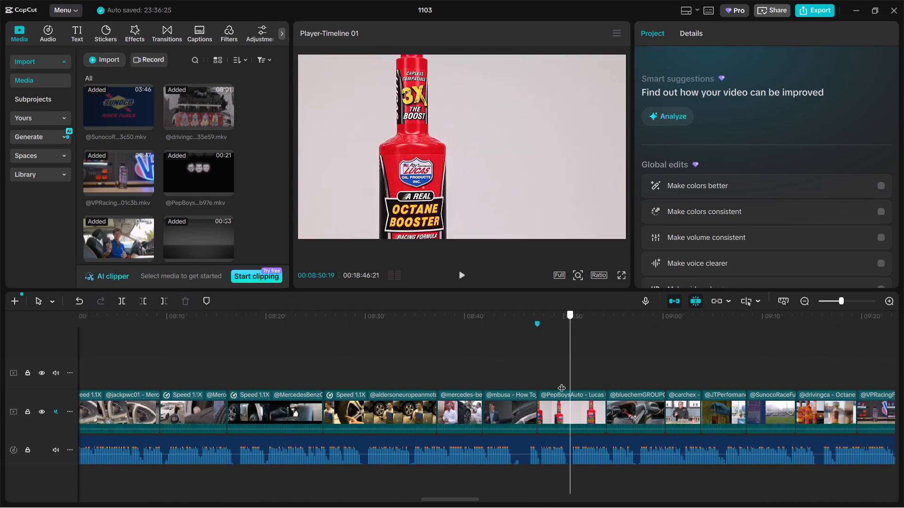
{"action": "left_click_drag", "start_coordinate": [562, 382], "coordinate": [571, 381]}
{"action": "left_click", "coordinate": [571, 421]}
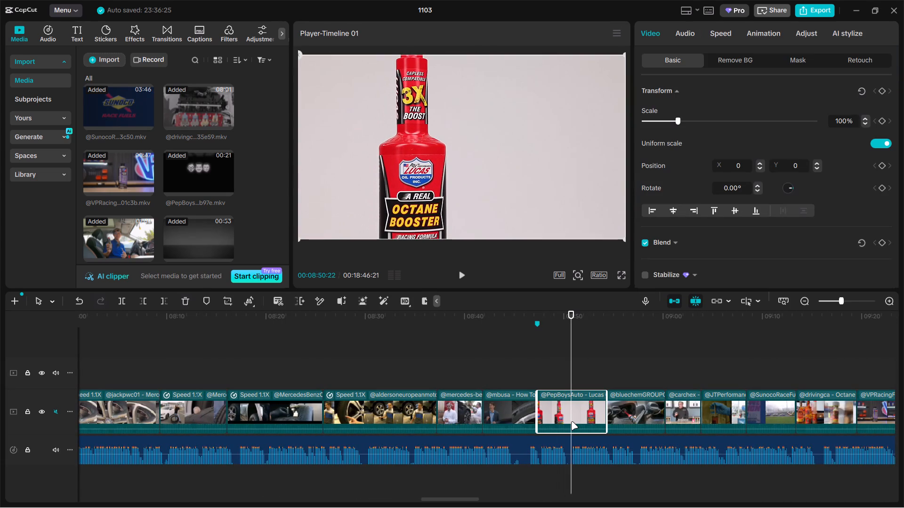
{"action": "key", "text": "ctrl+c"}
{"action": "left_click", "coordinate": [633, 407], "text": "ctrl"}
{"action": "left_click_drag", "start_coordinate": [624, 406], "coordinate": [632, 410]}
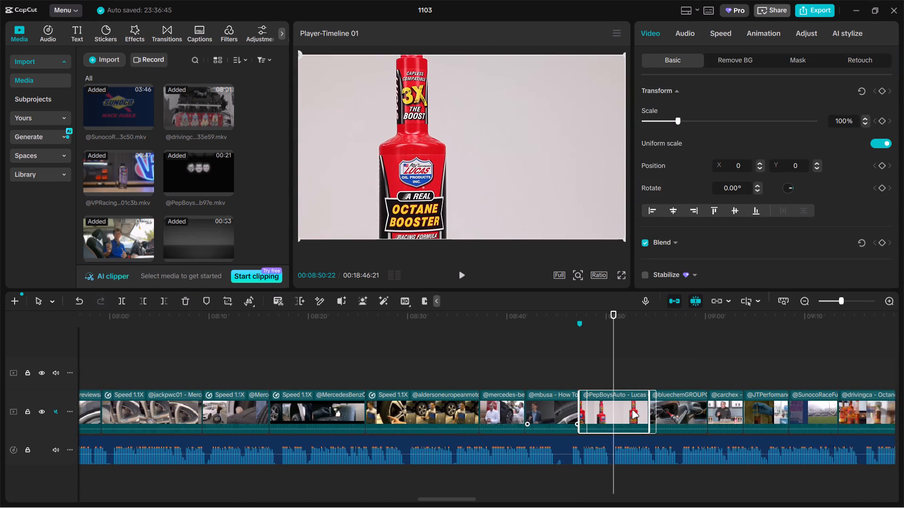
{"action": "left_click_drag", "start_coordinate": [632, 410], "coordinate": [638, 399]}
{"action": "left_click", "coordinate": [609, 375]}
{"action": "key", "text": "ctrl+v"}
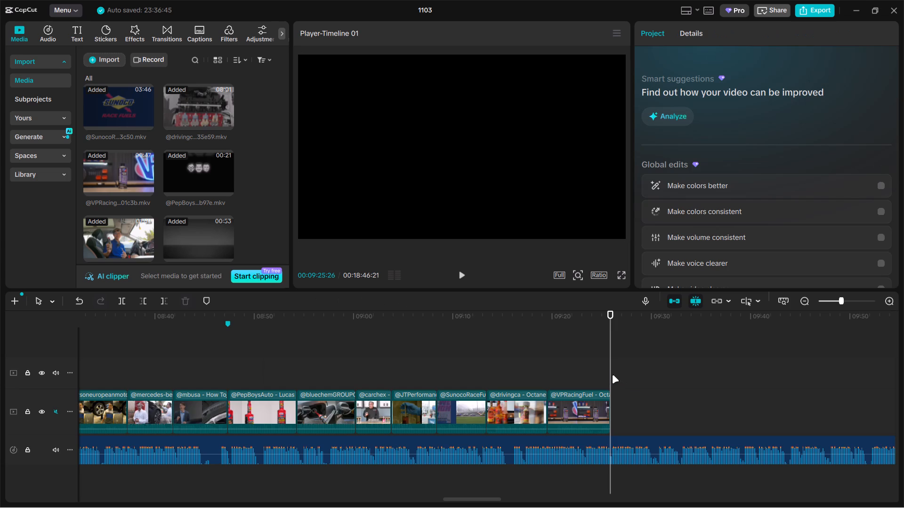
Extend the end of the pasted PepBoysAuto clip, keeping the Pep Boys logo out, and trim its start to leave about seven seconds.
{"action": "scroll", "coordinate": [633, 381], "scroll_direction": "down", "scroll_amount": 5, "text": "ctrl"}
{"action": "left_click_drag", "start_coordinate": [628, 367], "coordinate": [634, 405]}
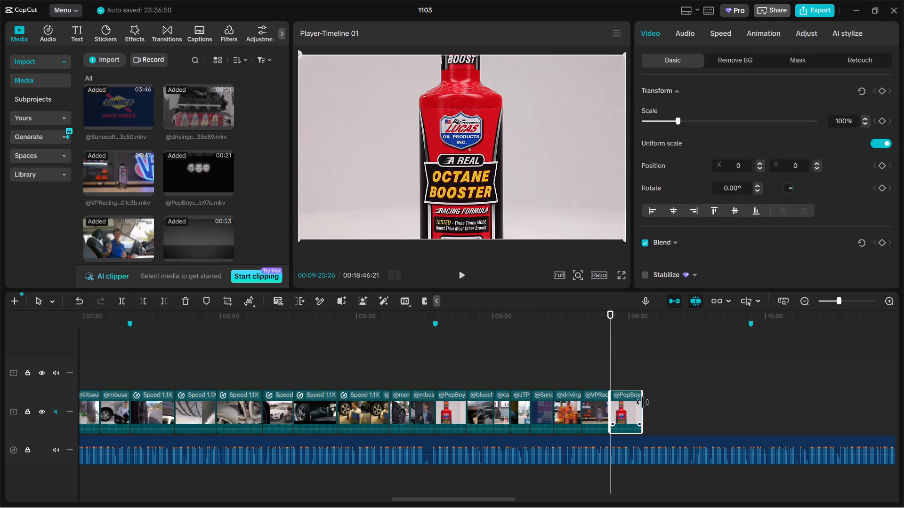
{"action": "left_click_drag", "start_coordinate": [643, 402], "coordinate": [661, 398]}
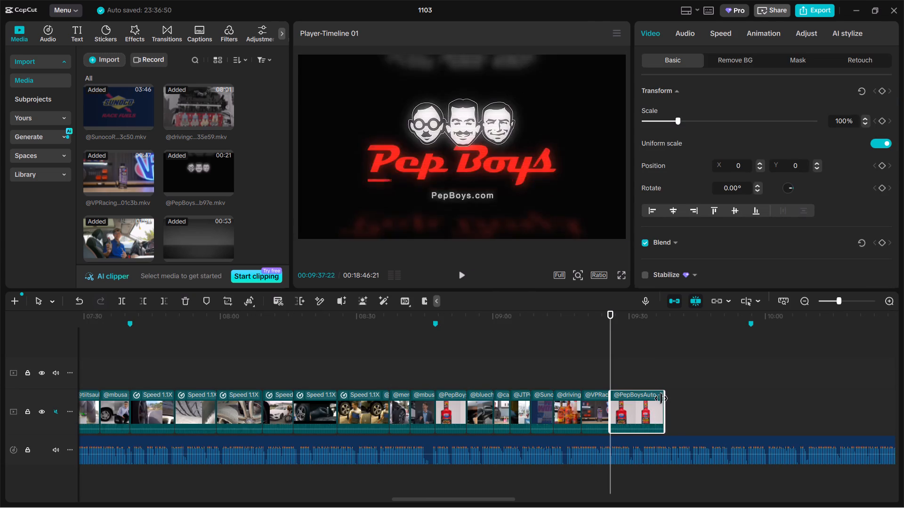
{"action": "left_click_drag", "start_coordinate": [661, 398], "coordinate": [657, 400]}
{"action": "left_click_drag", "start_coordinate": [612, 406], "coordinate": [618, 406]}
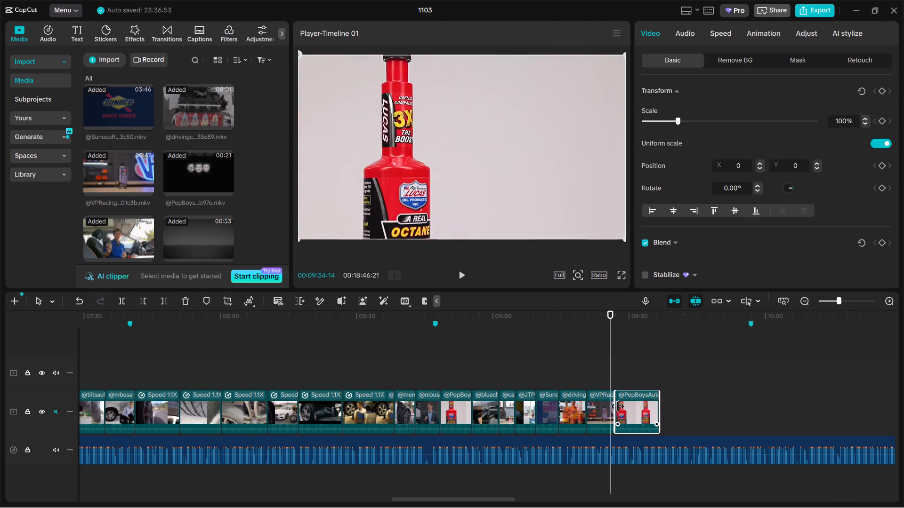
{"action": "left_click_drag", "start_coordinate": [618, 406], "coordinate": [628, 404]}
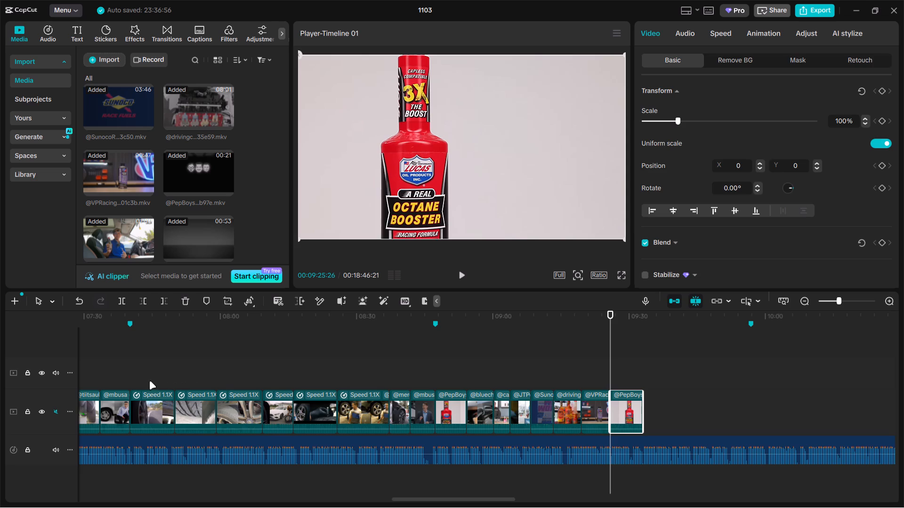
Copy the 1.2X engine cutaway clip near 00:03:43 and paste it between the drivingca and VPRacingFuel clips at about 00:09:20.
{"action": "left_click", "coordinate": [186, 369]}
{"action": "left_click_drag", "start_coordinate": [186, 369], "coordinate": [231, 351]}
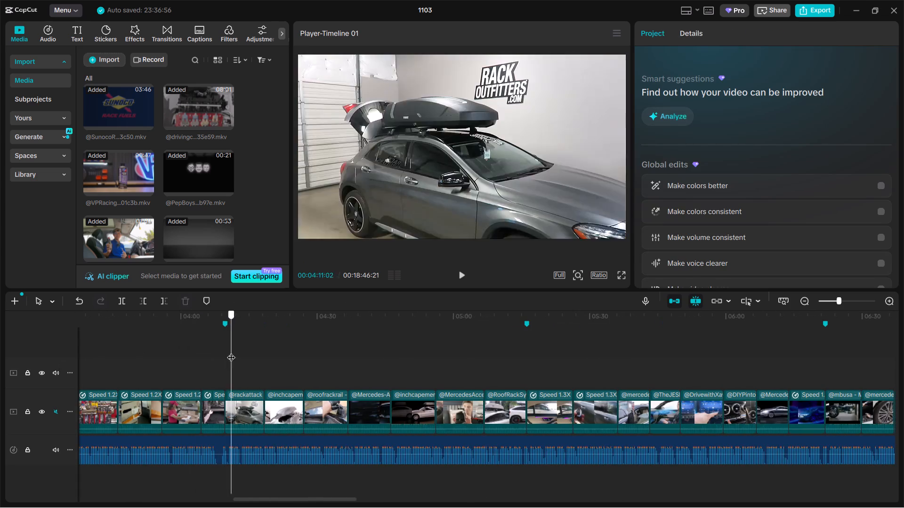
{"action": "left_click_drag", "start_coordinate": [231, 351], "coordinate": [136, 347]}
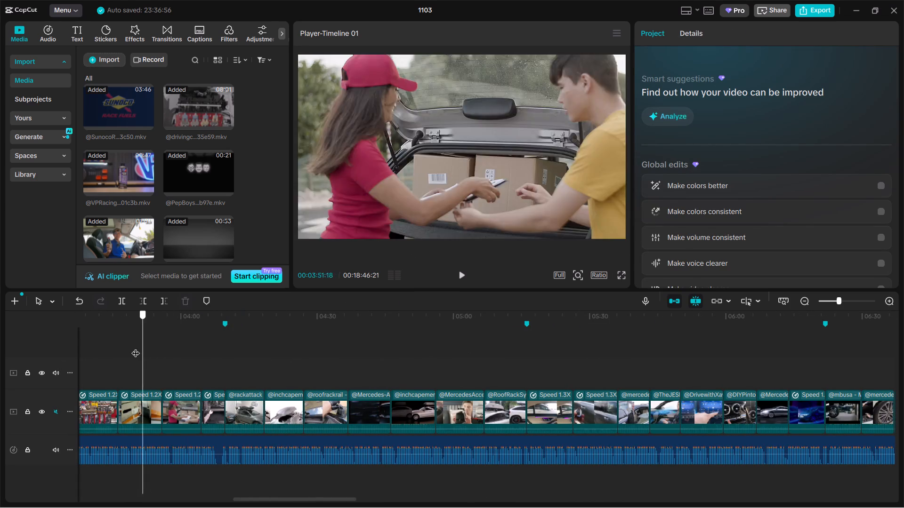
{"action": "left_click_drag", "start_coordinate": [136, 347], "coordinate": [240, 335]}
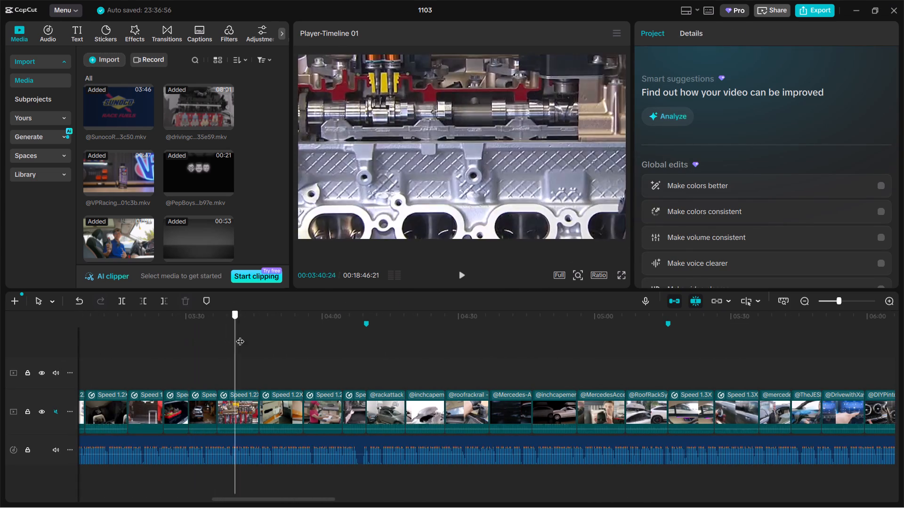
{"action": "left_click_drag", "start_coordinate": [240, 335], "coordinate": [247, 341]}
{"action": "left_click", "coordinate": [234, 402]}
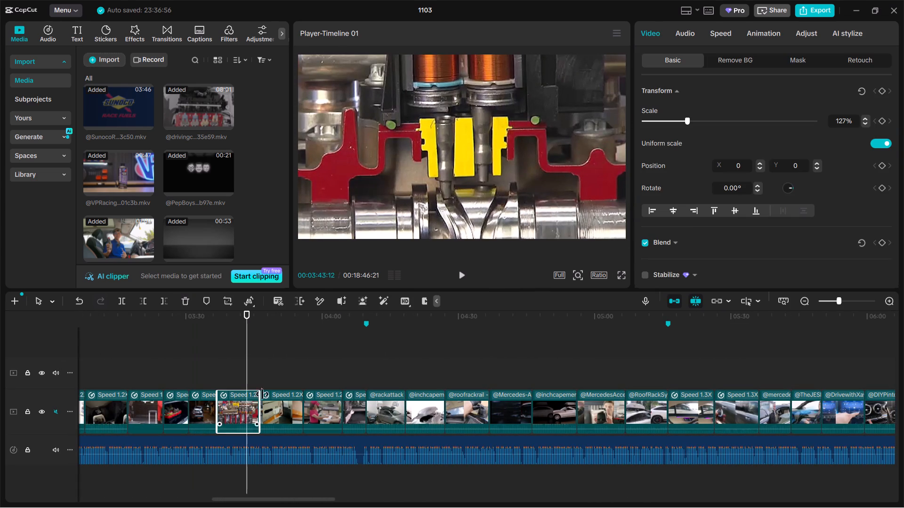
{"action": "key", "text": "ctrl+c"}
{"action": "left_click_drag", "start_coordinate": [330, 392], "coordinate": [352, 379], "text": "ctrl"}
{"action": "left_click_drag", "start_coordinate": [352, 380], "coordinate": [556, 405]}
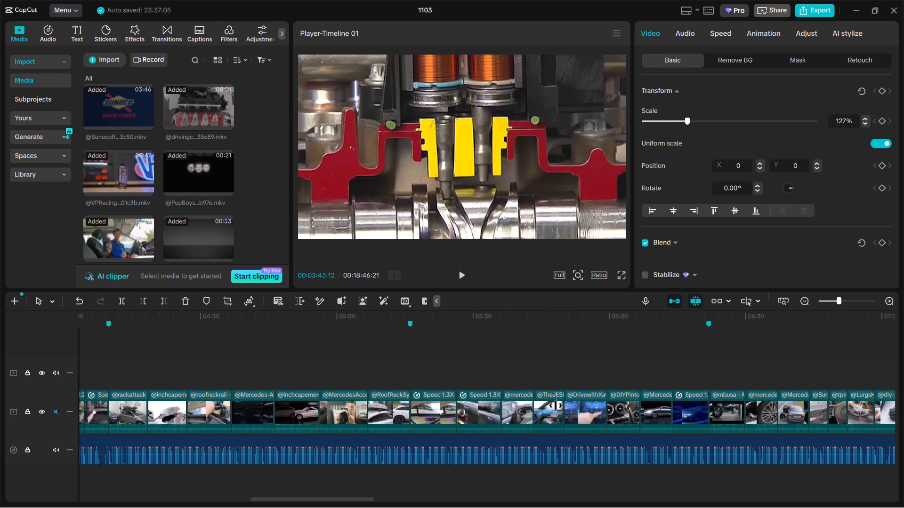
{"action": "left_click_drag", "start_coordinate": [556, 405], "coordinate": [572, 404]}
{"action": "left_click", "coordinate": [475, 361]}
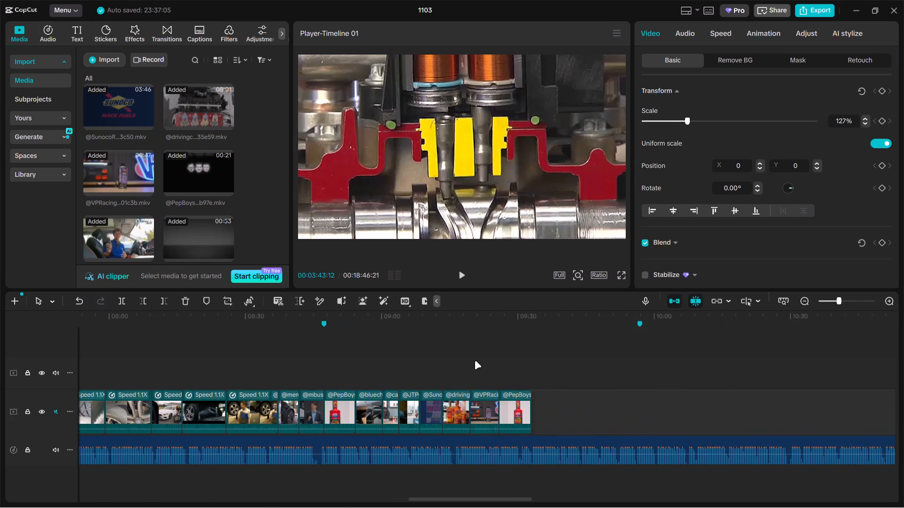
{"action": "key", "text": "ctrl+v"}
{"action": "left_click_drag", "start_coordinate": [492, 364], "coordinate": [472, 401]}
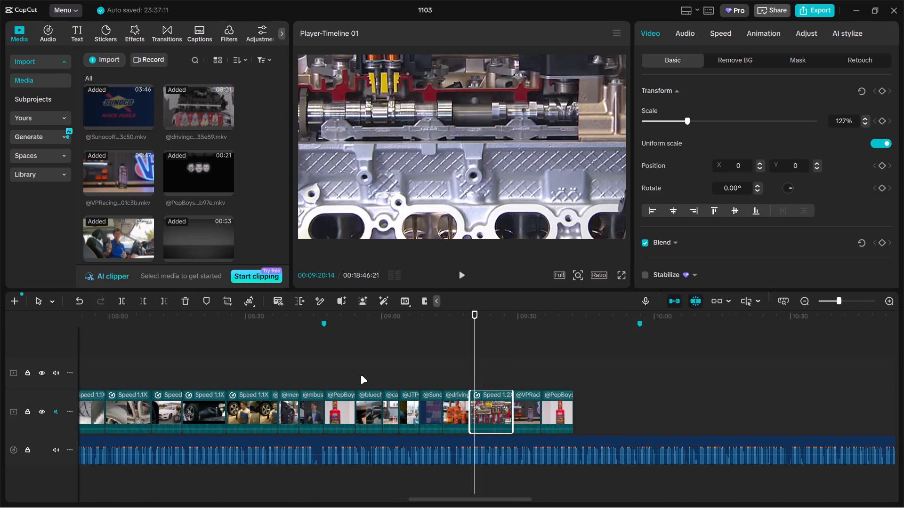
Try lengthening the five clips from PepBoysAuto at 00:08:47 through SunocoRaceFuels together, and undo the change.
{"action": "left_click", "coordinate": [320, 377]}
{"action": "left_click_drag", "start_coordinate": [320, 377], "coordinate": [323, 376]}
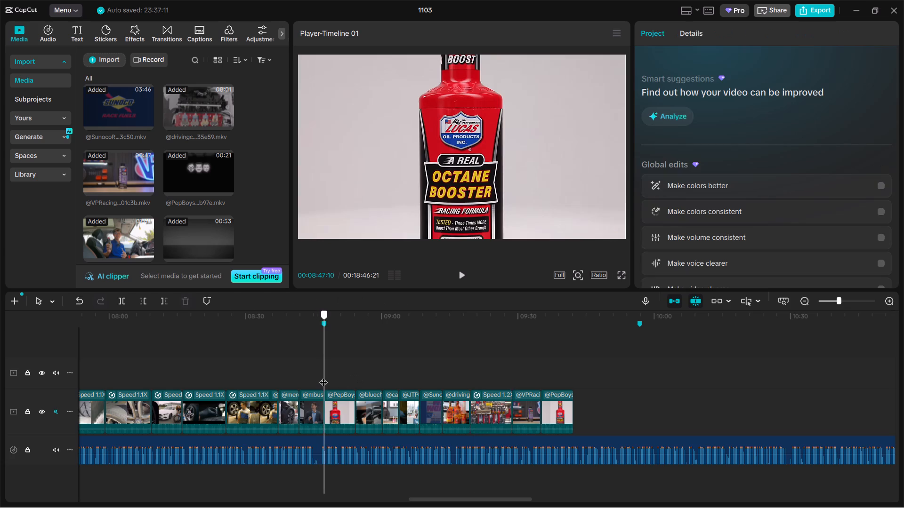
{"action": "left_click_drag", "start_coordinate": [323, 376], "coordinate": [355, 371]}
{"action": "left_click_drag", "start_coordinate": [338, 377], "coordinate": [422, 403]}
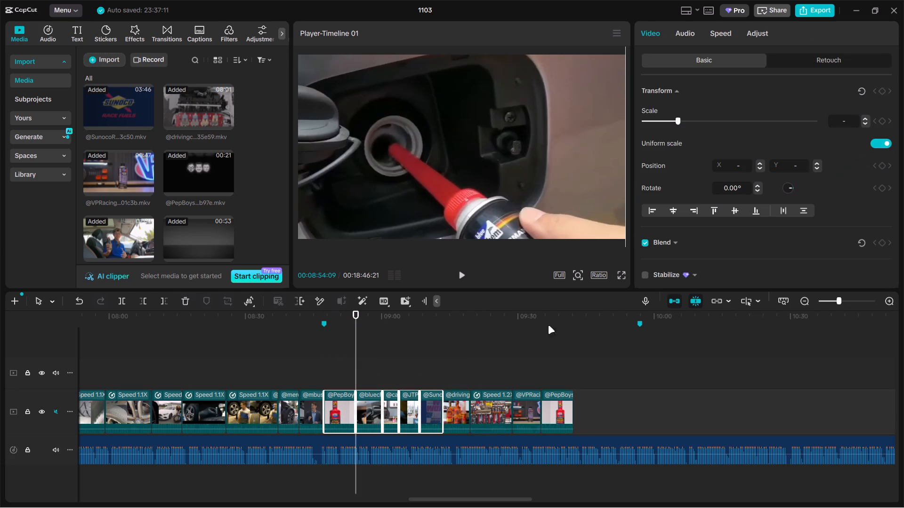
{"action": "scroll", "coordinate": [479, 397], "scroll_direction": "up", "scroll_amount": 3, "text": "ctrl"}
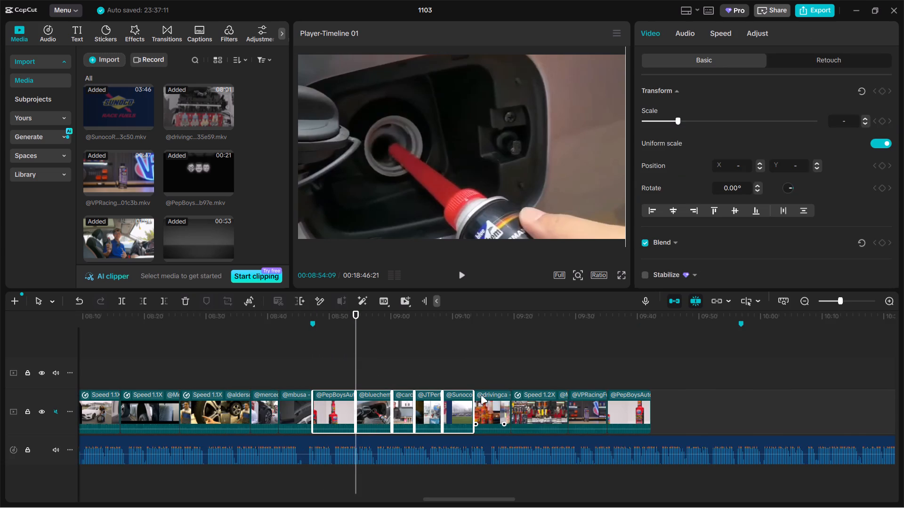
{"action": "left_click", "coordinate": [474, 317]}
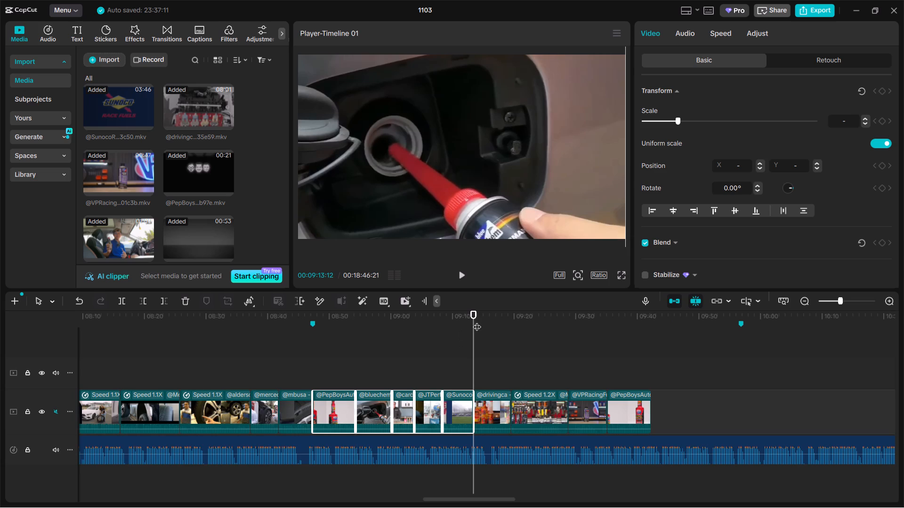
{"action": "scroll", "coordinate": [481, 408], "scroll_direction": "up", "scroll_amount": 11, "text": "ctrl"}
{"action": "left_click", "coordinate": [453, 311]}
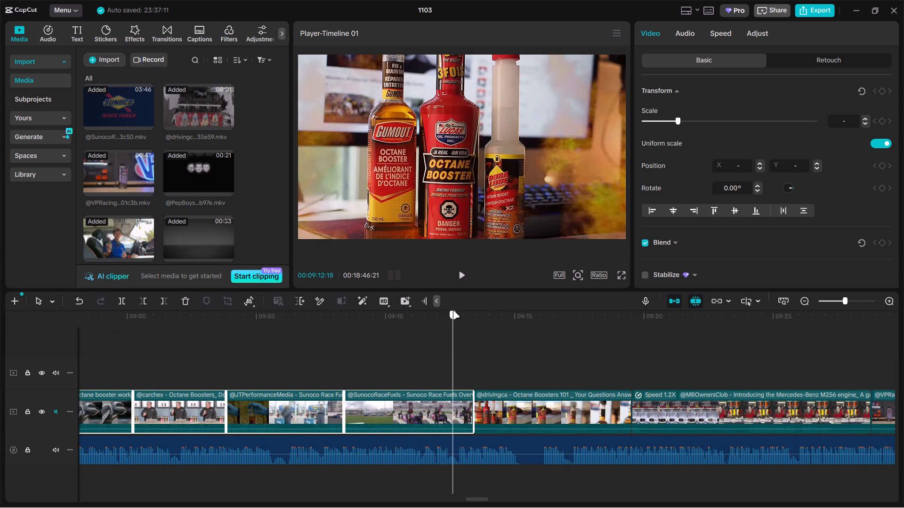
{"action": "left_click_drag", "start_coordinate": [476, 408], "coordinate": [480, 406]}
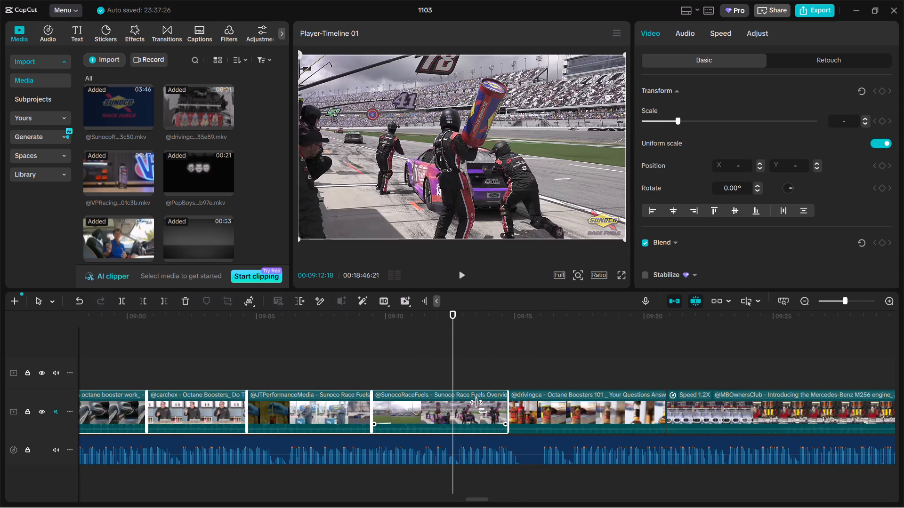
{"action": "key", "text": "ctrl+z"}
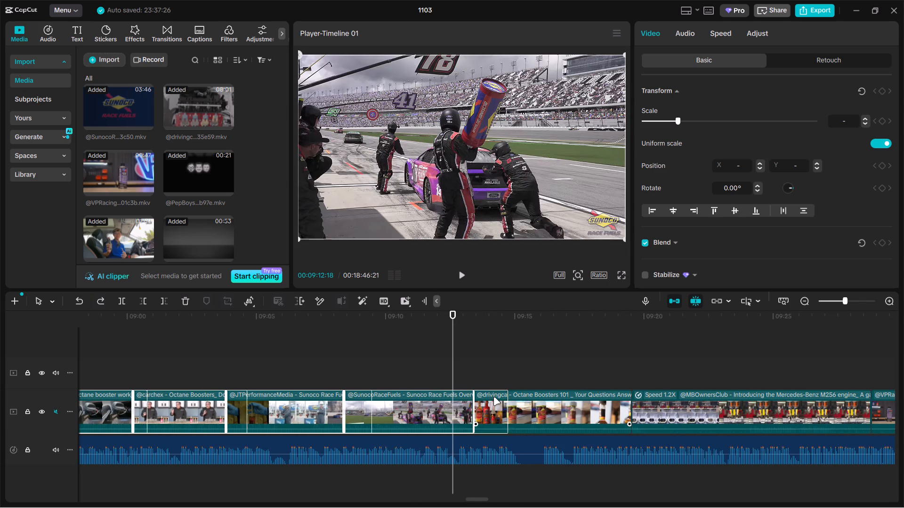
Select the PepBoysAuto, bluechemGROUP, carchex and JTPerformanceMedia clips without SunocoRaceFuels, and lengthen their ends together by about half a second each.
{"action": "left_click", "coordinate": [387, 405], "text": "ctrl"}
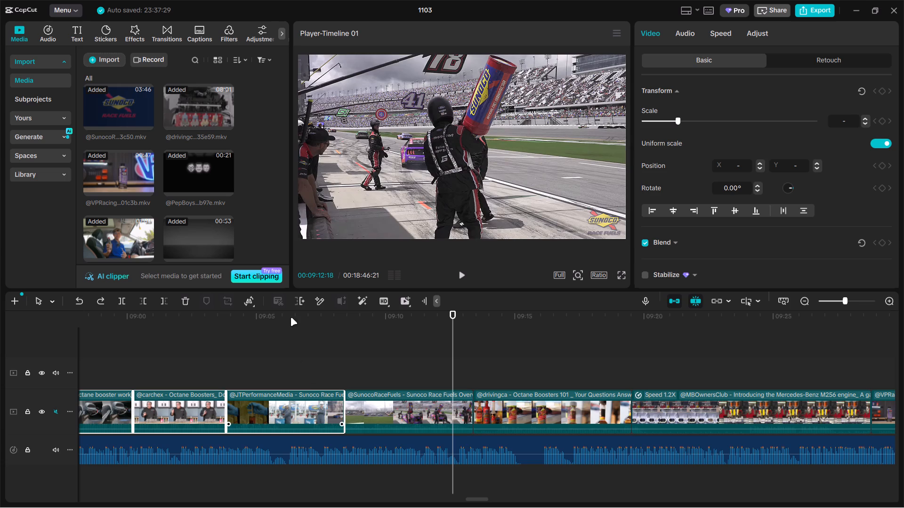
{"action": "left_click", "coordinate": [298, 318]}
{"action": "left_click", "coordinate": [348, 405]}
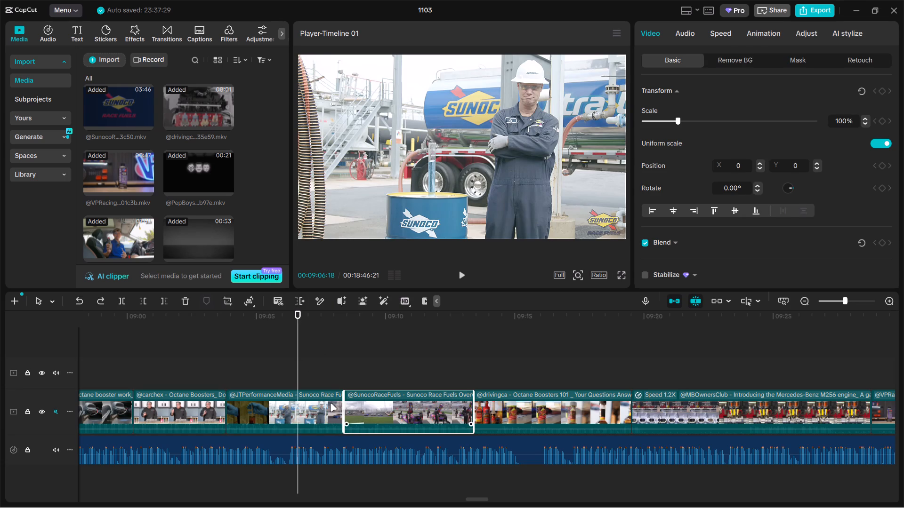
{"action": "scroll", "coordinate": [296, 389], "scroll_direction": "down", "scroll_amount": 9, "text": "ctrl"}
{"action": "left_click_drag", "start_coordinate": [187, 376], "coordinate": [294, 410], "text": "ctrl"}
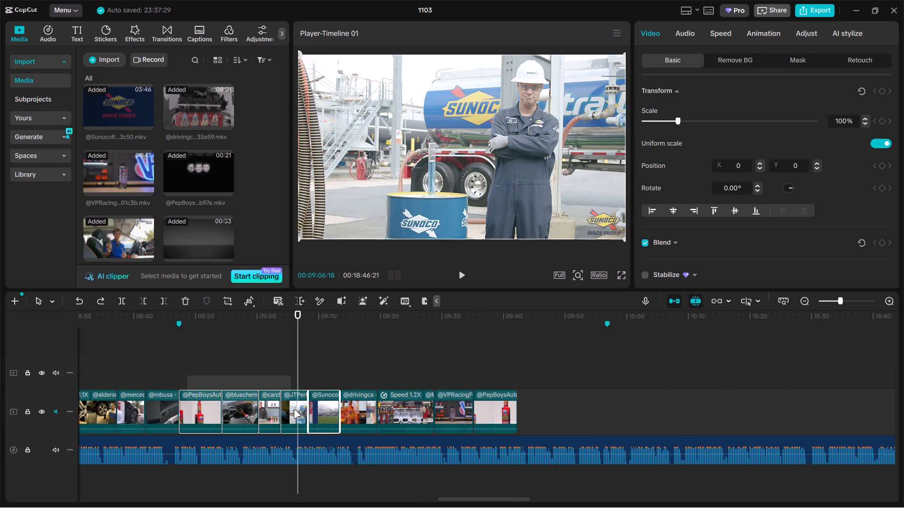
{"action": "left_click_drag", "start_coordinate": [294, 410], "coordinate": [294, 410], "text": "ctrl"}
{"action": "scroll", "coordinate": [296, 407], "scroll_direction": "up", "scroll_amount": 10, "text": "ctrl"}
{"action": "left_click_drag", "start_coordinate": [342, 400], "coordinate": [345, 400]}
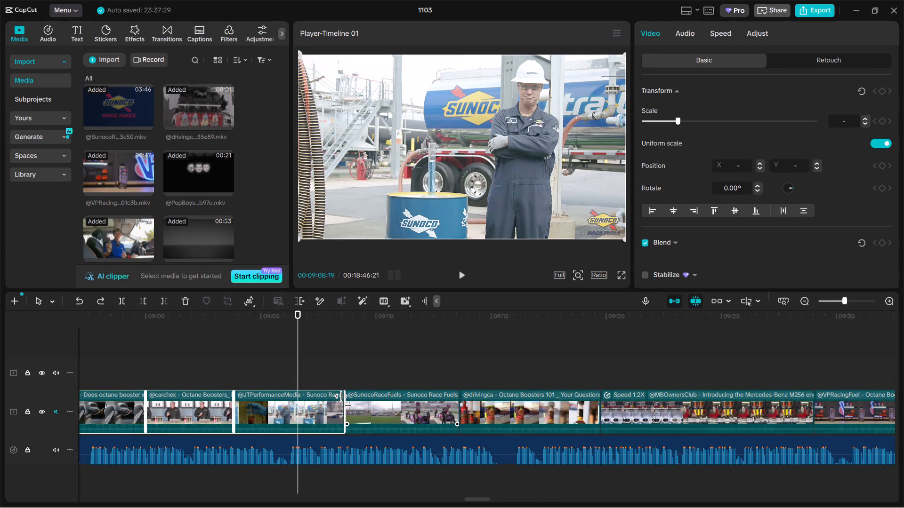
{"action": "left_click_drag", "start_coordinate": [345, 400], "coordinate": [351, 398]}
{"action": "scroll", "coordinate": [349, 398], "scroll_direction": "down", "scroll_amount": 5, "text": "ctrl"}
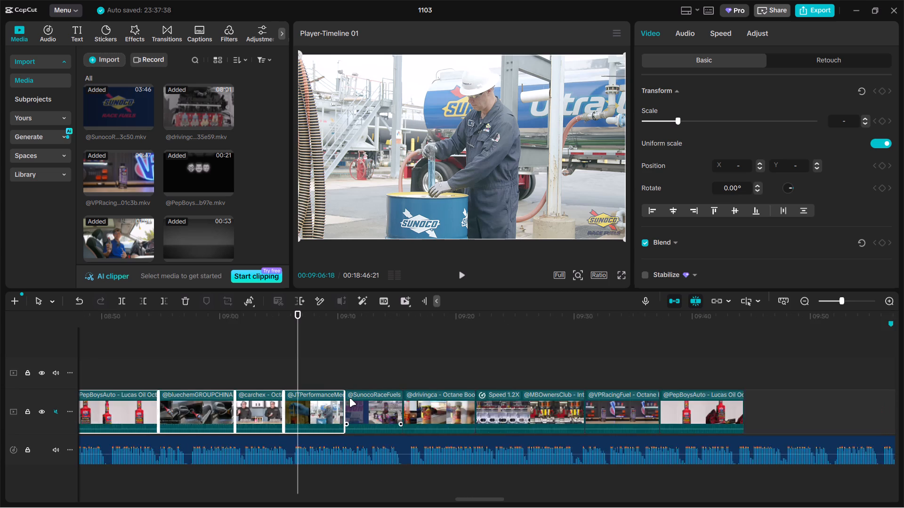
{"action": "scroll", "coordinate": [349, 398], "scroll_direction": "down", "scroll_amount": 4, "text": "ctrl"}
{"action": "scroll", "coordinate": [341, 401], "scroll_direction": "down", "scroll_amount": 1}
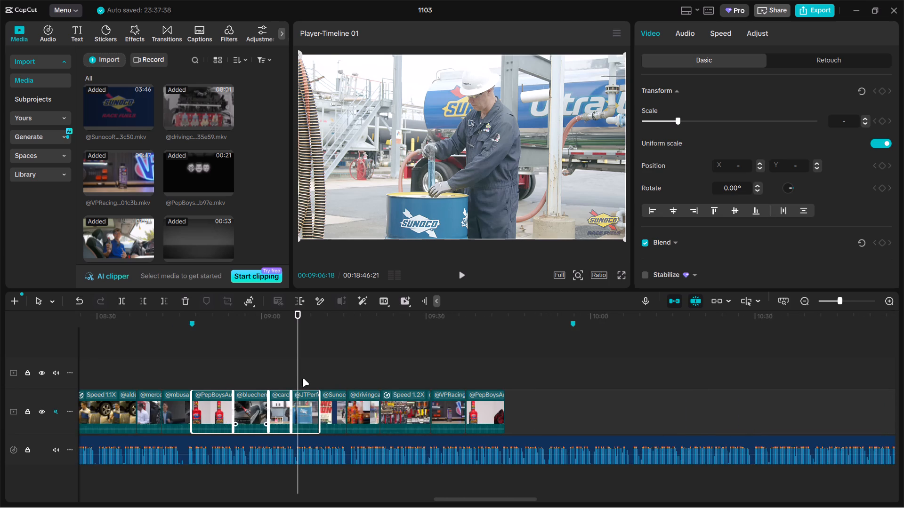
Review the edited sequence from the first PepBoysAuto clip at 00:08:47 through the VPRacingFuel clip.
{"action": "left_click", "coordinate": [302, 378]}
{"action": "left_click", "coordinate": [203, 372]}
{"action": "left_click_drag", "start_coordinate": [202, 372], "coordinate": [195, 373]}
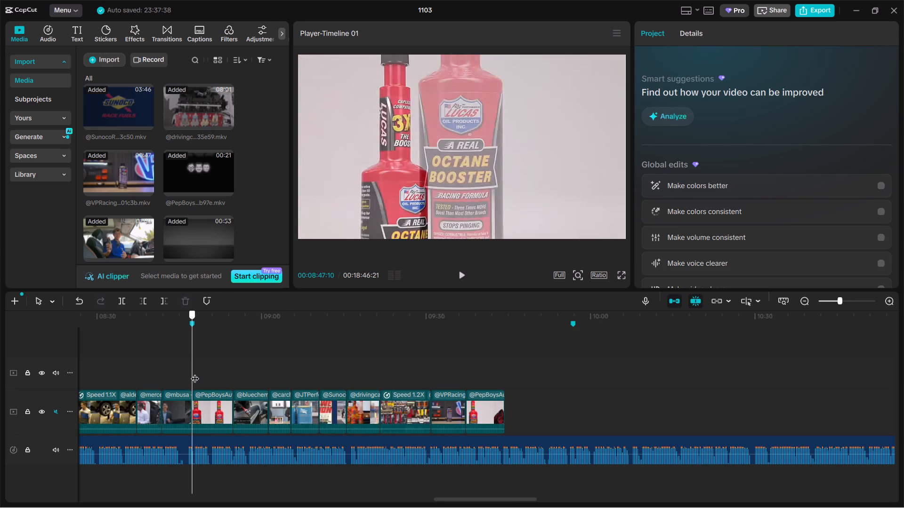
{"action": "left_click_drag", "start_coordinate": [195, 373], "coordinate": [224, 361]}
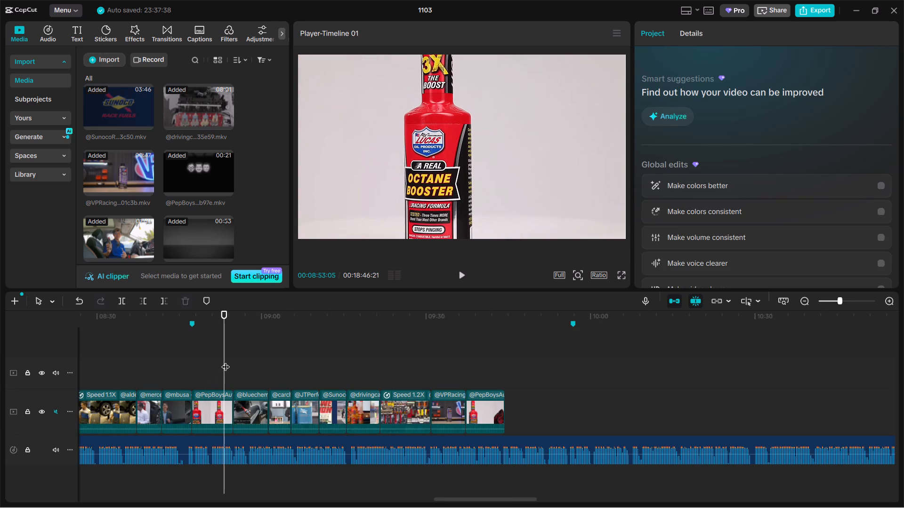
{"action": "left_click_drag", "start_coordinate": [223, 362], "coordinate": [194, 369]}
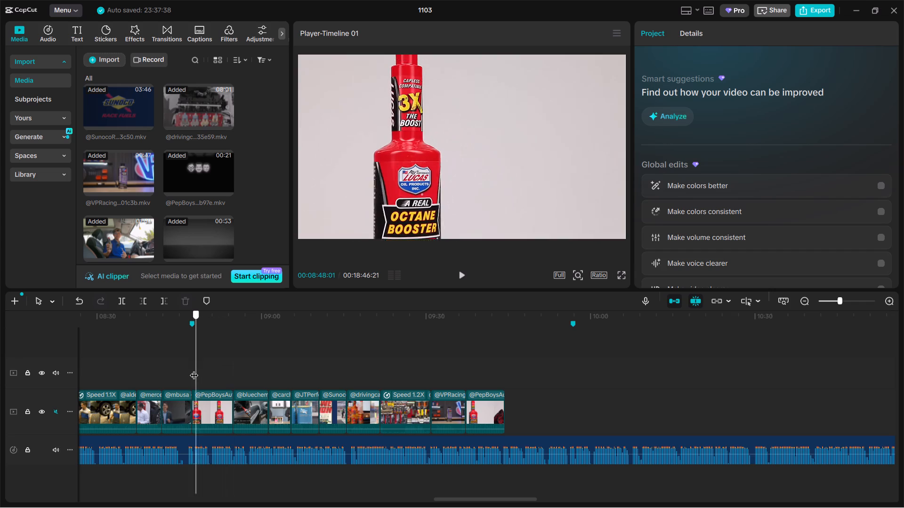
{"action": "left_click_drag", "start_coordinate": [194, 369], "coordinate": [437, 373]}
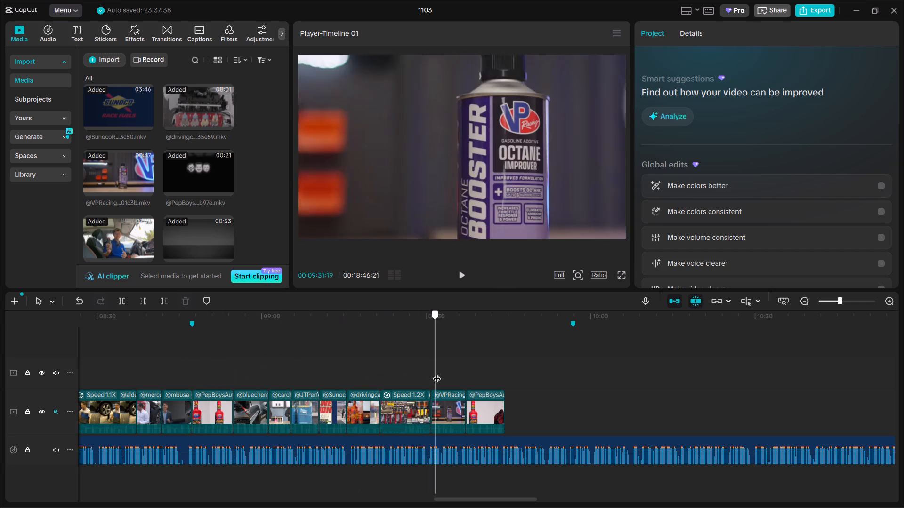
Enlarge the VPRacingFuel octane booster clip near 00:09:33 to 253% scale.
{"action": "left_click_drag", "start_coordinate": [437, 373], "coordinate": [446, 377]}
{"action": "left_click", "coordinate": [446, 413]}
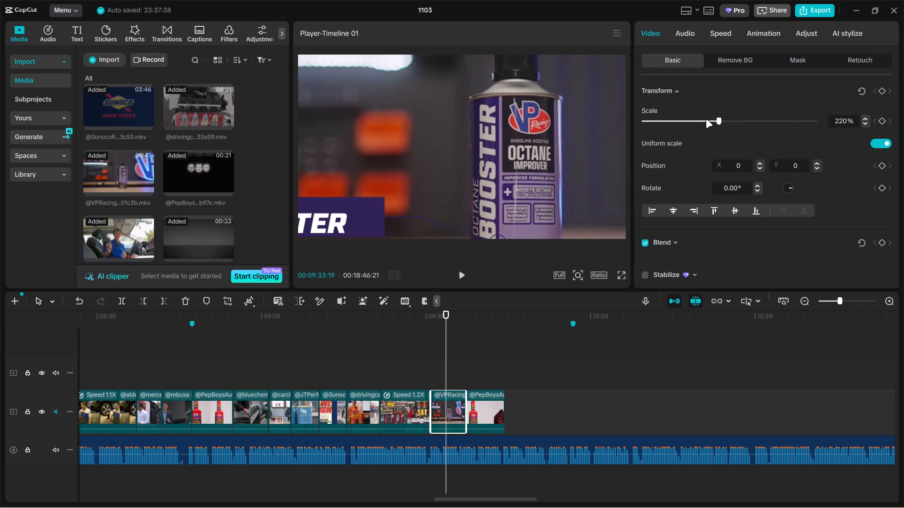
{"action": "left_click_drag", "start_coordinate": [713, 119], "coordinate": [730, 113]}
{"action": "left_click_drag", "start_coordinate": [578, 174], "coordinate": [523, 164]}
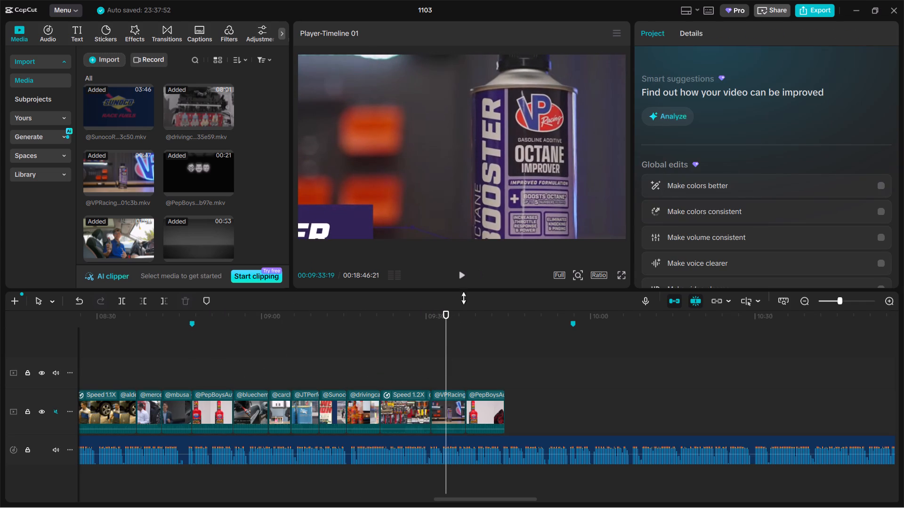
Set the VPRacingFuel clip's vertical position to 200.
{"action": "left_click", "coordinate": [448, 399]}
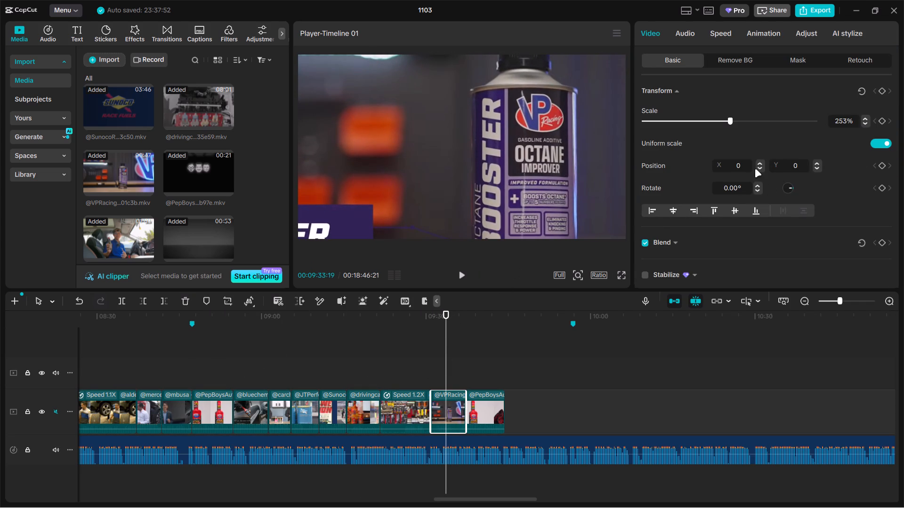
{"action": "double_click", "coordinate": [816, 167]}
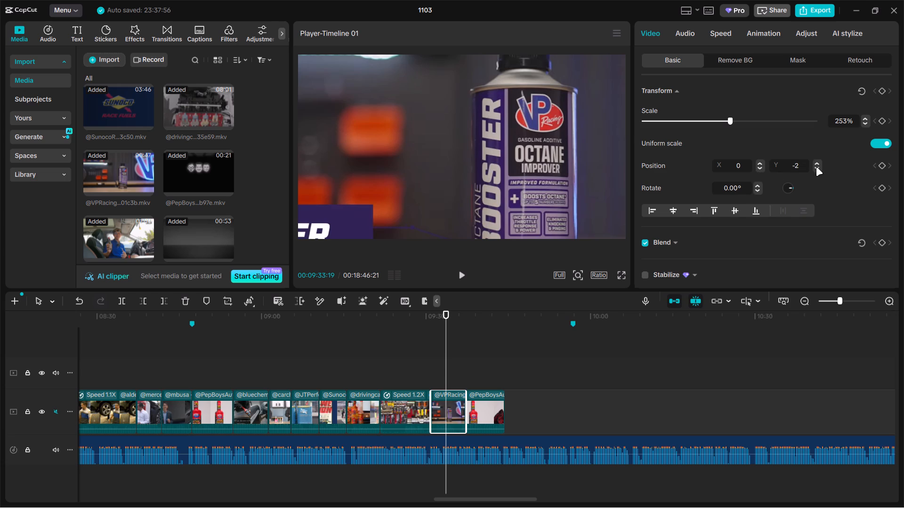
{"action": "left_click", "coordinate": [818, 161]}
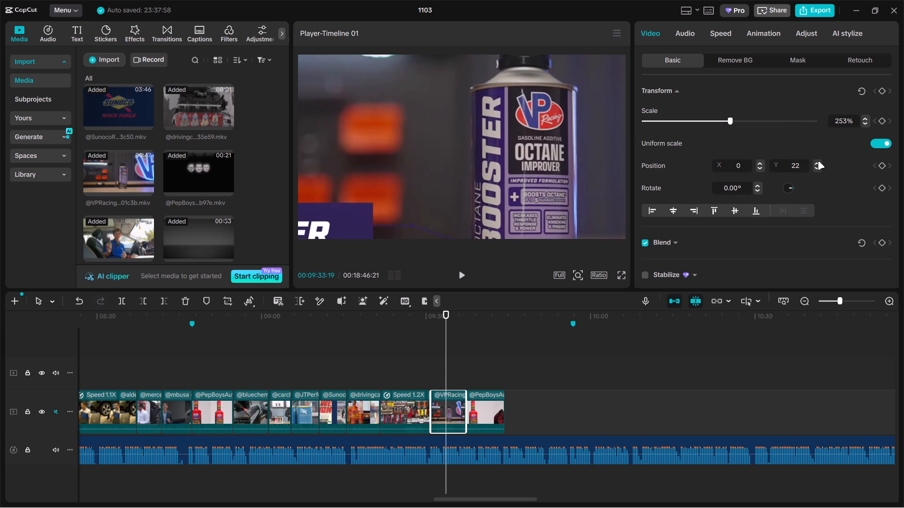
{"action": "left_click_drag", "start_coordinate": [791, 166], "coordinate": [804, 163]}
{"action": "type", "text": "200"}
{"action": "key", "text": "Return"}
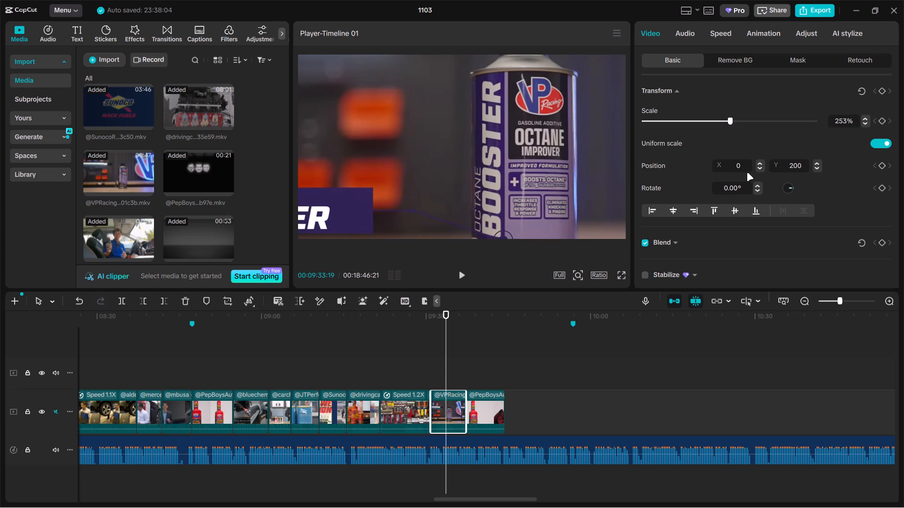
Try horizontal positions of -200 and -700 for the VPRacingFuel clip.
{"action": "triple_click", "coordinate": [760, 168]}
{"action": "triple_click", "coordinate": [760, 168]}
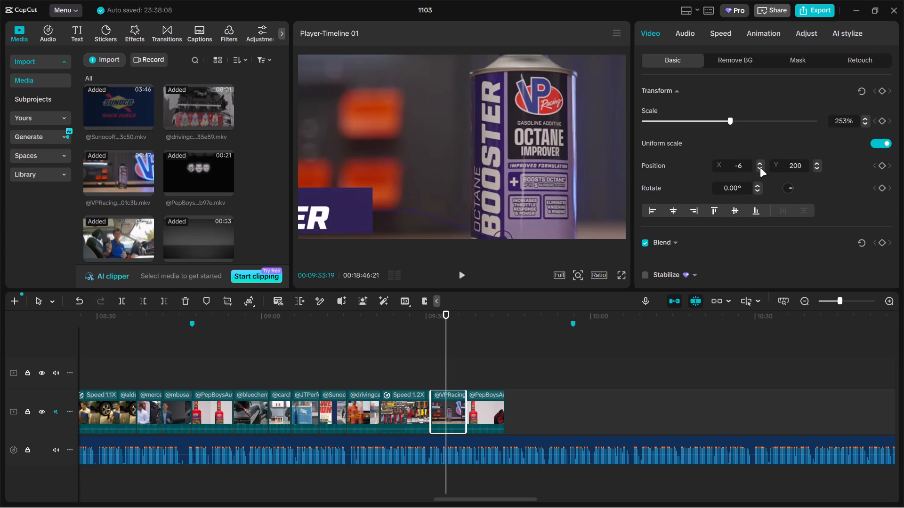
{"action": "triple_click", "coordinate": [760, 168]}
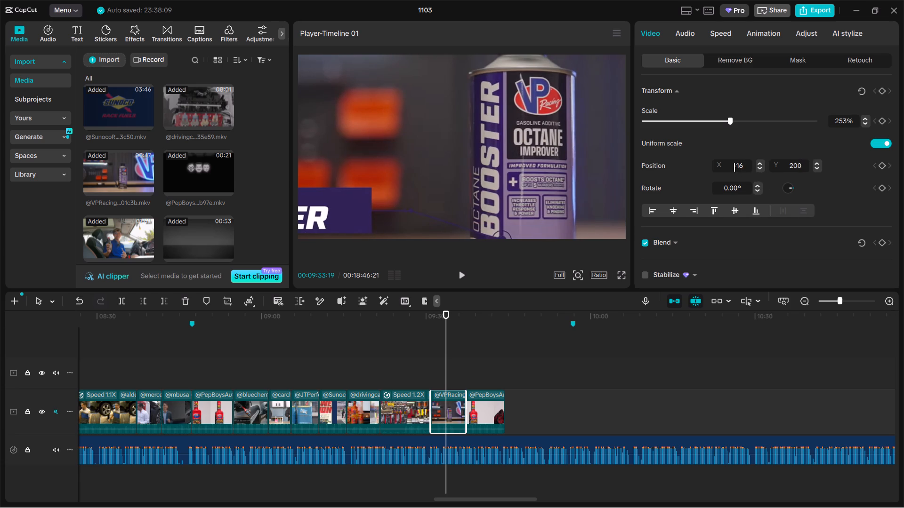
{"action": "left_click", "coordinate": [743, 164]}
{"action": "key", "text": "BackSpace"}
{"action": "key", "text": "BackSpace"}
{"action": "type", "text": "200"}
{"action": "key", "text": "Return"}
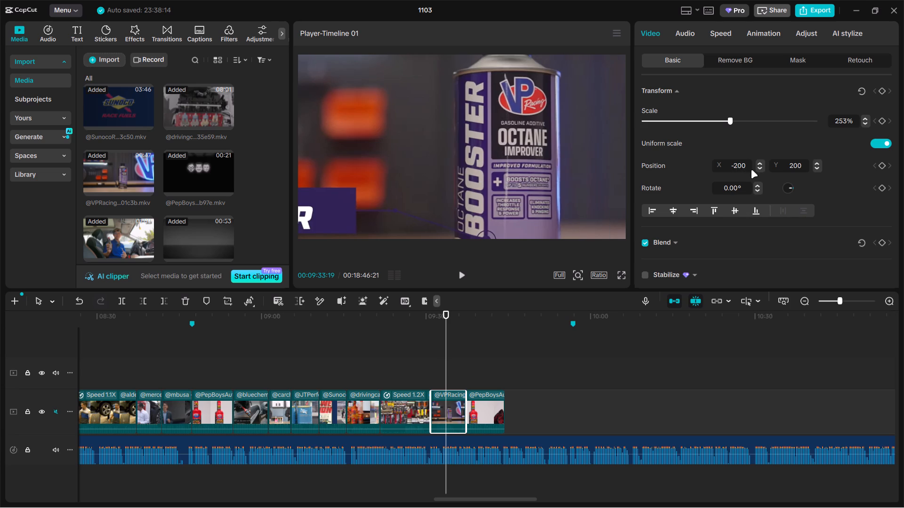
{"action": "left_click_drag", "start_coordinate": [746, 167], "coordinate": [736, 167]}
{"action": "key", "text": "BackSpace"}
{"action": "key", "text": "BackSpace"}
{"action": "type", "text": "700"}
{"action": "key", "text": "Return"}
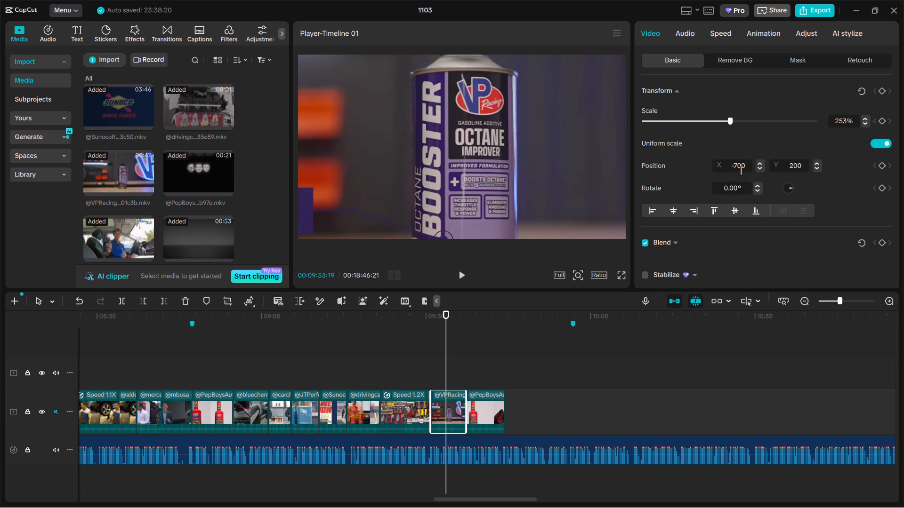
Set the VPRacingFuel clip's horizontal position to -1000 so the octane booster can sits closer to the frame's centre.
{"action": "left_click", "coordinate": [747, 164]}
{"action": "key", "text": "BackSpace"}
{"action": "key", "text": "BackSpace"}
{"action": "key", "text": "BackSpace"}
{"action": "type", "text": "1000"}
{"action": "key", "text": "Return"}
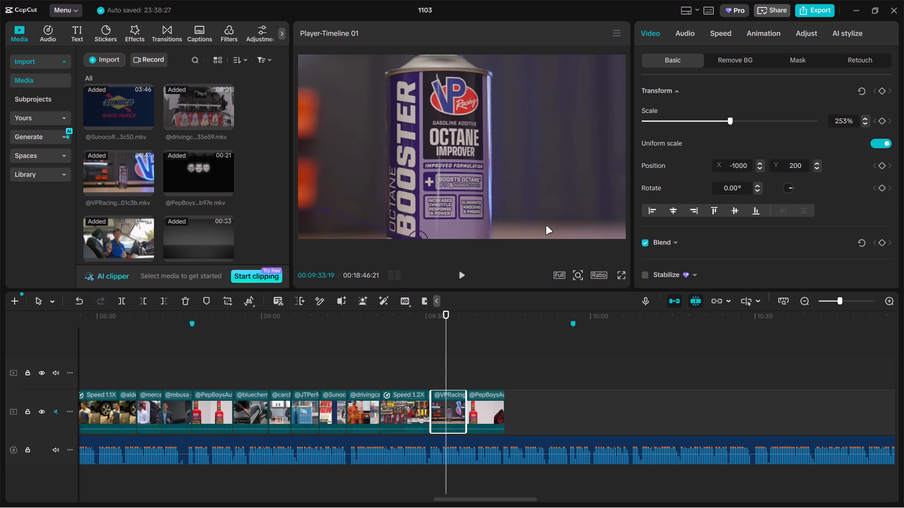
Lengthen the end of the carchex clip near 00:09:05 by about one second.
{"action": "left_click", "coordinate": [472, 357]}
{"action": "left_click", "coordinate": [270, 376]}
{"action": "left_click_drag", "start_coordinate": [270, 376], "coordinate": [276, 376]}
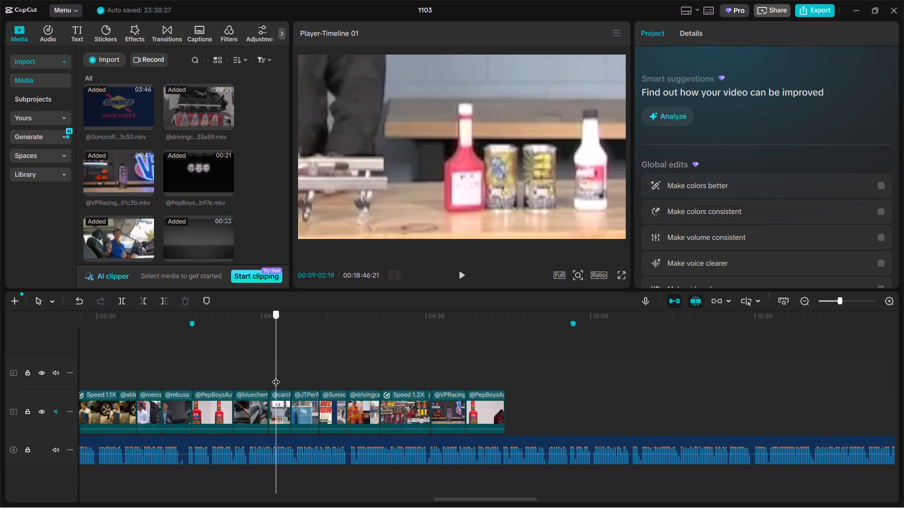
{"action": "left_click_drag", "start_coordinate": [276, 376], "coordinate": [281, 376]}
{"action": "left_click", "coordinate": [281, 408]}
{"action": "left_click_drag", "start_coordinate": [290, 405], "coordinate": [291, 405]}
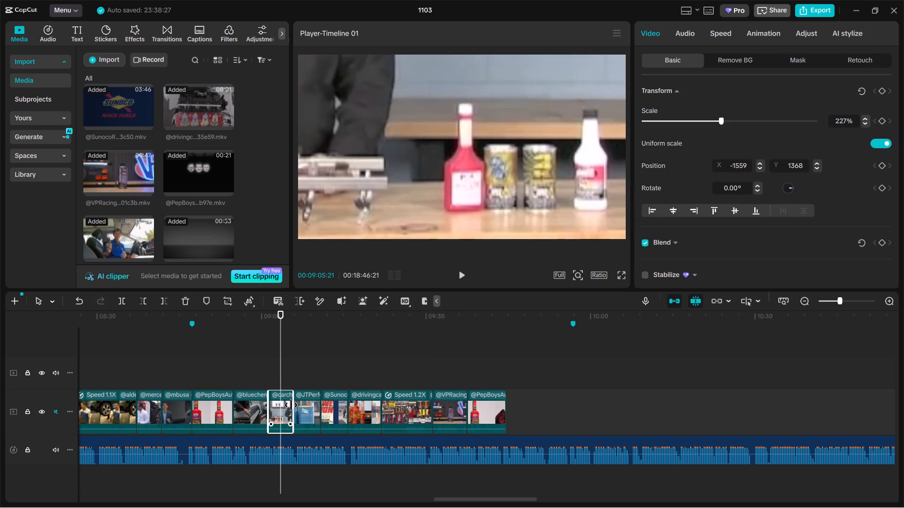
{"action": "left_click_drag", "start_coordinate": [291, 405], "coordinate": [295, 405]}
Lengthen the JTPerformanceMedia clip after carchex by extending its start by about two seconds.
{"action": "left_click", "coordinate": [302, 377]}
{"action": "left_click_drag", "start_coordinate": [302, 377], "coordinate": [309, 376]}
{"action": "left_click", "coordinate": [311, 406]}
{"action": "left_click_drag", "start_coordinate": [299, 407], "coordinate": [290, 407]}
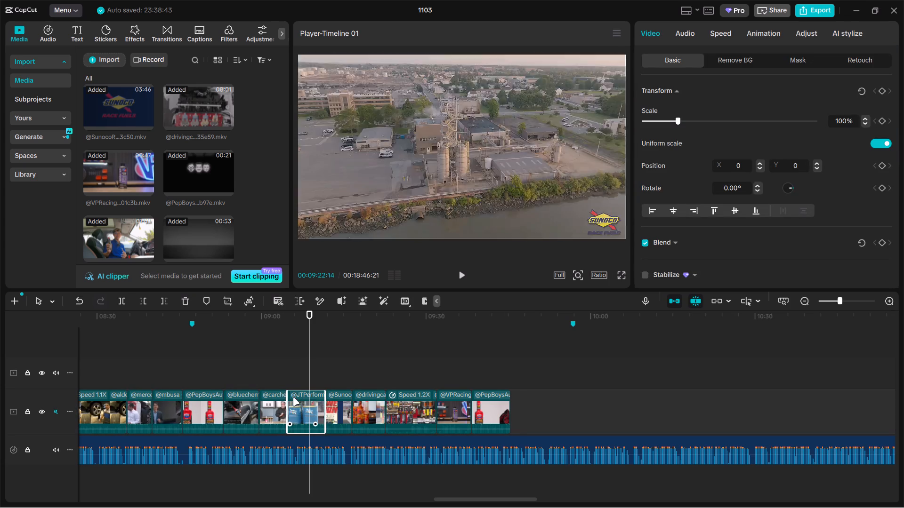
Scale up the JTPerformanceMedia clip to crop the Sunoco logo in the picture's corner.
{"action": "left_click_drag", "start_coordinate": [678, 117], "coordinate": [686, 116]}
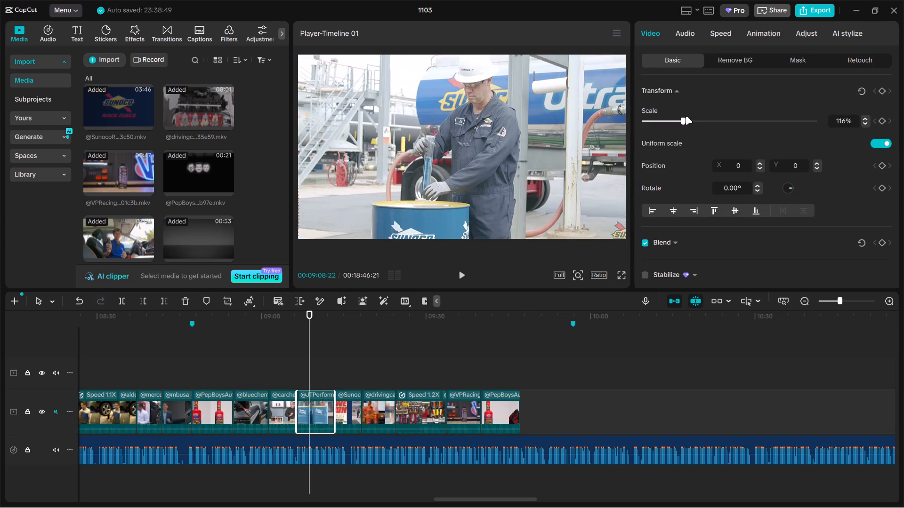
{"action": "left_click_drag", "start_coordinate": [686, 116], "coordinate": [689, 115]}
Enlarge the SunocoRaceFuels pit-stop clip near 00:09:15 to 128% scale.
{"action": "left_click", "coordinate": [347, 362]}
{"action": "left_click_drag", "start_coordinate": [347, 362], "coordinate": [362, 358]}
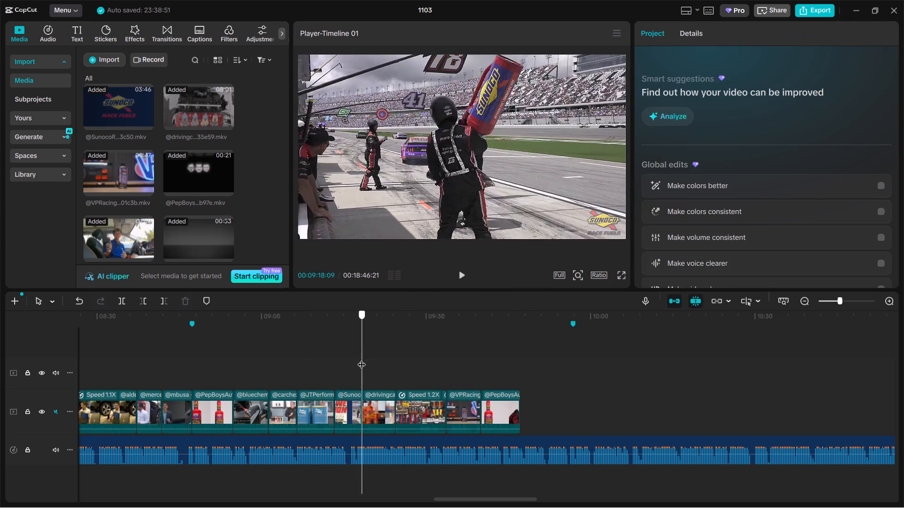
{"action": "left_click_drag", "start_coordinate": [362, 358], "coordinate": [348, 371]}
{"action": "left_click", "coordinate": [348, 406]}
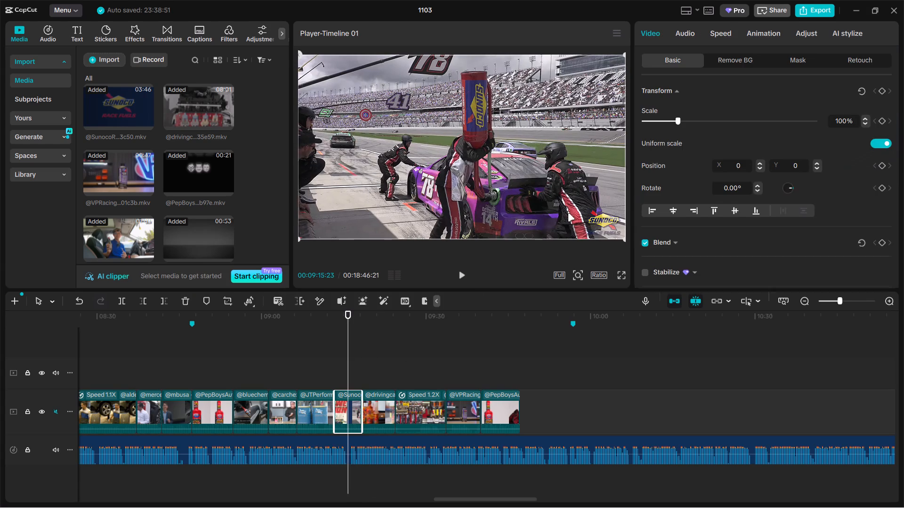
{"action": "left_click_drag", "start_coordinate": [675, 125], "coordinate": [687, 122]}
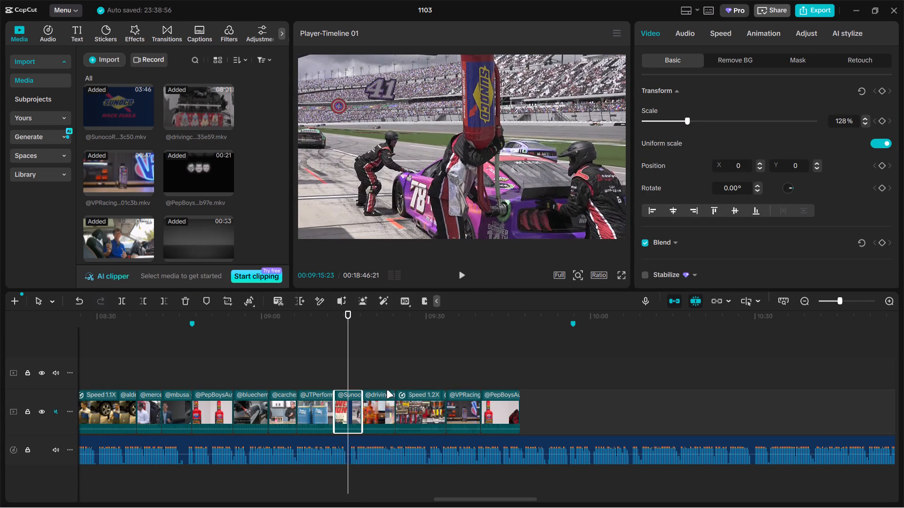
Copy the 1.2X Mercedes engine bay clip near 00:02:33 and paste it between the drivingca clip and the 1.2X engine cutaway clip.
{"action": "left_click", "coordinate": [377, 377]}
{"action": "left_click_drag", "start_coordinate": [377, 377], "coordinate": [80, 400]}
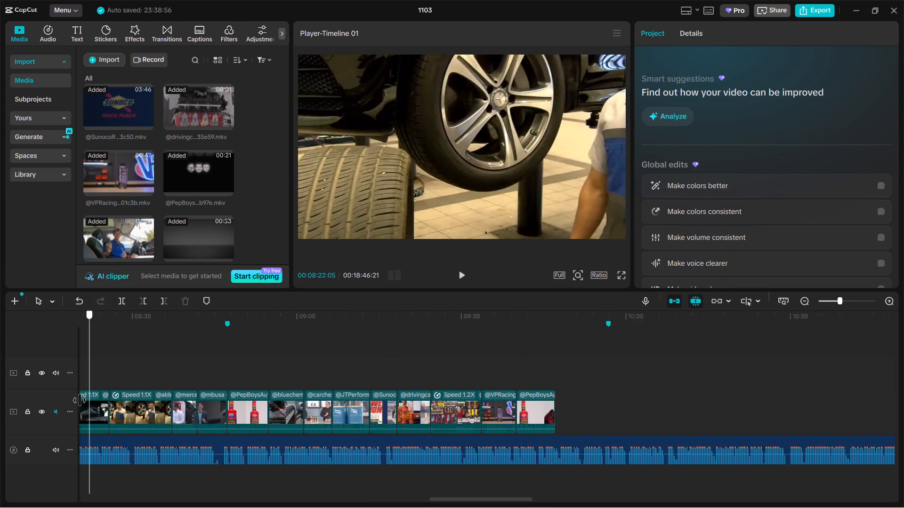
{"action": "left_click_drag", "start_coordinate": [80, 400], "coordinate": [113, 341]}
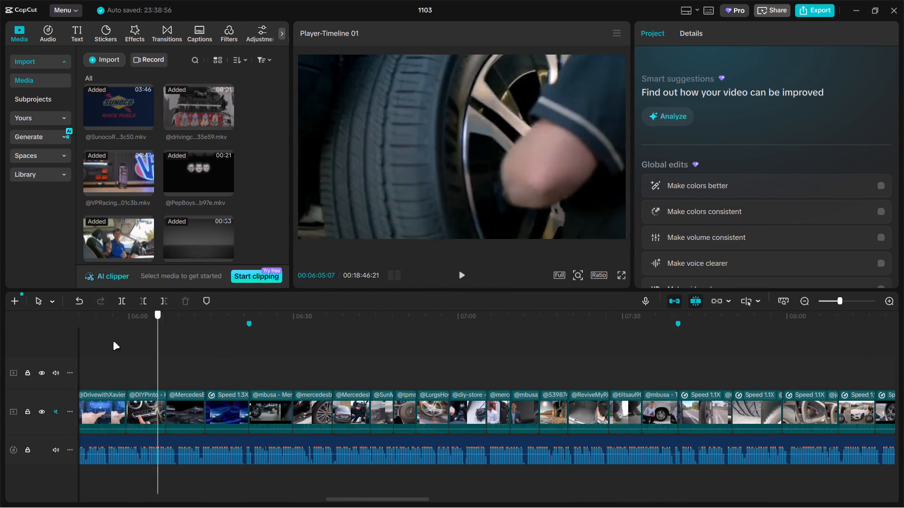
{"action": "left_click_drag", "start_coordinate": [113, 341], "coordinate": [159, 329]}
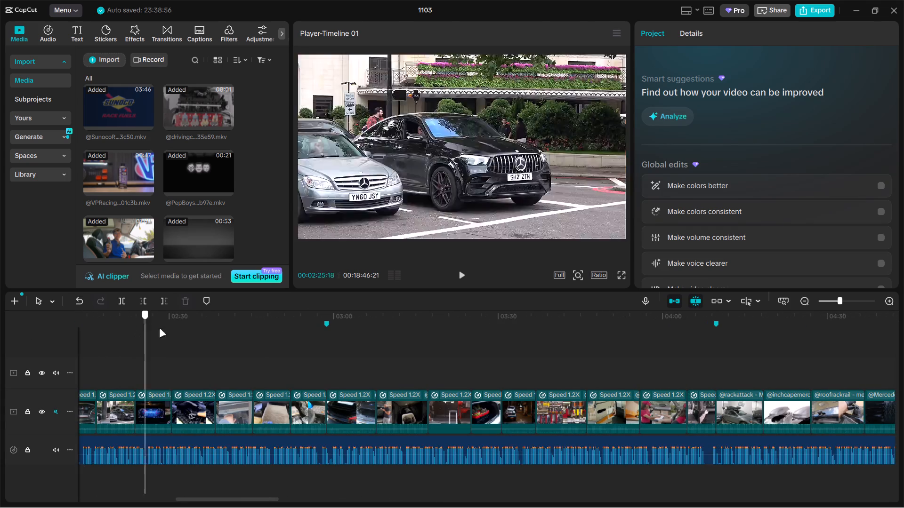
{"action": "left_click_drag", "start_coordinate": [159, 329], "coordinate": [191, 331]}
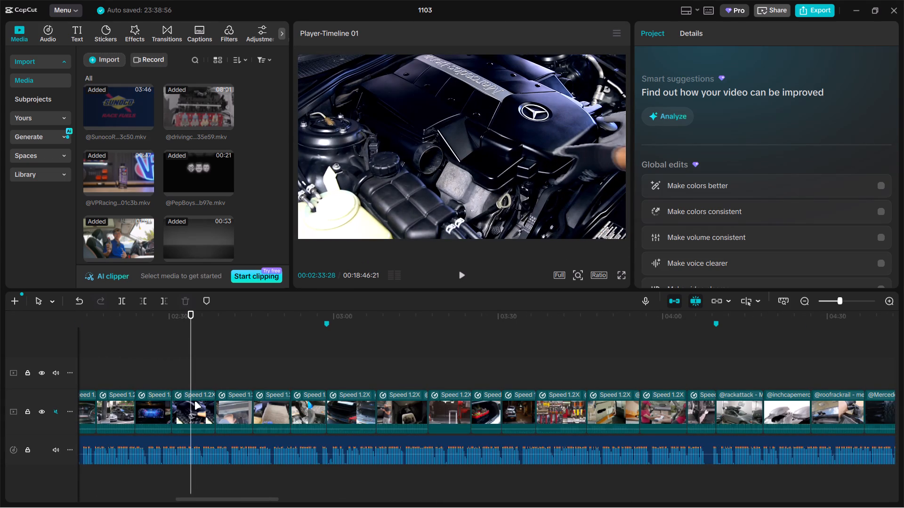
{"action": "left_click", "coordinate": [194, 401]}
{"action": "key", "text": "ctrl+c"}
{"action": "left_click_drag", "start_coordinate": [349, 402], "coordinate": [387, 382], "text": "ctrl"}
{"action": "left_click_drag", "start_coordinate": [494, 434], "coordinate": [581, 453]}
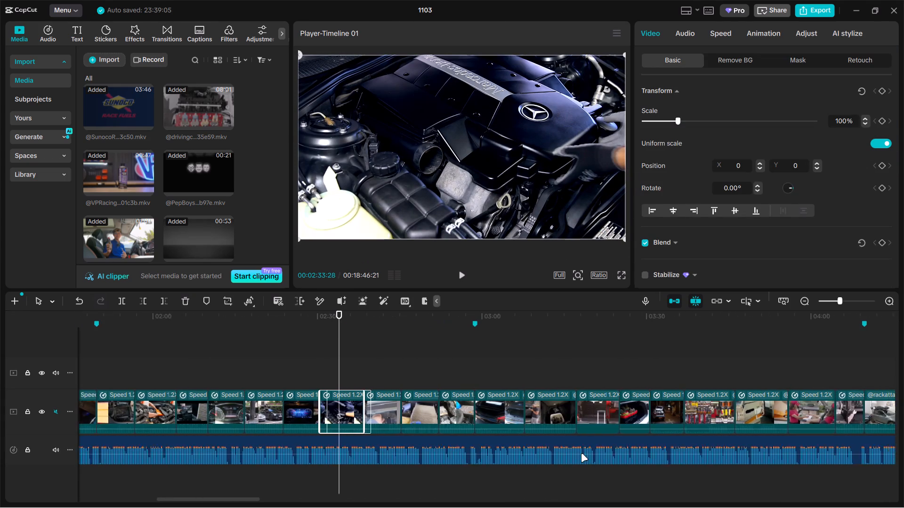
{"action": "left_click_drag", "start_coordinate": [581, 453], "coordinate": [579, 417]}
{"action": "left_click_drag", "start_coordinate": [583, 434], "coordinate": [579, 418]}
{"action": "left_click_drag", "start_coordinate": [575, 413], "coordinate": [593, 427]}
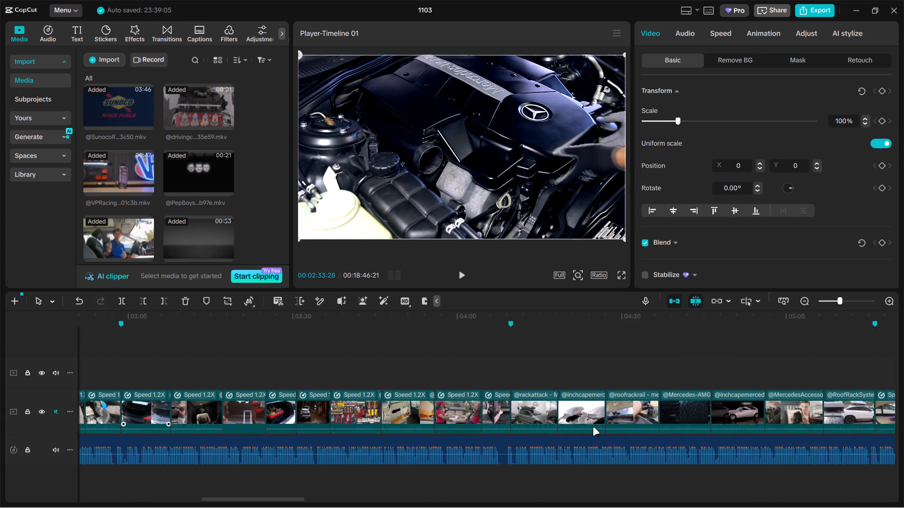
{"action": "left_click_drag", "start_coordinate": [593, 427], "coordinate": [592, 427]}
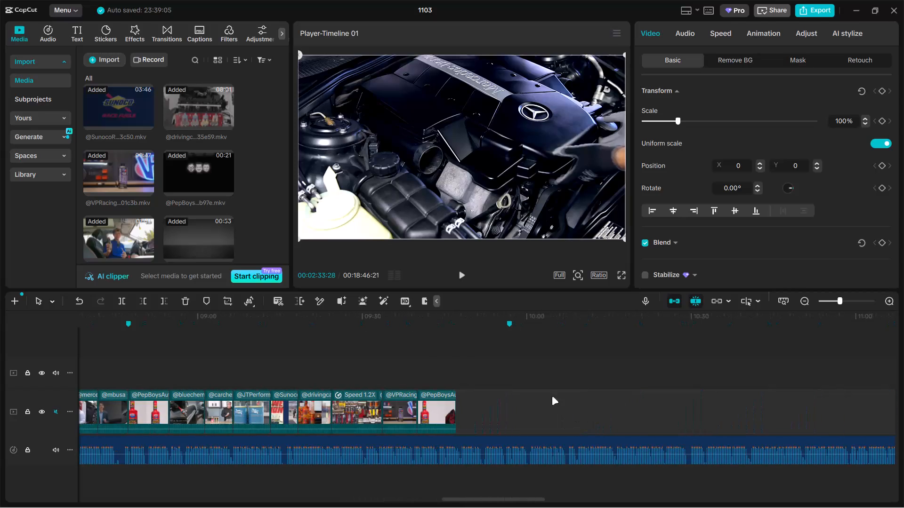
{"action": "left_click", "coordinate": [313, 354]}
{"action": "key", "text": "ctrl+c"}
{"action": "key", "text": "ctrl+v"}
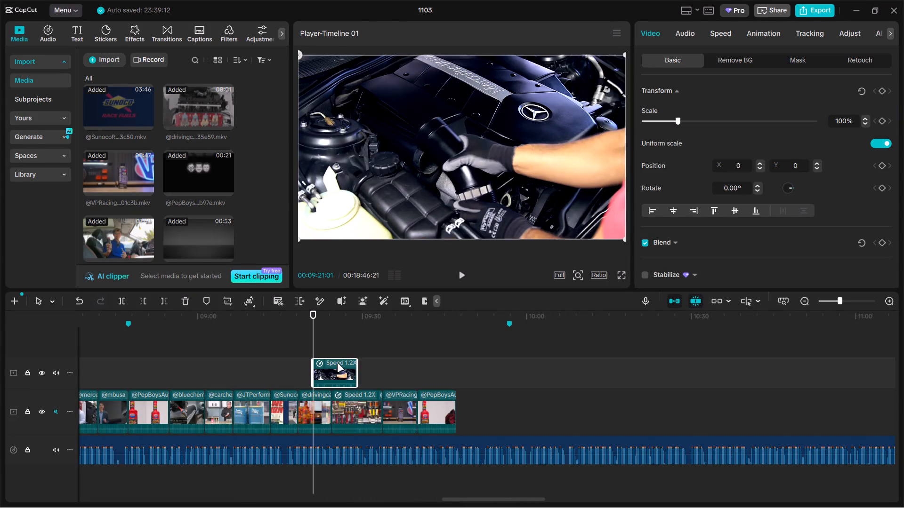
{"action": "left_click_drag", "start_coordinate": [337, 365], "coordinate": [339, 405]}
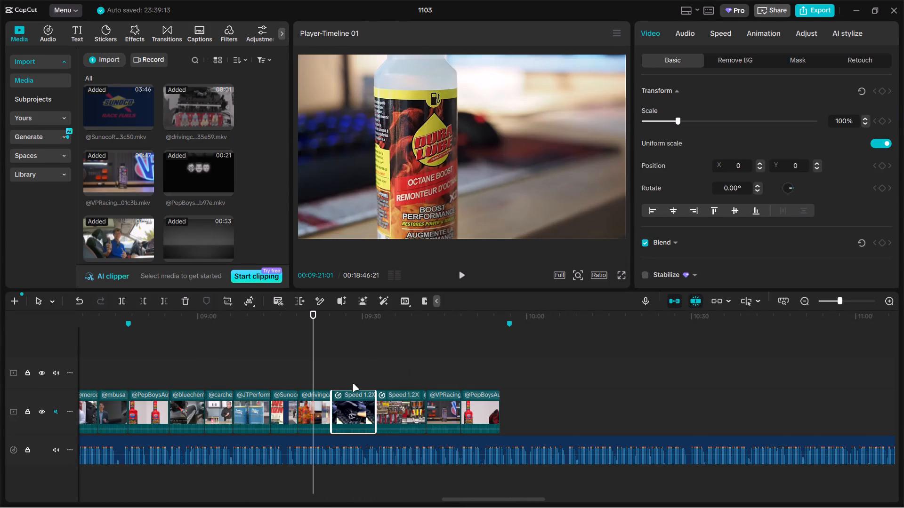
Lengthen the end of the VPRacingFuel clip near 00:09:45 by about one second.
{"action": "left_click", "coordinate": [280, 378]}
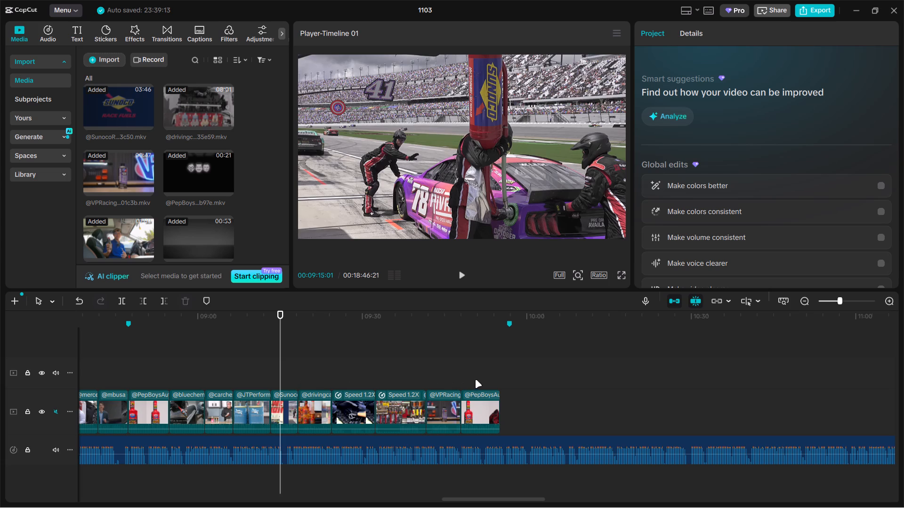
{"action": "left_click", "coordinate": [445, 374]}
{"action": "left_click", "coordinate": [447, 404]}
{"action": "left_click", "coordinate": [461, 404]}
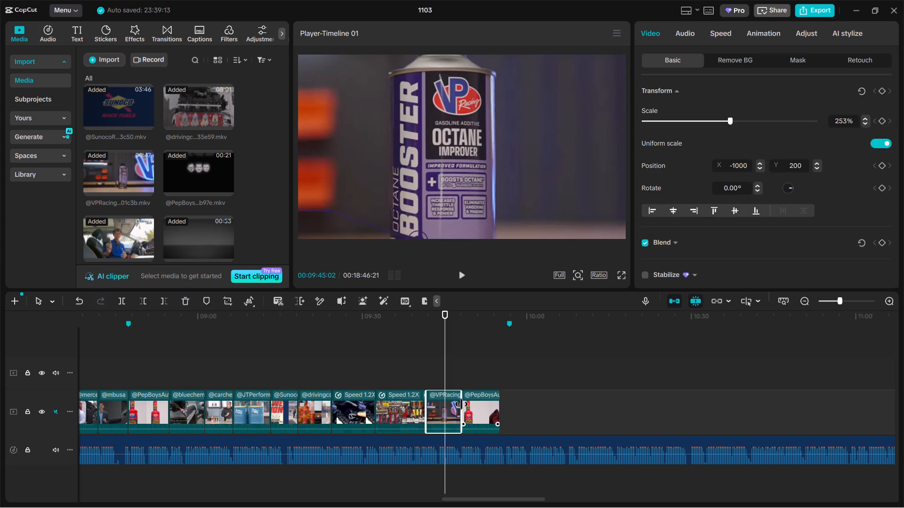
Lengthen the end of the PepBoysAuto Lucas octane booster clip to meet the timeline marker at 00:09:56:25.
{"action": "left_click", "coordinate": [492, 378]}
{"action": "key", "text": "space"}
{"action": "left_click", "coordinate": [466, 373]}
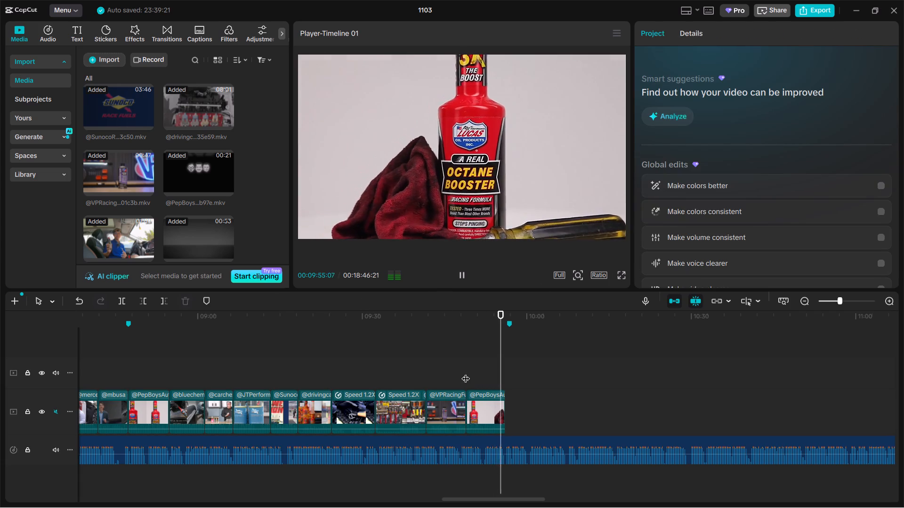
{"action": "left_click_drag", "start_coordinate": [466, 373], "coordinate": [495, 368]}
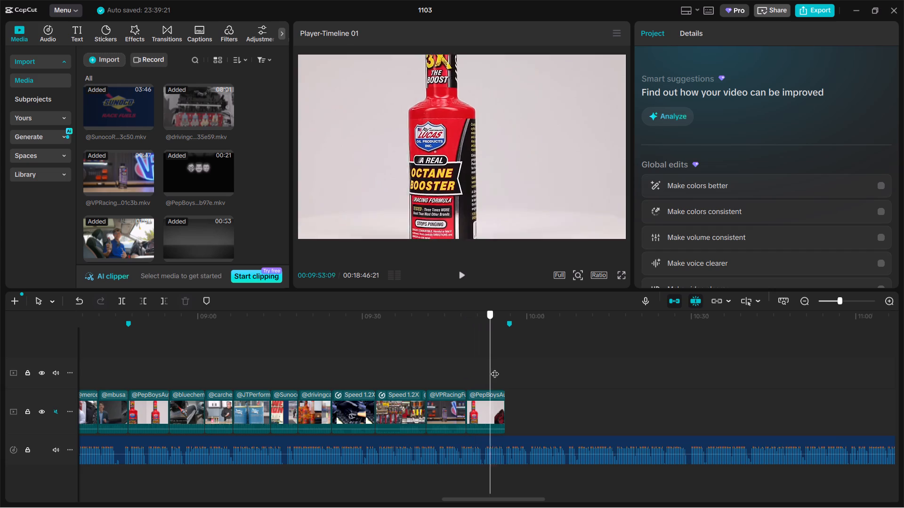
{"action": "left_click_drag", "start_coordinate": [495, 368], "coordinate": [503, 367]}
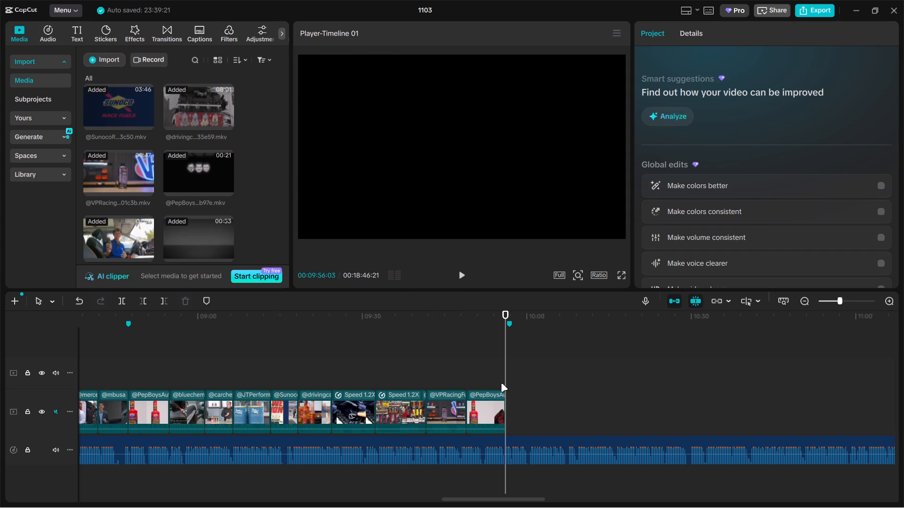
{"action": "scroll", "coordinate": [501, 383], "scroll_direction": "up", "scroll_amount": 4, "text": "ctrl"}
{"action": "left_click", "coordinate": [492, 418]}
{"action": "left_click_drag", "start_coordinate": [505, 407], "coordinate": [510, 407]}
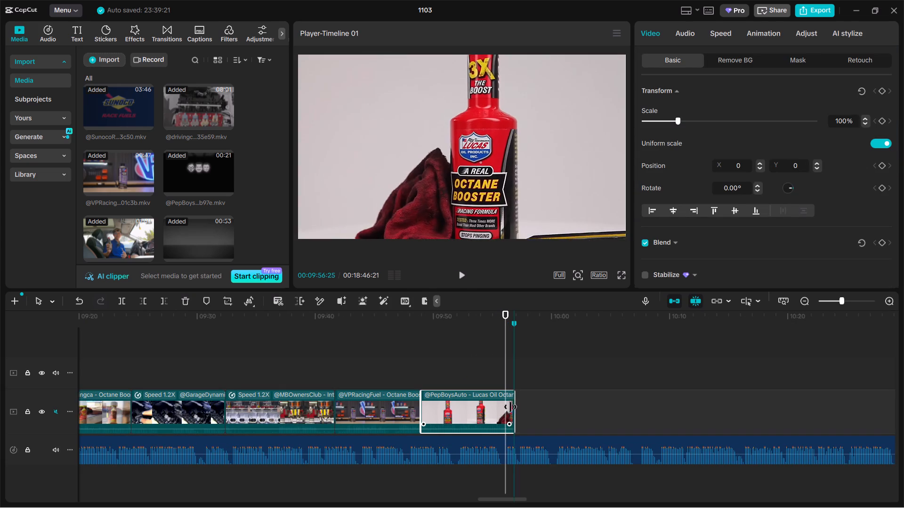
{"action": "left_click_drag", "start_coordinate": [510, 407], "coordinate": [512, 406]}
Review the cut from the VPRacingFuel clip to the PepBoysAuto clip and the section's ending at the marker against the voiceover.
{"action": "key", "text": "space"}
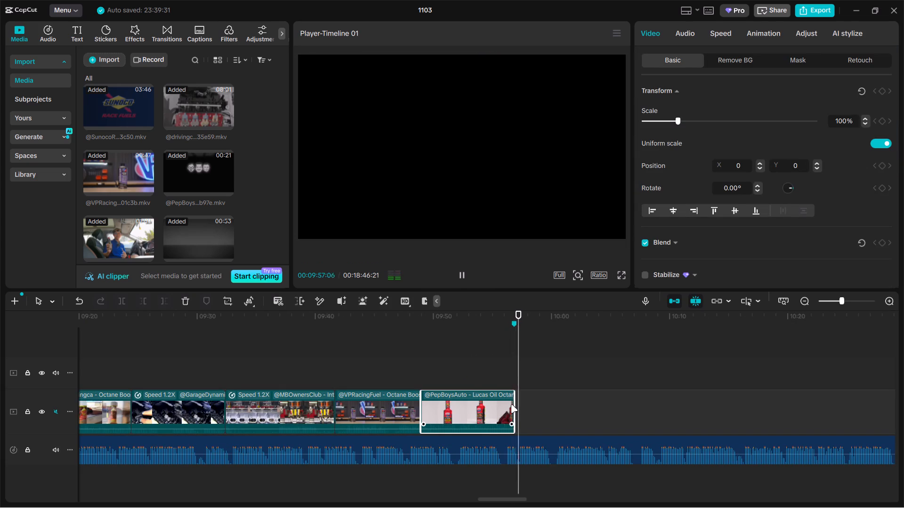
{"action": "left_click", "coordinate": [420, 376]}
{"action": "left_click_drag", "start_coordinate": [420, 376], "coordinate": [433, 373]}
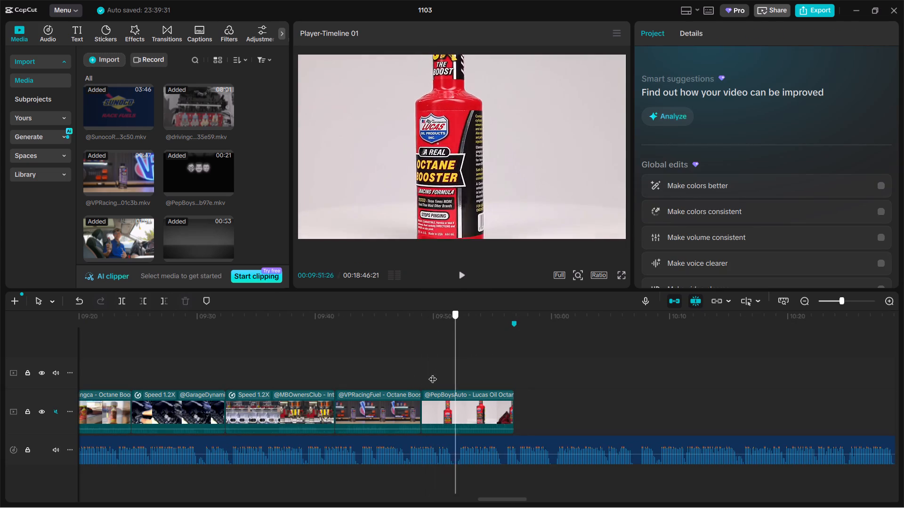
{"action": "left_click_drag", "start_coordinate": [433, 373], "coordinate": [420, 365]}
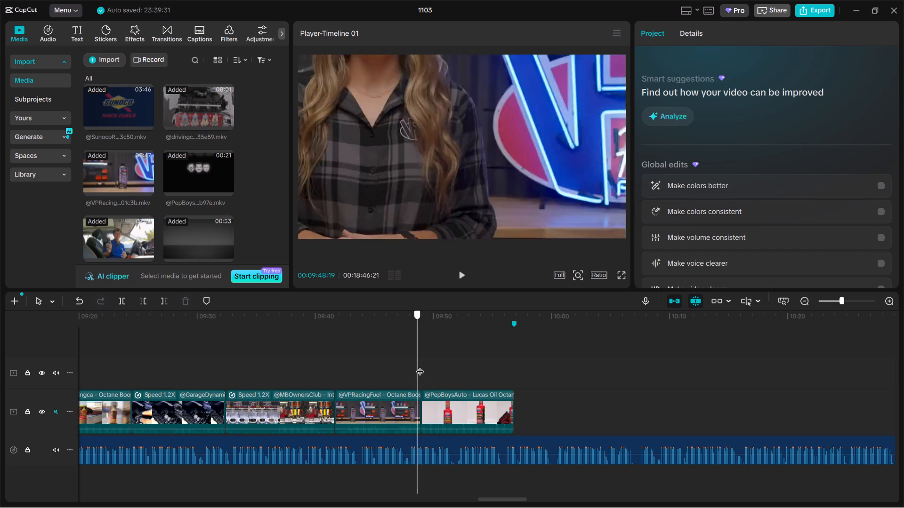
{"action": "left_click_drag", "start_coordinate": [420, 365], "coordinate": [435, 364]}
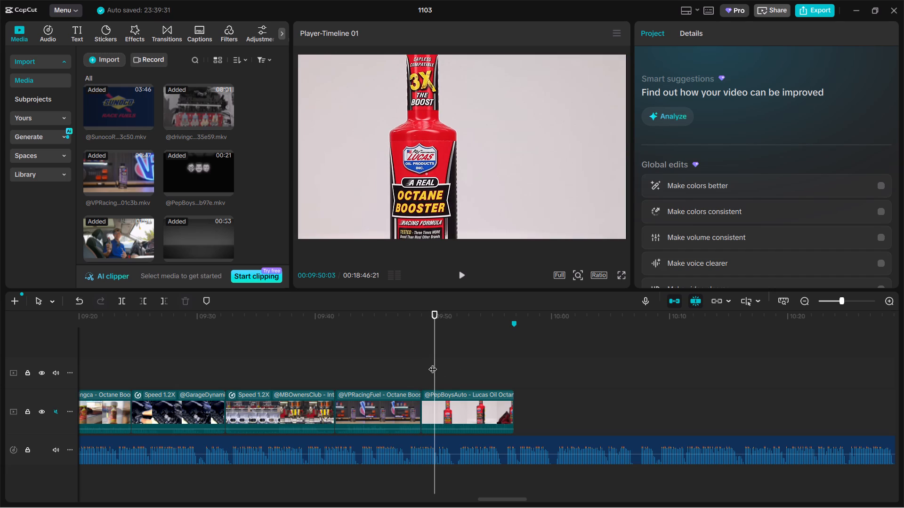
{"action": "left_click_drag", "start_coordinate": [433, 363], "coordinate": [515, 365]}
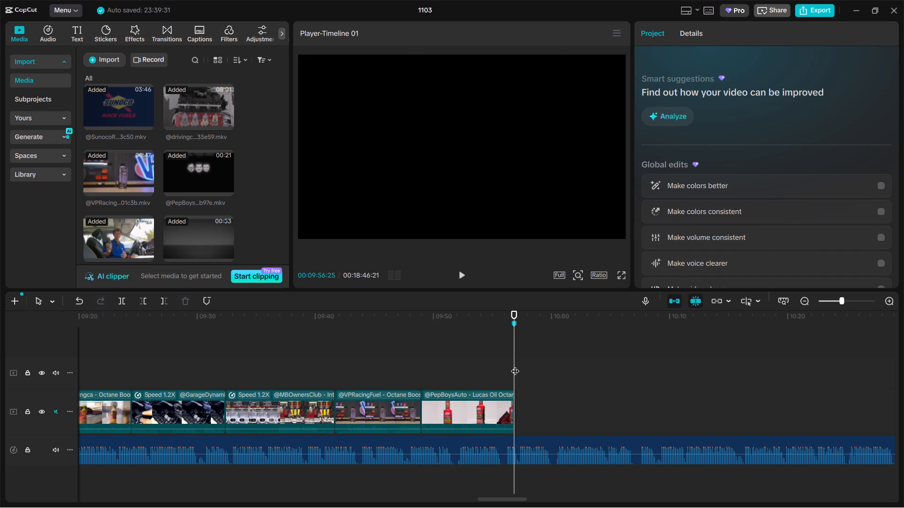
{"action": "key", "text": "space"}
{"action": "left_click", "coordinate": [495, 370]}
{"action": "key", "text": "space"}
{"action": "key", "text": "space"}
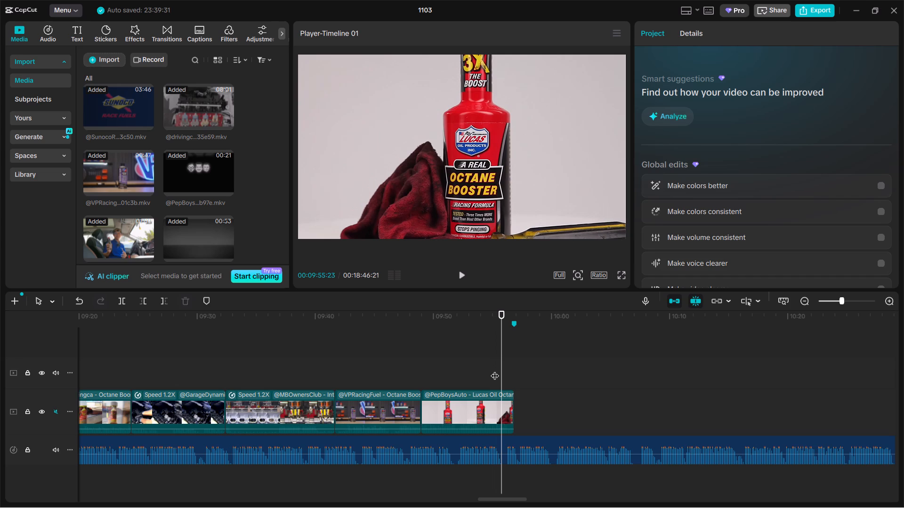
{"action": "key", "text": "space"}
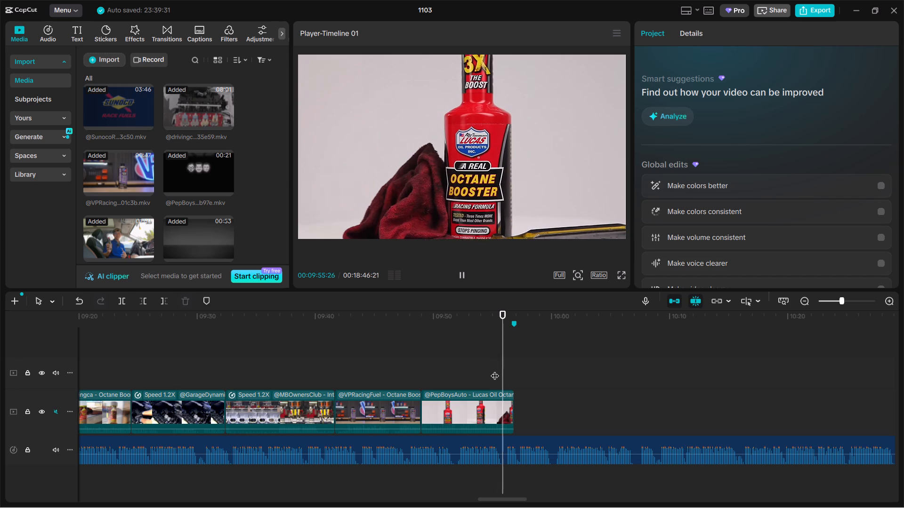
{"action": "left_click_drag", "start_coordinate": [490, 381], "coordinate": [483, 380]}
{"action": "key", "text": "space"}
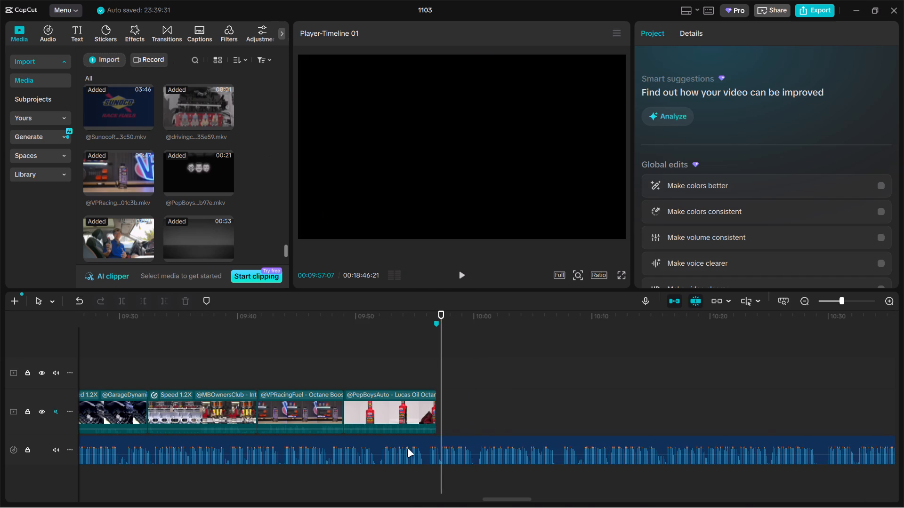
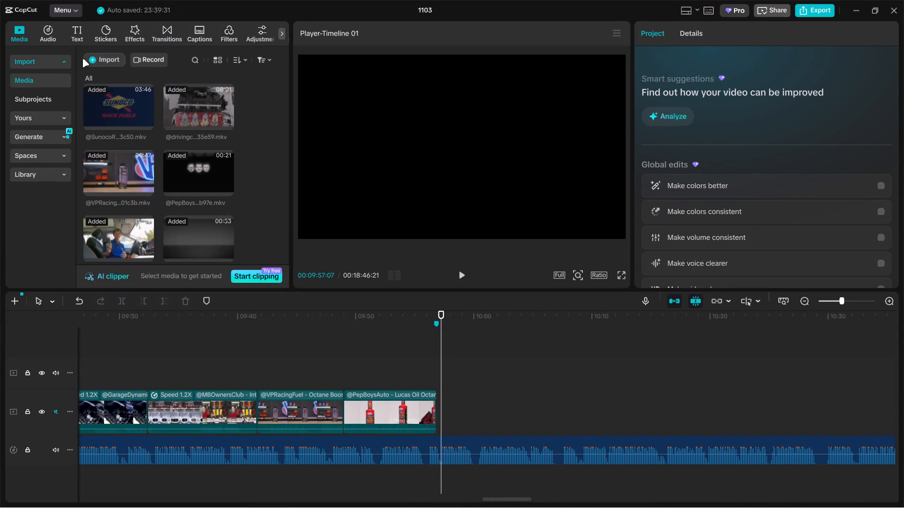
Import all media from the EDIT > 07 folder and place it on the main track directly after the PepBoysAuto clip.
{"action": "left_click", "coordinate": [113, 56]}
{"action": "left_click", "coordinate": [128, 75]}
{"action": "left_click", "coordinate": [130, 83]}
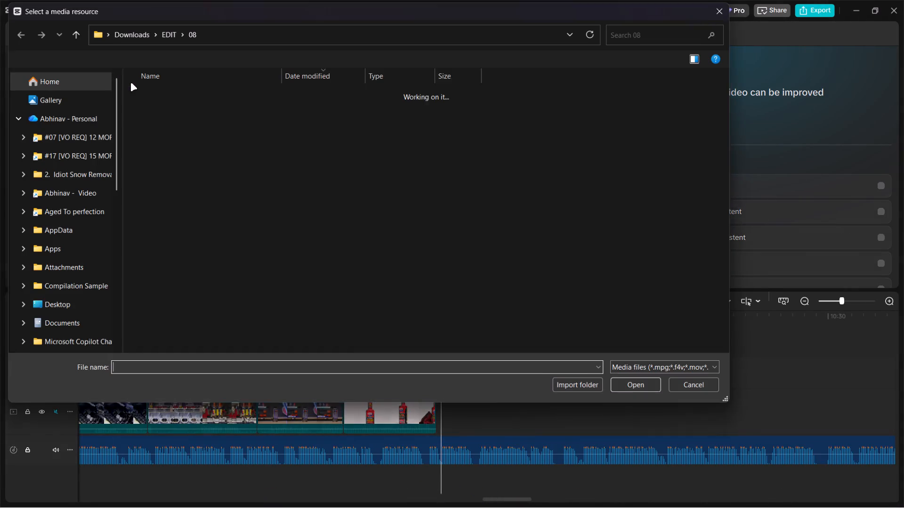
{"action": "left_click", "coordinate": [80, 38]}
{"action": "double_click", "coordinate": [180, 264]}
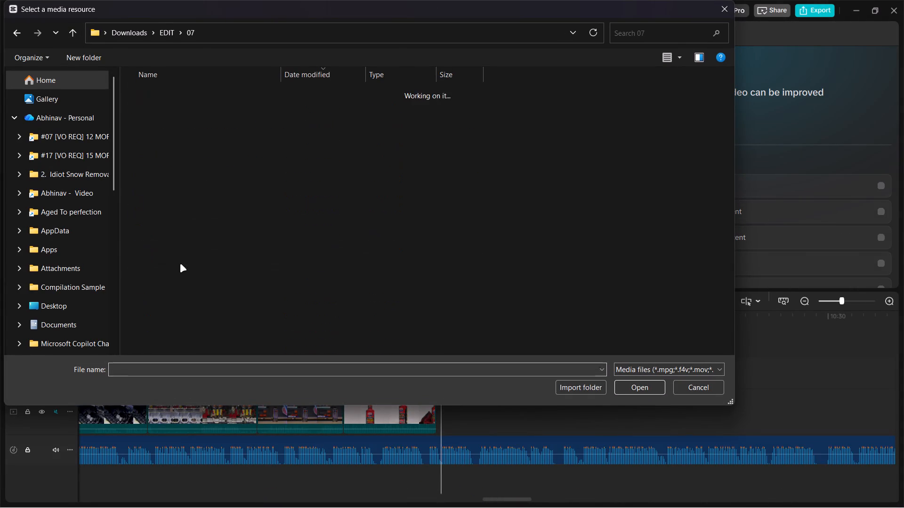
{"action": "key", "text": "ctrl+a"}
{"action": "key", "text": "Return"}
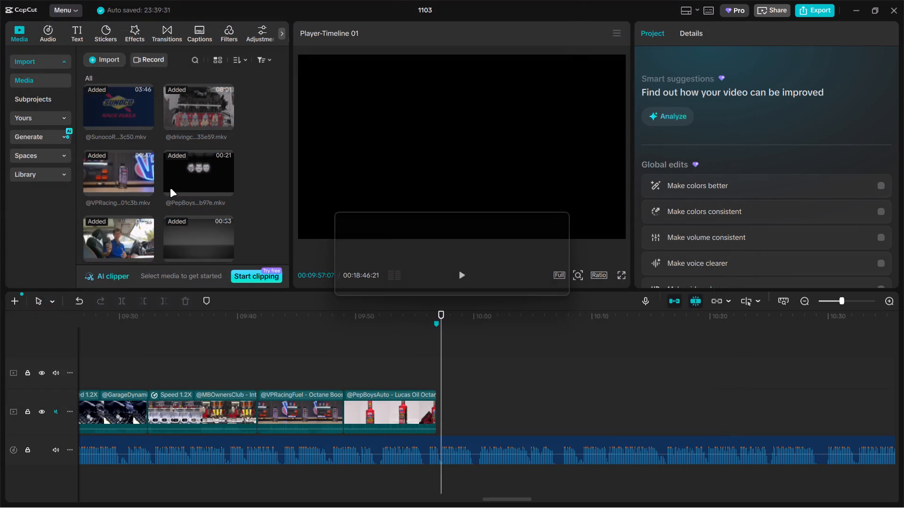
{"action": "left_click_drag", "start_coordinate": [179, 106], "coordinate": [492, 405]}
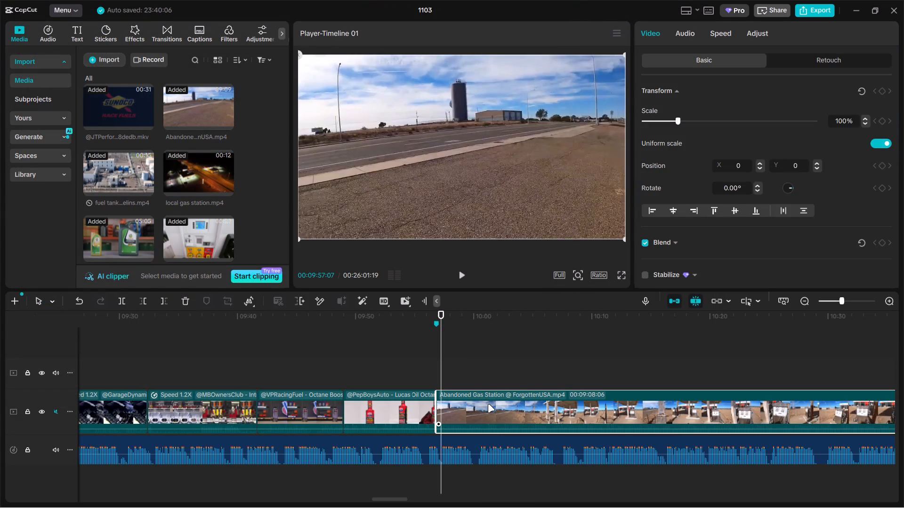
Move the fuel pump and fuel station stock clips from the timeline's end to just before the Abandoned Gas Station clip.
{"action": "left_click", "coordinate": [520, 398]}
{"action": "left_click_drag", "start_coordinate": [538, 384], "coordinate": [557, 357]}
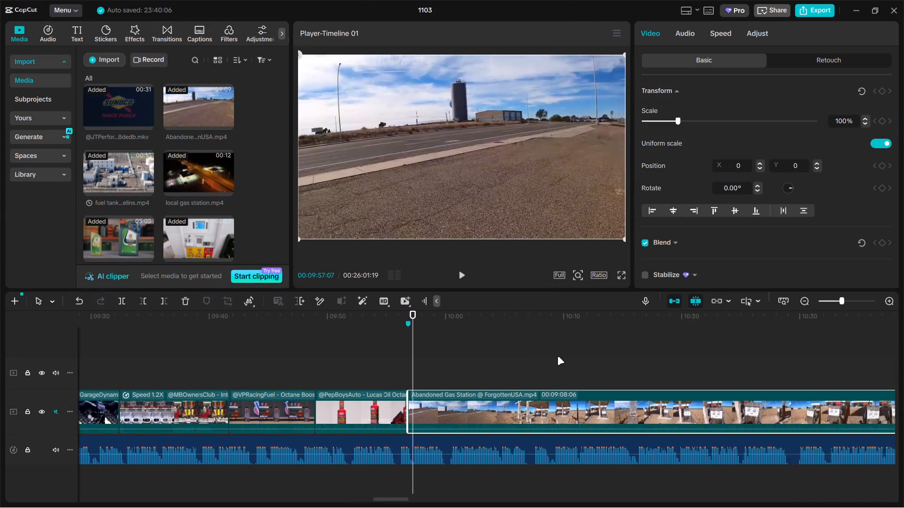
{"action": "left_click_drag", "start_coordinate": [557, 357], "coordinate": [561, 374]}
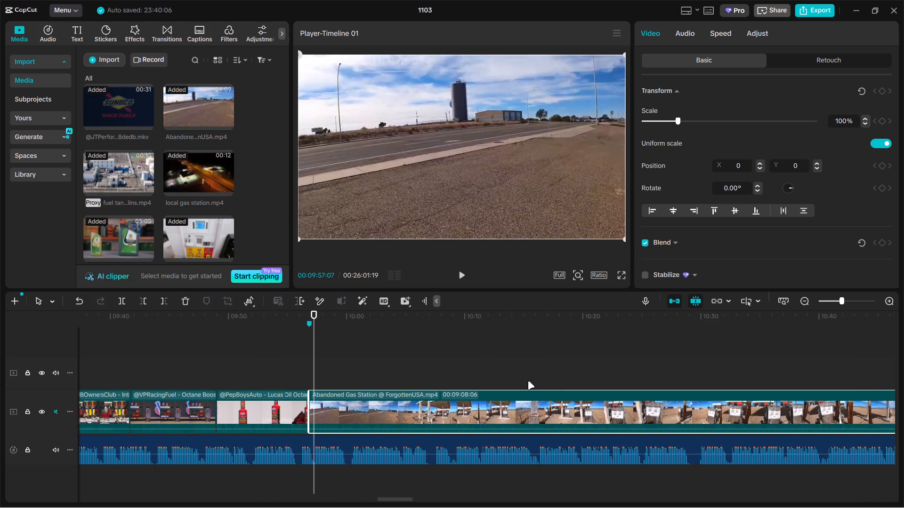
{"action": "scroll", "coordinate": [530, 384], "scroll_direction": "down", "scroll_amount": 12, "text": "ctrl"}
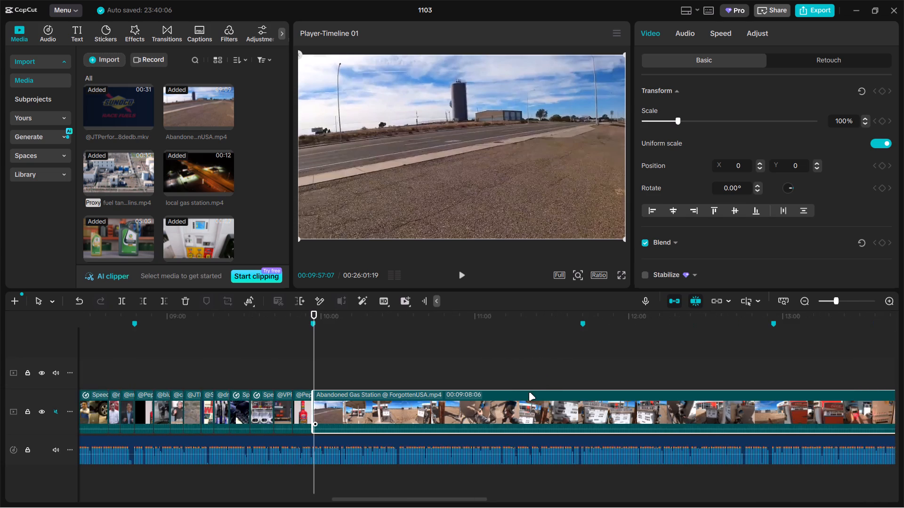
{"action": "left_click_drag", "start_coordinate": [531, 395], "coordinate": [535, 398]}
{"action": "scroll", "coordinate": [532, 395], "scroll_direction": "down", "scroll_amount": 16, "text": "ctrl"}
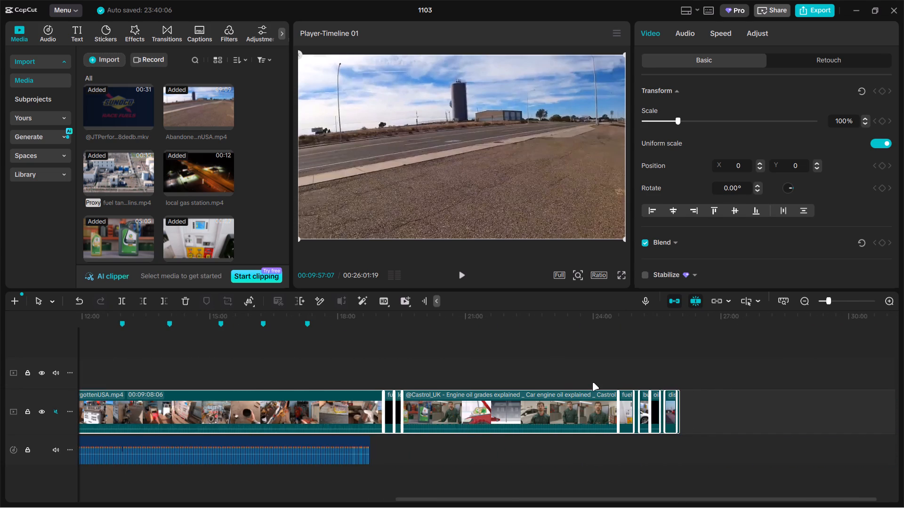
{"action": "left_click_drag", "start_coordinate": [630, 372], "coordinate": [710, 423]}
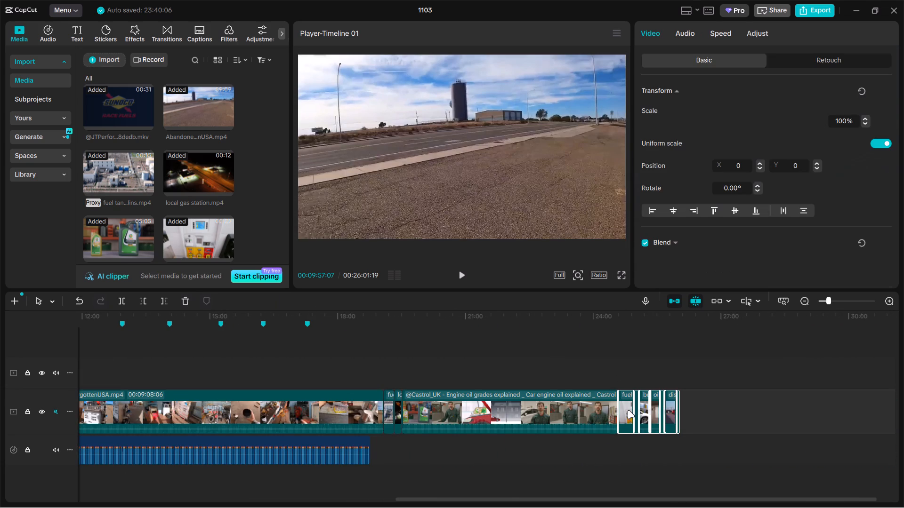
{"action": "left_click_drag", "start_coordinate": [627, 410], "coordinate": [56, 433]}
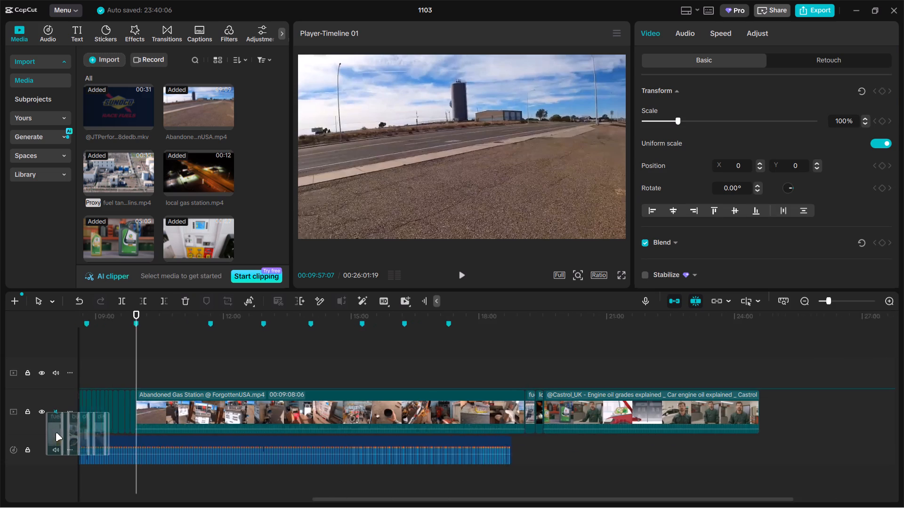
{"action": "left_click_drag", "start_coordinate": [56, 433], "coordinate": [340, 429]}
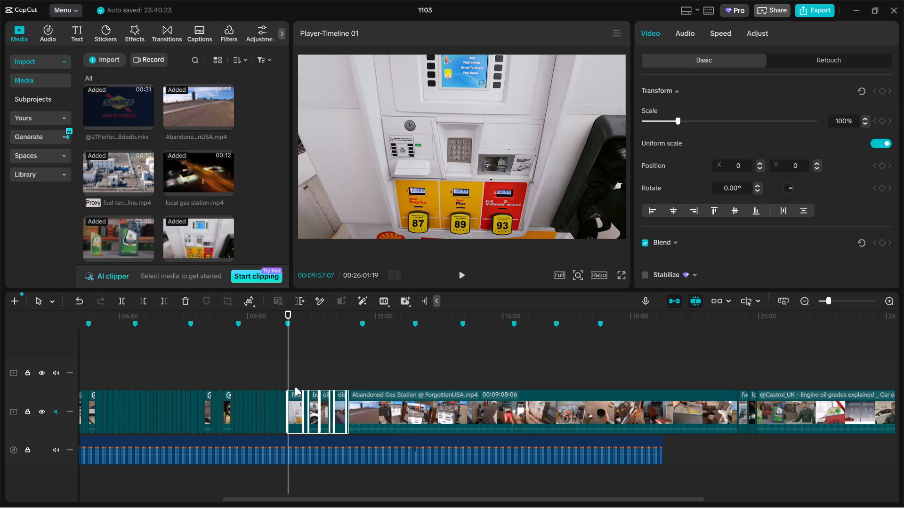
Split the fuel station, fillcap, nozzle clip at 00:10:05:08 and delete the part before the cut.
{"action": "scroll", "coordinate": [296, 380], "scroll_direction": "up", "scroll_amount": 20, "text": "ctrl"}
{"action": "scroll", "coordinate": [296, 380], "scroll_direction": "up", "scroll_amount": 1, "text": "ctrl"}
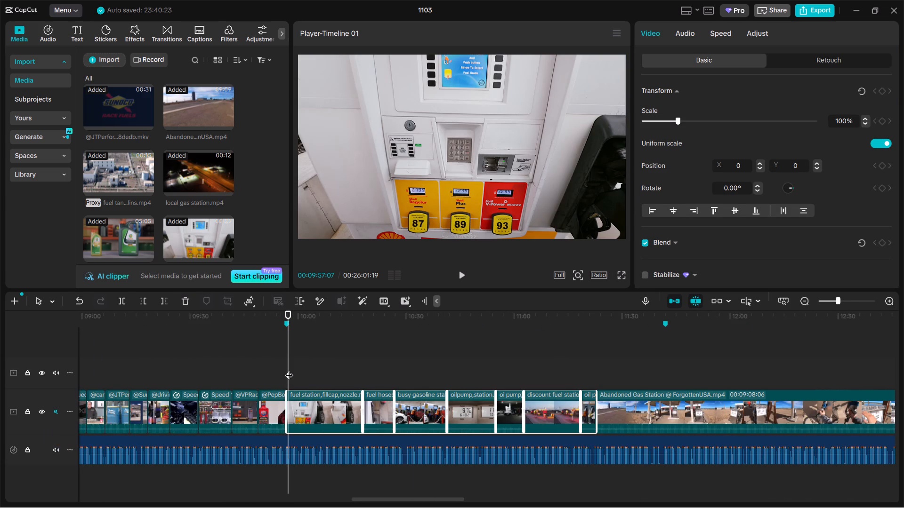
{"action": "left_click_drag", "start_coordinate": [287, 368], "coordinate": [307, 369]}
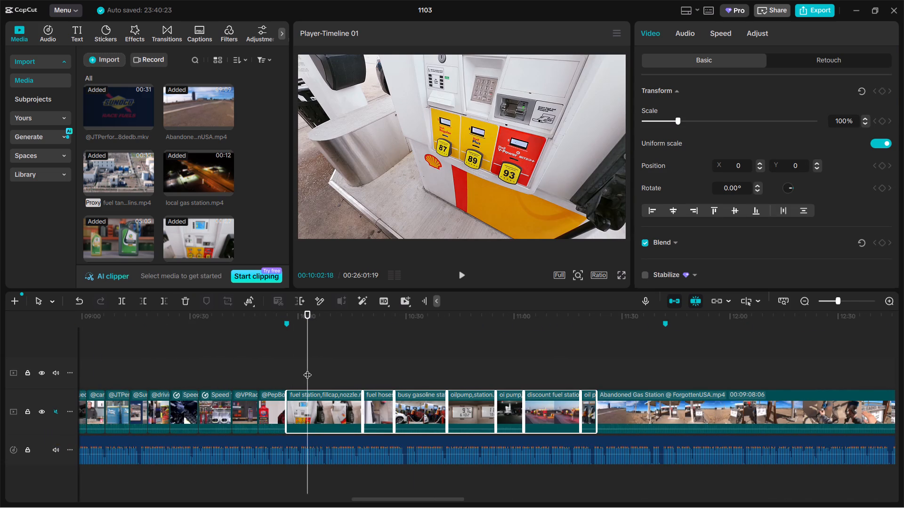
{"action": "scroll", "coordinate": [307, 369], "scroll_direction": "up", "scroll_amount": 12, "text": "ctrl"}
{"action": "left_click_drag", "start_coordinate": [307, 361], "coordinate": [256, 365]}
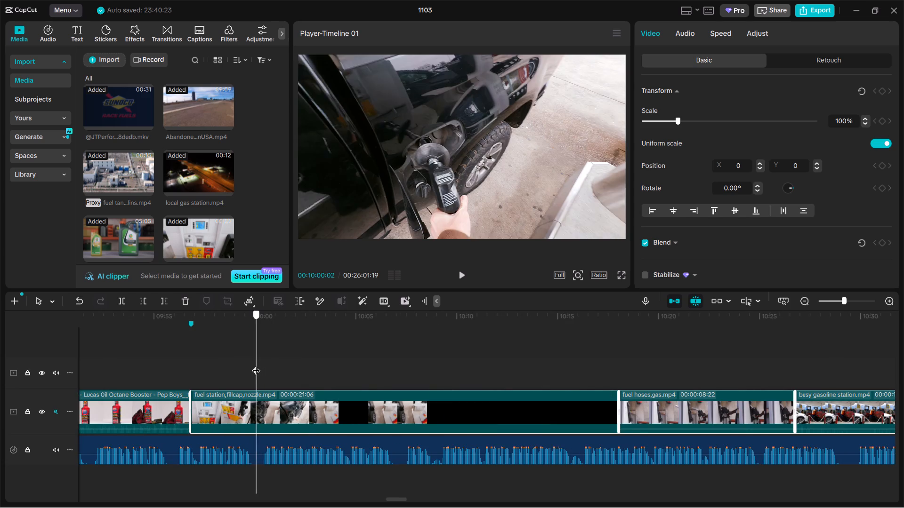
{"action": "left_click_drag", "start_coordinate": [256, 365], "coordinate": [442, 363]}
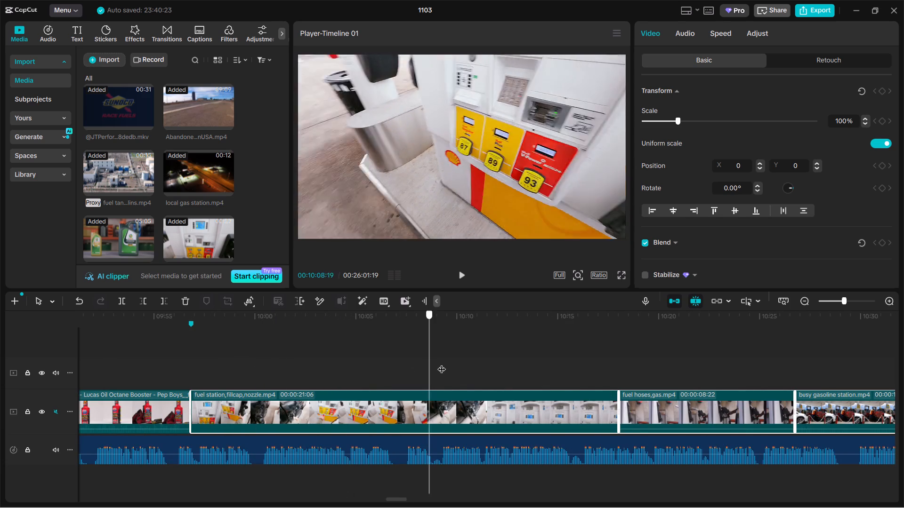
{"action": "left_click_drag", "start_coordinate": [442, 363], "coordinate": [361, 366]}
{"action": "left_click", "coordinate": [365, 408]}
{"action": "key", "text": "ctrl+b"}
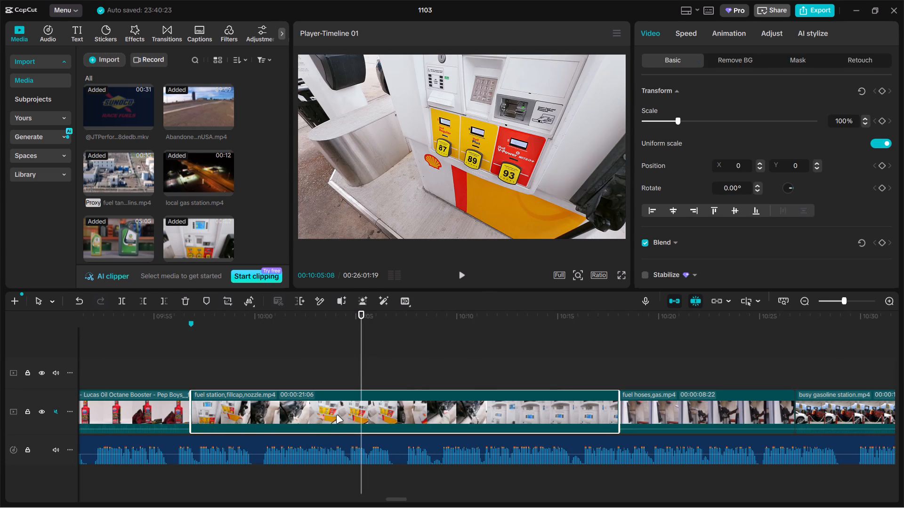
{"action": "left_click", "coordinate": [336, 415]}
{"action": "key", "text": "BackSpace"}
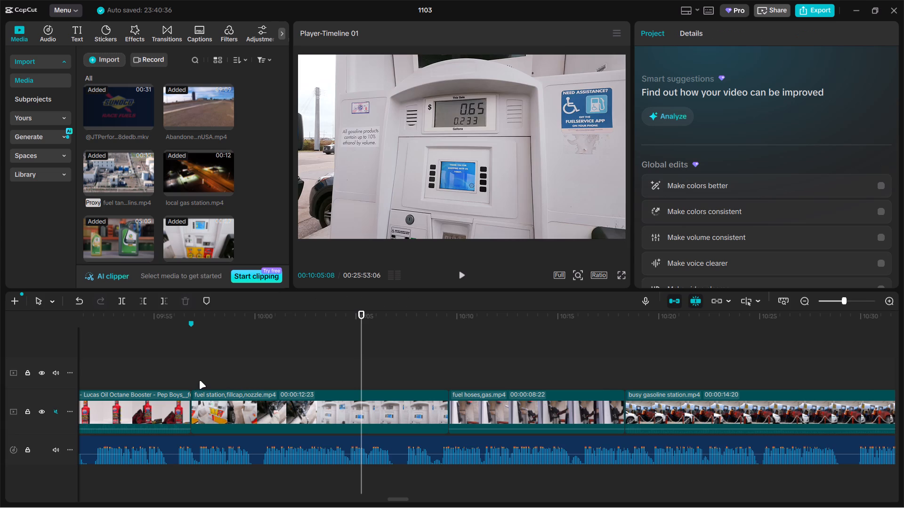
Split the fuel station, fillcap, nozzle clip at 00:10:03:11 and delete the part after the cut.
{"action": "left_click", "coordinate": [200, 380]}
{"action": "left_click_drag", "start_coordinate": [200, 380], "coordinate": [235, 378]}
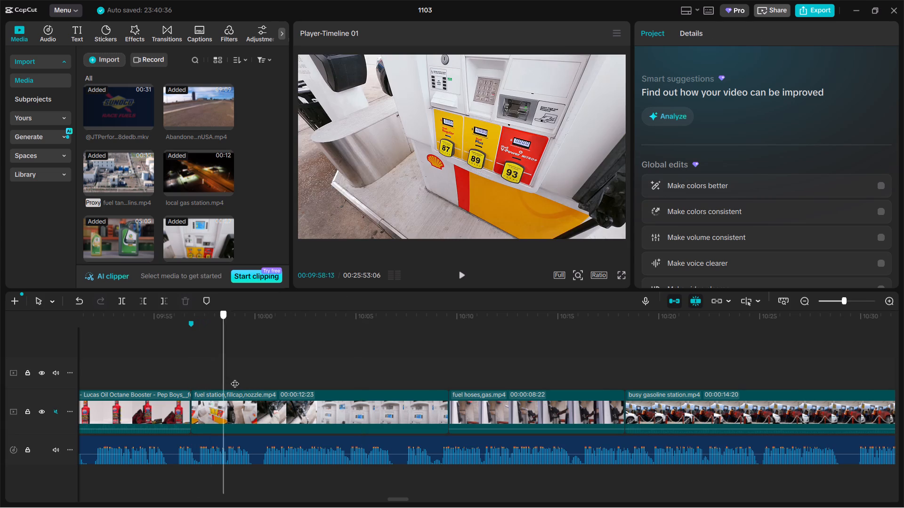
{"action": "left_click_drag", "start_coordinate": [235, 378], "coordinate": [318, 381]}
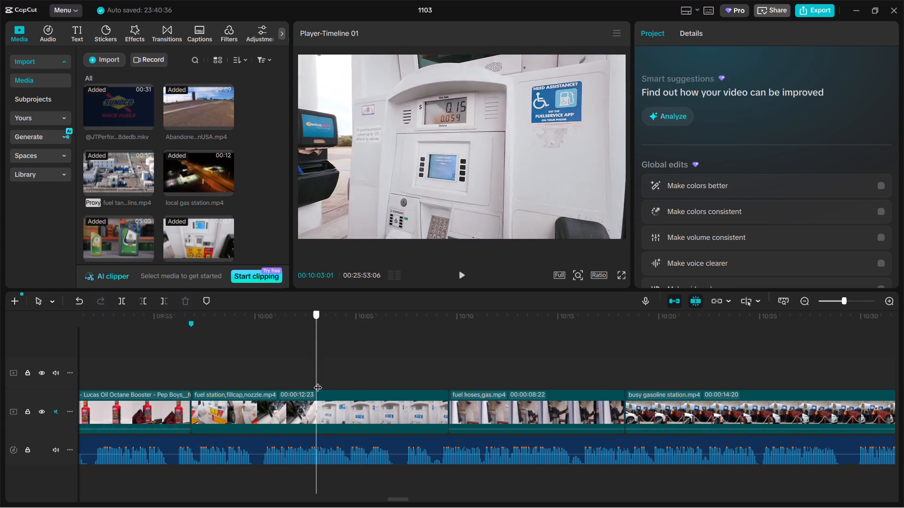
{"action": "left_click_drag", "start_coordinate": [318, 381], "coordinate": [323, 381]}
{"action": "left_click", "coordinate": [339, 413]}
{"action": "key", "text": "ctrl+b"}
{"action": "key", "text": "BackSpace"}
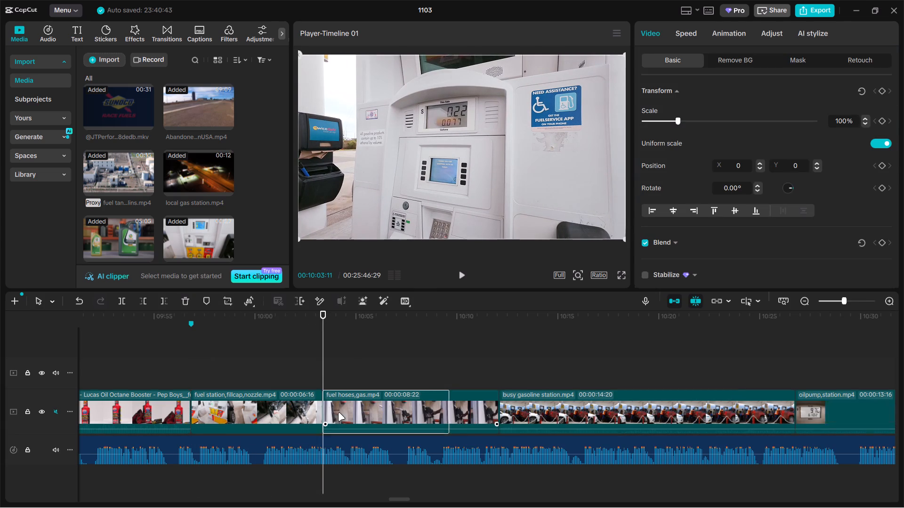
Shorten the end of the fuel hoses clip to 00:10:10:20.
{"action": "scroll", "coordinate": [339, 408], "scroll_direction": "down", "scroll_amount": 5, "text": "ctrl"}
{"action": "left_click_drag", "start_coordinate": [324, 379], "coordinate": [336, 379]}
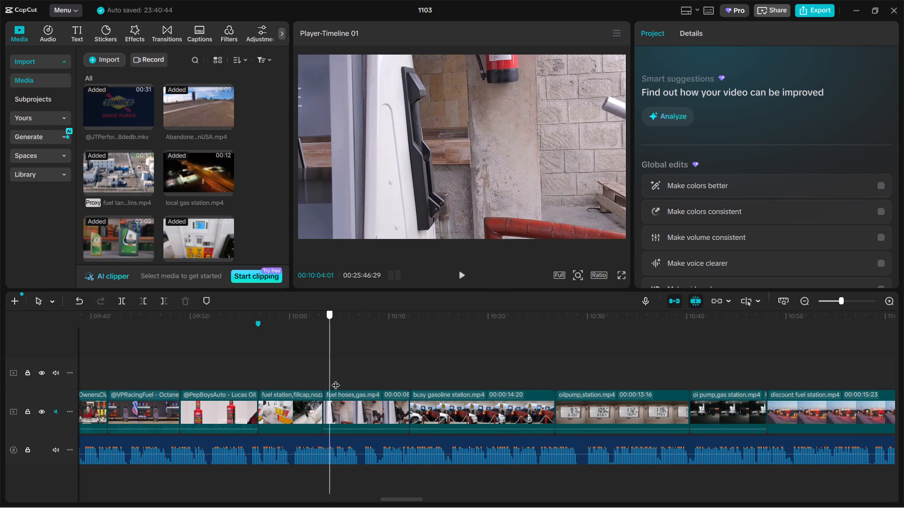
{"action": "left_click_drag", "start_coordinate": [336, 379], "coordinate": [391, 374]}
{"action": "left_click", "coordinate": [387, 421]}
{"action": "left_click_drag", "start_coordinate": [407, 411], "coordinate": [392, 413]}
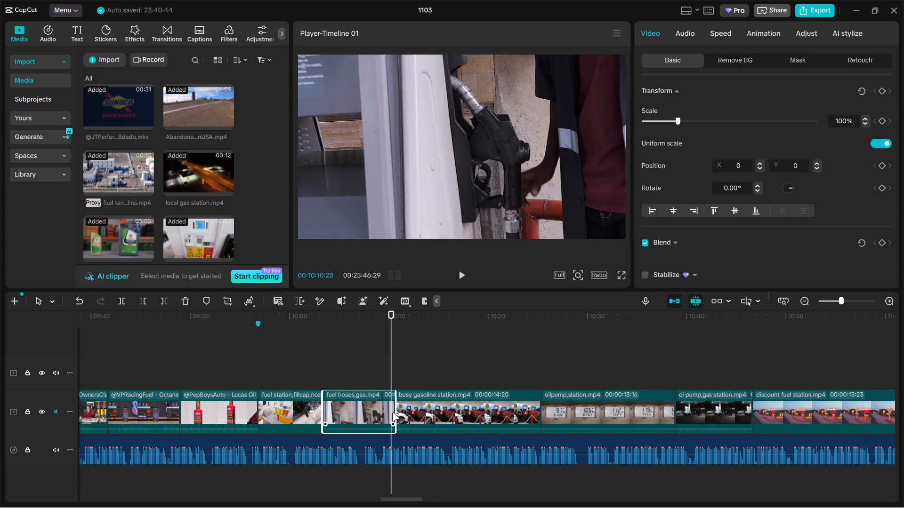
{"action": "left_click_drag", "start_coordinate": [392, 413], "coordinate": [390, 413]}
Trim about three seconds off the start of the busy gasoline station clip.
{"action": "left_click", "coordinate": [410, 372]}
{"action": "left_click_drag", "start_coordinate": [410, 372], "coordinate": [498, 370]}
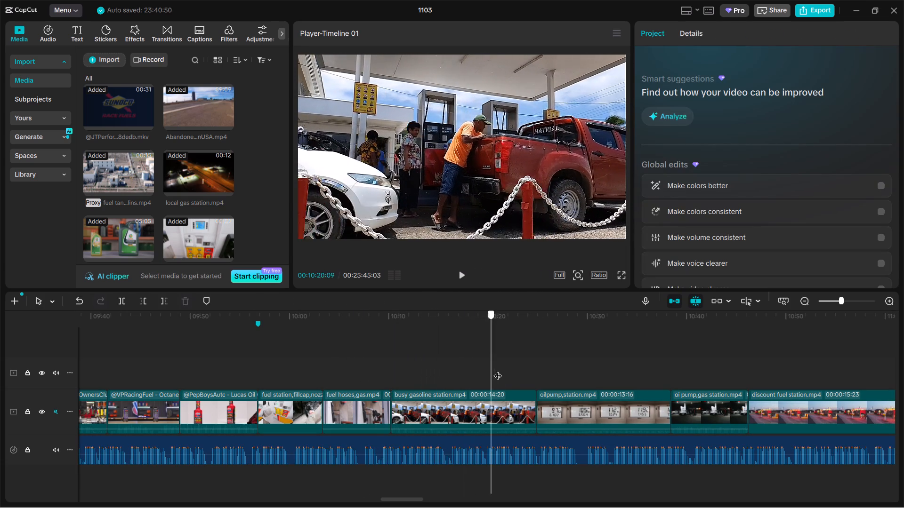
{"action": "left_click_drag", "start_coordinate": [498, 370], "coordinate": [465, 374]}
{"action": "left_click", "coordinate": [437, 417]}
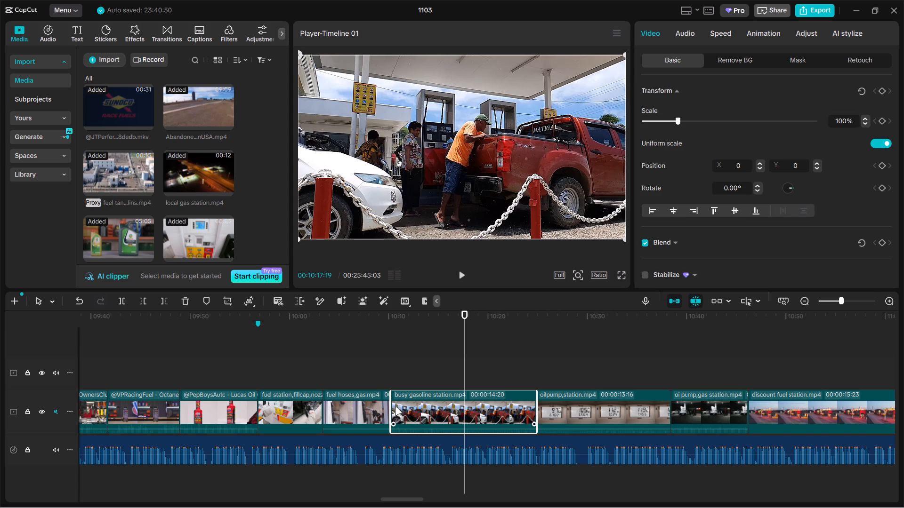
{"action": "left_click_drag", "start_coordinate": [392, 407], "coordinate": [423, 403]}
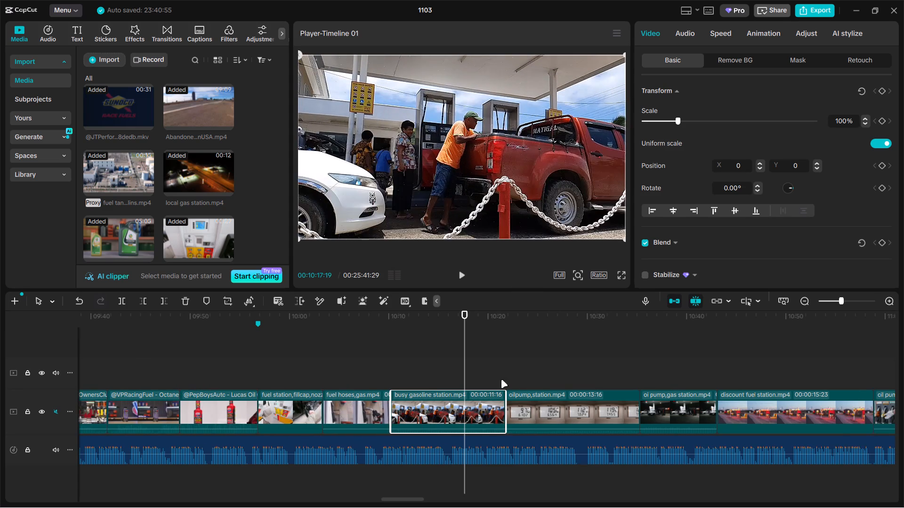
Split the Abandoned Gas Station clip at 00:11:24:19, where the old pump appears, and delete the part before the cut.
{"action": "left_click", "coordinate": [516, 375]}
{"action": "left_click_drag", "start_coordinate": [516, 375], "coordinate": [612, 379]}
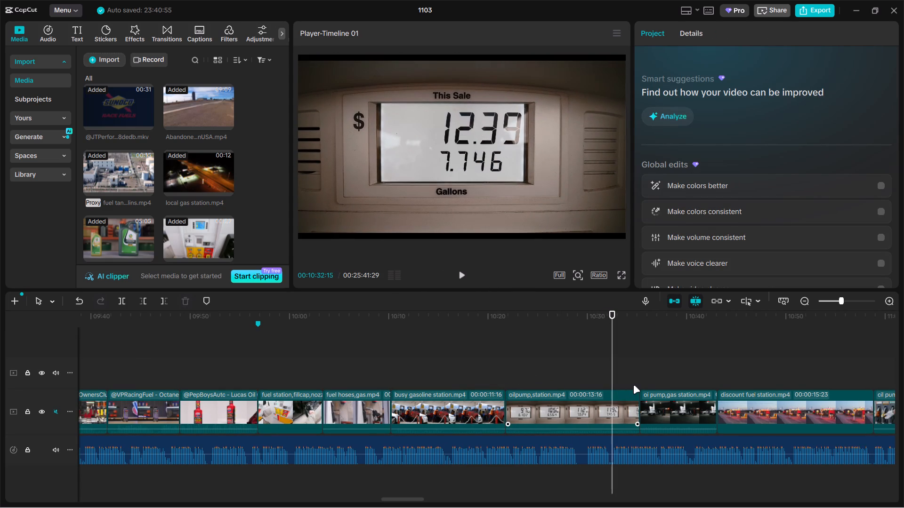
{"action": "scroll", "coordinate": [633, 385], "scroll_direction": "down", "scroll_amount": 4, "text": "ctrl"}
{"action": "left_click_drag", "start_coordinate": [678, 381], "coordinate": [673, 381]}
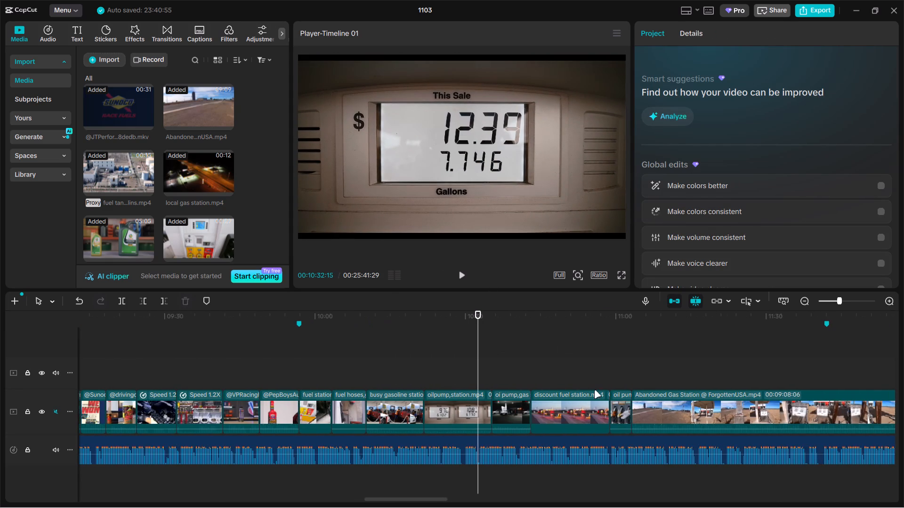
{"action": "left_click", "coordinate": [536, 377]}
{"action": "left_click_drag", "start_coordinate": [536, 377], "coordinate": [621, 371]}
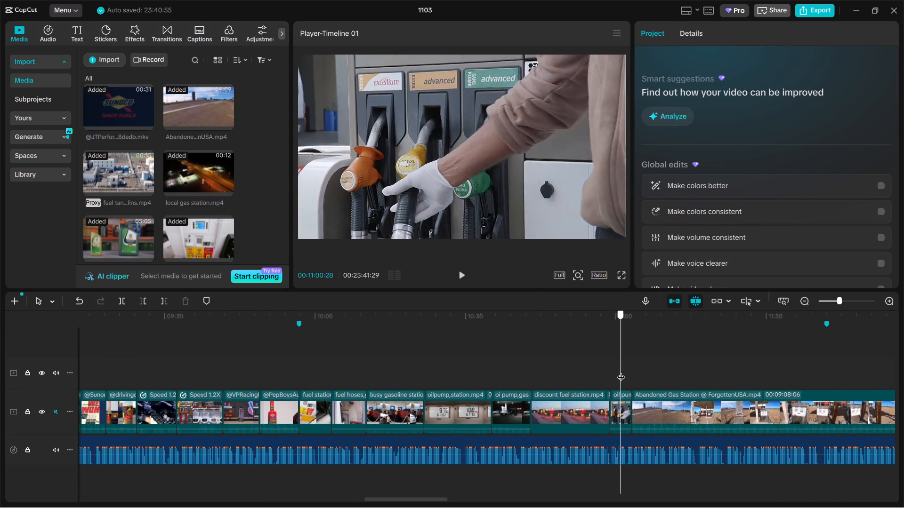
{"action": "left_click_drag", "start_coordinate": [621, 371], "coordinate": [739, 372]}
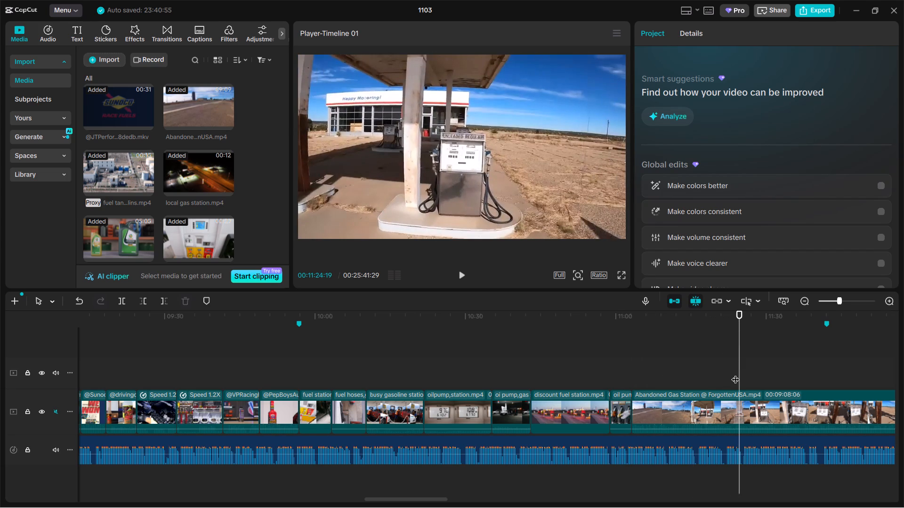
{"action": "scroll", "coordinate": [735, 373], "scroll_direction": "up", "scroll_amount": 1}
{"action": "scroll", "coordinate": [735, 373], "scroll_direction": "down", "scroll_amount": 3, "text": "ctrl"}
{"action": "left_click", "coordinate": [729, 379]}
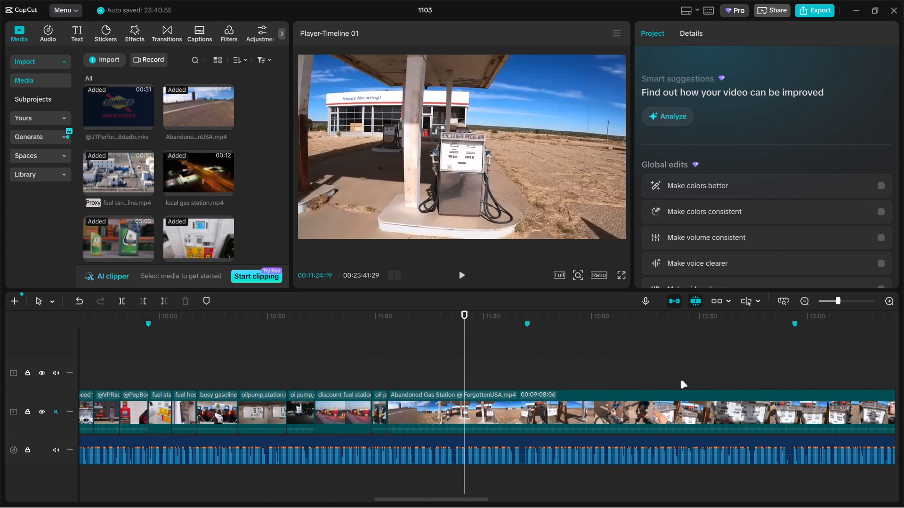
{"action": "left_click", "coordinate": [591, 403]}
{"action": "key", "text": "ctrl+b"}
{"action": "left_click", "coordinate": [446, 406]}
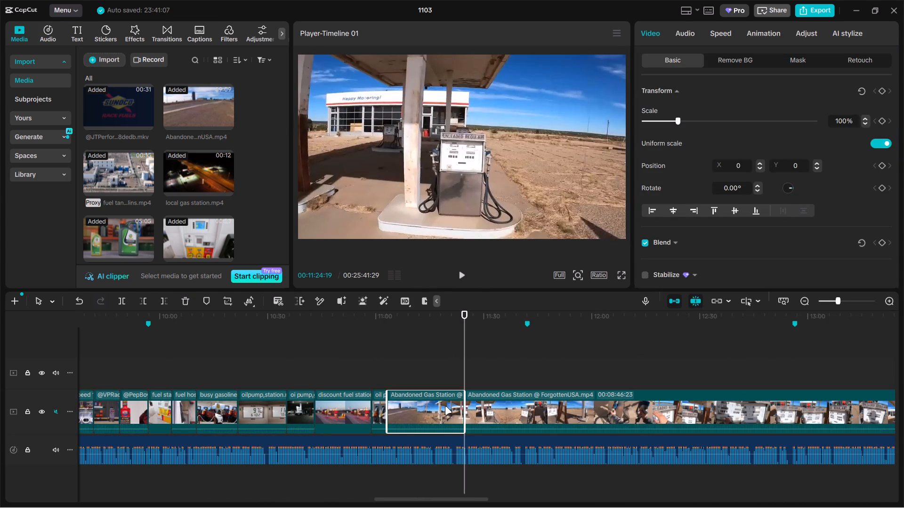
{"action": "key", "text": "BackSpace"}
Split the Abandoned Gas Station clip at 00:11:20:17 and delete the long part after the cut.
{"action": "left_click", "coordinate": [388, 377]}
{"action": "left_click_drag", "start_coordinate": [388, 377], "coordinate": [450, 375]}
{"action": "left_click", "coordinate": [465, 421]}
{"action": "key", "text": "ctrl+b"}
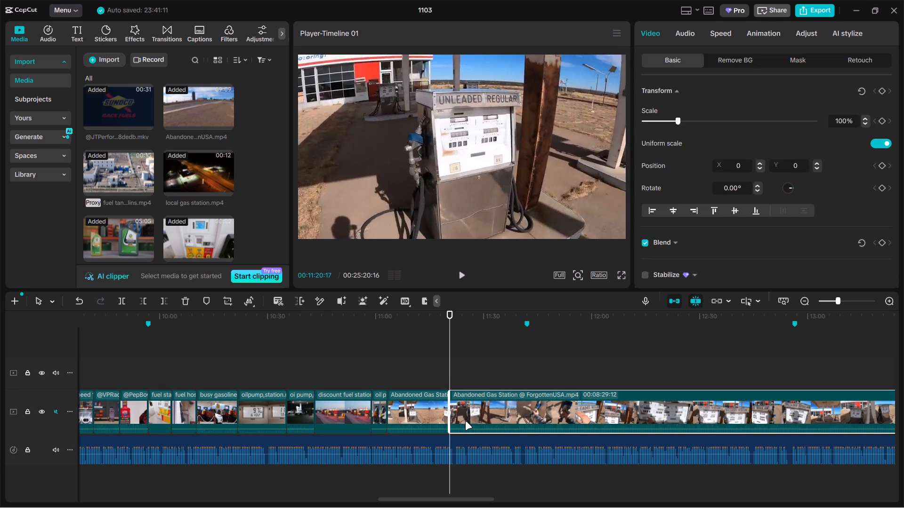
{"action": "key", "text": "BackSpace"}
Split the Castrol engine oil clip at 00:12:19:09 and delete the part before the cut.
{"action": "left_click_drag", "start_coordinate": [450, 379], "coordinate": [492, 379]}
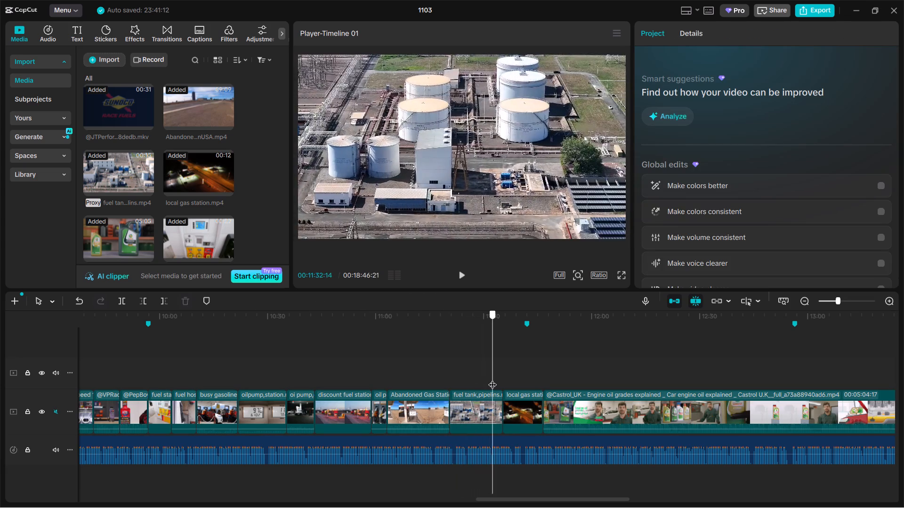
{"action": "left_click_drag", "start_coordinate": [492, 379], "coordinate": [686, 381]}
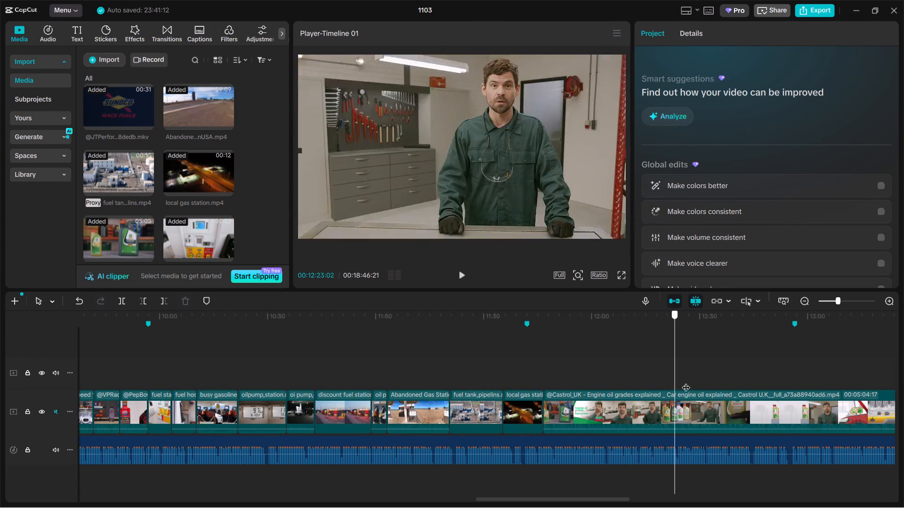
{"action": "left_click_drag", "start_coordinate": [686, 381], "coordinate": [712, 382]}
{"action": "scroll", "coordinate": [714, 383], "scroll_direction": "down", "scroll_amount": 5, "text": "ctrl"}
{"action": "left_click", "coordinate": [710, 388]}
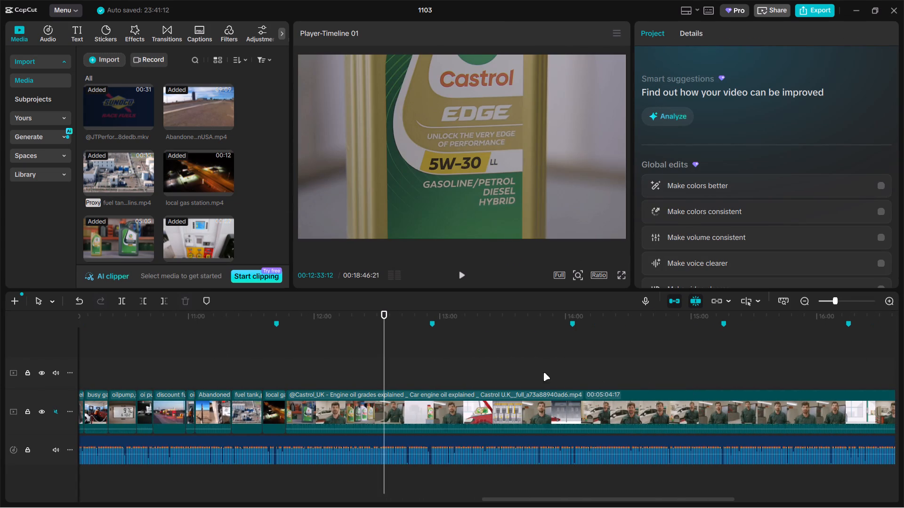
{"action": "left_click_drag", "start_coordinate": [383, 374], "coordinate": [399, 371]}
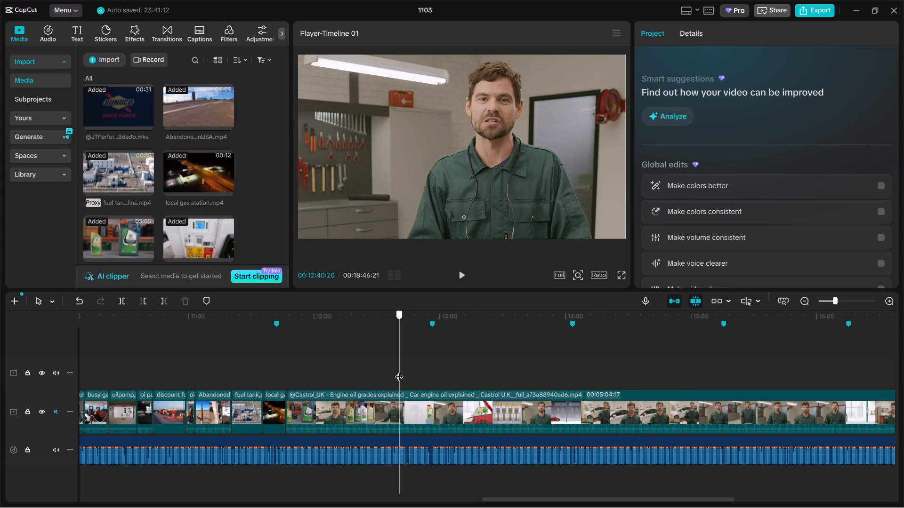
{"action": "left_click_drag", "start_coordinate": [399, 371], "coordinate": [355, 380]}
{"action": "left_click", "coordinate": [356, 413]}
{"action": "key", "text": "ctrl+b"}
{"action": "left_click", "coordinate": [330, 413]}
{"action": "key", "text": "BackSpace"}
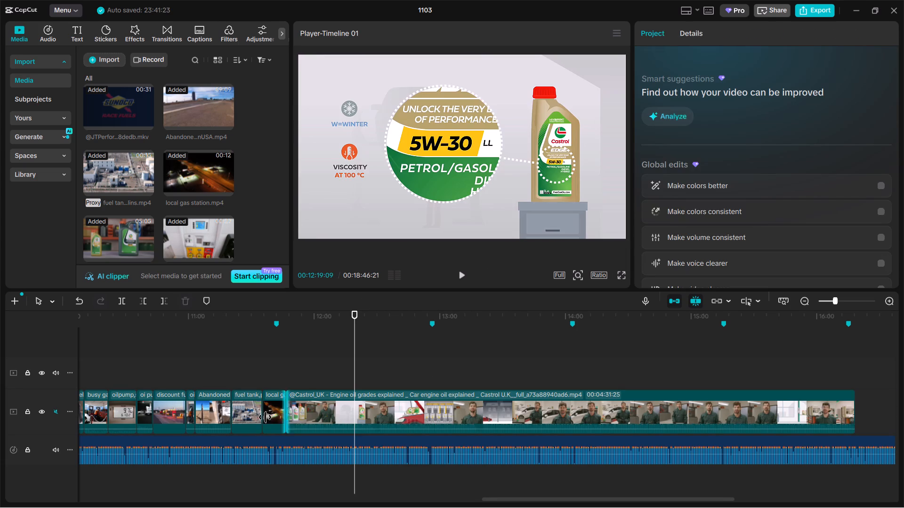
Split the Castrol clip at 00:12:04:07, on the 5W-30 bottle close-up, and delete the long part after the cut.
{"action": "left_click", "coordinate": [288, 379]}
{"action": "left_click_drag", "start_coordinate": [288, 379], "coordinate": [315, 376]}
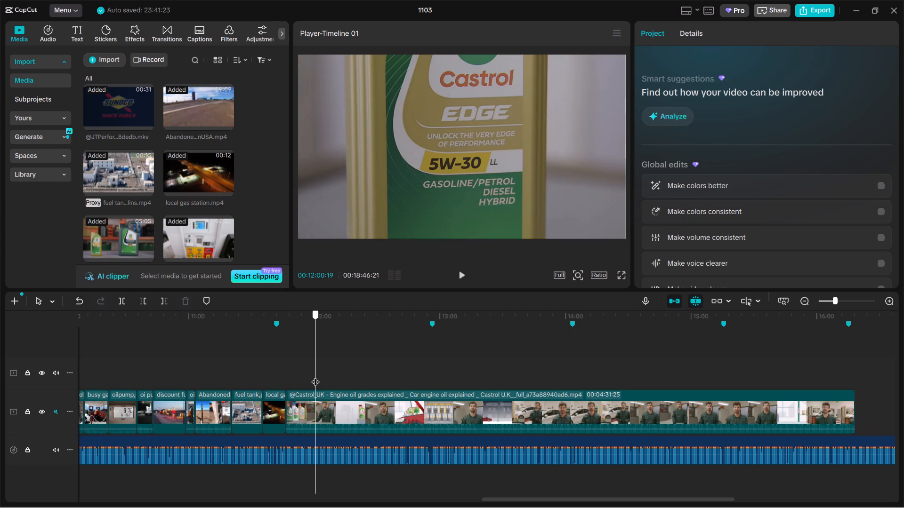
{"action": "left_click_drag", "start_coordinate": [315, 376], "coordinate": [323, 375]}
{"action": "left_click", "coordinate": [335, 409]}
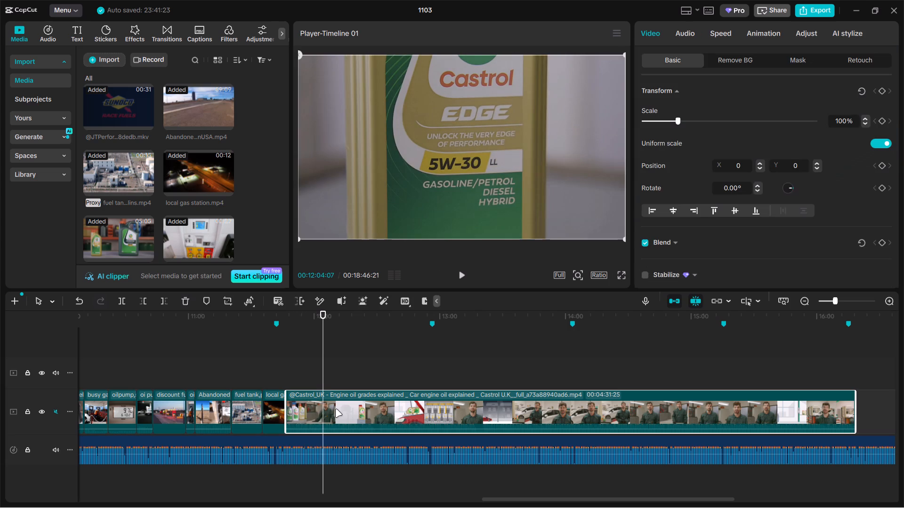
{"action": "key", "text": "ctrl+b"}
{"action": "key", "text": "BackSpace"}
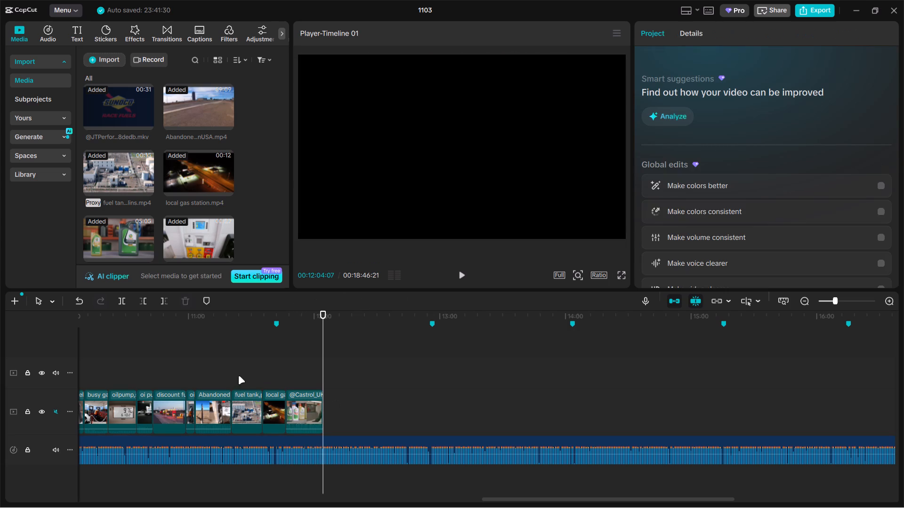
Set the speed to 1.20x for the clips from oilpump station through Castrol, leaving out the short one before Abandoned Gas Station.
{"action": "left_click", "coordinate": [178, 370]}
{"action": "left_click_drag", "start_coordinate": [178, 370], "coordinate": [339, 377]}
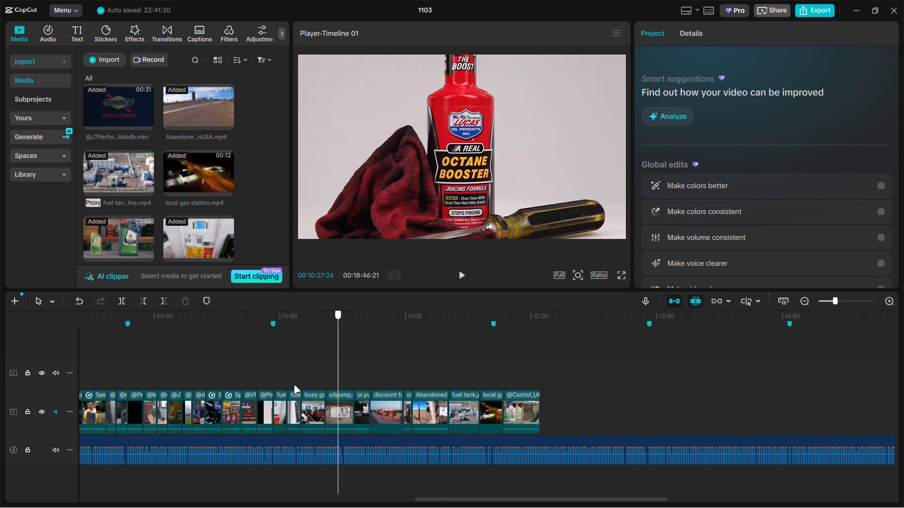
{"action": "left_click_drag", "start_coordinate": [281, 376], "coordinate": [561, 421]}
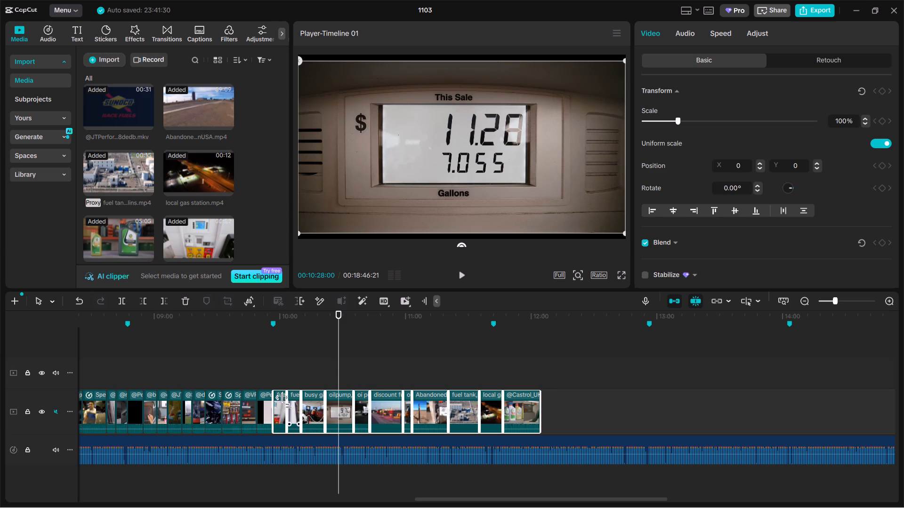
{"action": "left_click_drag", "start_coordinate": [277, 380], "coordinate": [321, 403], "text": "ctrl"}
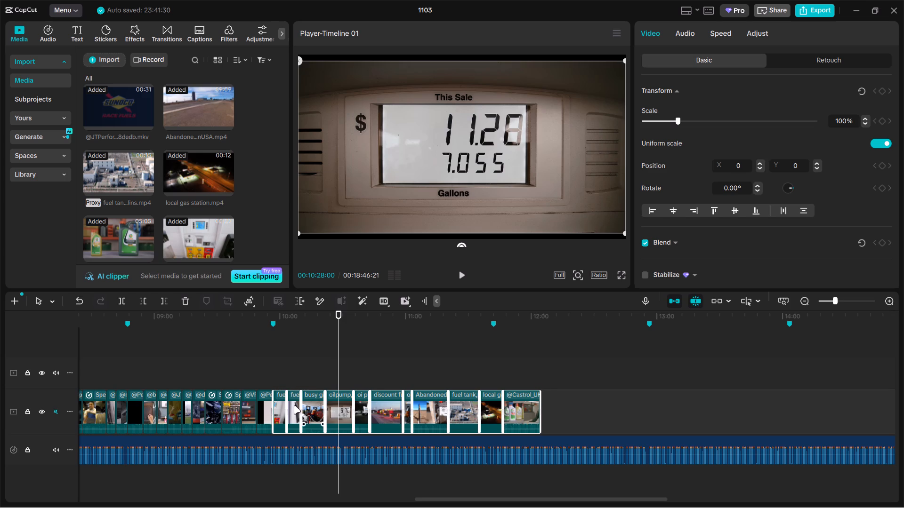
{"action": "left_click", "coordinate": [282, 407], "text": "ctrl"}
{"action": "left_click", "coordinate": [291, 407], "text": "ctrl"}
{"action": "left_click", "coordinate": [306, 406], "text": "ctrl"}
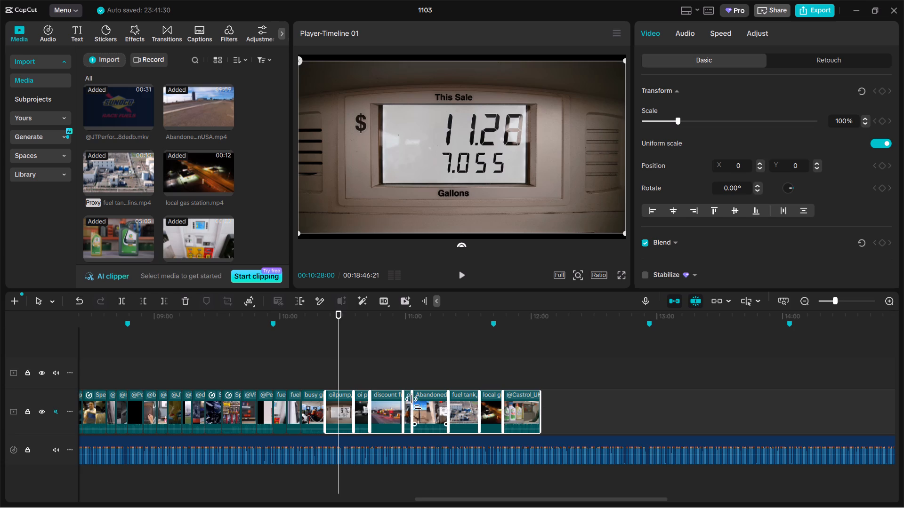
{"action": "scroll", "coordinate": [419, 404], "scroll_direction": "up", "scroll_amount": 4, "text": "ctrl"}
{"action": "left_click", "coordinate": [442, 404], "text": "ctrl"}
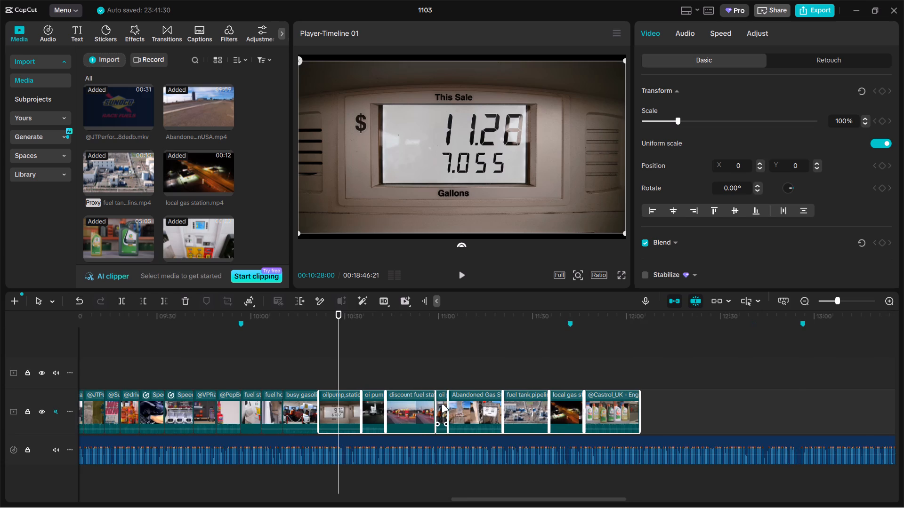
{"action": "left_click", "coordinate": [718, 37]}
{"action": "left_click", "coordinate": [886, 104]}
{"action": "left_click", "coordinate": [886, 104]}
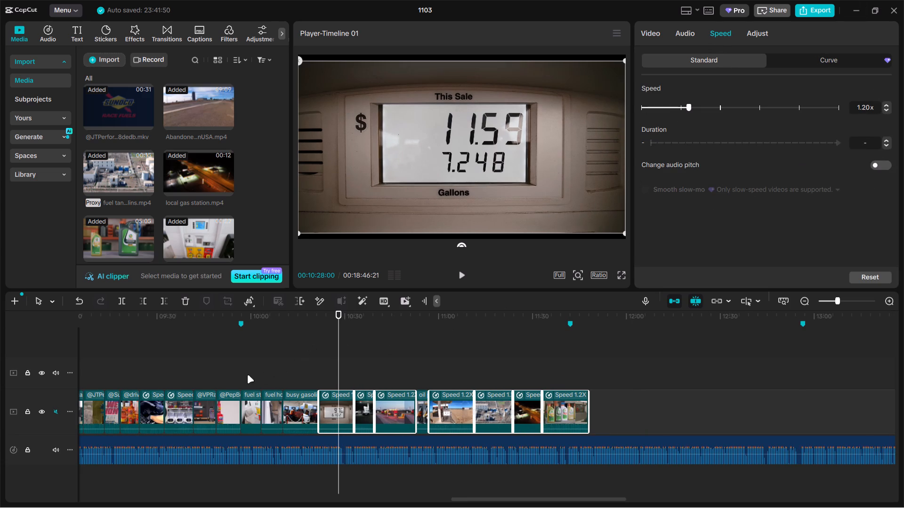
Select all clips from the first fuel station clip through Castrol and trim about 0.4 seconds off their ends together.
{"action": "left_click_drag", "start_coordinate": [248, 375], "coordinate": [640, 421]}
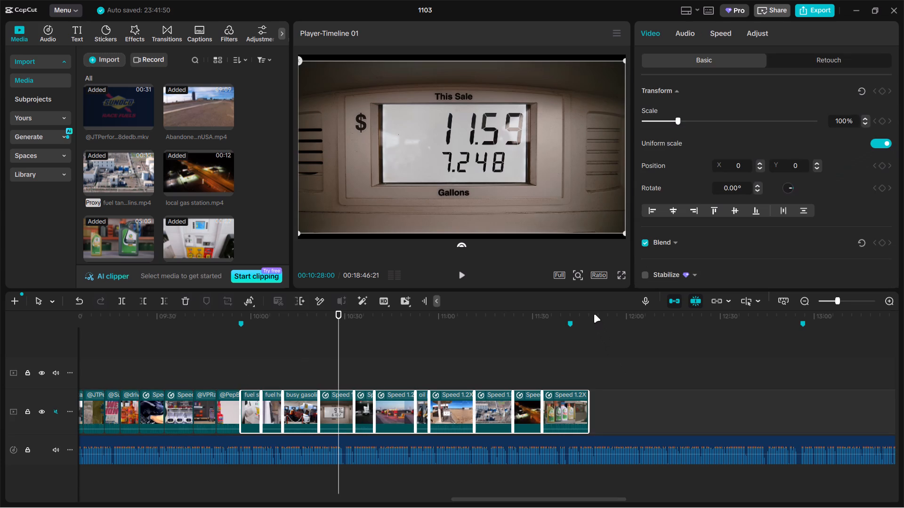
{"action": "left_click", "coordinate": [594, 314]}
{"action": "scroll", "coordinate": [596, 392], "scroll_direction": "up", "scroll_amount": 10, "text": "ctrl"}
{"action": "left_click_drag", "start_coordinate": [570, 403], "coordinate": [565, 403]}
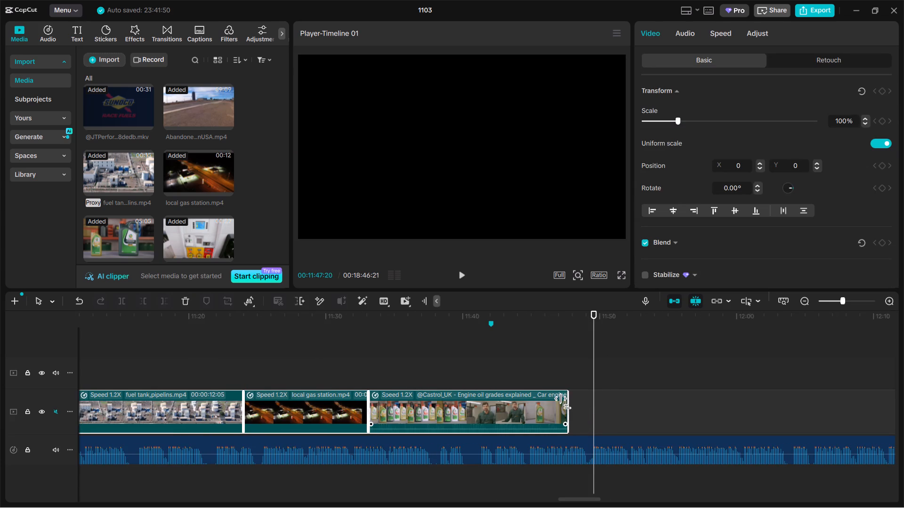
{"action": "left_click_drag", "start_coordinate": [565, 403], "coordinate": [562, 403]}
{"action": "left_click_drag", "start_coordinate": [515, 401], "coordinate": [509, 401]}
{"action": "left_click", "coordinate": [459, 396]}
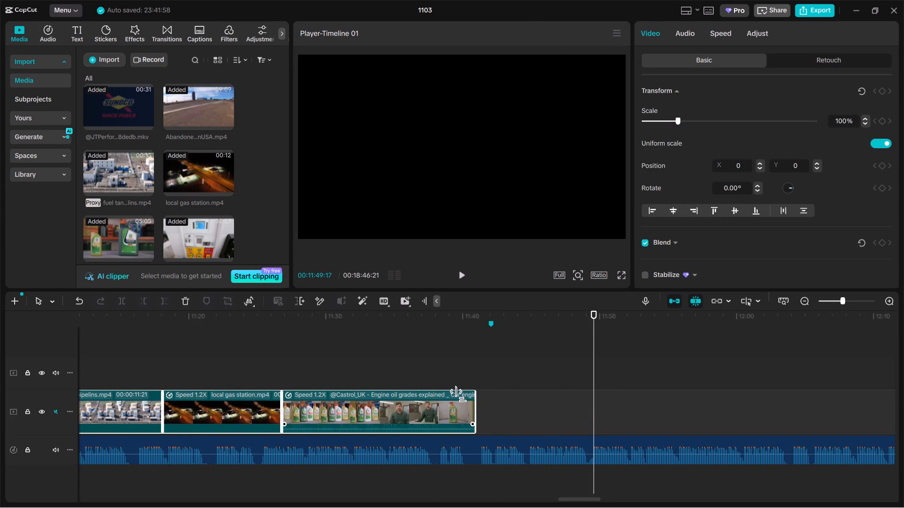
{"action": "left_click", "coordinate": [474, 396]}
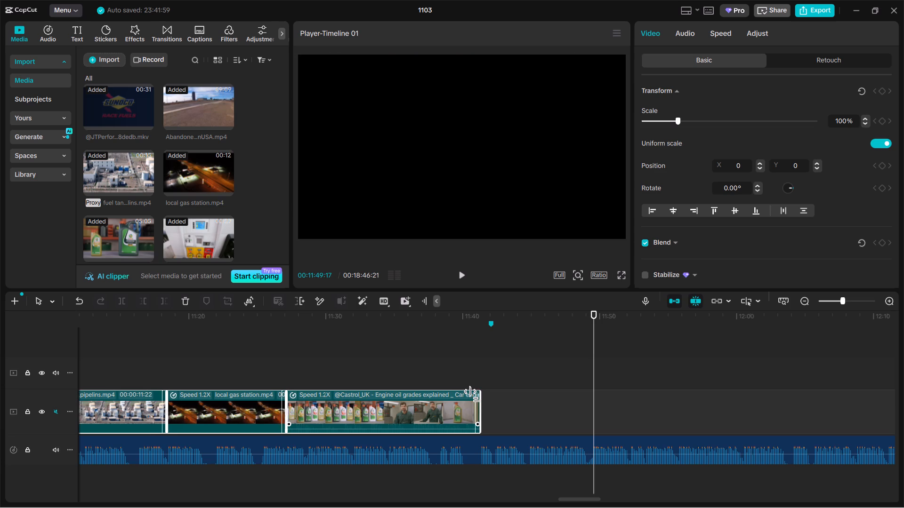
{"action": "left_click", "coordinate": [478, 396]}
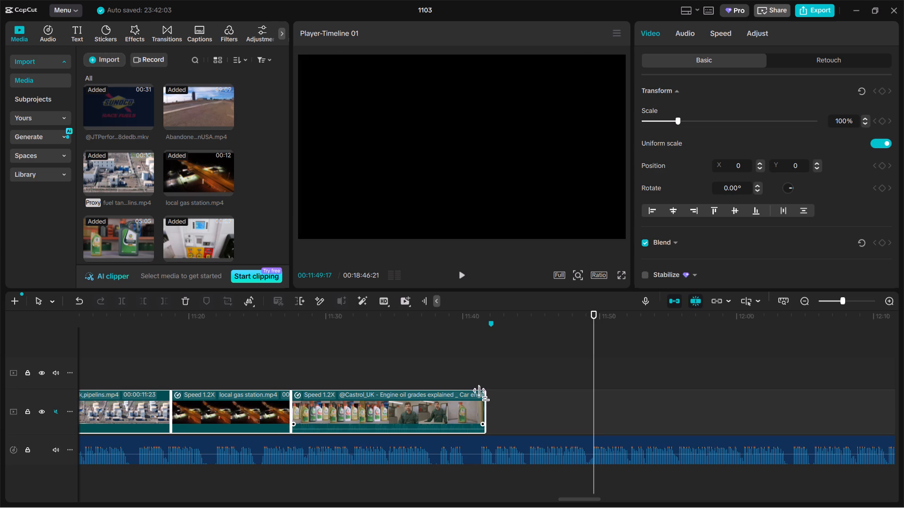
Extend only the Castrol clip's end to the marker at about 00:11:42 and play back the ending.
{"action": "left_click", "coordinate": [468, 377]}
{"action": "left_click", "coordinate": [479, 400]}
{"action": "left_click", "coordinate": [487, 400]}
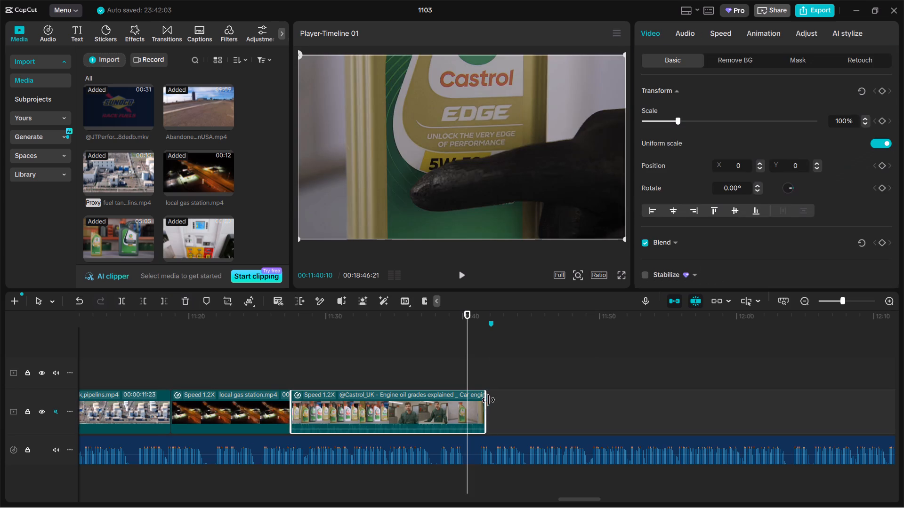
{"action": "key", "text": "space"}
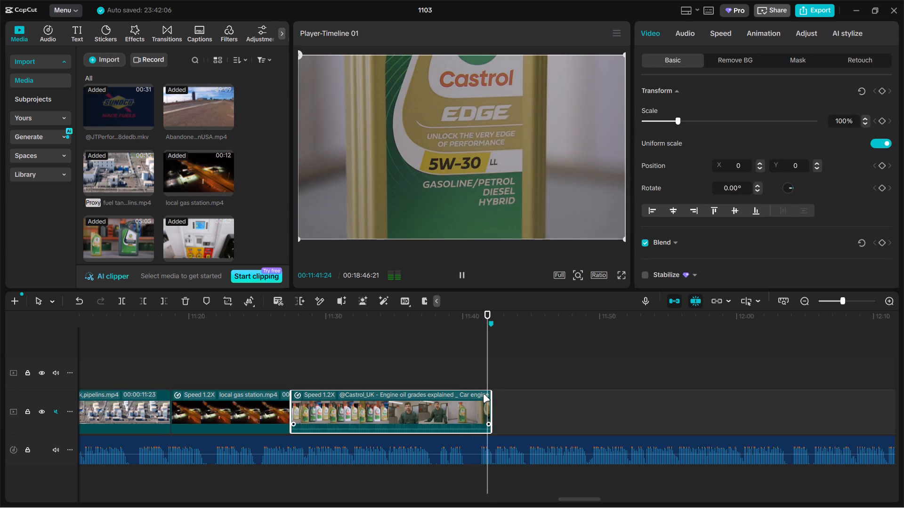
{"action": "key", "text": "space"}
Open the media import for the next section's clips.
{"action": "left_click", "coordinate": [109, 67]}
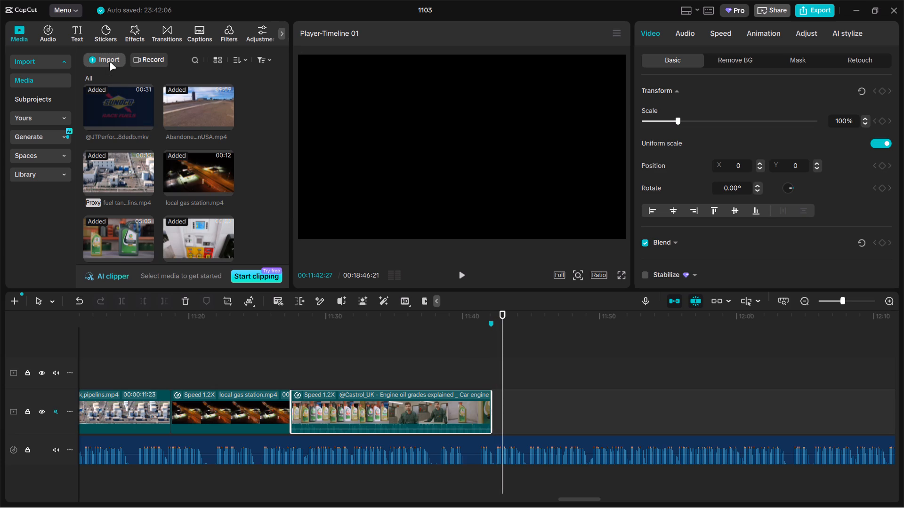
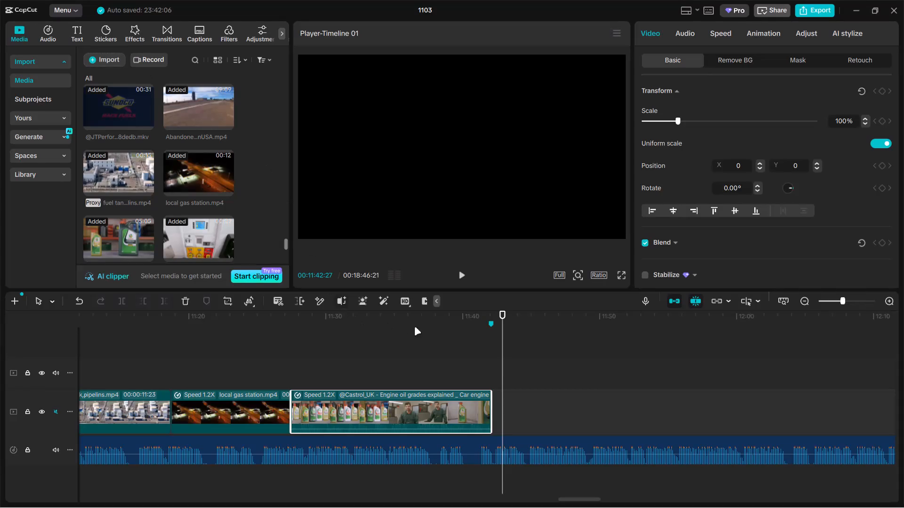
Play back the end of the Castrol clip through the marker where the next section starts.
{"action": "left_click", "coordinate": [469, 359]}
{"action": "key", "text": "space"}
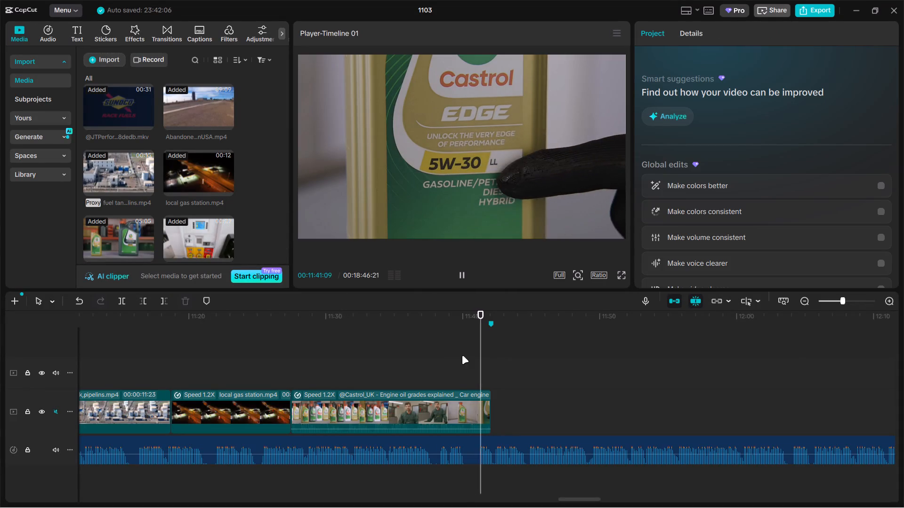
{"action": "key", "text": "space"}
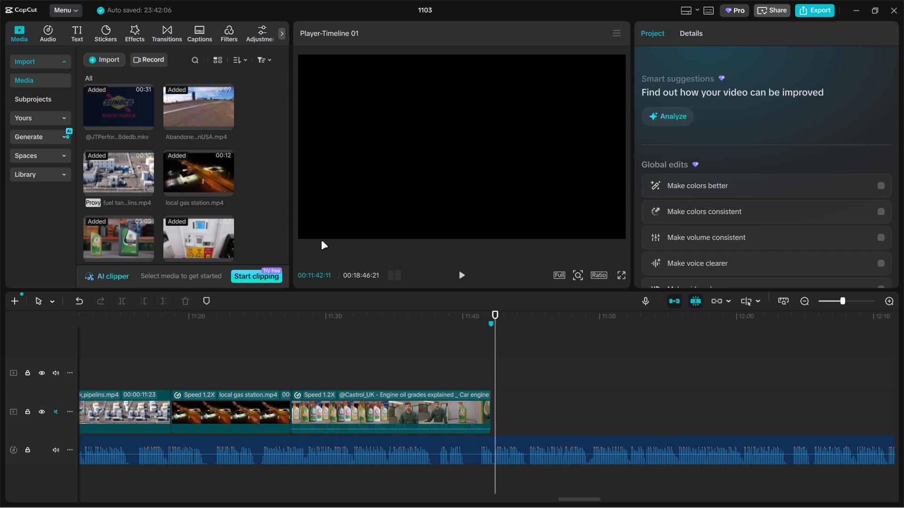
Import all the clips from folder 06 inside the EDIT folder into the project media.
{"action": "left_click", "coordinate": [114, 62]}
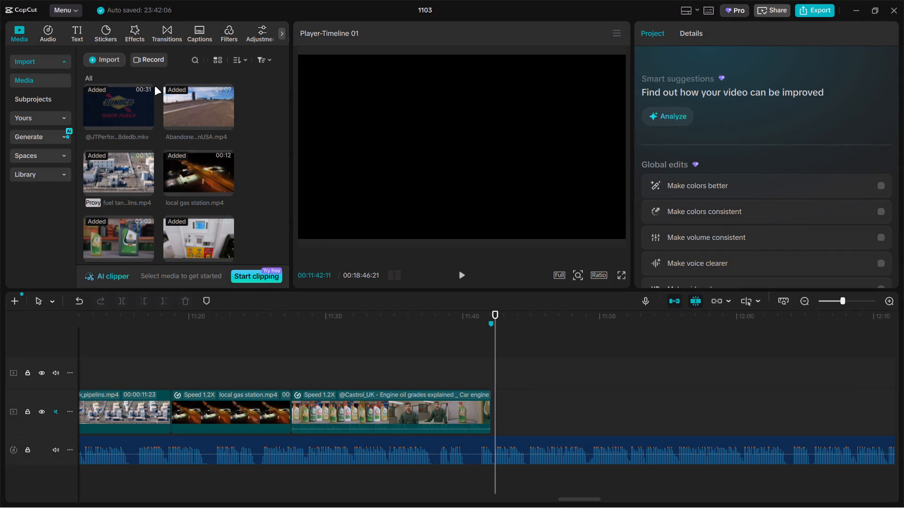
{"action": "left_click", "coordinate": [154, 87]}
{"action": "left_click", "coordinate": [70, 29]}
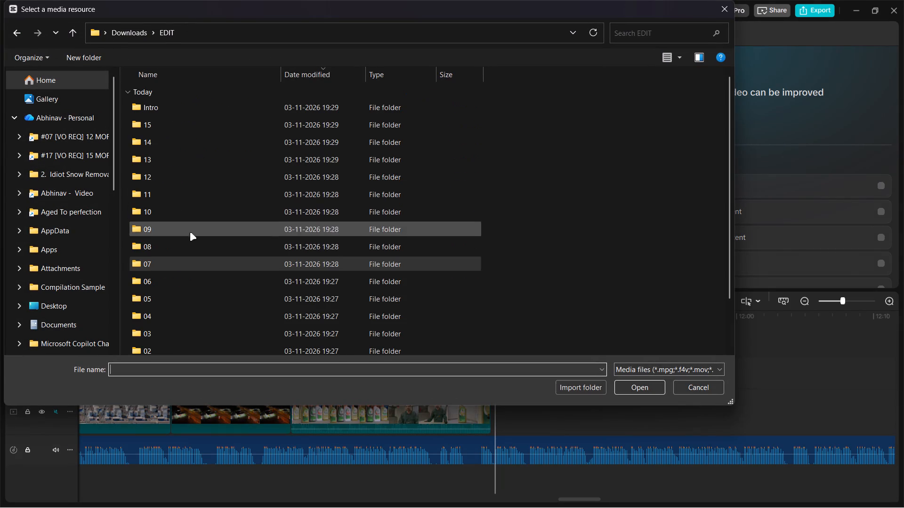
{"action": "scroll", "coordinate": [187, 267], "scroll_direction": "down", "scroll_amount": 5}
{"action": "double_click", "coordinate": [178, 230]}
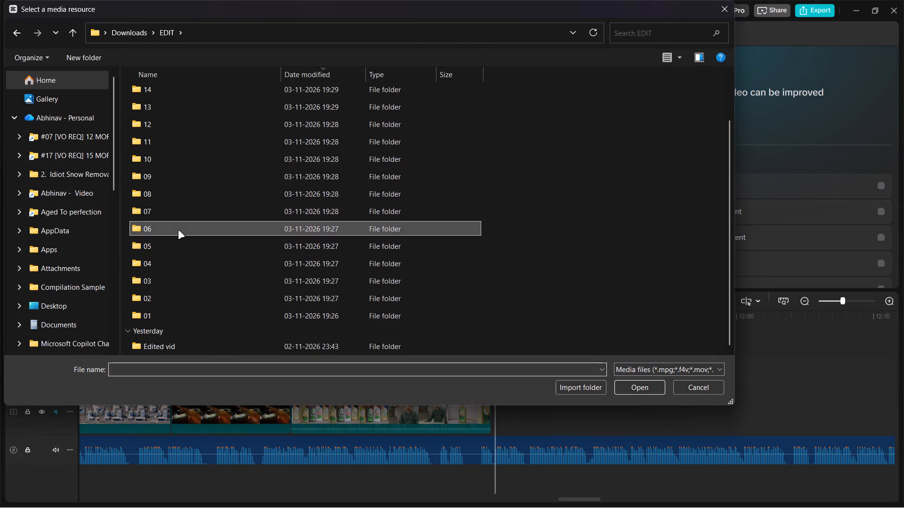
{"action": "key", "text": "ctrl+a"}
{"action": "key", "text": "Return"}
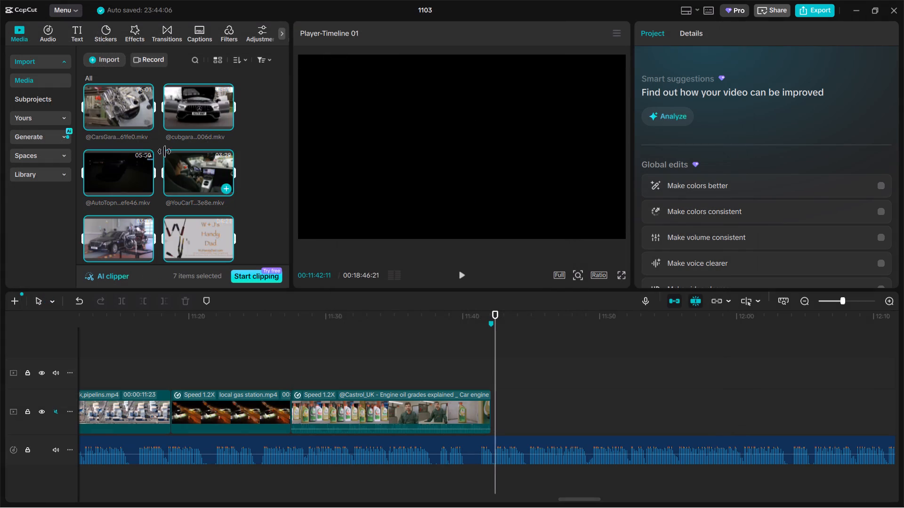
Add all the newly imported clips to the main track directly after the Castrol clip, starting with the CarsGarage Mercedes engine production clip.
{"action": "left_click_drag", "start_coordinate": [134, 114], "coordinate": [582, 412]}
Examine how the newly added Mercedes clips run along the timeline against the voiceover and the section markers.
{"action": "scroll", "coordinate": [570, 359], "scroll_direction": "down", "scroll_amount": 11, "text": "ctrl"}
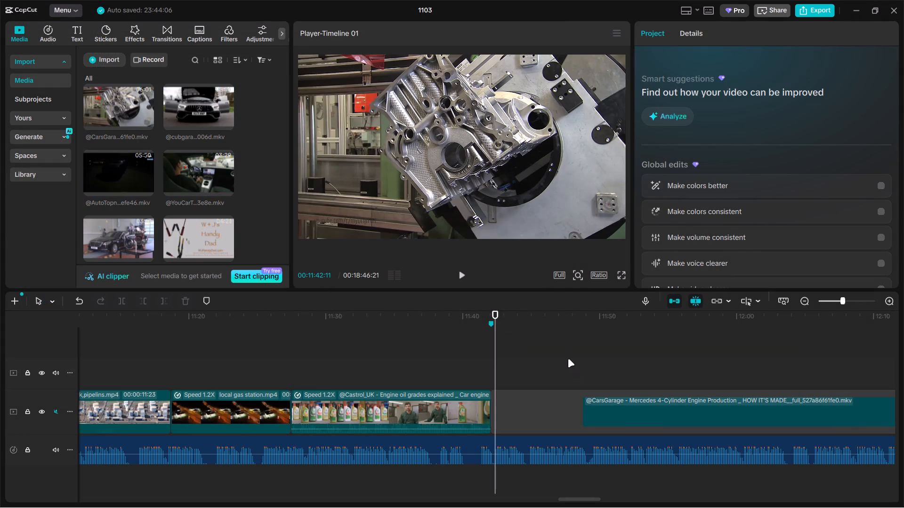
{"action": "scroll", "coordinate": [568, 359], "scroll_direction": "down", "scroll_amount": 10, "text": "ctrl"}
{"action": "left_click", "coordinate": [588, 358]}
{"action": "scroll", "coordinate": [600, 355], "scroll_direction": "down", "scroll_amount": 9, "text": "ctrl"}
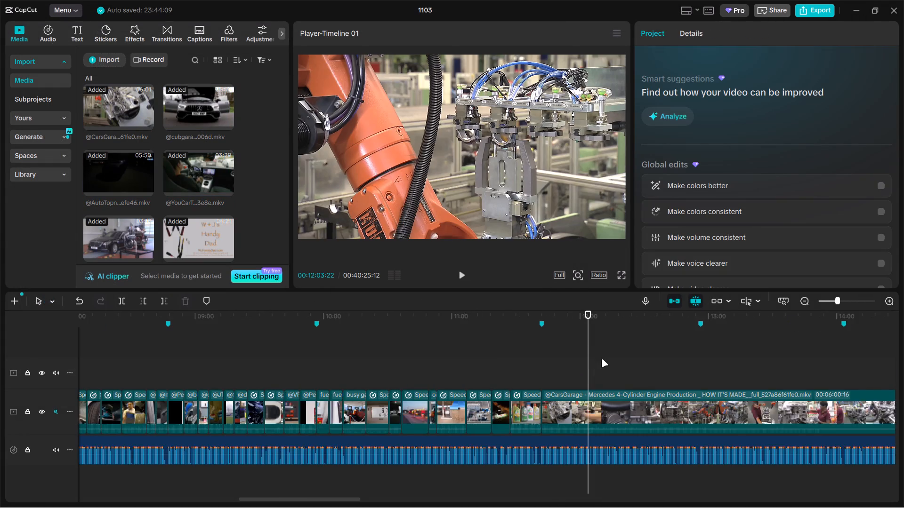
{"action": "scroll", "coordinate": [601, 359], "scroll_direction": "down", "scroll_amount": 1, "text": "ctrl"}
{"action": "left_click_drag", "start_coordinate": [600, 359], "coordinate": [589, 363]}
{"action": "scroll", "coordinate": [585, 358], "scroll_direction": "down", "scroll_amount": 10, "text": "ctrl"}
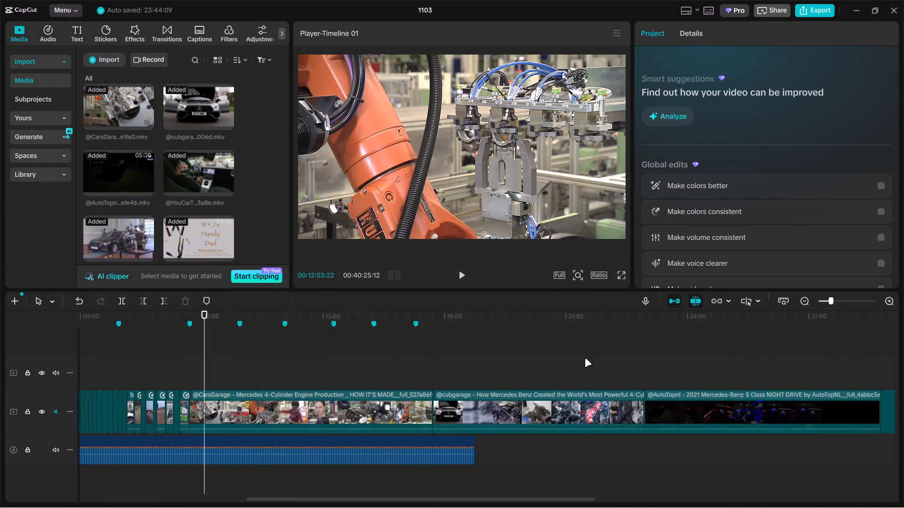
{"action": "scroll", "coordinate": [585, 358], "scroll_direction": "down", "scroll_amount": 1, "text": "ctrl"}
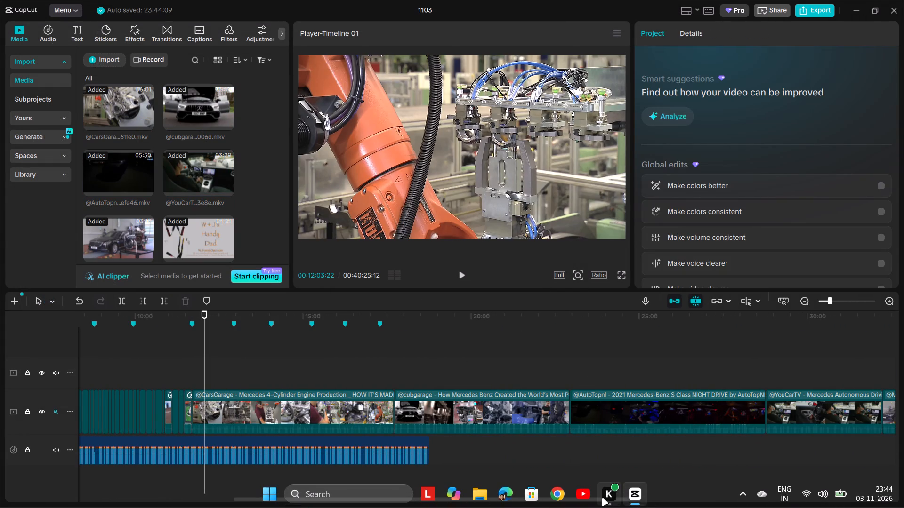
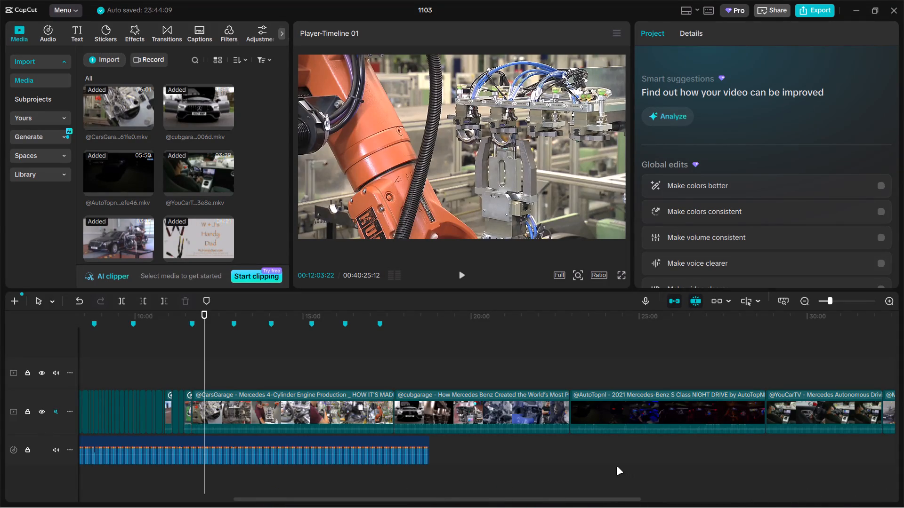
Trim the end of the Abandoned Gas Station clip back to about 00:11:03 on the main track.
{"action": "left_click", "coordinate": [165, 376]}
{"action": "scroll", "coordinate": [165, 376], "scroll_direction": "up", "scroll_amount": 15, "text": "ctrl"}
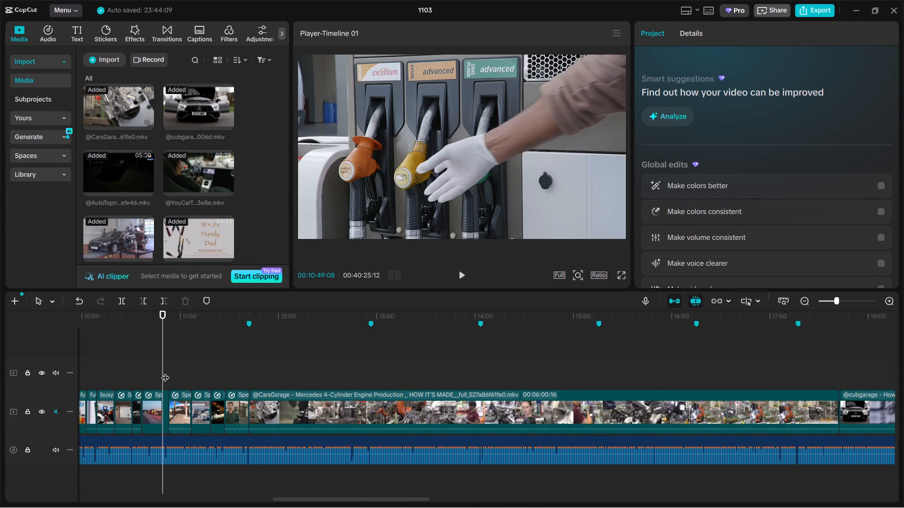
{"action": "scroll", "coordinate": [165, 372], "scroll_direction": "up", "scroll_amount": 5, "text": "ctrl"}
{"action": "left_click_drag", "start_coordinate": [165, 372], "coordinate": [172, 372]}
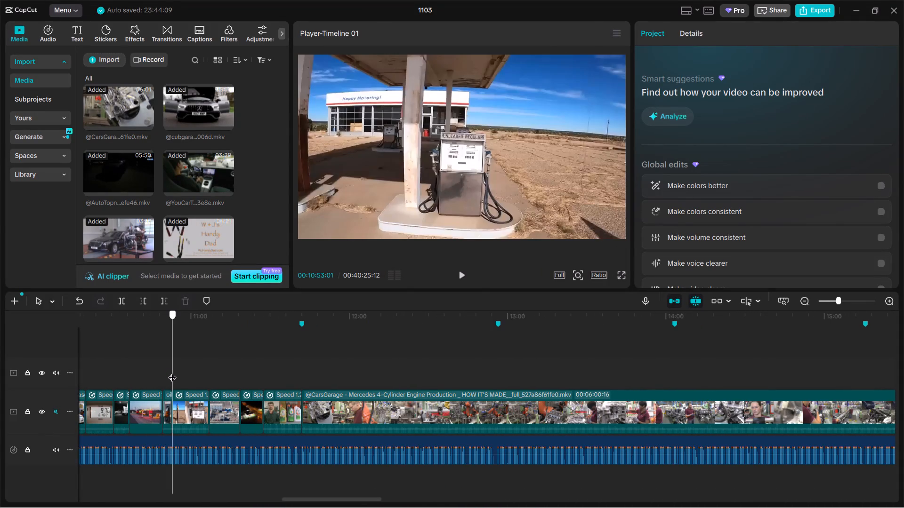
{"action": "left_click_drag", "start_coordinate": [172, 372], "coordinate": [213, 367]}
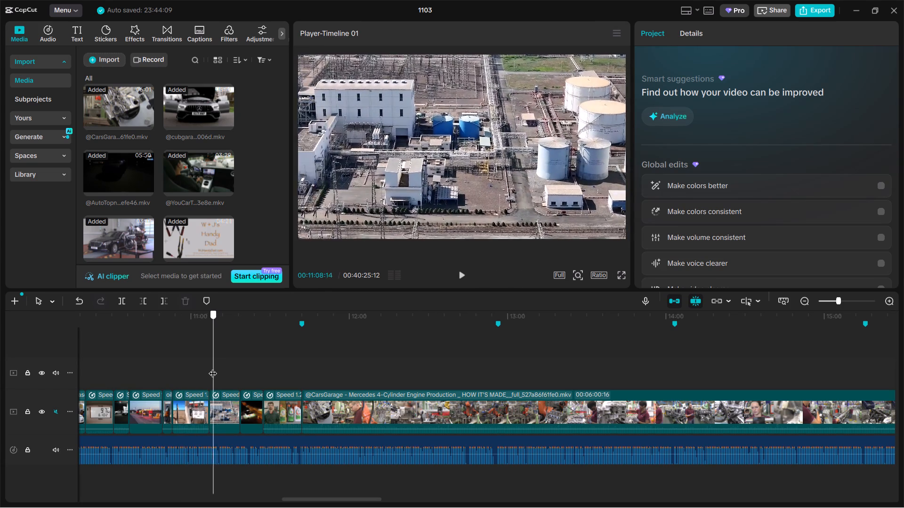
{"action": "left_click_drag", "start_coordinate": [213, 367], "coordinate": [200, 368]}
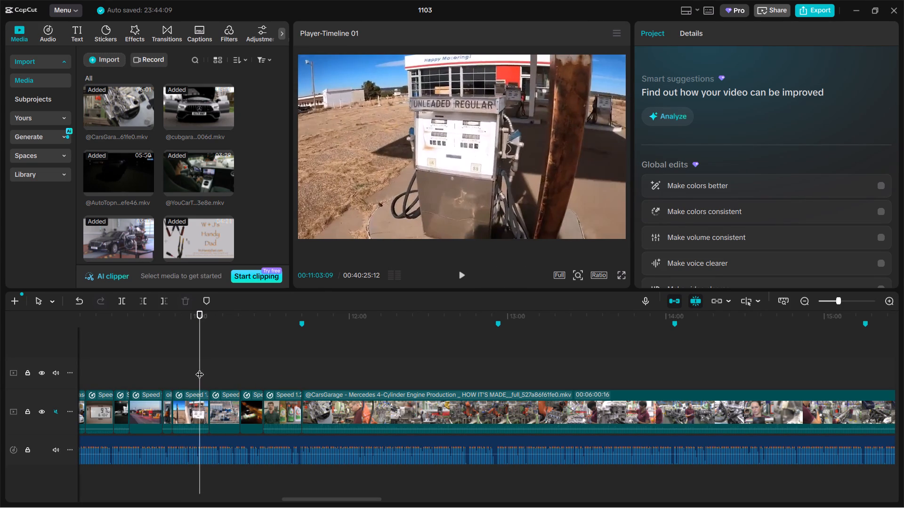
{"action": "left_click", "coordinate": [198, 403]}
{"action": "left_click_drag", "start_coordinate": [208, 404], "coordinate": [201, 404]}
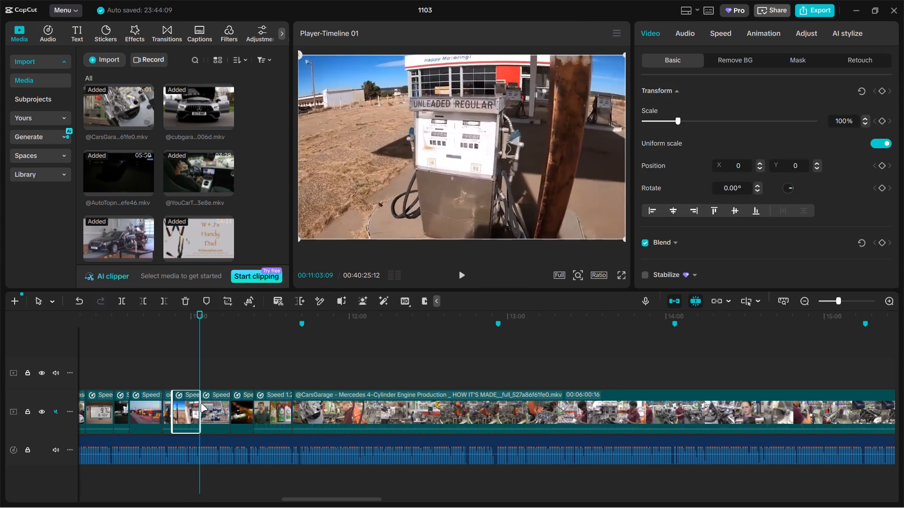
Extend the end of the local gas station night aerial clip slightly.
{"action": "left_click", "coordinate": [250, 381]}
{"action": "left_click", "coordinate": [243, 403]}
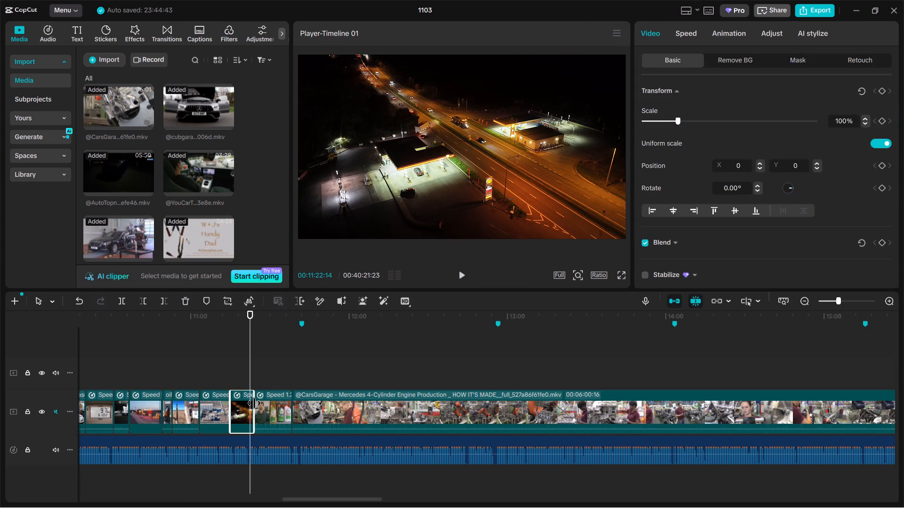
{"action": "left_click_drag", "start_coordinate": [254, 403], "coordinate": [262, 403]}
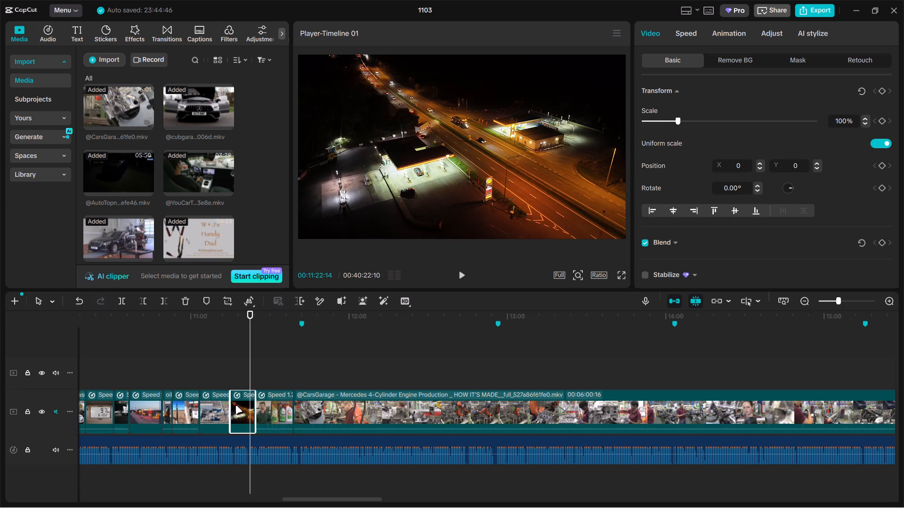
{"action": "left_click_drag", "start_coordinate": [232, 406], "coordinate": [227, 407]}
Trim about two seconds off the end of the discount fuel station clip with the red neon signs.
{"action": "left_click", "coordinate": [212, 373]}
{"action": "left_click_drag", "start_coordinate": [212, 373], "coordinate": [157, 371]}
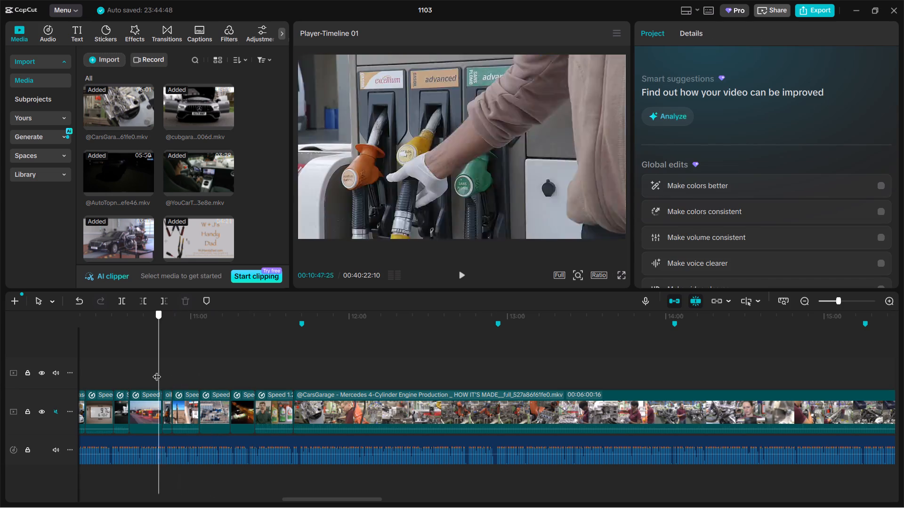
{"action": "left_click_drag", "start_coordinate": [157, 371], "coordinate": [159, 371]}
{"action": "scroll", "coordinate": [214, 370], "scroll_direction": "down", "scroll_amount": 18, "text": "ctrl"}
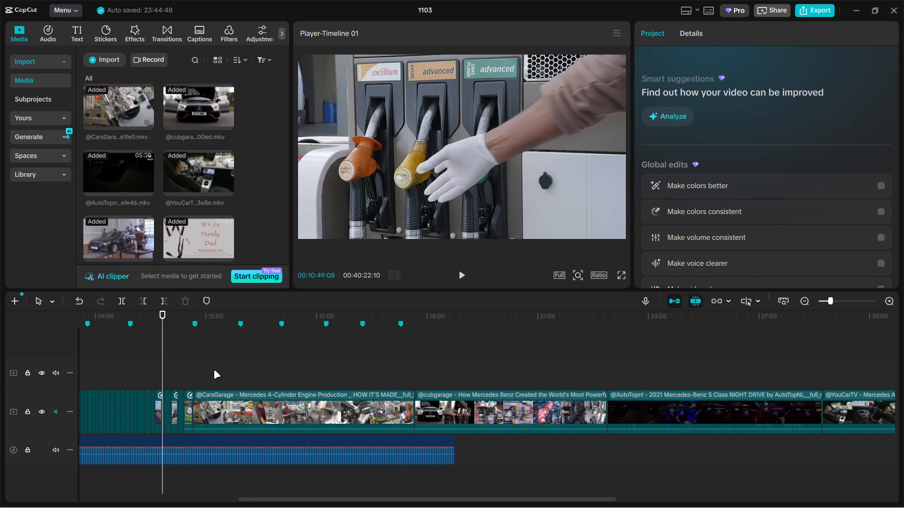
{"action": "left_click_drag", "start_coordinate": [163, 362], "coordinate": [170, 368]}
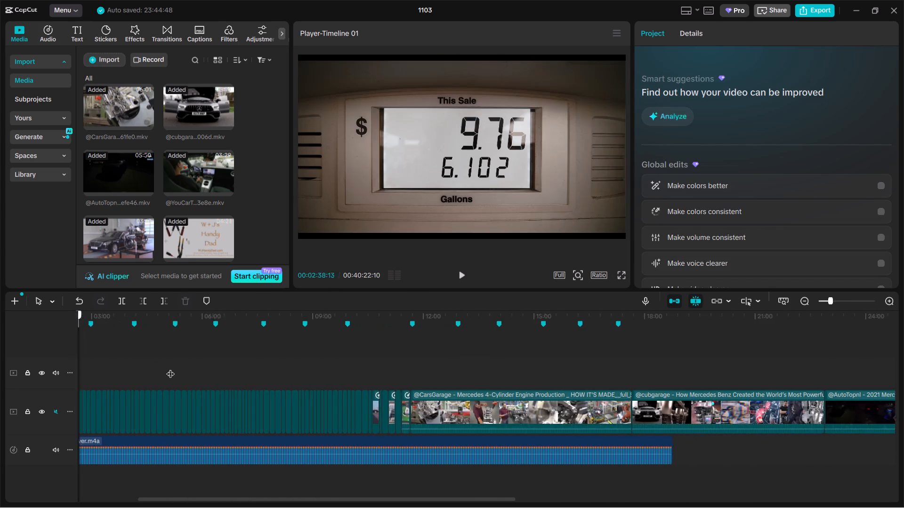
{"action": "left_click_drag", "start_coordinate": [170, 368], "coordinate": [502, 373]}
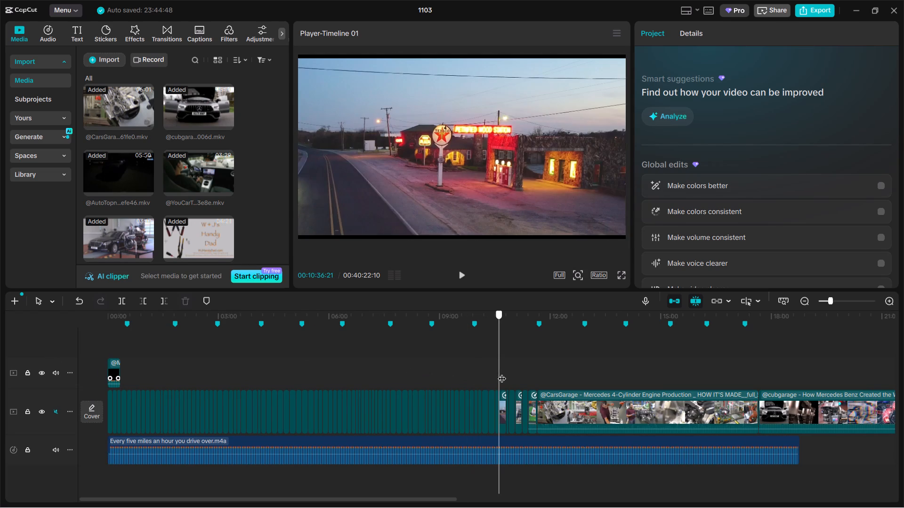
{"action": "left_click_drag", "start_coordinate": [502, 373], "coordinate": [502, 373]}
{"action": "scroll", "coordinate": [542, 380], "scroll_direction": "up", "scroll_amount": 20, "text": "ctrl"}
{"action": "scroll", "coordinate": [542, 380], "scroll_direction": "up", "scroll_amount": 2, "text": "ctrl"}
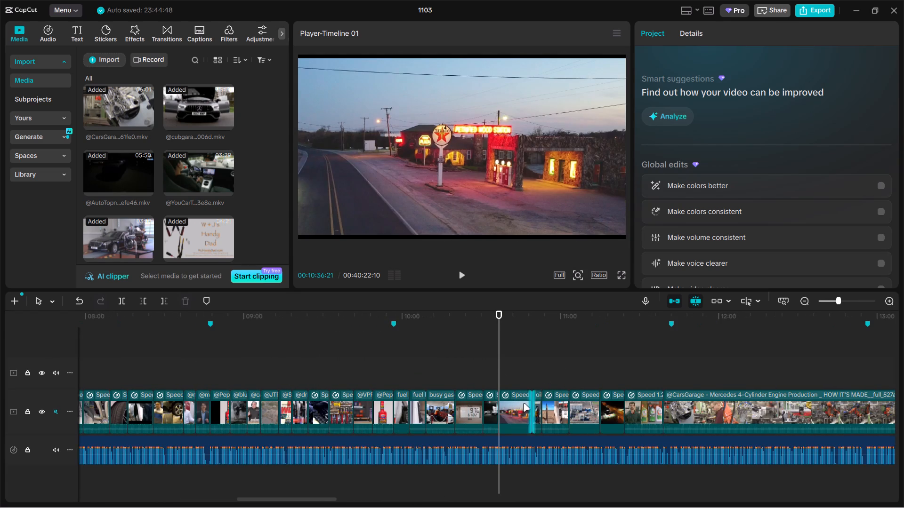
{"action": "left_click", "coordinate": [523, 404]}
{"action": "left_click_drag", "start_coordinate": [530, 404], "coordinate": [524, 404]}
Scale the discount fuel station clip up to 115% so it fills the frame.
{"action": "left_click", "coordinate": [507, 362]}
{"action": "left_click", "coordinate": [502, 139]}
{"action": "left_click_drag", "start_coordinate": [679, 119], "coordinate": [685, 118]}
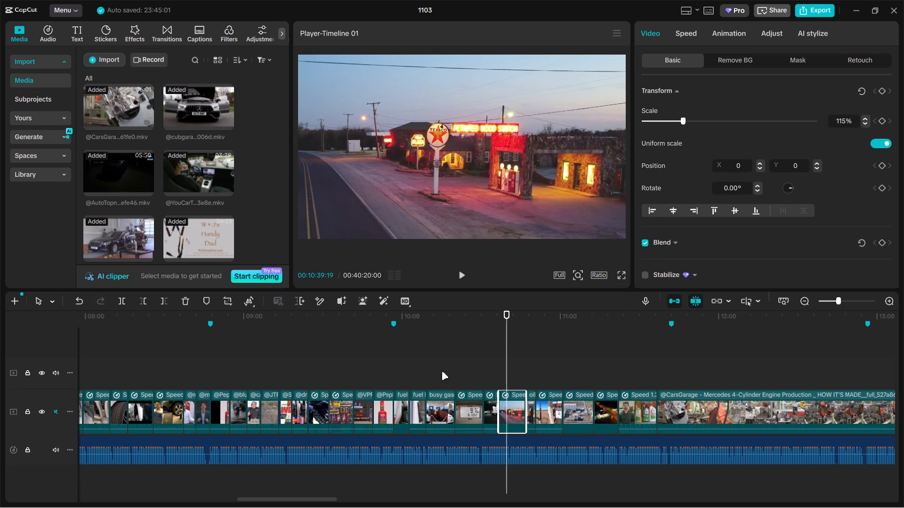
Extend the end of the fuel hoses clip, just before the busy gasoline station clip, by about one and a half seconds.
{"action": "double_click", "coordinate": [415, 371]}
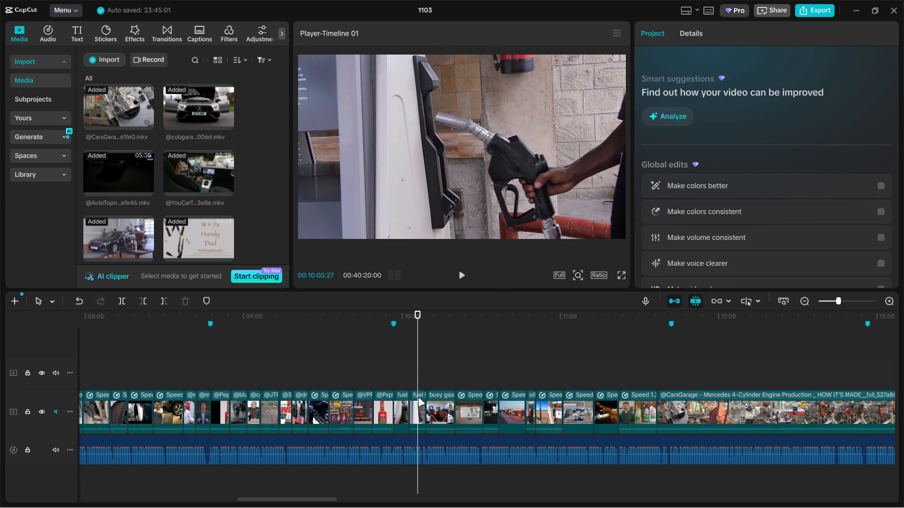
{"action": "left_click", "coordinate": [418, 398]}
{"action": "left_click", "coordinate": [425, 399]}
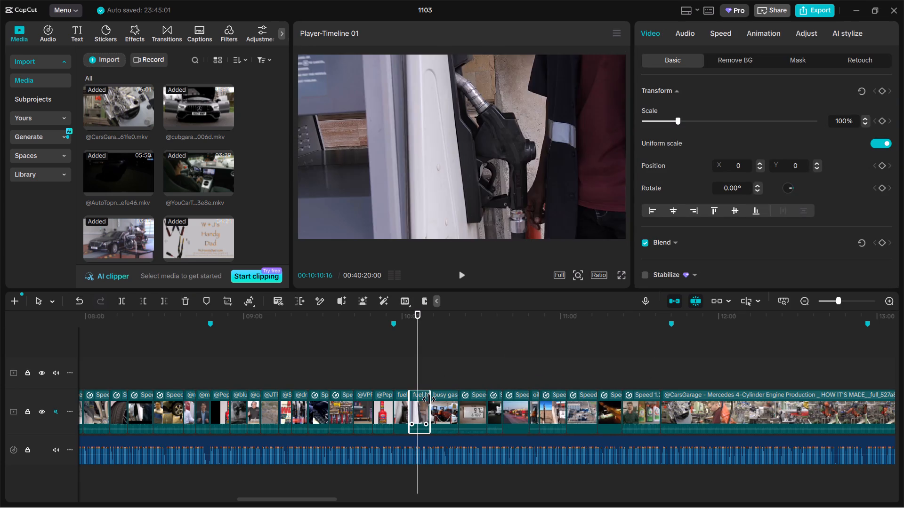
{"action": "left_click", "coordinate": [440, 381]}
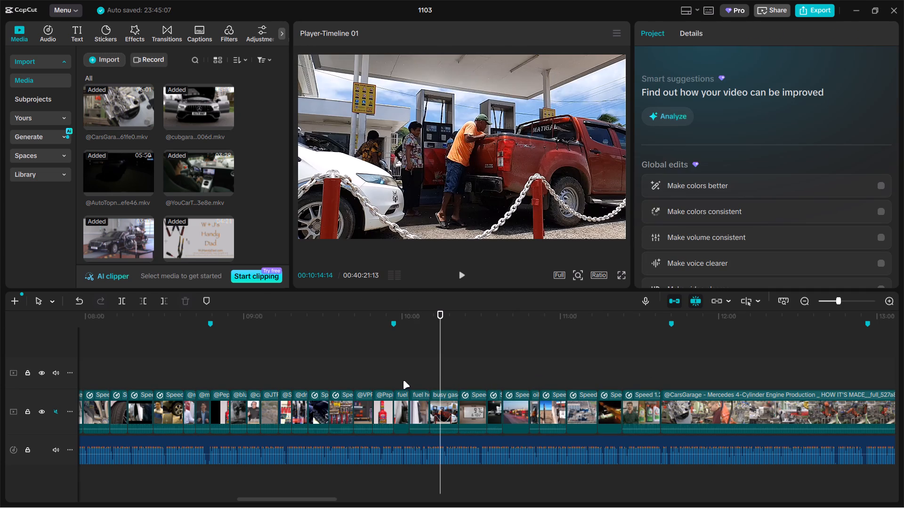
Extend the end of the fuel station clip showing the black car being refuelled by about three seconds.
{"action": "left_click", "coordinate": [403, 381]}
{"action": "left_click", "coordinate": [402, 396]}
{"action": "left_click_drag", "start_coordinate": [409, 398], "coordinate": [414, 398]}
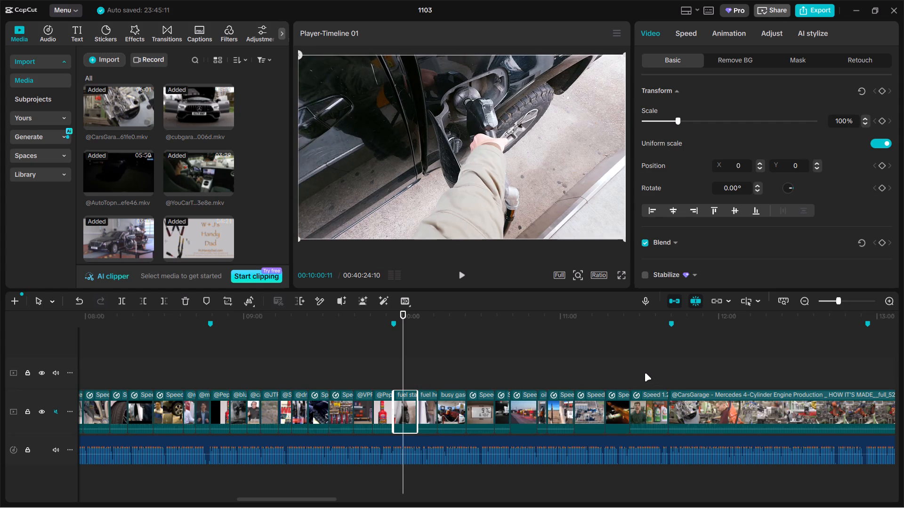
Extend the short night gas station clip with the white cars slightly, near 00:10:37.
{"action": "left_click", "coordinate": [501, 376]}
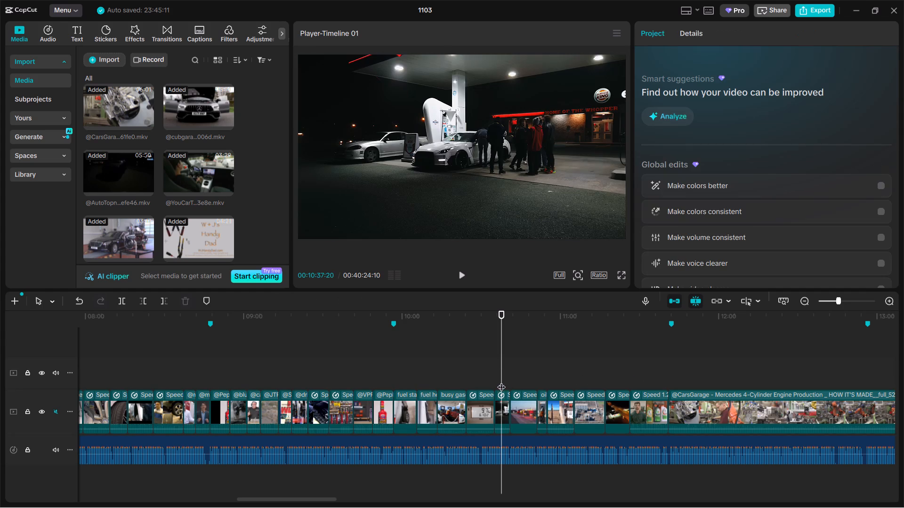
{"action": "left_click", "coordinate": [501, 402]}
{"action": "left_click_drag", "start_coordinate": [509, 403], "coordinate": [519, 403]}
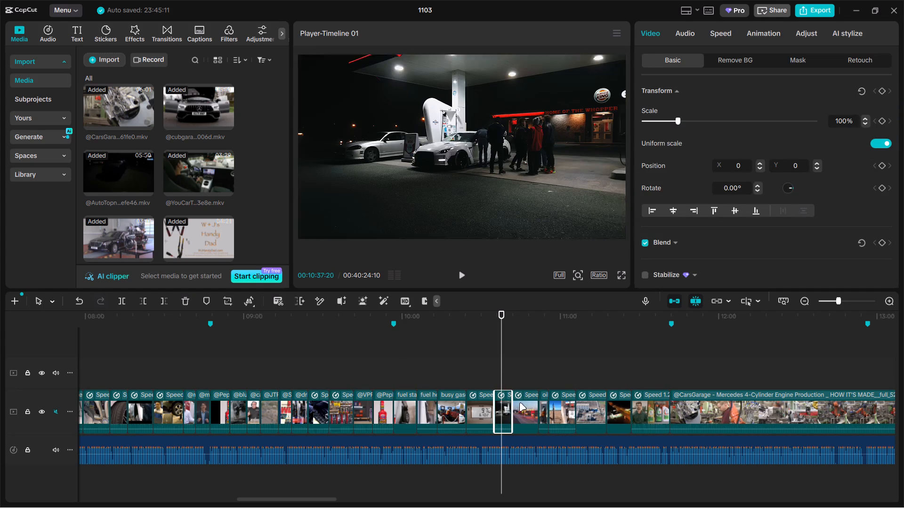
{"action": "left_click_drag", "start_coordinate": [494, 404], "coordinate": [486, 405]}
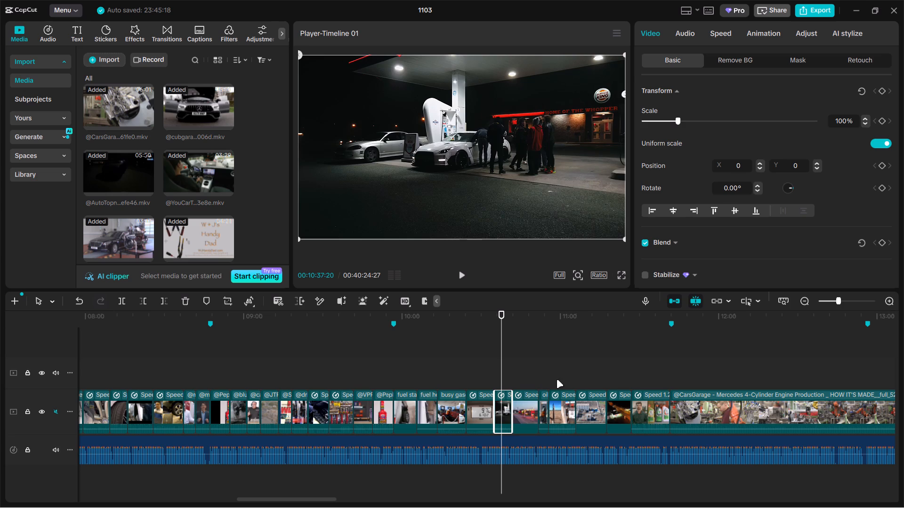
Extend the end of the oil pump hose clip, before the Abandoned Gas Station clip, slightly.
{"action": "left_click", "coordinate": [544, 378]}
{"action": "scroll", "coordinate": [544, 378], "scroll_direction": "up", "scroll_amount": 11, "text": "ctrl"}
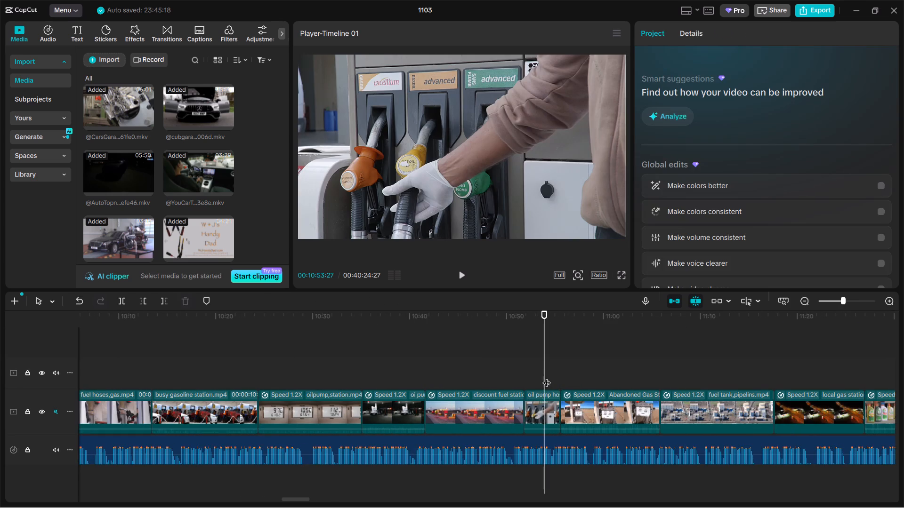
{"action": "left_click", "coordinate": [541, 397]}
{"action": "left_click_drag", "start_coordinate": [561, 401], "coordinate": [573, 401]}
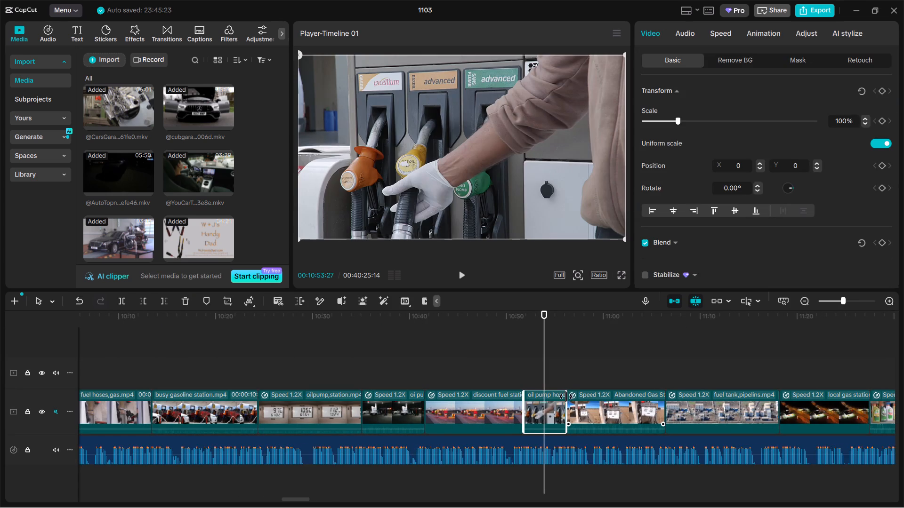
Play back the end of the fuel section across the section marker into the CarsGarage engine production clip.
{"action": "scroll", "coordinate": [573, 375], "scroll_direction": "down", "scroll_amount": 10, "text": "ctrl"}
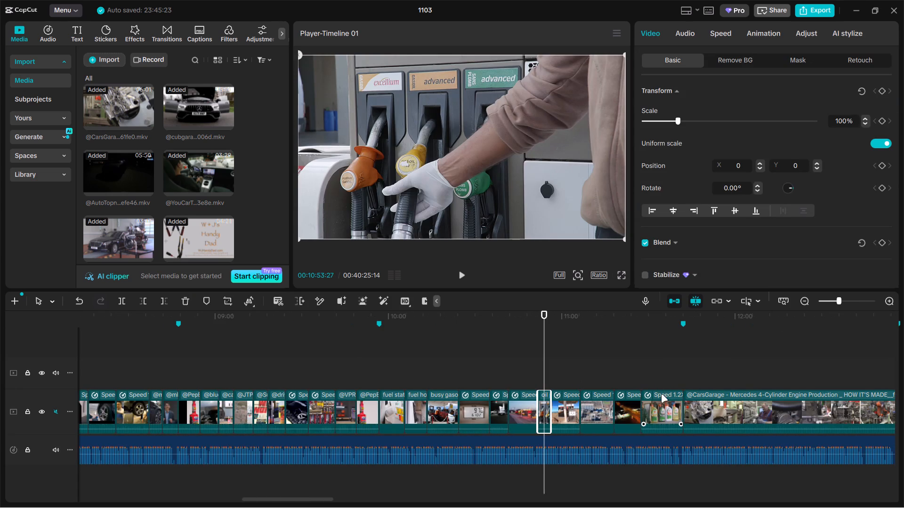
{"action": "scroll", "coordinate": [664, 382], "scroll_direction": "down", "scroll_amount": 16, "text": "ctrl"}
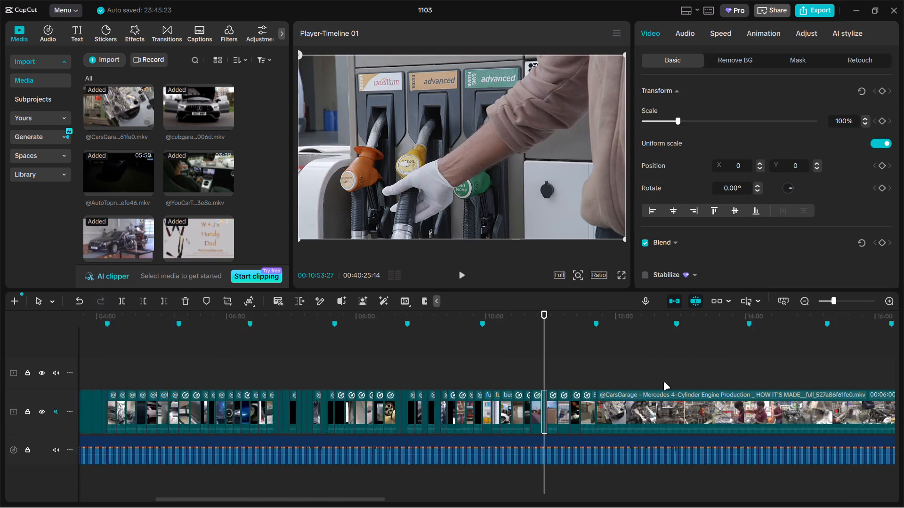
{"action": "scroll", "coordinate": [663, 382], "scroll_direction": "down", "scroll_amount": 9, "text": "ctrl"}
{"action": "scroll", "coordinate": [663, 382], "scroll_direction": "up", "scroll_amount": 4, "text": "ctrl"}
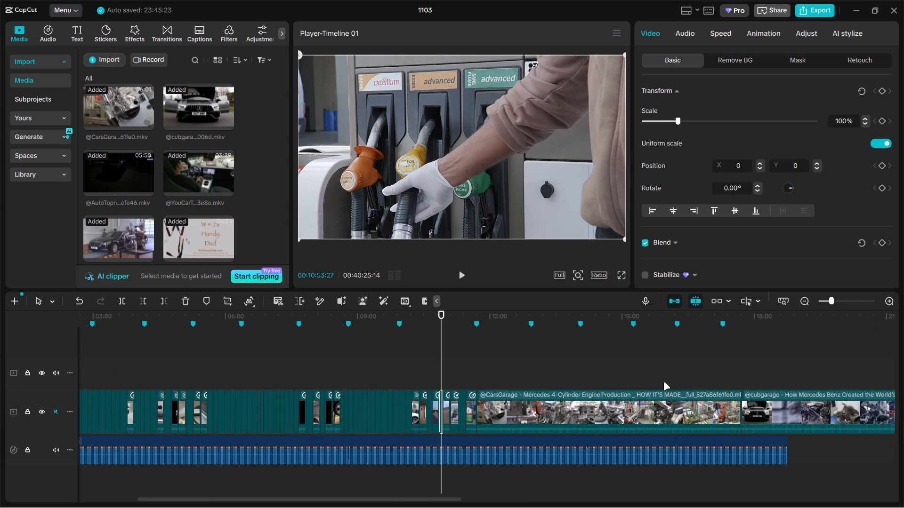
{"action": "scroll", "coordinate": [663, 382], "scroll_direction": "up", "scroll_amount": 5, "text": "ctrl"}
{"action": "left_click", "coordinate": [487, 380]}
{"action": "key", "text": "space"}
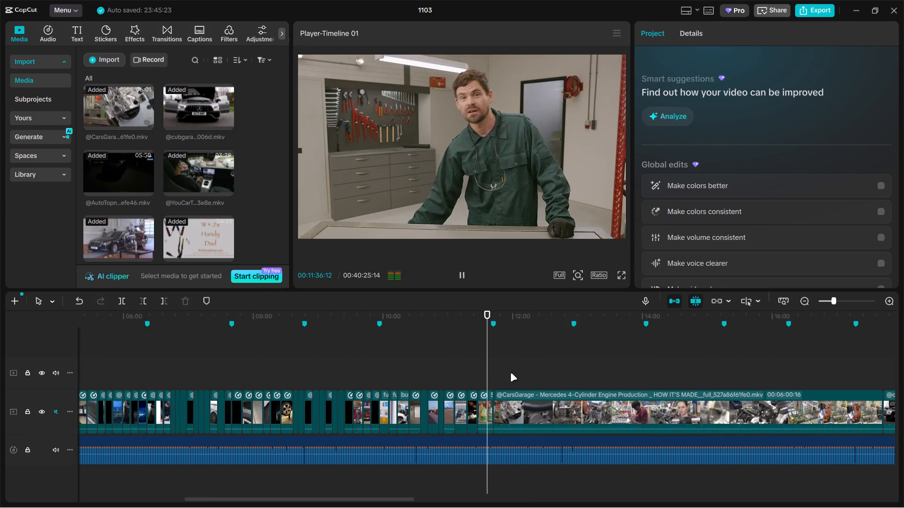
{"action": "scroll", "coordinate": [518, 370], "scroll_direction": "up", "scroll_amount": 13, "text": "ctrl"}
{"action": "left_click", "coordinate": [520, 372]}
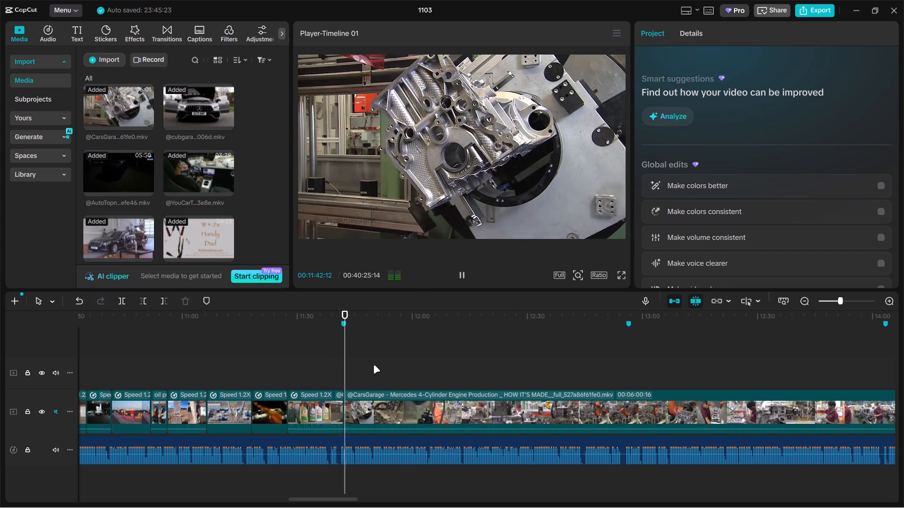
{"action": "scroll", "coordinate": [461, 389], "scroll_direction": "down", "scroll_amount": 5, "text": "ctrl"}
{"action": "scroll", "coordinate": [540, 382], "scroll_direction": "down", "scroll_amount": 9, "text": "ctrl"}
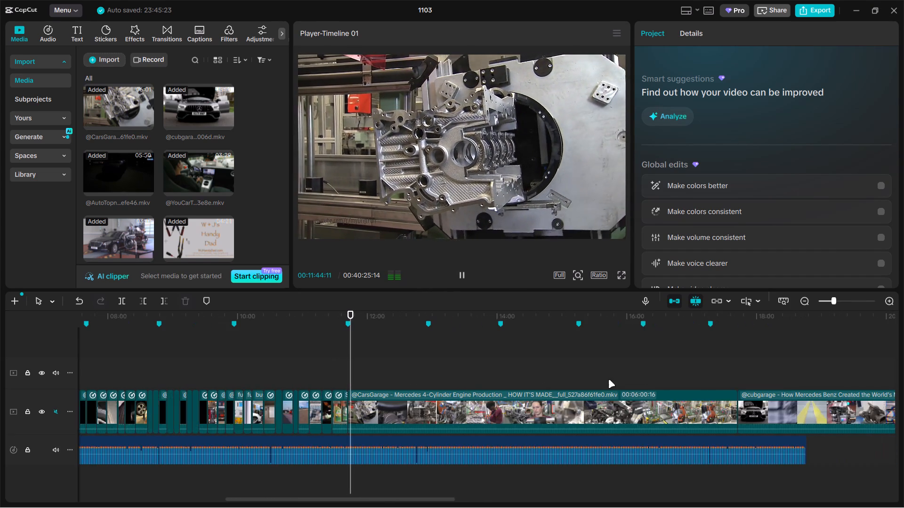
{"action": "scroll", "coordinate": [646, 374], "scroll_direction": "down", "scroll_amount": 20, "text": "ctrl"}
{"action": "key", "text": "space"}
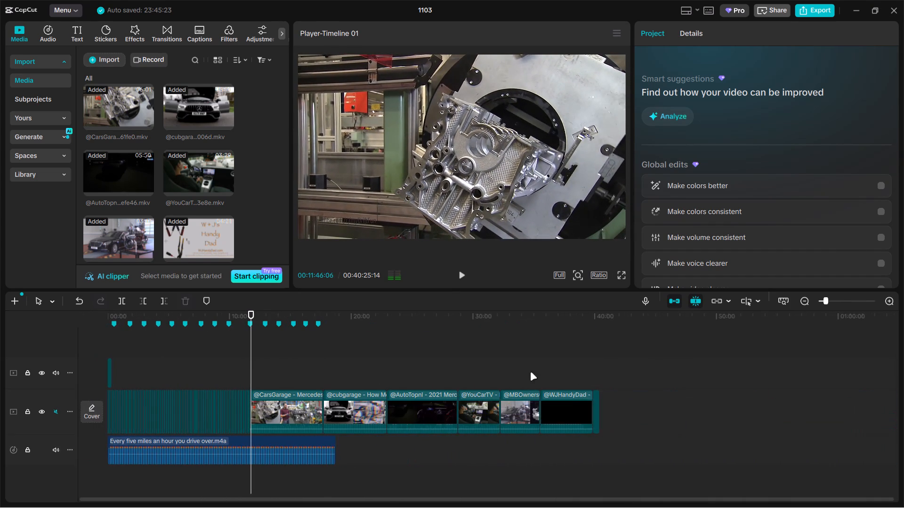
Move the YouCarTV, MBOwnersClub, WJHandyDad and following short clip together to directly before the CarsGarage clip.
{"action": "left_click_drag", "start_coordinate": [482, 376], "coordinate": [599, 422]}
{"action": "left_click_drag", "start_coordinate": [559, 408], "coordinate": [319, 411]}
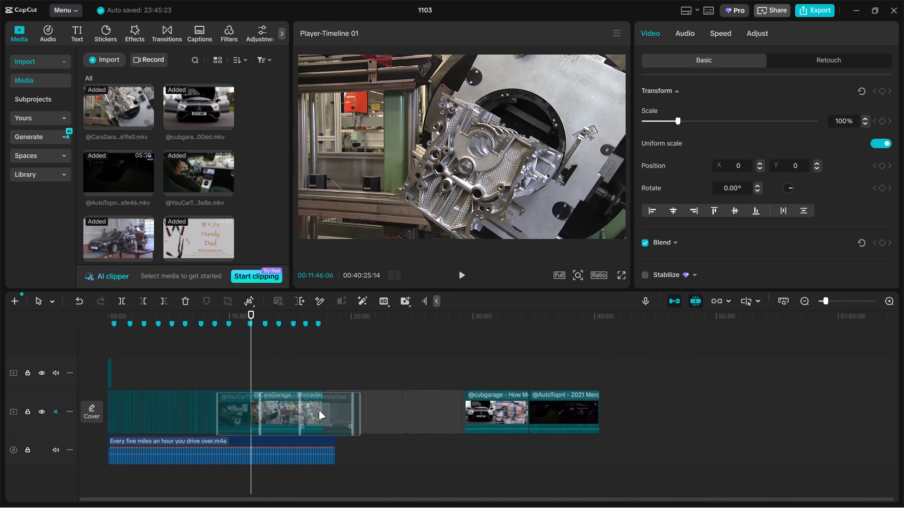
{"action": "left_click_drag", "start_coordinate": [319, 411], "coordinate": [278, 408]}
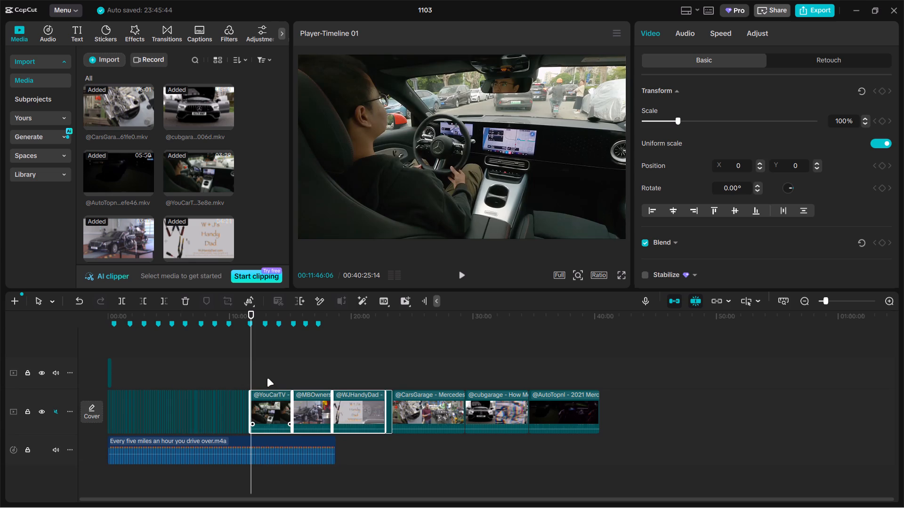
Trim the start of the YouCarTV autonomous driving clip, removing its footage before about 00:12:35.
{"action": "scroll", "coordinate": [245, 385], "scroll_direction": "up", "scroll_amount": 16, "text": "ctrl"}
{"action": "left_click", "coordinate": [281, 377]}
{"action": "left_click_drag", "start_coordinate": [281, 377], "coordinate": [317, 374]}
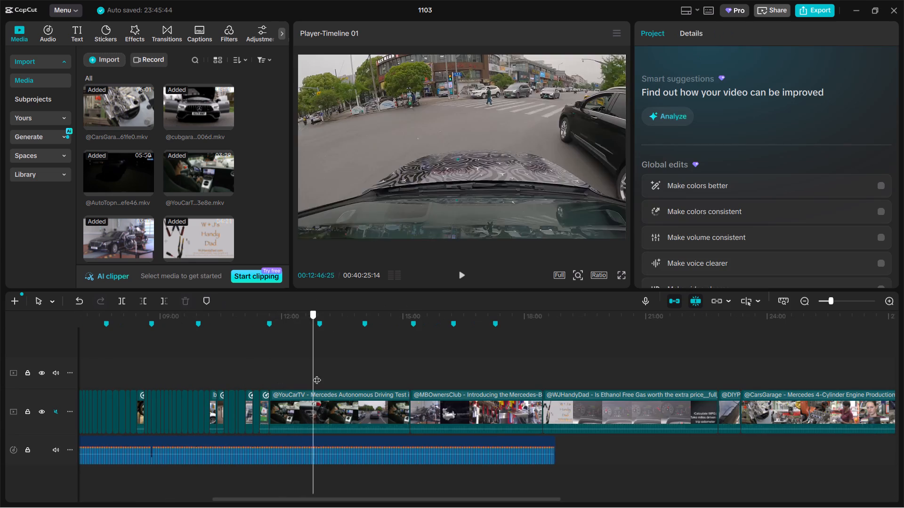
{"action": "left_click_drag", "start_coordinate": [317, 374], "coordinate": [311, 369]}
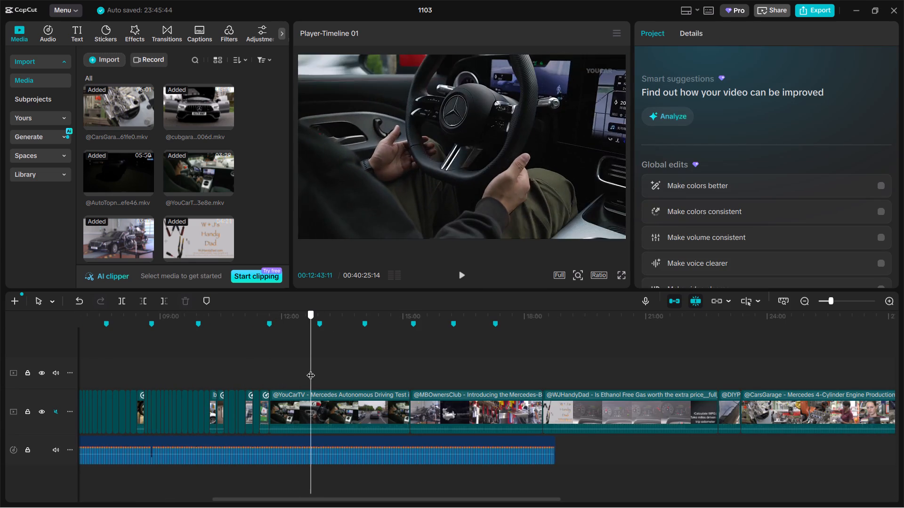
{"action": "left_click_drag", "start_coordinate": [311, 369], "coordinate": [306, 369]}
{"action": "left_click", "coordinate": [303, 396]}
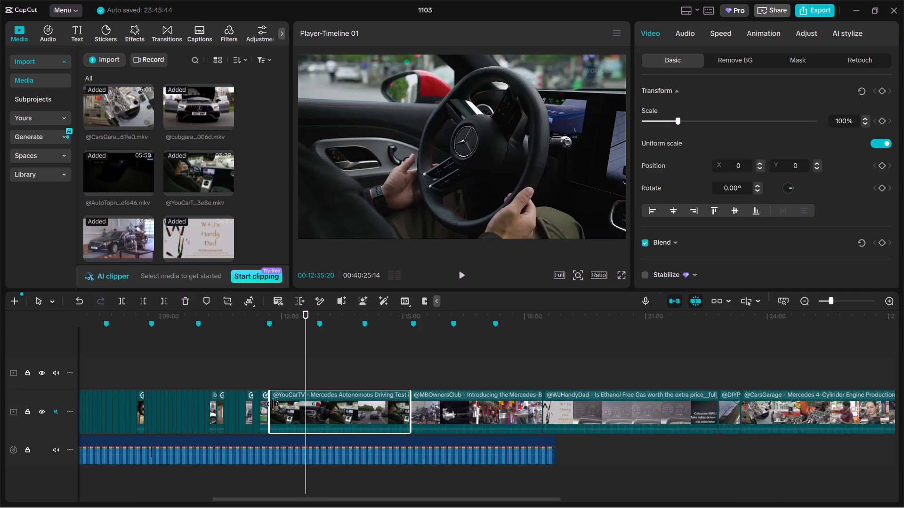
{"action": "left_click_drag", "start_coordinate": [270, 404], "coordinate": [304, 404]}
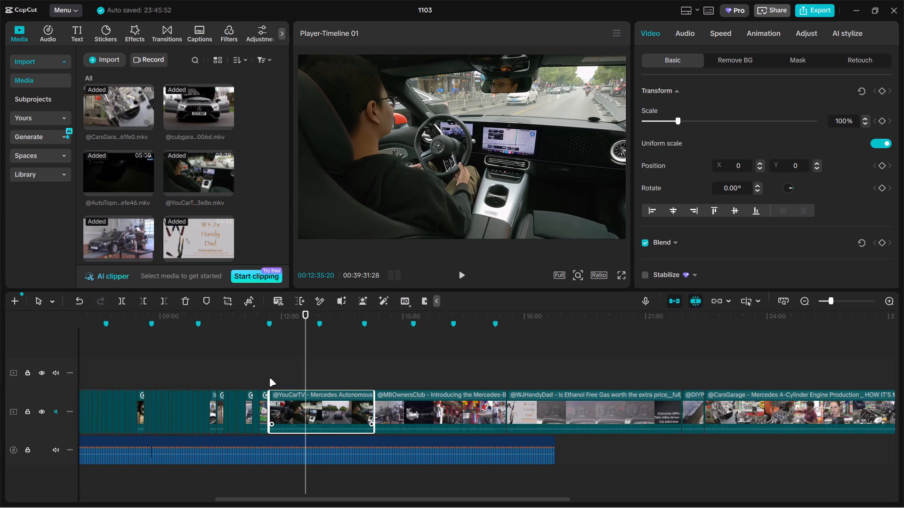
Split the YouCarTV autonomous driving clip at about 00:11:53 and delete the part after the cut.
{"action": "left_click", "coordinate": [269, 378]}
{"action": "scroll", "coordinate": [269, 378], "scroll_direction": "up", "scroll_amount": 8, "text": "ctrl"}
{"action": "left_click_drag", "start_coordinate": [269, 378], "coordinate": [289, 378], "text": "ctrl"}
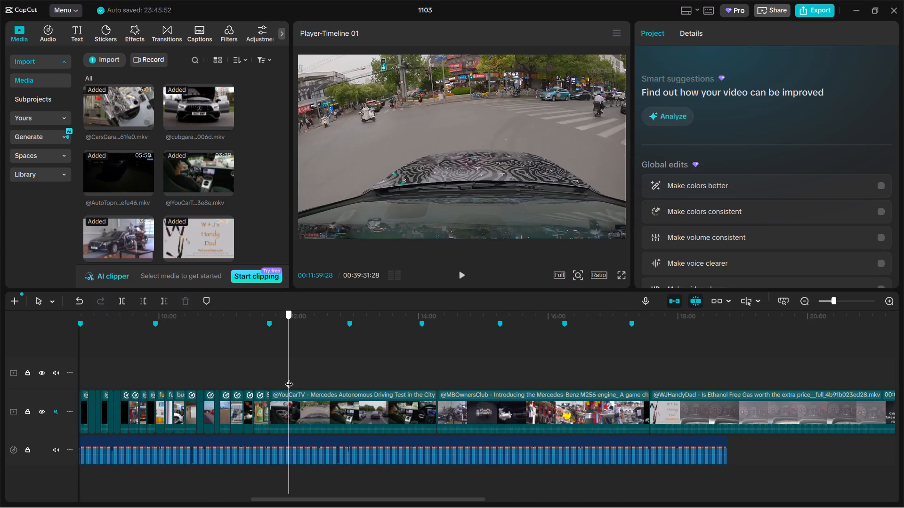
{"action": "left_click_drag", "start_coordinate": [289, 378], "coordinate": [288, 380], "text": "ctrl"}
{"action": "left_click_drag", "start_coordinate": [288, 380], "coordinate": [269, 380]}
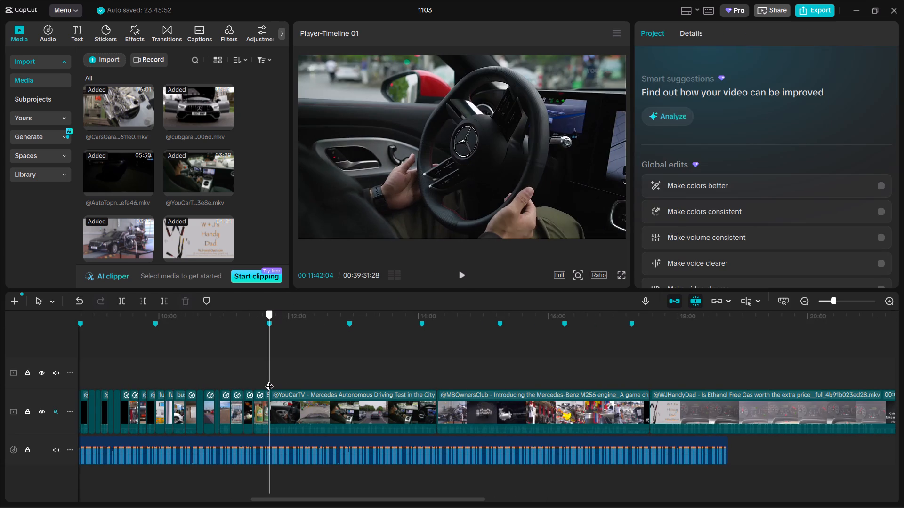
{"action": "left_click_drag", "start_coordinate": [269, 380], "coordinate": [282, 380]}
{"action": "left_click", "coordinate": [290, 404]}
{"action": "key", "text": "ctrl+b"}
{"action": "key", "text": "ctrl+space"}
{"action": "key", "text": "backslash"}
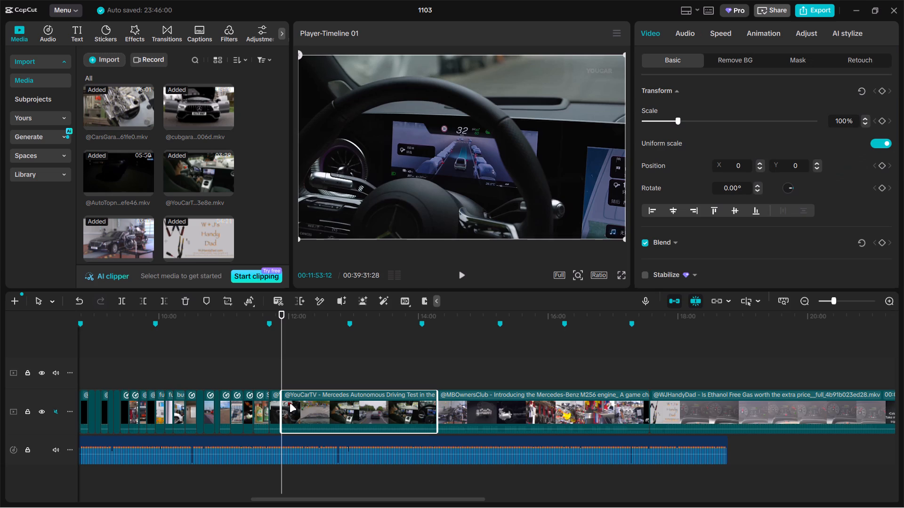
{"action": "key", "text": "BackSpace"}
Skim the MBOwnersClub M256 engine clip, split it at about 00:12:04 and delete the part after the cut.
{"action": "scroll", "coordinate": [293, 388], "scroll_direction": "up", "scroll_amount": 5, "text": "ctrl"}
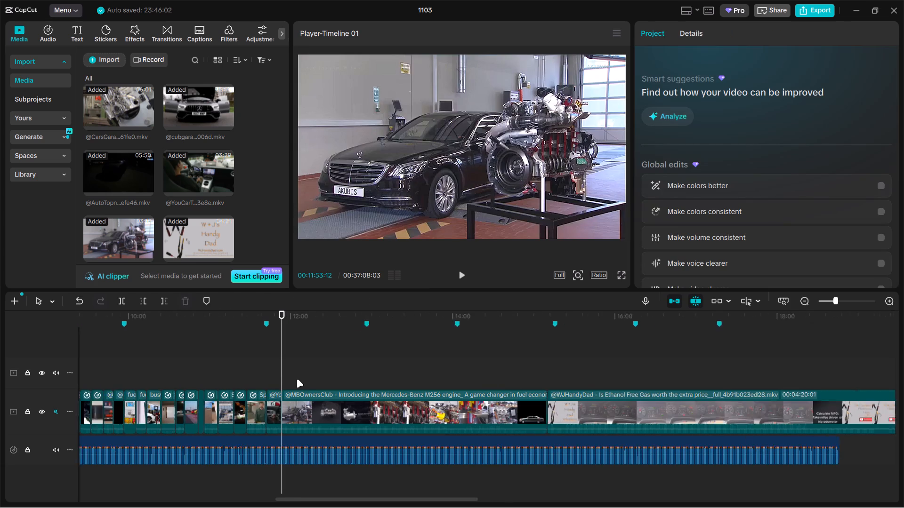
{"action": "scroll", "coordinate": [297, 379], "scroll_direction": "up", "scroll_amount": 5, "text": "ctrl"}
{"action": "left_click_drag", "start_coordinate": [281, 376], "coordinate": [372, 382]}
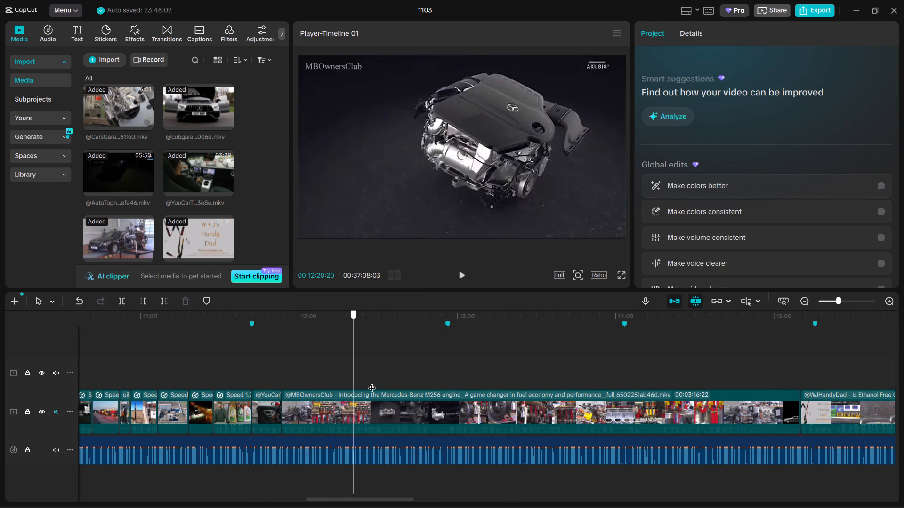
{"action": "left_click_drag", "start_coordinate": [372, 382], "coordinate": [312, 379]}
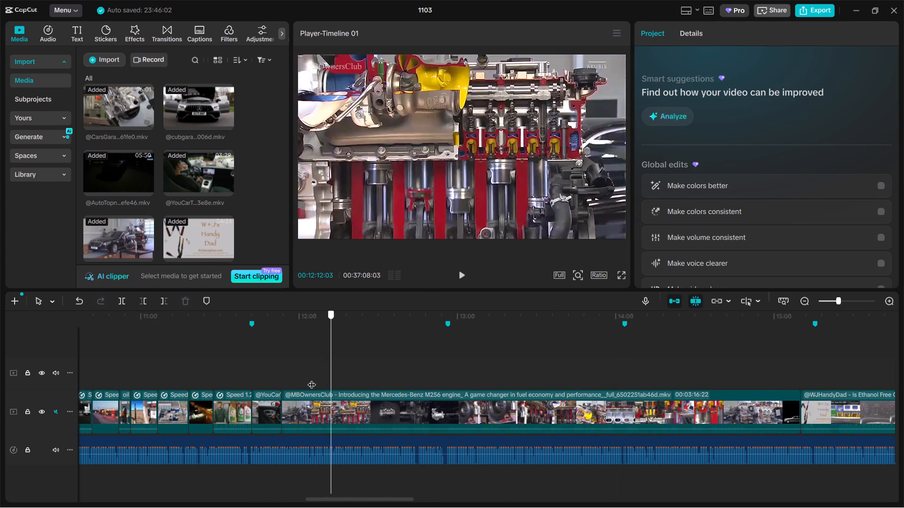
{"action": "left_click_drag", "start_coordinate": [312, 379], "coordinate": [319, 380]}
{"action": "left_click_drag", "start_coordinate": [319, 380], "coordinate": [296, 383]}
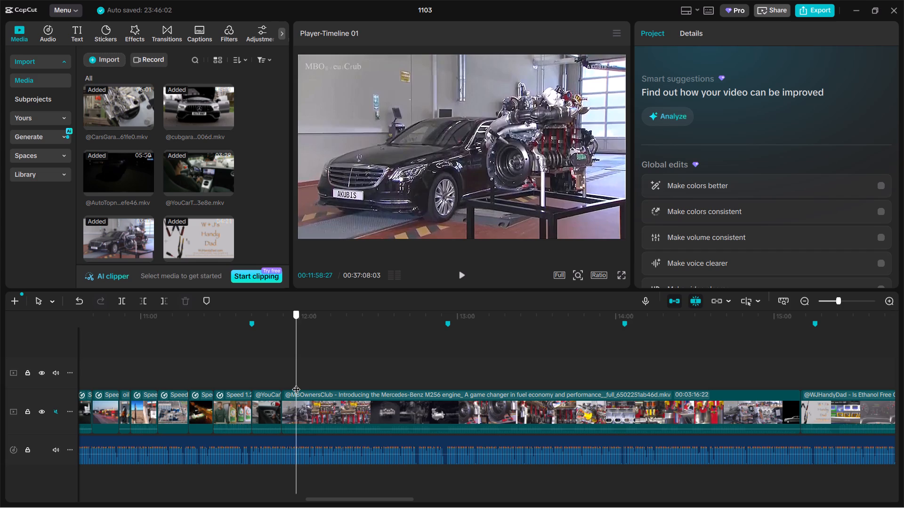
{"action": "left_click_drag", "start_coordinate": [296, 383], "coordinate": [311, 391]}
{"action": "left_click", "coordinate": [323, 421]}
{"action": "key", "text": "ctrl+b"}
{"action": "key", "text": "BackSpace"}
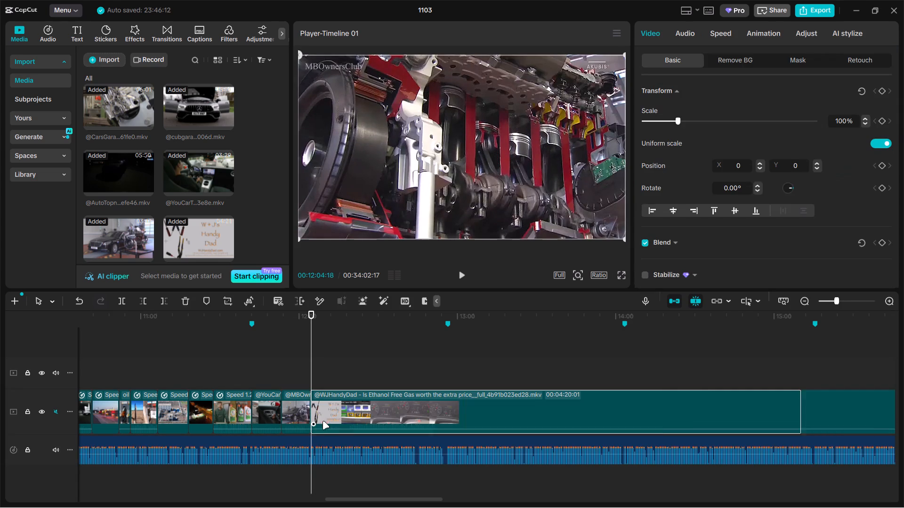
Skim the WJHandyDad ethanol-free gas clip, split it at about 00:13:41 and delete everything after the cut.
{"action": "left_click_drag", "start_coordinate": [309, 373], "coordinate": [665, 371]}
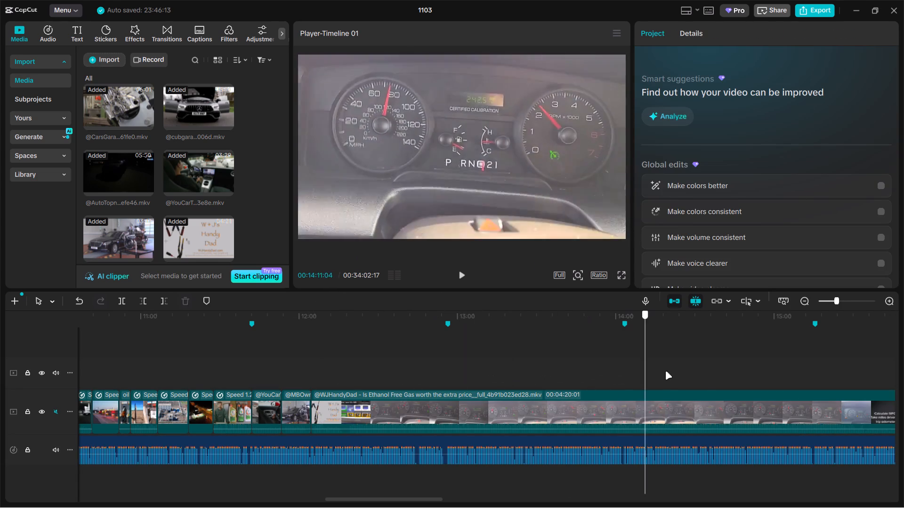
{"action": "left_click_drag", "start_coordinate": [665, 371], "coordinate": [780, 387]}
{"action": "scroll", "coordinate": [754, 389], "scroll_direction": "down", "scroll_amount": 3, "text": "ctrl"}
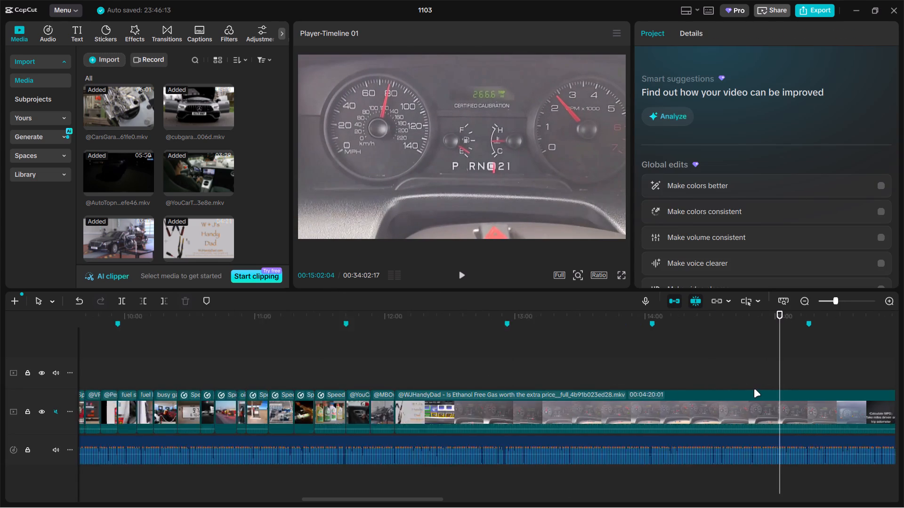
{"action": "scroll", "coordinate": [754, 389], "scroll_direction": "down", "scroll_amount": 1, "text": "ctrl"}
{"action": "double_click", "coordinate": [734, 379]}
{"action": "left_click", "coordinate": [722, 385]}
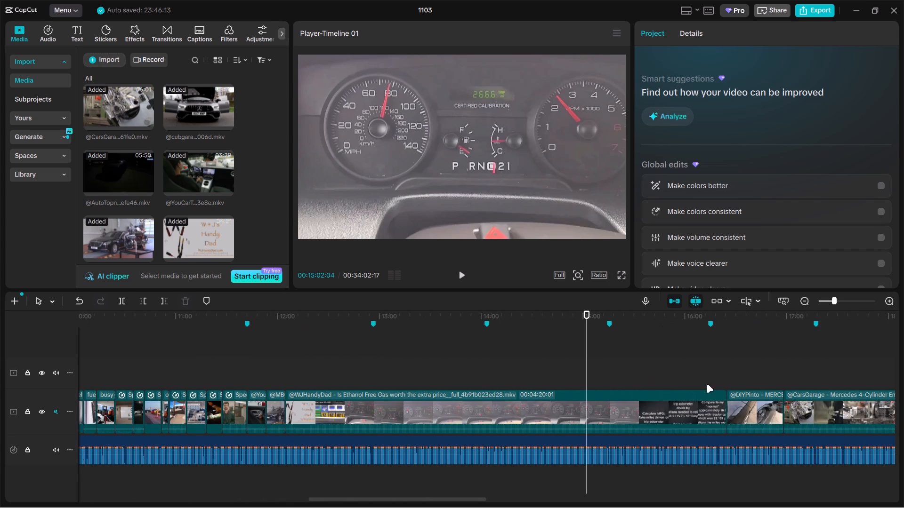
{"action": "left_click", "coordinate": [494, 383]}
{"action": "left_click_drag", "start_coordinate": [494, 383], "coordinate": [449, 380]}
{"action": "left_click", "coordinate": [444, 410]}
{"action": "key", "text": "ctrl+b"}
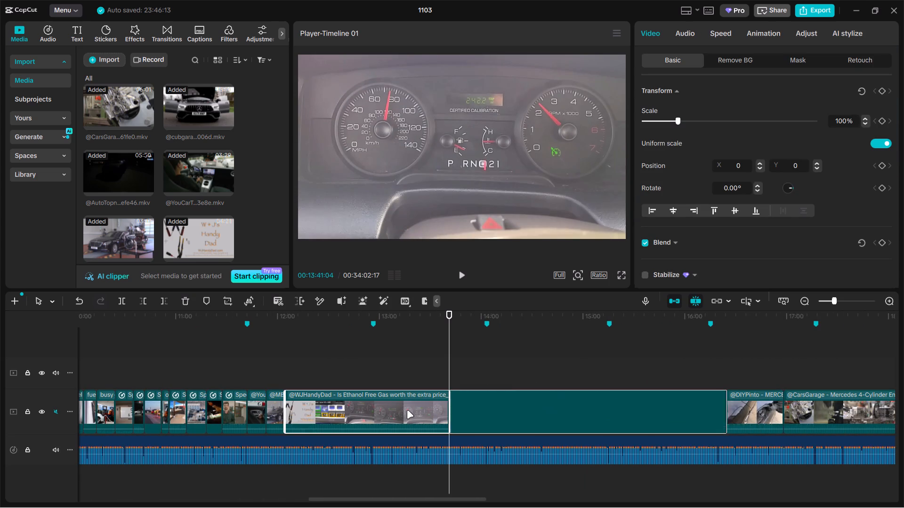
{"action": "key", "text": "BackSpace"}
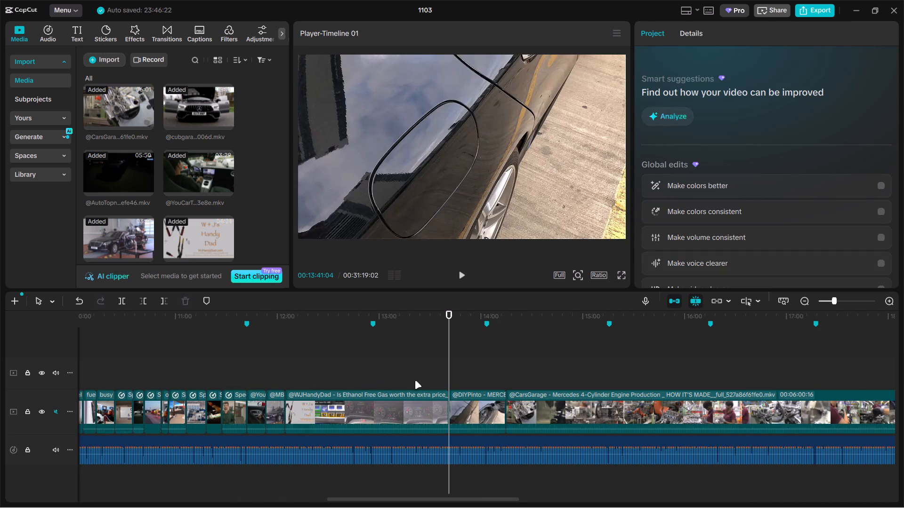
Split the WJHandyDad dashboard footage at about 00:13:14 and delete the part before the cut.
{"action": "left_click", "coordinate": [404, 376]}
{"action": "left_click", "coordinate": [403, 403]}
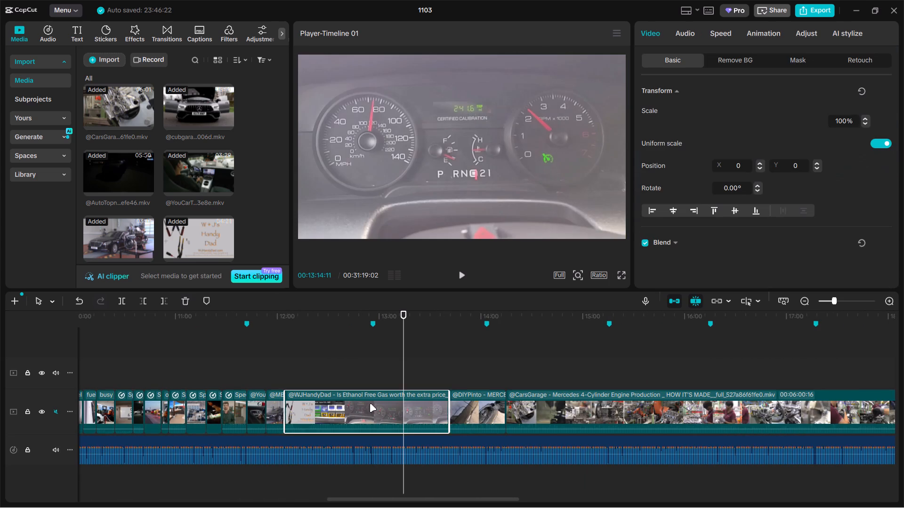
{"action": "key", "text": "ctrl+b"}
{"action": "left_click", "coordinate": [369, 404]}
{"action": "key", "text": "BackSpace"}
Trim the end of the remaining WJHandyDad dashboard clip so about 8 seconds are left.
{"action": "left_click", "coordinate": [310, 381]}
{"action": "left_click_drag", "start_coordinate": [310, 381], "coordinate": [302, 382]}
{"action": "left_click", "coordinate": [306, 402]}
{"action": "left_click_drag", "start_coordinate": [331, 403], "coordinate": [305, 403]}
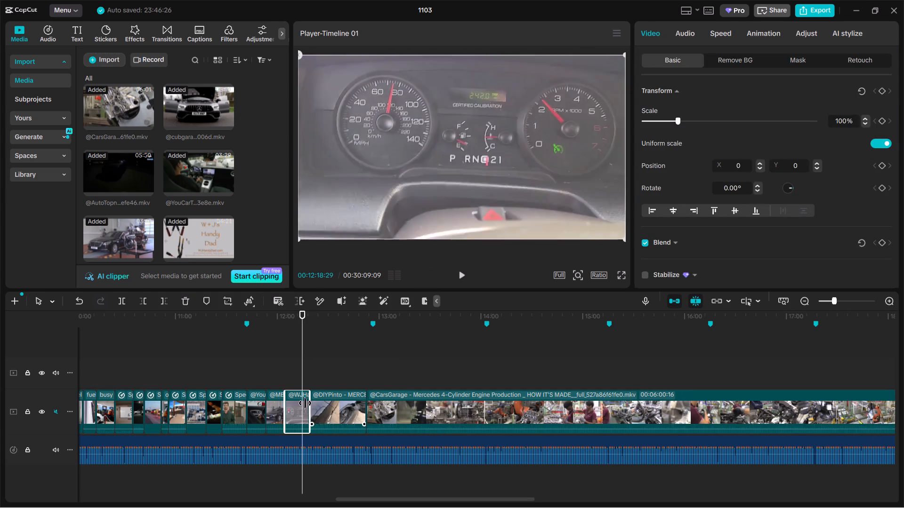
{"action": "left_click_drag", "start_coordinate": [305, 403], "coordinate": [296, 403]}
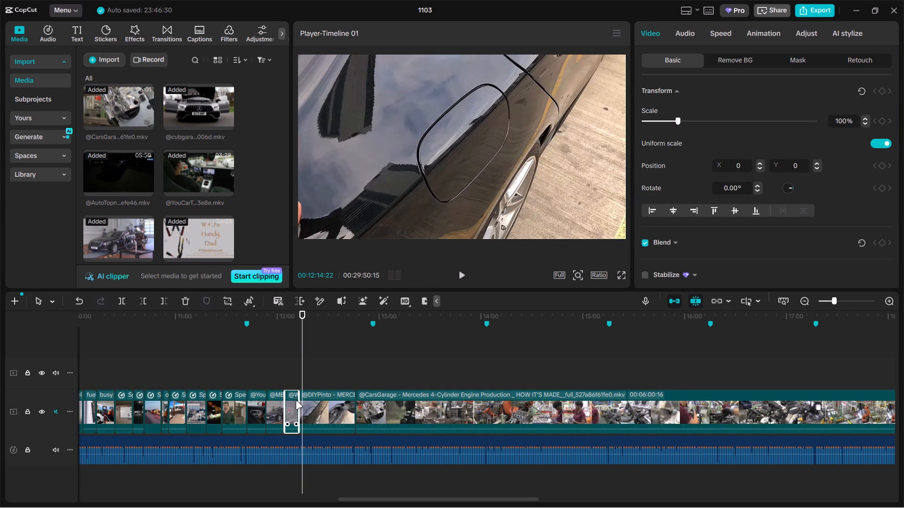
Trim both ends of the DIYPinto clip, keeping about 8 seconds around the opening of the fuel flap.
{"action": "left_click", "coordinate": [324, 382]}
{"action": "left_click_drag", "start_coordinate": [324, 382], "coordinate": [337, 377]}
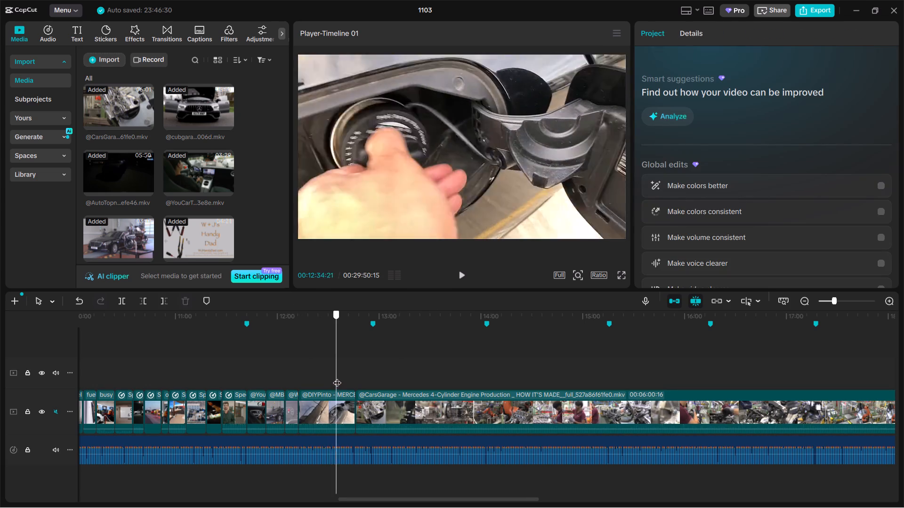
{"action": "left_click_drag", "start_coordinate": [337, 377], "coordinate": [324, 369]}
{"action": "left_click", "coordinate": [320, 395]}
{"action": "left_click_drag", "start_coordinate": [299, 402], "coordinate": [317, 401]}
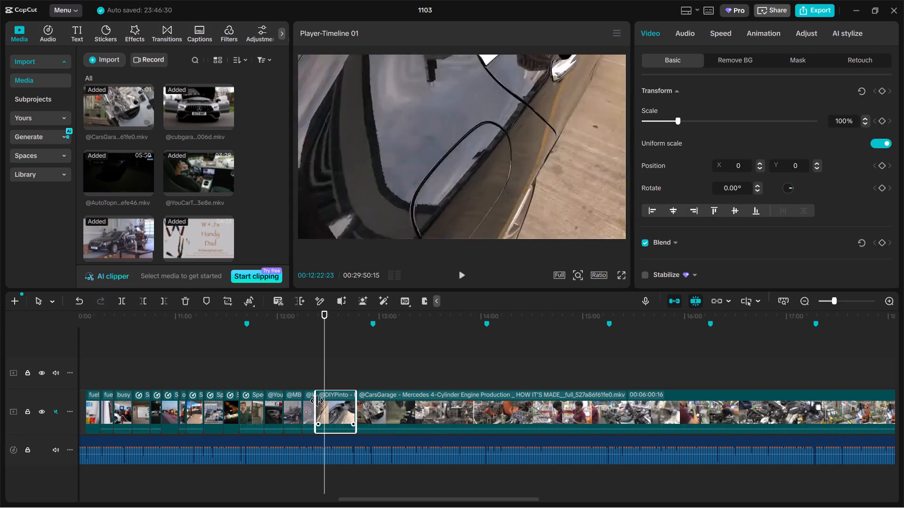
{"action": "left_click_drag", "start_coordinate": [317, 401], "coordinate": [318, 401]}
{"action": "left_click_drag", "start_coordinate": [337, 402], "coordinate": [310, 402]}
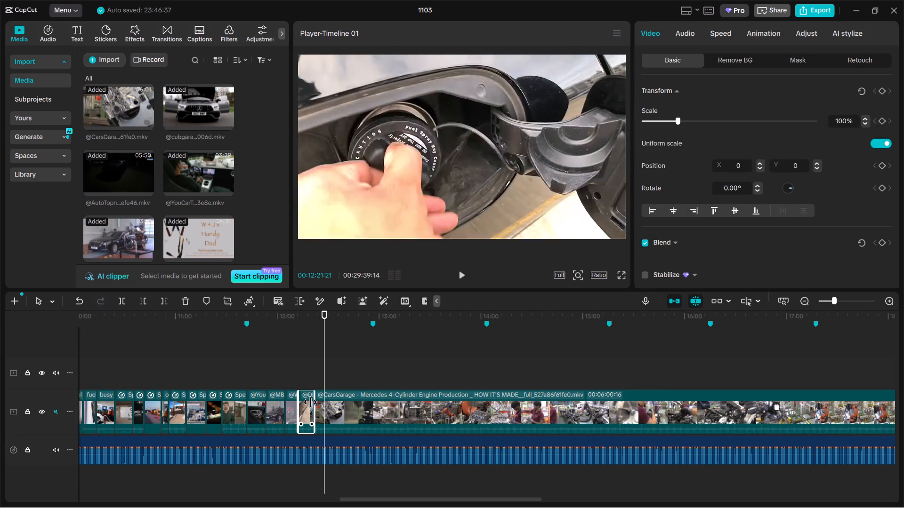
{"action": "left_click_drag", "start_coordinate": [310, 402], "coordinate": [310, 402]}
Skim the CarsGarage engine production clip, split it at about 00:13:09 and delete the part before the cut.
{"action": "left_click", "coordinate": [341, 377]}
{"action": "left_click_drag", "start_coordinate": [341, 377], "coordinate": [523, 365]}
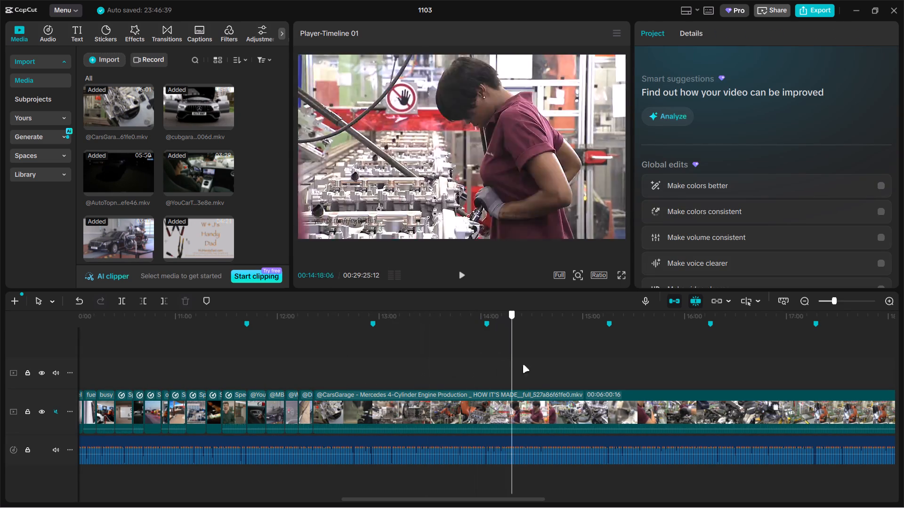
{"action": "left_click_drag", "start_coordinate": [523, 365], "coordinate": [395, 357]}
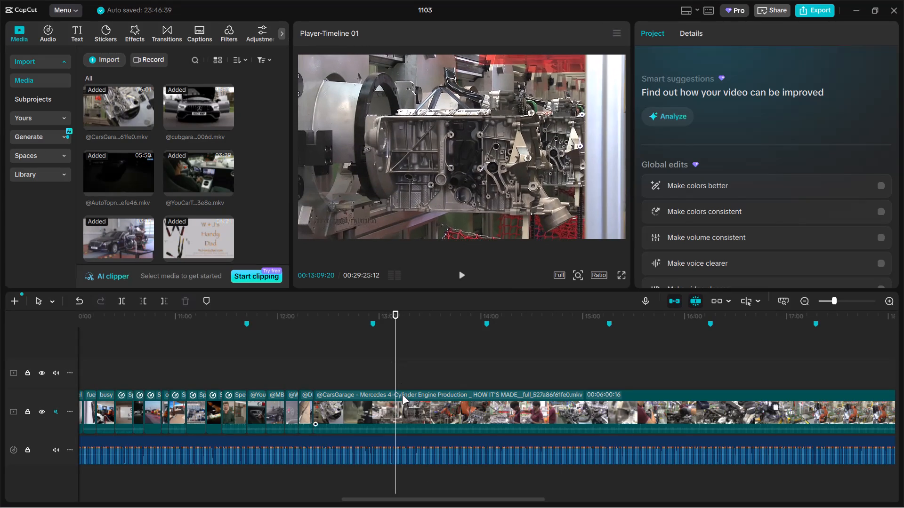
{"action": "left_click", "coordinate": [402, 399]}
{"action": "key", "text": "ctrl+b"}
{"action": "left_click", "coordinate": [344, 405]}
{"action": "key", "text": "BackSpace"}
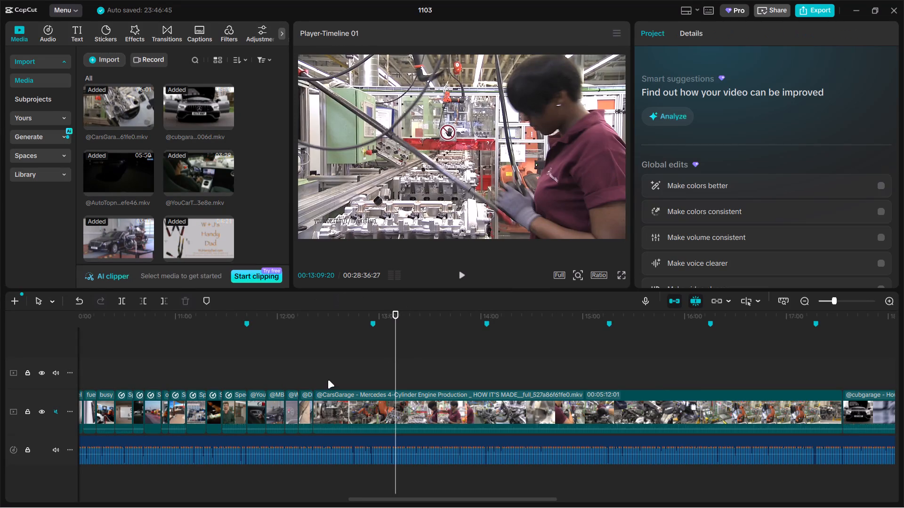
Split the CarsGarage clip about 8 seconds after its new start and delete the rest of it.
{"action": "left_click", "coordinate": [328, 380]}
{"action": "left_click", "coordinate": [343, 413]}
{"action": "key", "text": "ctrl+b"}
{"action": "key", "text": "BackSpace"}
Skim the cubgarage 4-cylinder engine clip, split it at about 00:12:38 and delete the part after the cut.
{"action": "left_click", "coordinate": [350, 372]}
{"action": "left_click_drag", "start_coordinate": [350, 372], "coordinate": [351, 372]}
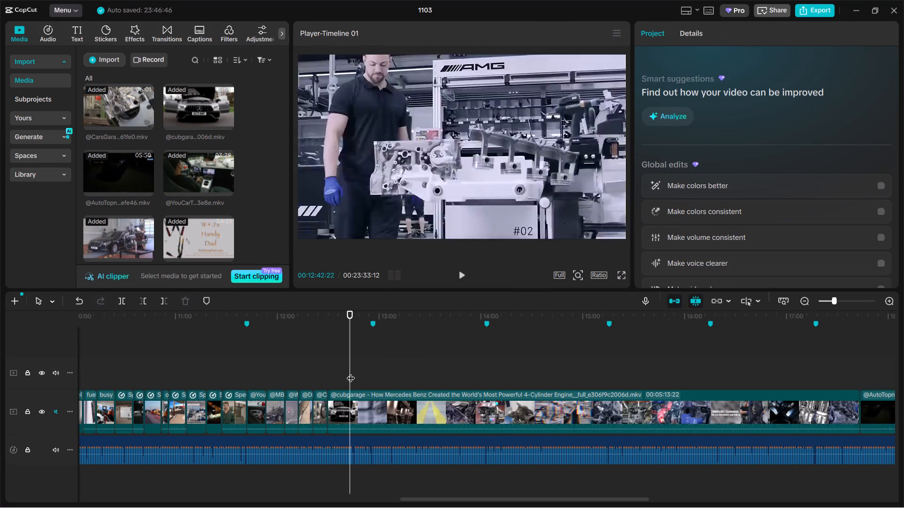
{"action": "left_click_drag", "start_coordinate": [351, 372], "coordinate": [468, 364]}
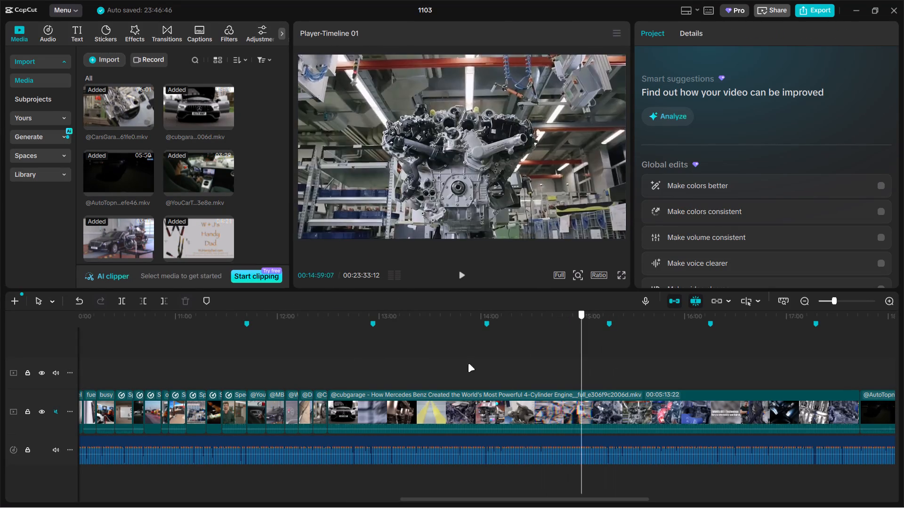
{"action": "left_click_drag", "start_coordinate": [468, 364], "coordinate": [338, 356]}
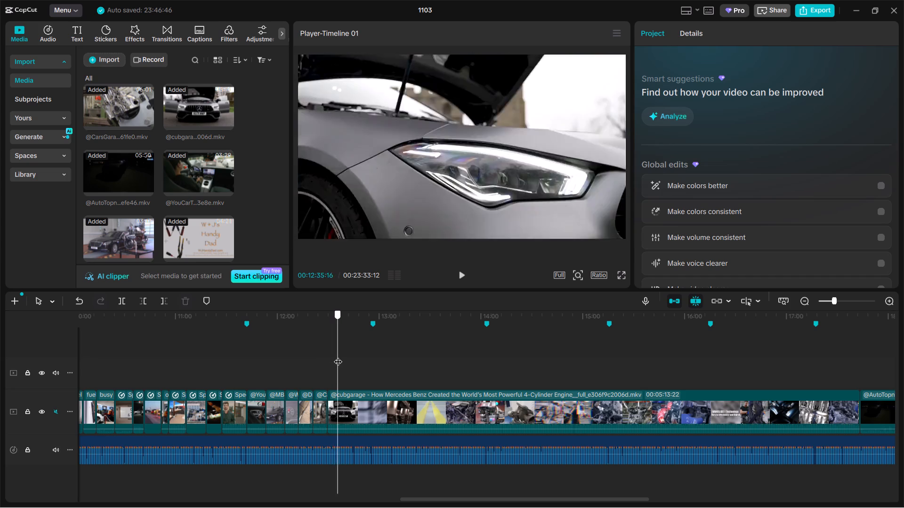
{"action": "left_click_drag", "start_coordinate": [338, 356], "coordinate": [342, 355]}
{"action": "left_click", "coordinate": [355, 406]}
{"action": "key", "text": "ctrl+b"}
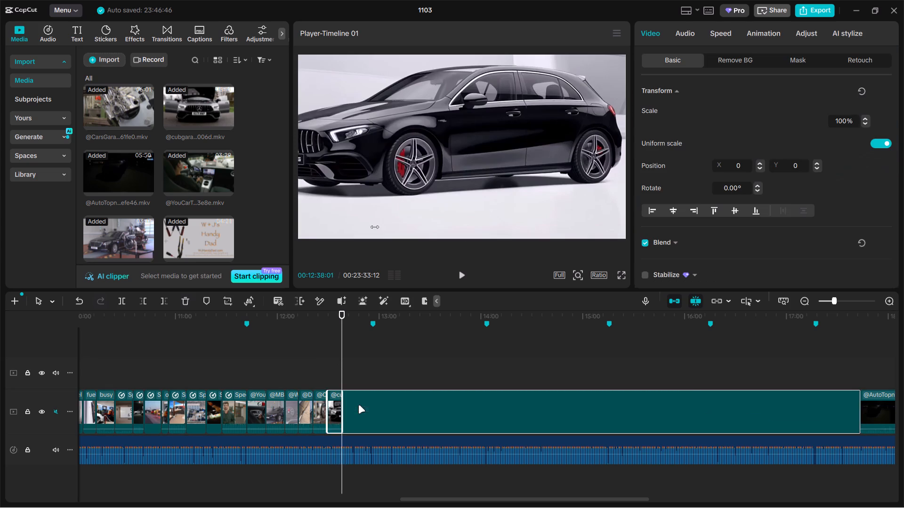
{"action": "key", "text": "BackSpace"}
Skim the AutoTopnl S Class night drive clip, split it at about 00:14:08 and delete the part before the cut.
{"action": "left_click", "coordinate": [360, 371]}
{"action": "left_click_drag", "start_coordinate": [363, 371], "coordinate": [412, 370]}
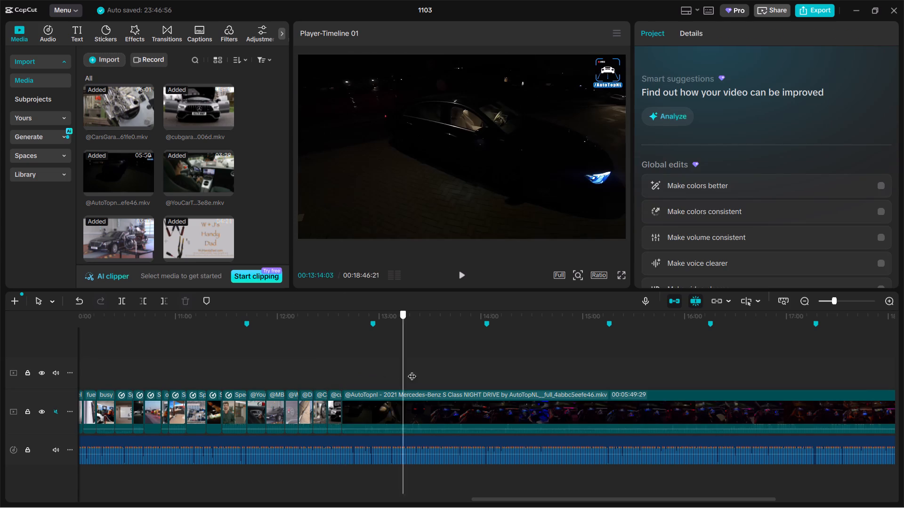
{"action": "left_click_drag", "start_coordinate": [412, 370], "coordinate": [418, 370]}
{"action": "left_click_drag", "start_coordinate": [419, 370], "coordinate": [498, 356]}
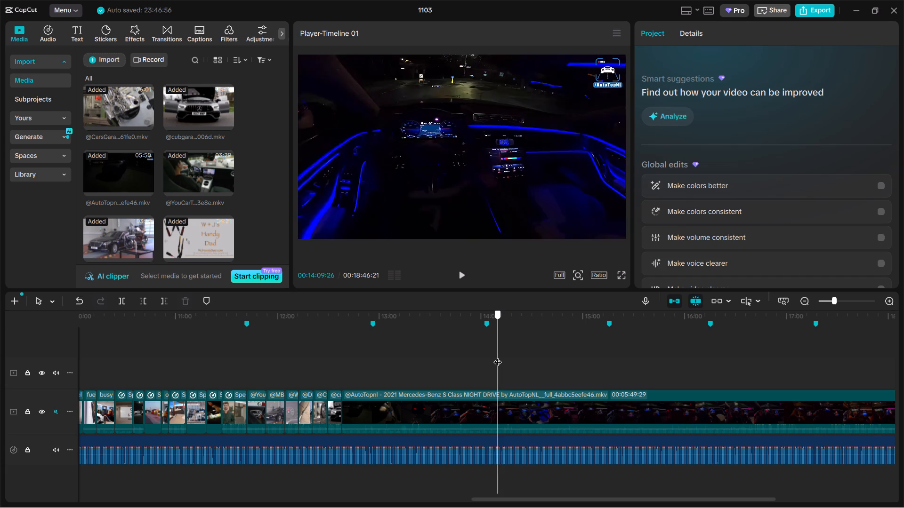
{"action": "left_click_drag", "start_coordinate": [498, 356], "coordinate": [495, 356]}
{"action": "left_click", "coordinate": [499, 403]}
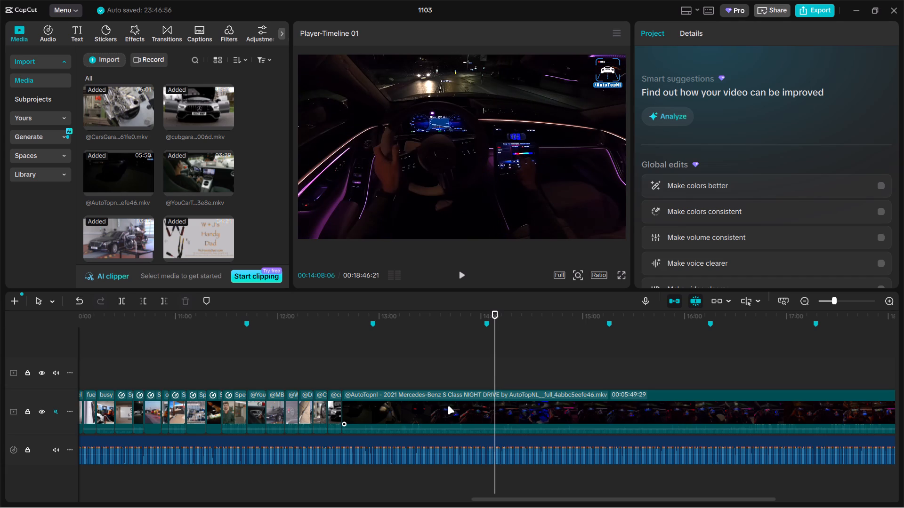
{"action": "key", "text": "ctrl+b"}
{"action": "left_click", "coordinate": [445, 407]}
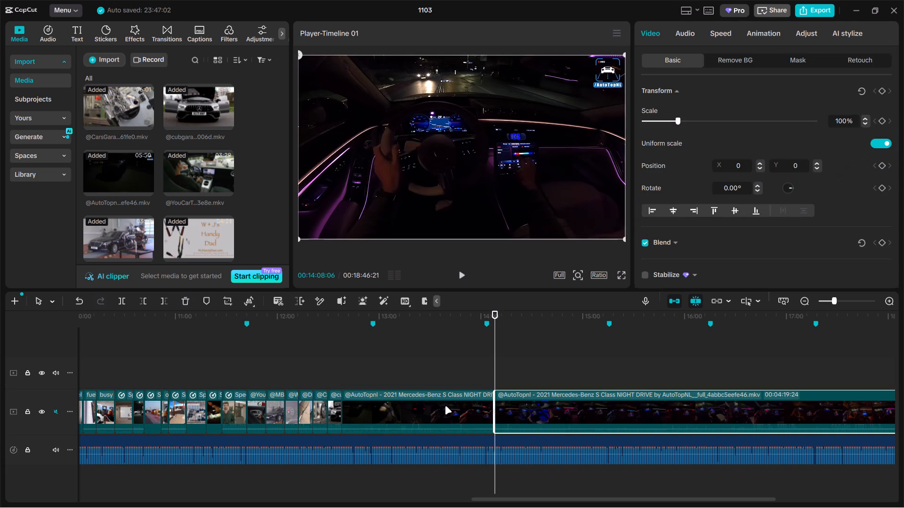
{"action": "left_click", "coordinate": [445, 406]}
{"action": "key", "text": "BackSpace"}
Split the AutoTopnl night drive clip at about 00:12:46 and delete the part after the cut.
{"action": "left_click", "coordinate": [356, 375]}
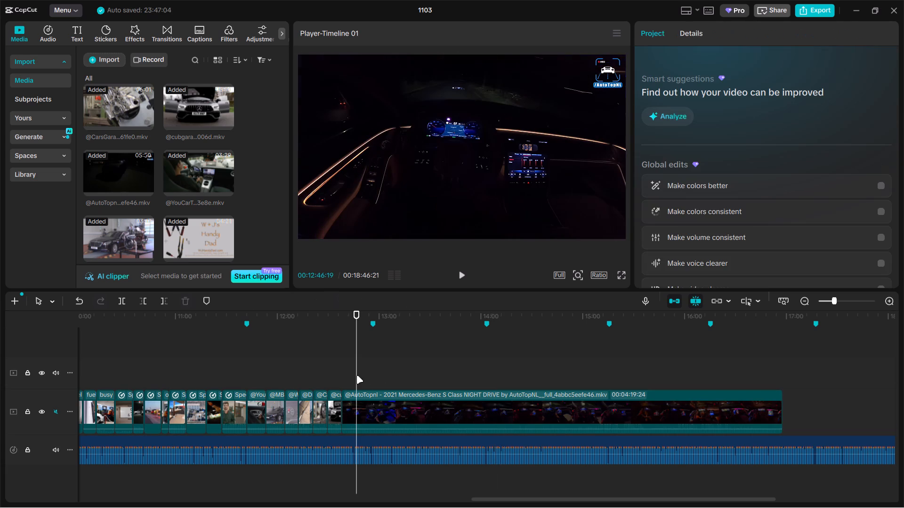
{"action": "left_click", "coordinate": [378, 404]}
{"action": "key", "text": "ctrl+b"}
{"action": "key", "text": "BackSpace"}
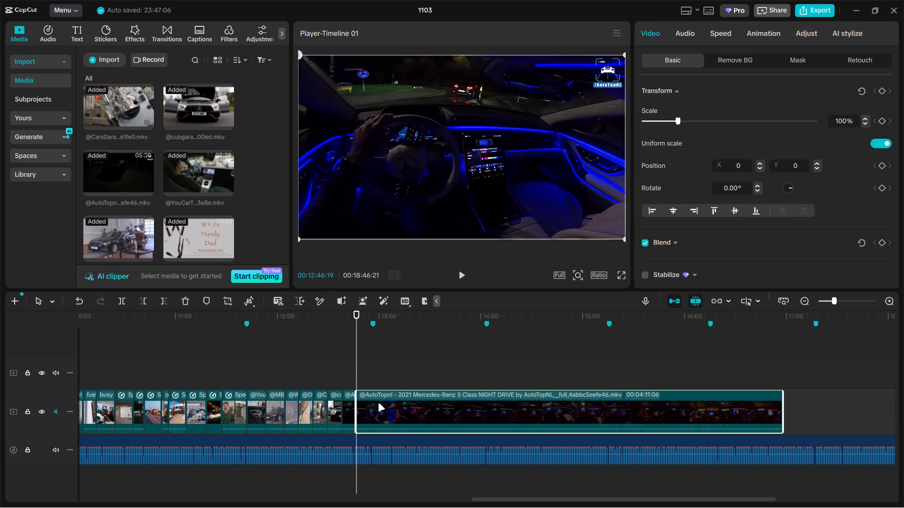
Scale the remaining AutoTopnl night drive clip up to 129%.
{"action": "left_click", "coordinate": [346, 385]}
{"action": "left_click", "coordinate": [391, 227]}
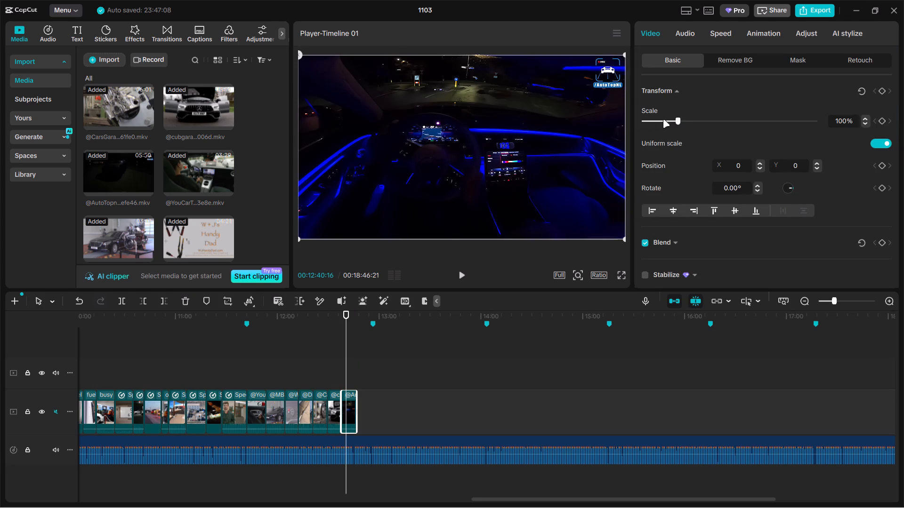
{"action": "left_click_drag", "start_coordinate": [675, 117], "coordinate": [688, 111]}
Move the AutoTopnl night drive clip to directly between the YouCarTV and MBOwnersClub clips.
{"action": "scroll", "coordinate": [428, 383], "scroll_direction": "up", "scroll_amount": 4, "text": "ctrl"}
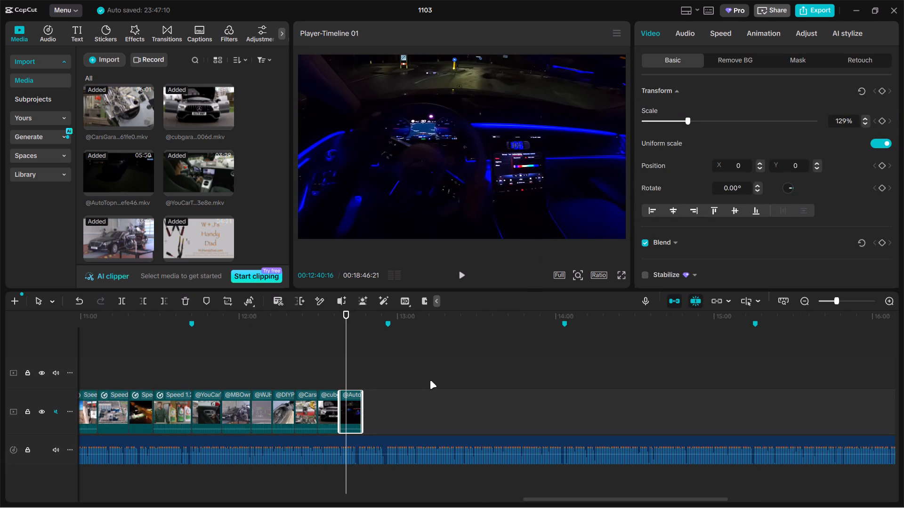
{"action": "left_click_drag", "start_coordinate": [352, 413], "coordinate": [227, 416]}
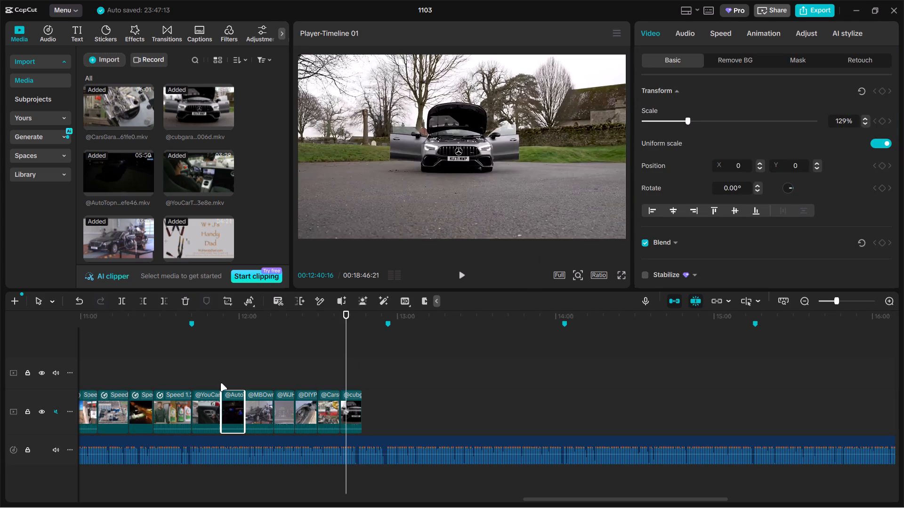
Skim the YouCarTV, AutoTopnl, MBOwnersClub and WJHandyDad shots, then look back through the earlier footage to the timeline's opening.
{"action": "left_click", "coordinate": [220, 378]}
{"action": "left_click_drag", "start_coordinate": [220, 378], "coordinate": [221, 378]}
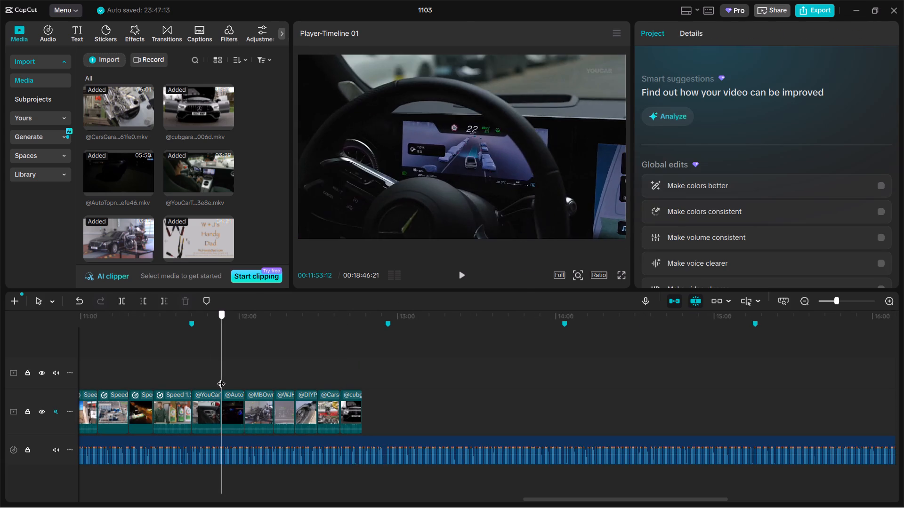
{"action": "left_click_drag", "start_coordinate": [221, 378], "coordinate": [238, 368]}
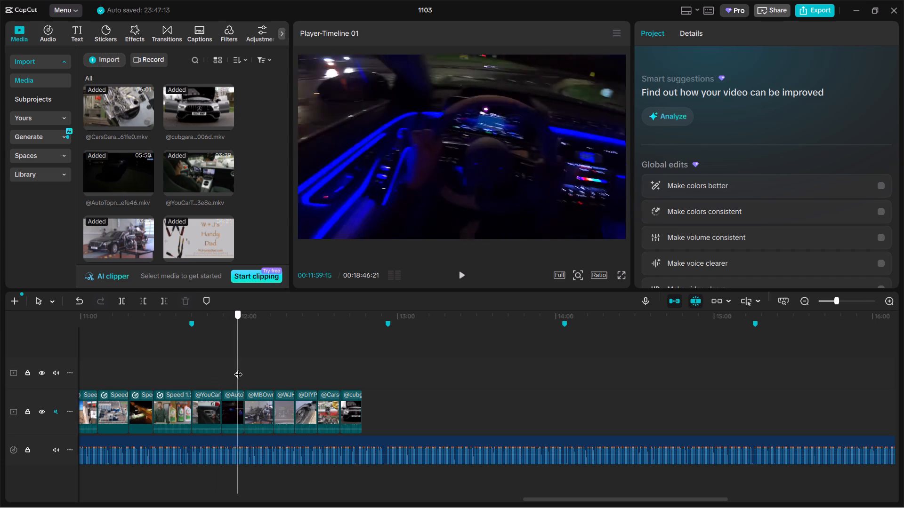
{"action": "left_click_drag", "start_coordinate": [238, 368], "coordinate": [243, 367]}
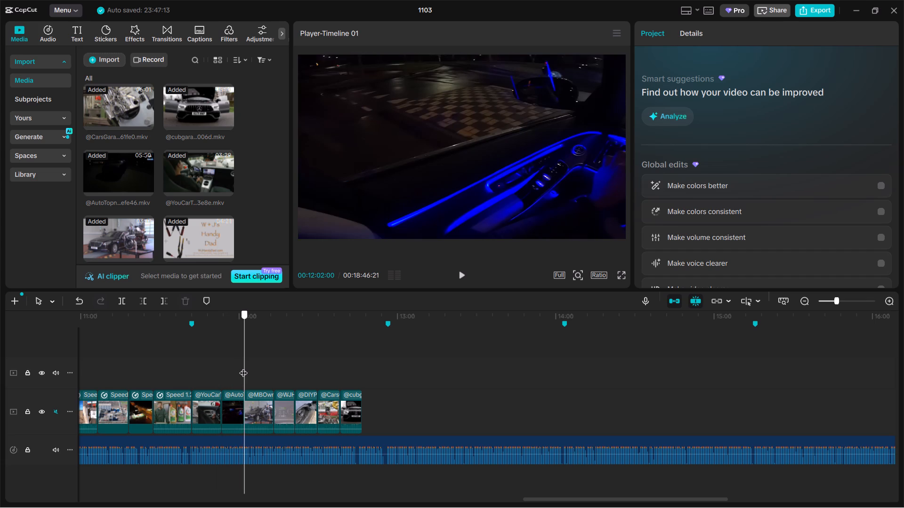
{"action": "left_click_drag", "start_coordinate": [243, 367], "coordinate": [266, 366]}
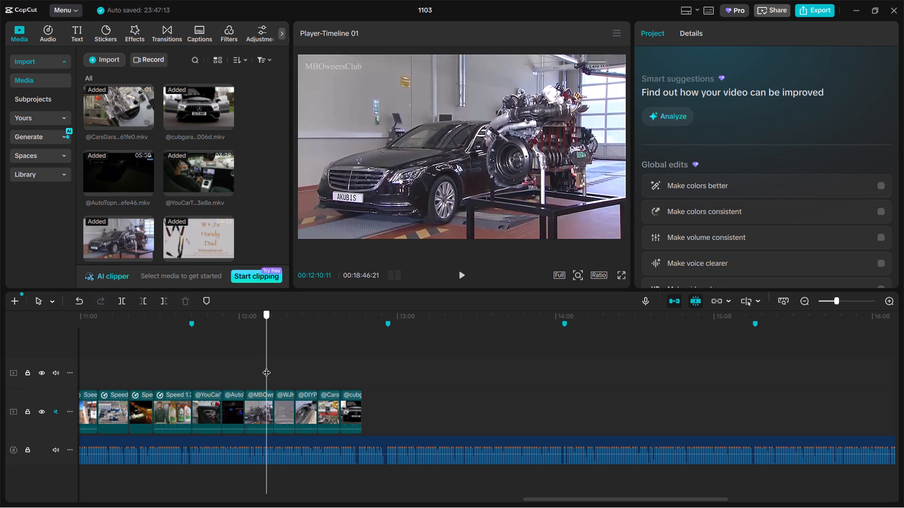
{"action": "left_click_drag", "start_coordinate": [266, 366], "coordinate": [279, 364]}
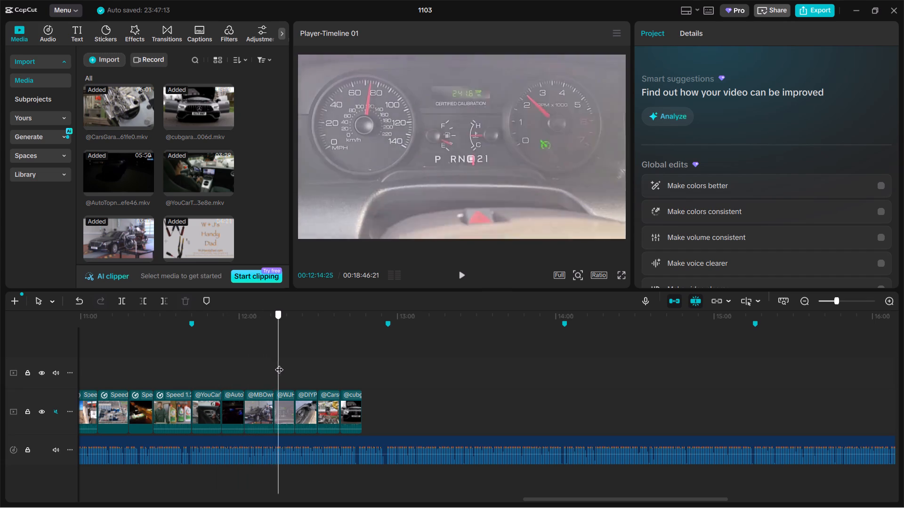
{"action": "left_click_drag", "start_coordinate": [279, 364], "coordinate": [66, 386]}
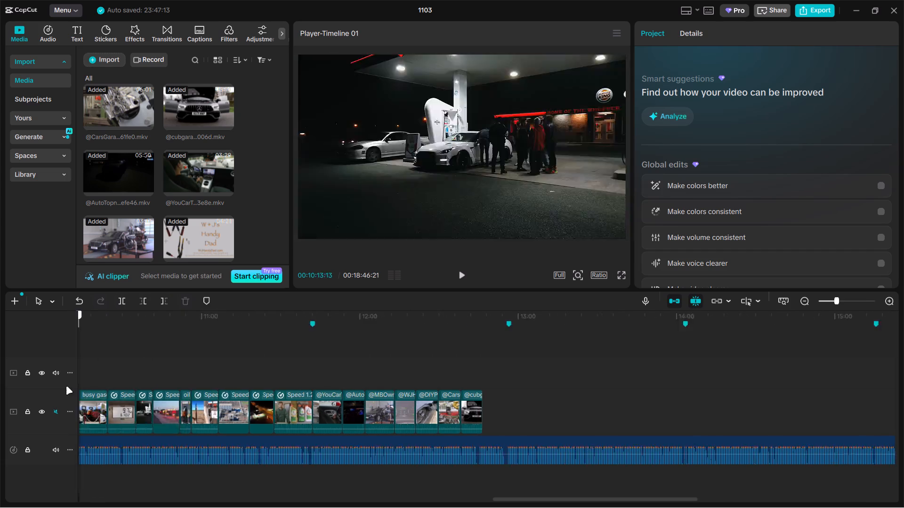
{"action": "left_click_drag", "start_coordinate": [66, 386], "coordinate": [73, 368]}
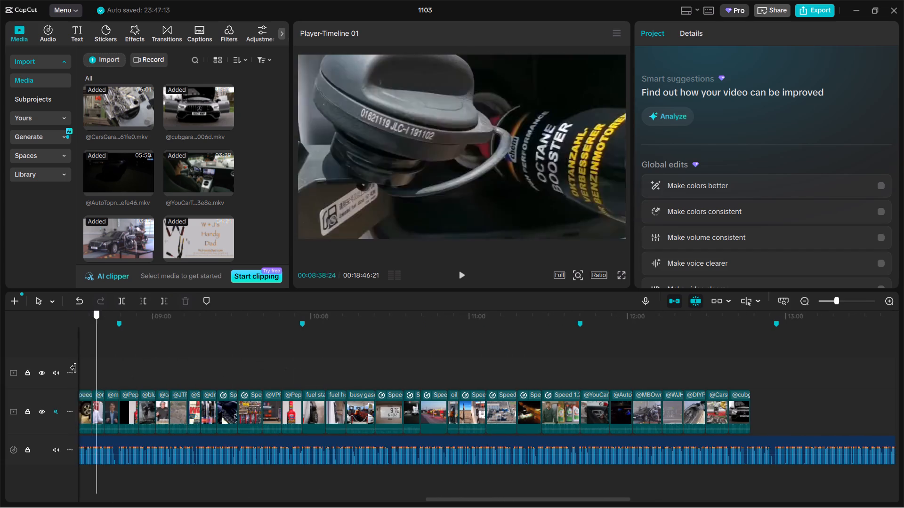
{"action": "left_click_drag", "start_coordinate": [73, 368], "coordinate": [371, 354]}
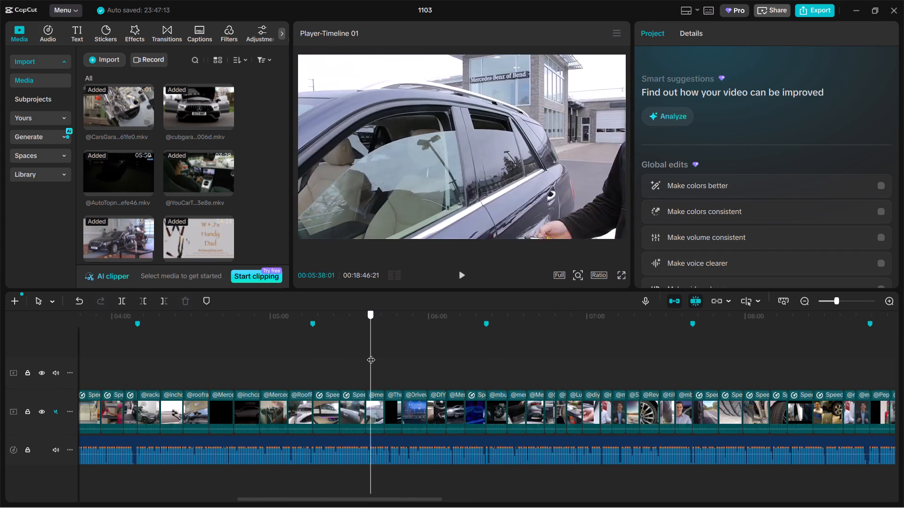
{"action": "left_click_drag", "start_coordinate": [371, 354], "coordinate": [97, 344]}
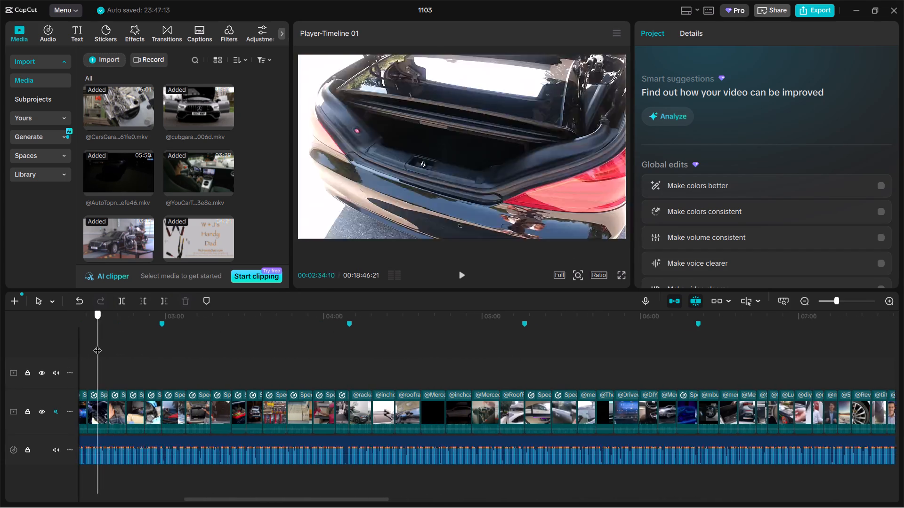
{"action": "left_click_drag", "start_coordinate": [97, 344], "coordinate": [86, 325]}
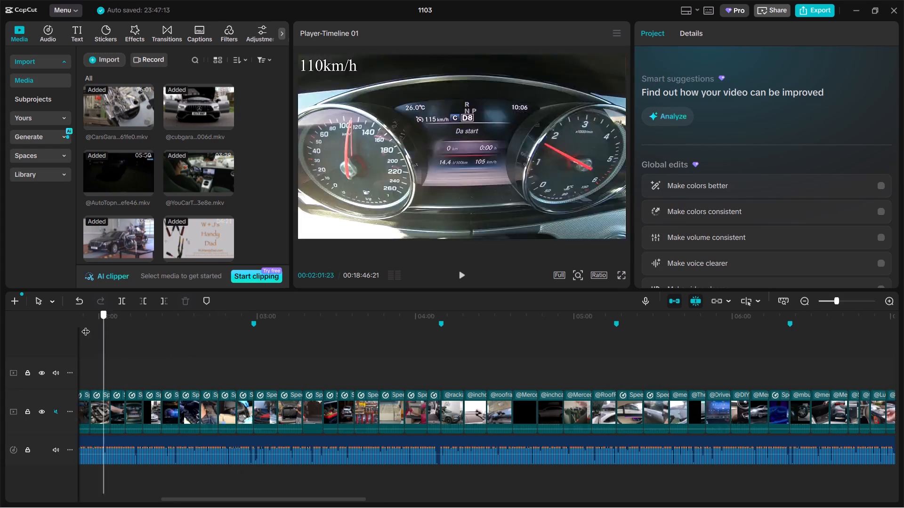
{"action": "left_click_drag", "start_coordinate": [86, 325], "coordinate": [165, 326]}
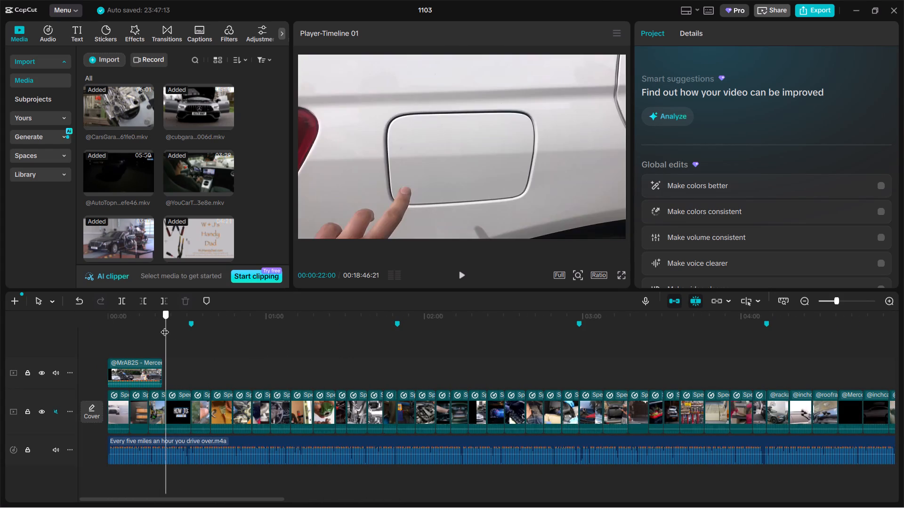
Trim the HOW TO title off the start of the Howto-db4lv clip at 00:00:22 and extend its end back to the first marker.
{"action": "left_click_drag", "start_coordinate": [165, 326], "coordinate": [169, 328]}
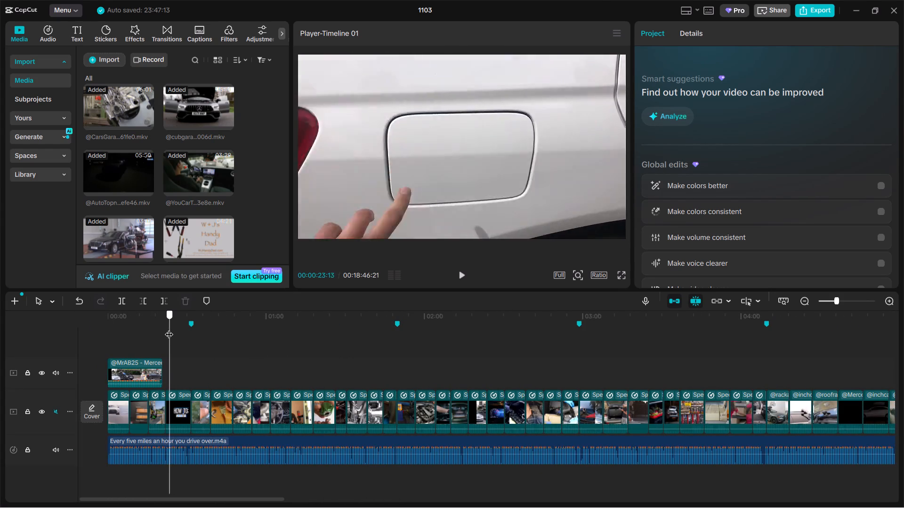
{"action": "left_click_drag", "start_coordinate": [169, 328], "coordinate": [164, 332]}
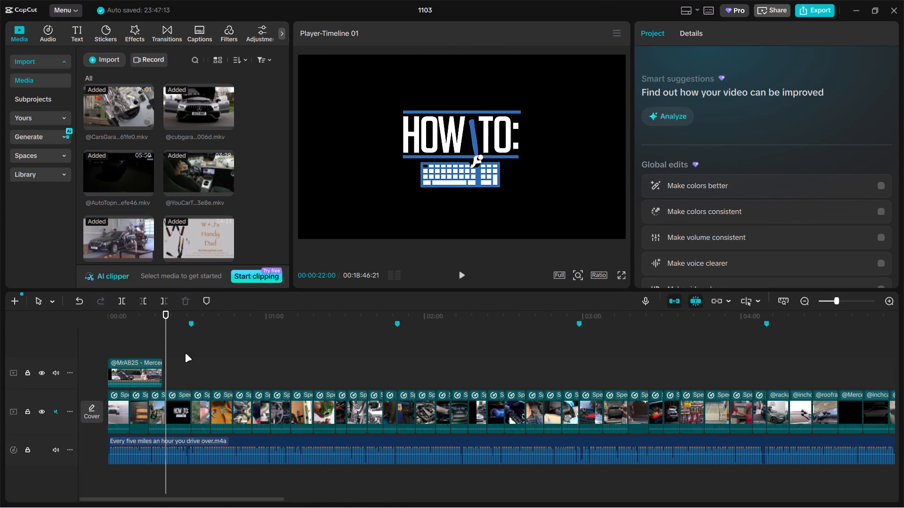
{"action": "scroll", "coordinate": [185, 354], "scroll_direction": "up", "scroll_amount": 11, "text": "ctrl"}
{"action": "left_click", "coordinate": [185, 401]}
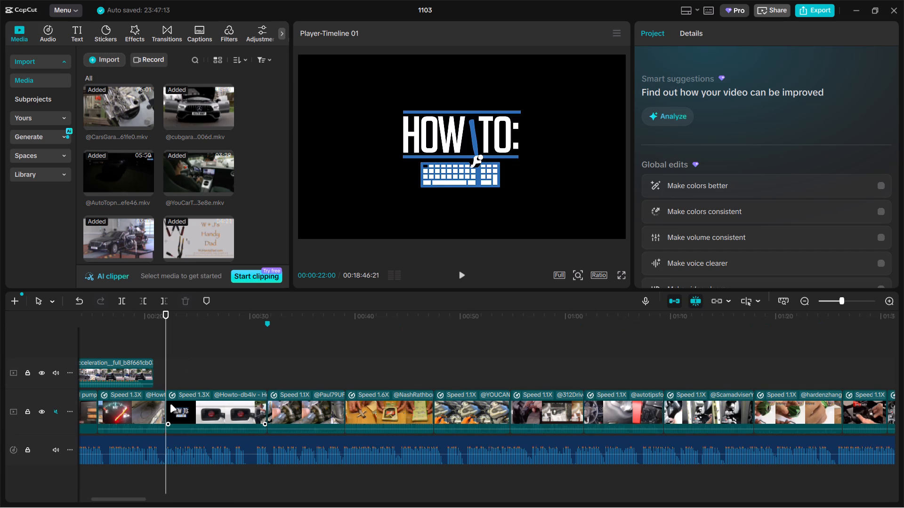
{"action": "left_click_drag", "start_coordinate": [167, 411], "coordinate": [170, 409]}
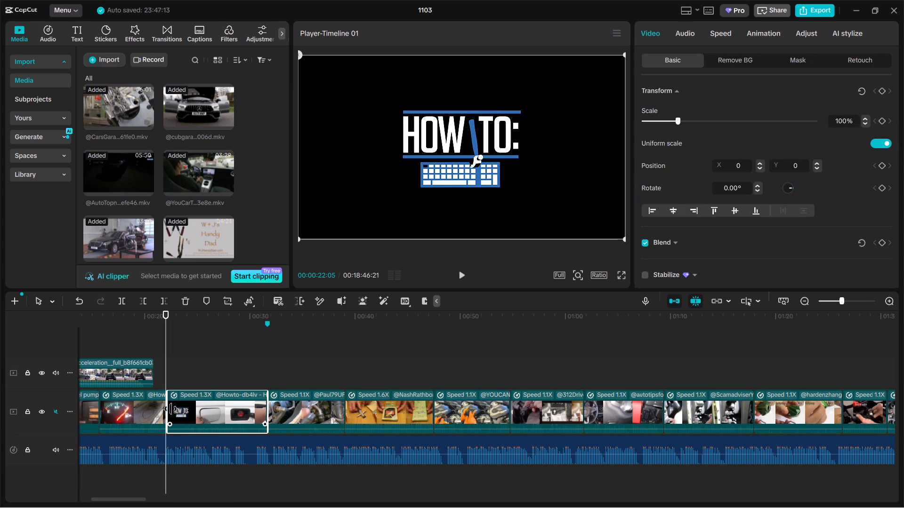
{"action": "left_click_drag", "start_coordinate": [170, 409], "coordinate": [177, 407]}
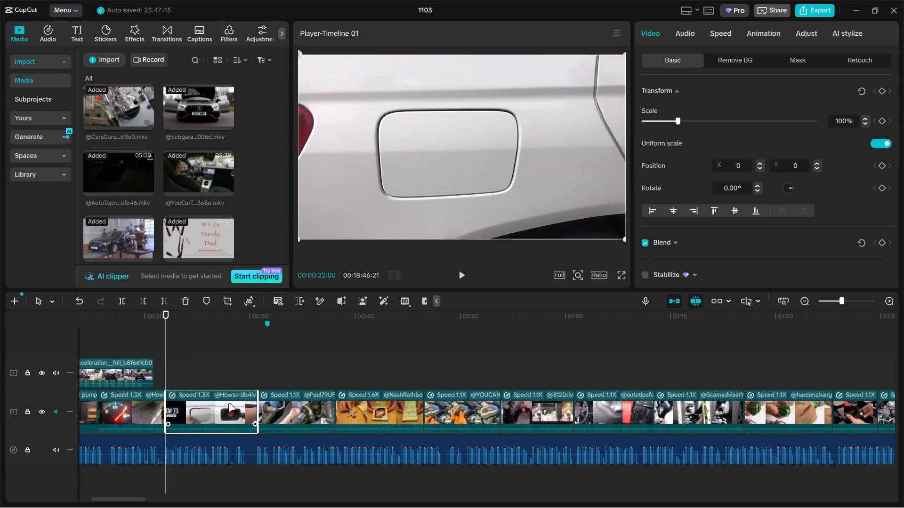
{"action": "left_click_drag", "start_coordinate": [258, 404], "coordinate": [263, 404]}
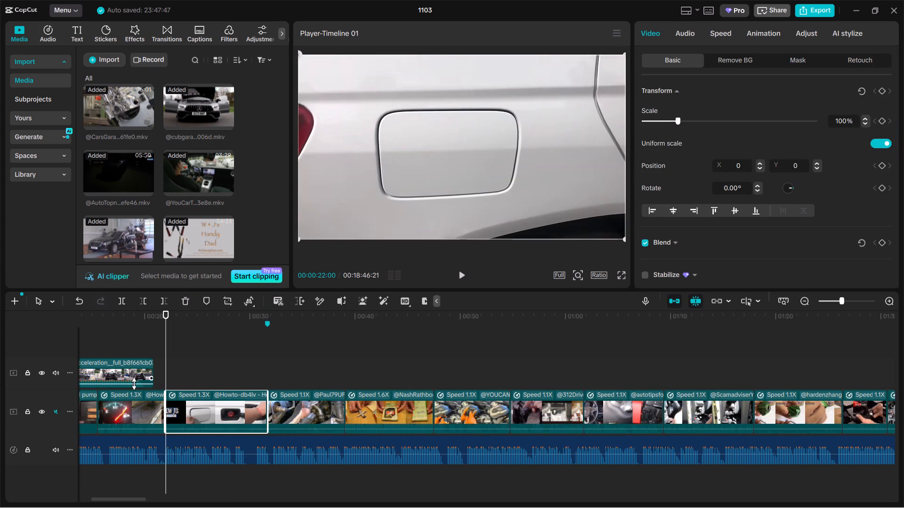
Copy the MrAB25 Mercedes-AMG GLE 63 S Coupé clip from the timeline's opening and paste it where the main track's footage ends, about 00:12:46.
{"action": "left_click", "coordinate": [110, 351]}
{"action": "left_click_drag", "start_coordinate": [114, 347], "coordinate": [104, 347]}
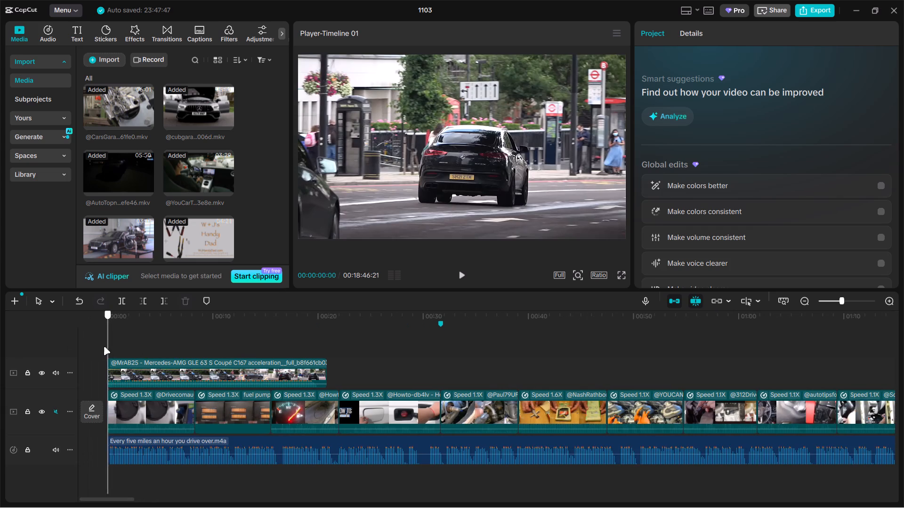
{"action": "left_click_drag", "start_coordinate": [104, 347], "coordinate": [200, 354]}
{"action": "left_click", "coordinate": [207, 381]}
{"action": "key", "text": "ctrl+c"}
{"action": "scroll", "coordinate": [283, 369], "scroll_direction": "down", "scroll_amount": 5, "text": "ctrl"}
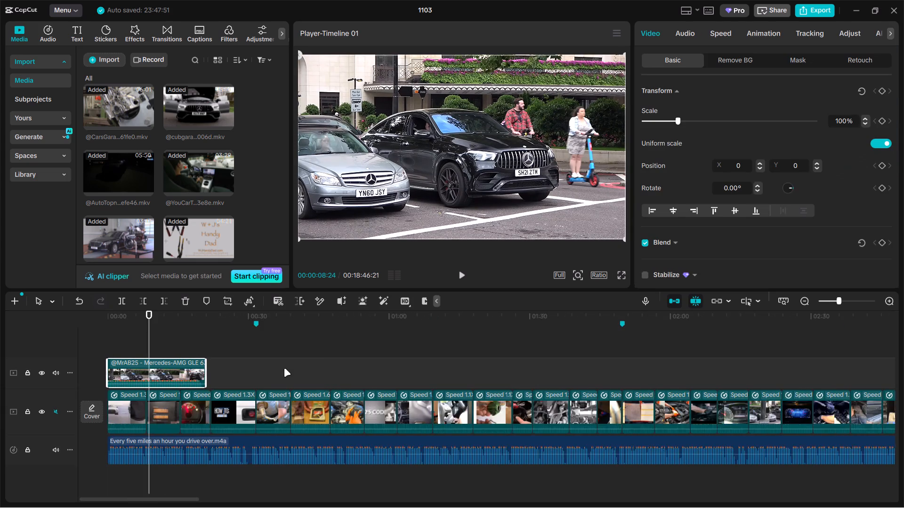
{"action": "scroll", "coordinate": [284, 368], "scroll_direction": "down", "scroll_amount": 20, "text": "ctrl"}
{"action": "scroll", "coordinate": [284, 368], "scroll_direction": "down", "scroll_amount": 12, "text": "ctrl"}
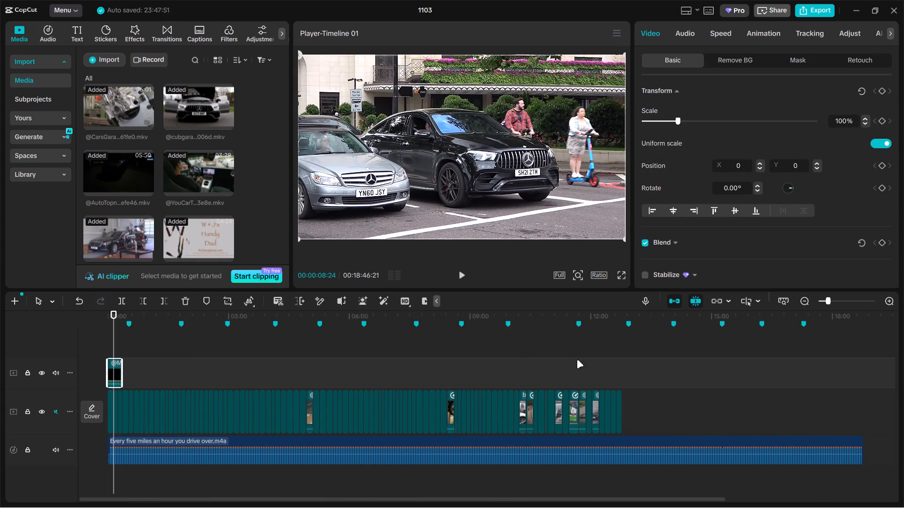
{"action": "left_click", "coordinate": [623, 362]}
{"action": "key", "text": "ctrl+v"}
{"action": "left_click_drag", "start_coordinate": [722, 417], "coordinate": [727, 417]}
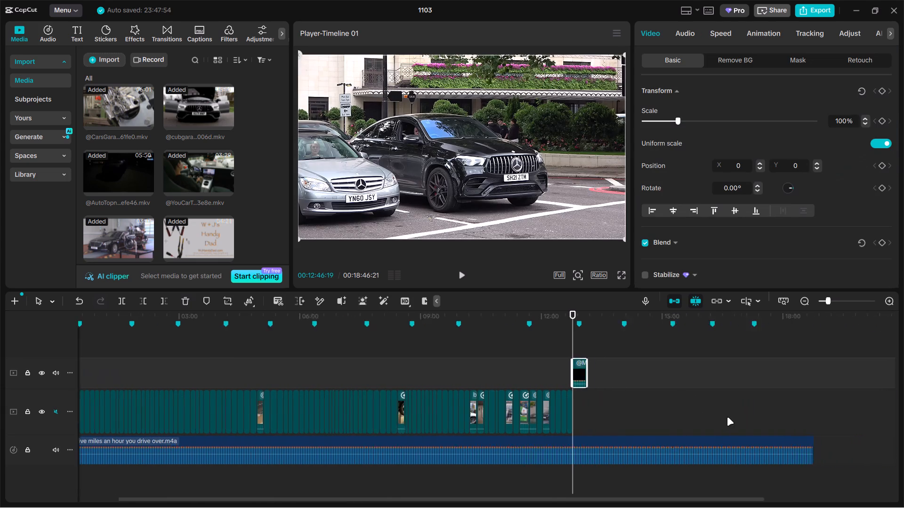
{"action": "left_click_drag", "start_coordinate": [727, 417], "coordinate": [629, 397]}
Move the pasted MrAB25 clip onto the main track after the cubgarage clip and trim its end to the marker at about 00:12:56.
{"action": "scroll", "coordinate": [544, 392], "scroll_direction": "up", "scroll_amount": 18, "text": "ctrl"}
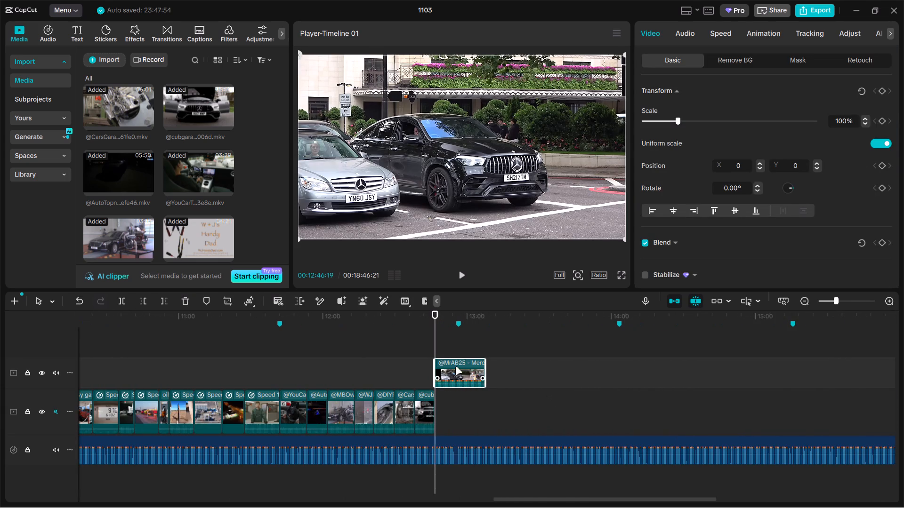
{"action": "left_click_drag", "start_coordinate": [457, 366], "coordinate": [460, 403]}
{"action": "left_click_drag", "start_coordinate": [484, 401], "coordinate": [464, 401]}
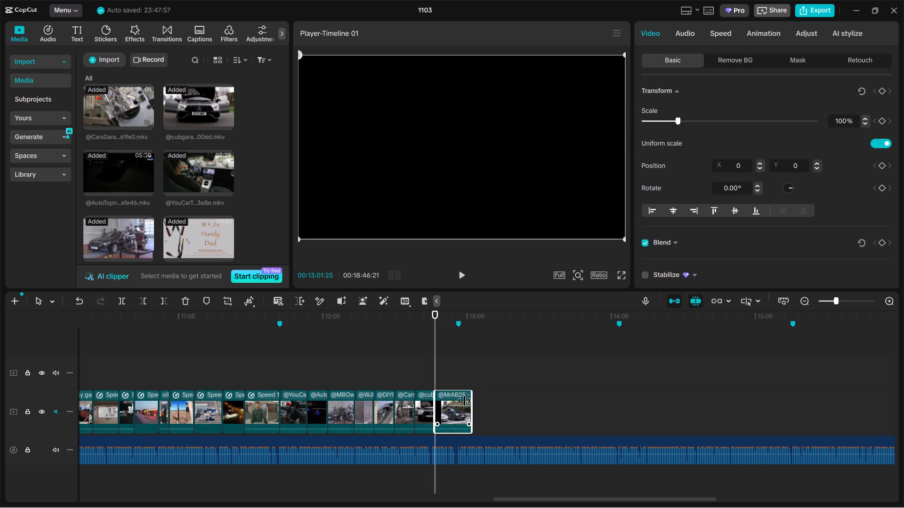
{"action": "left_click_drag", "start_coordinate": [464, 401], "coordinate": [456, 399]}
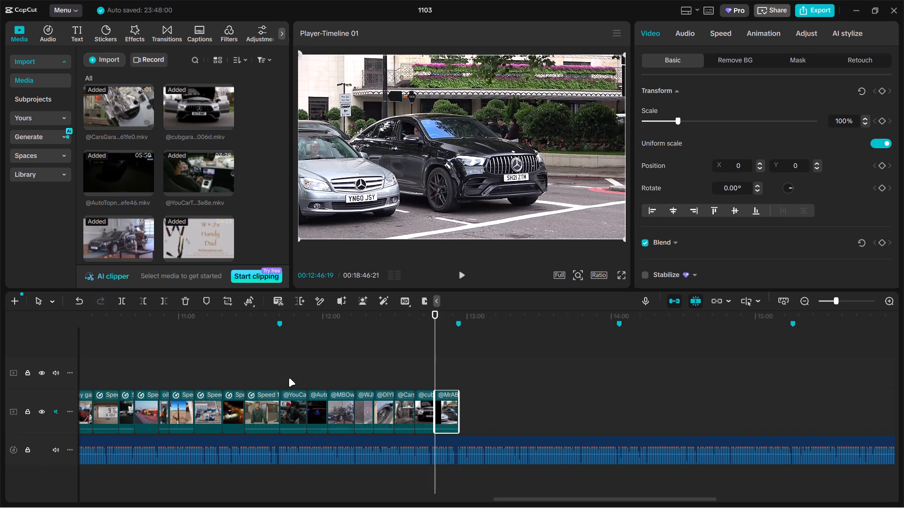
Play the timeline across the marker at about 00:12:56 to check where the next section of narration begins.
{"action": "left_click", "coordinate": [384, 364]}
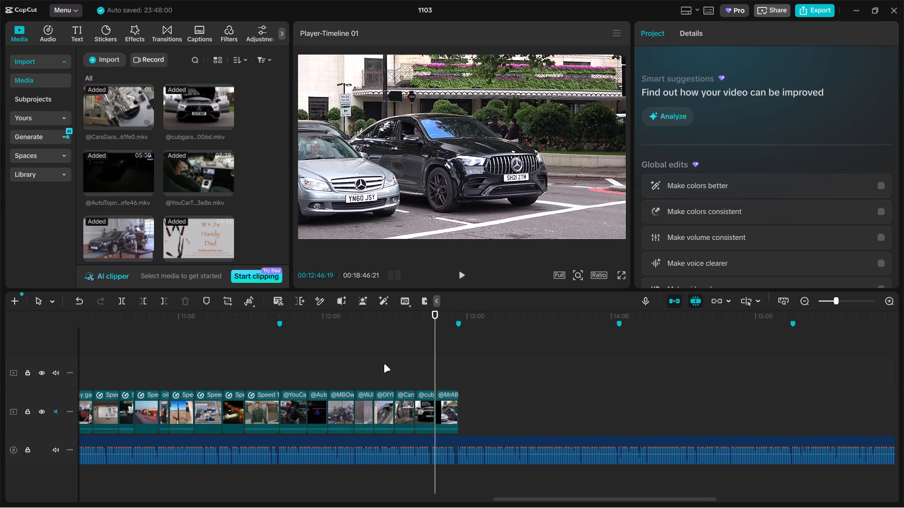
{"action": "left_click_drag", "start_coordinate": [384, 364], "coordinate": [437, 362]}
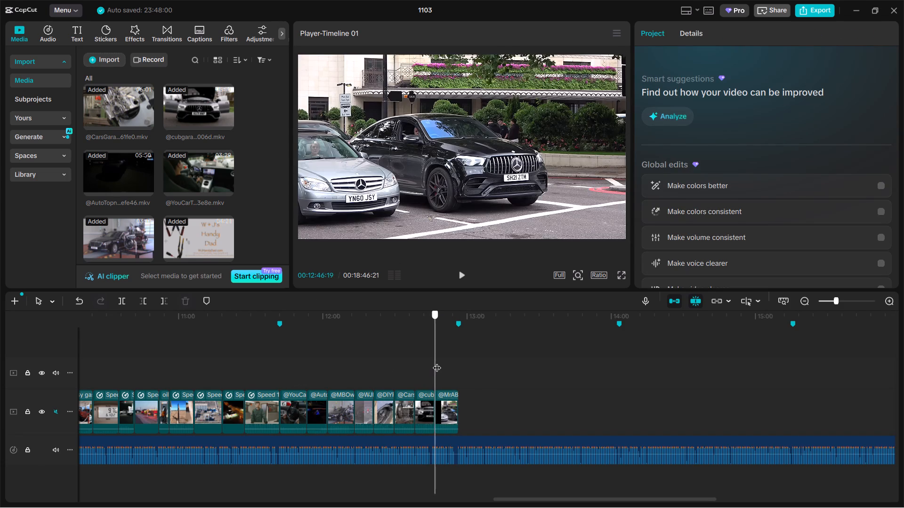
{"action": "left_click_drag", "start_coordinate": [437, 362], "coordinate": [458, 357]}
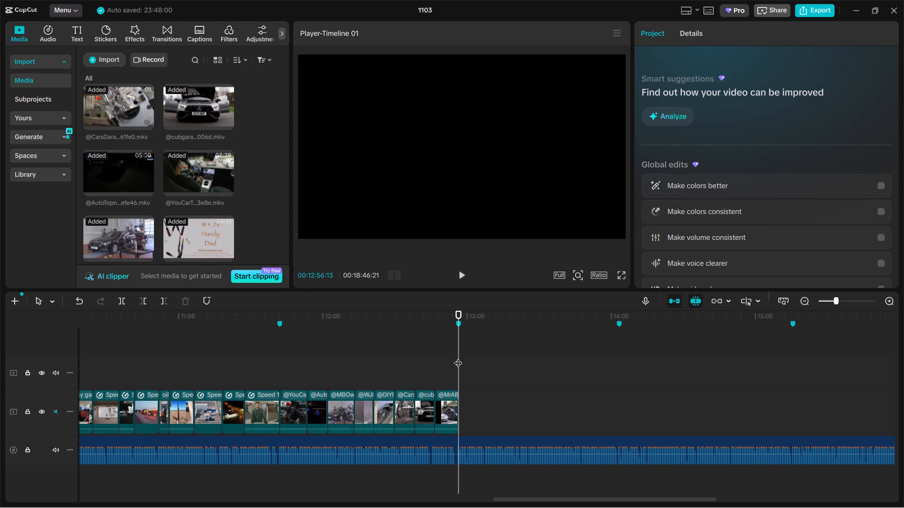
{"action": "left_click", "coordinate": [450, 361]}
{"action": "key", "text": "space"}
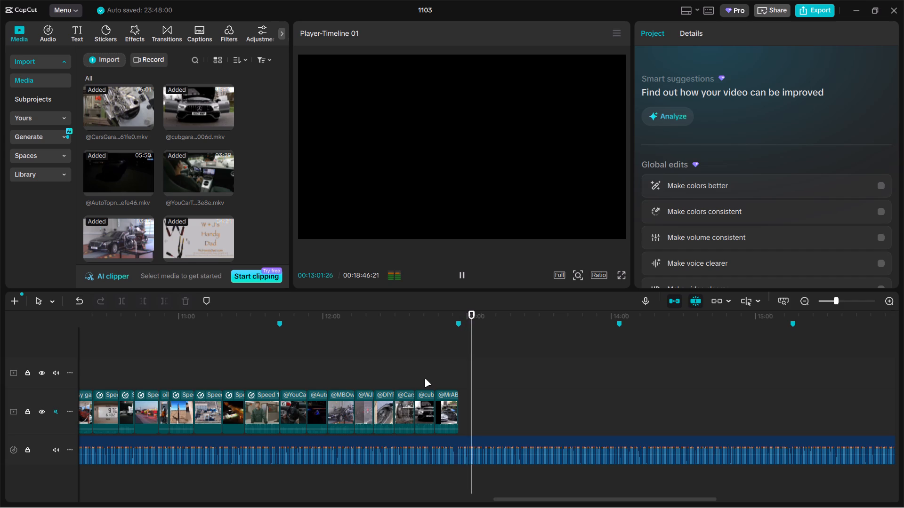
{"action": "key", "text": "space"}
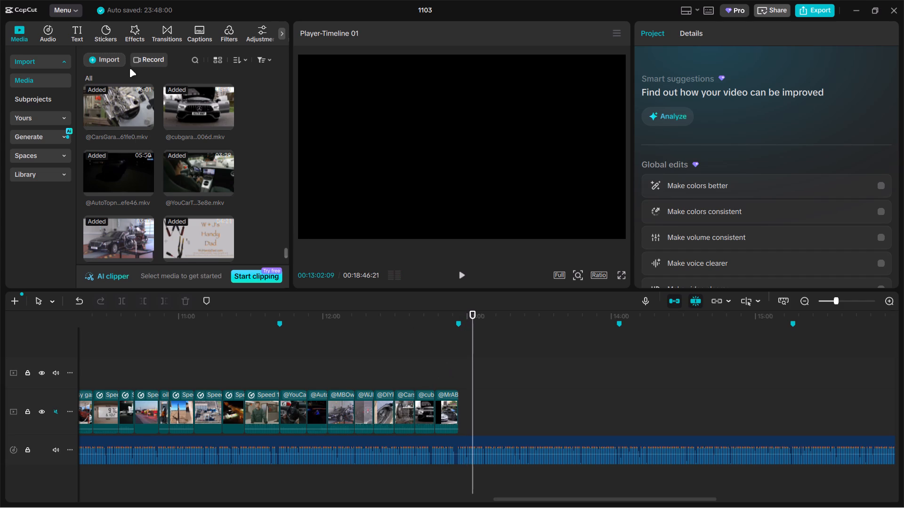
Import all the media files from the EDIT folder's 05 subfolder into the project.
{"action": "left_click", "coordinate": [117, 61]}
{"action": "left_click", "coordinate": [147, 86]}
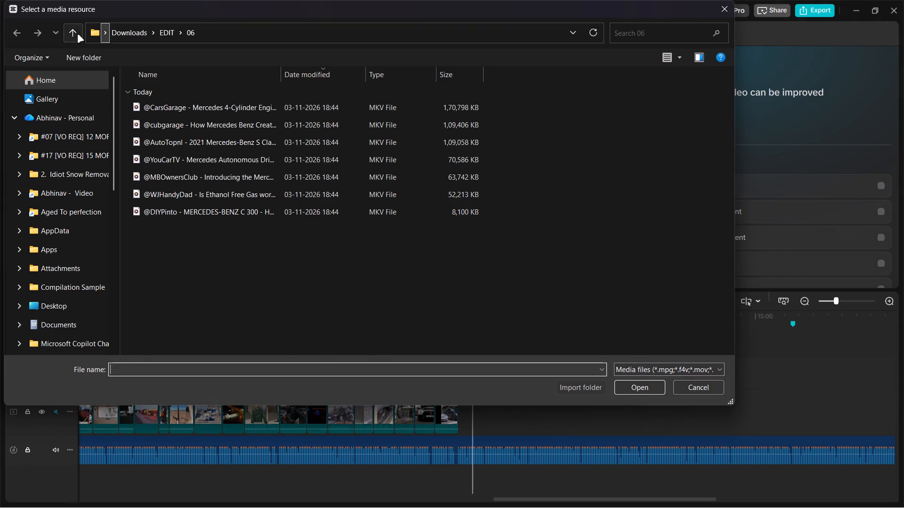
{"action": "left_click", "coordinate": [75, 32]}
{"action": "scroll", "coordinate": [195, 281], "scroll_direction": "down", "scroll_amount": 5}
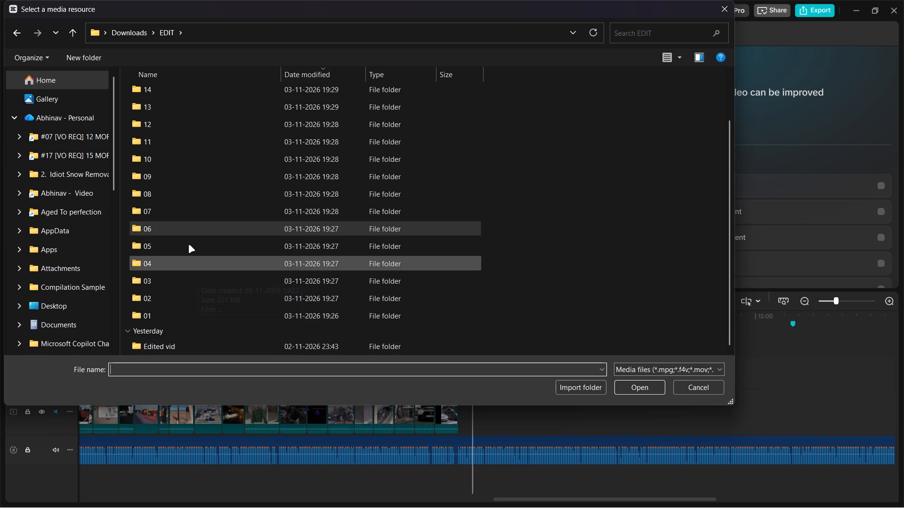
{"action": "double_click", "coordinate": [188, 245]}
{"action": "key", "text": "ctrl+a"}
{"action": "key", "text": "Return"}
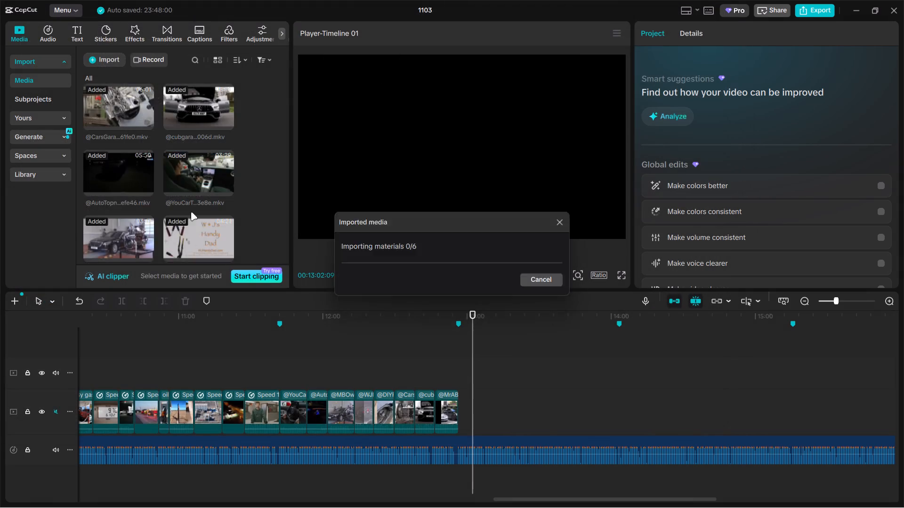
Add the Mercedessource engine oil clip to the end of the main track and trim its start to the Liqui Moly oil-pouring shot.
{"action": "left_click_drag", "start_coordinate": [182, 106], "coordinate": [502, 401]}
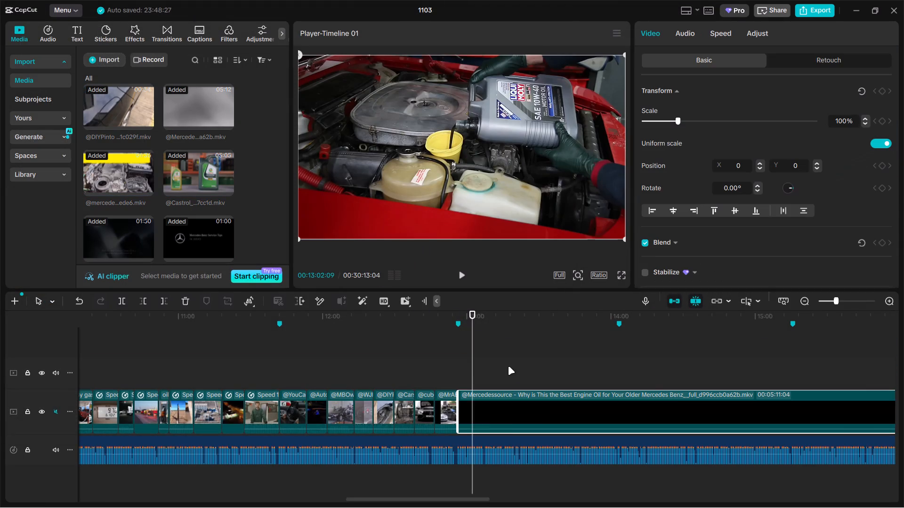
{"action": "scroll", "coordinate": [508, 366], "scroll_direction": "down", "scroll_amount": 1}
{"action": "left_click", "coordinate": [488, 358]}
{"action": "left_click_drag", "start_coordinate": [487, 359], "coordinate": [496, 359]}
{"action": "left_click", "coordinate": [498, 400]}
{"action": "left_click_drag", "start_coordinate": [460, 401], "coordinate": [493, 403]}
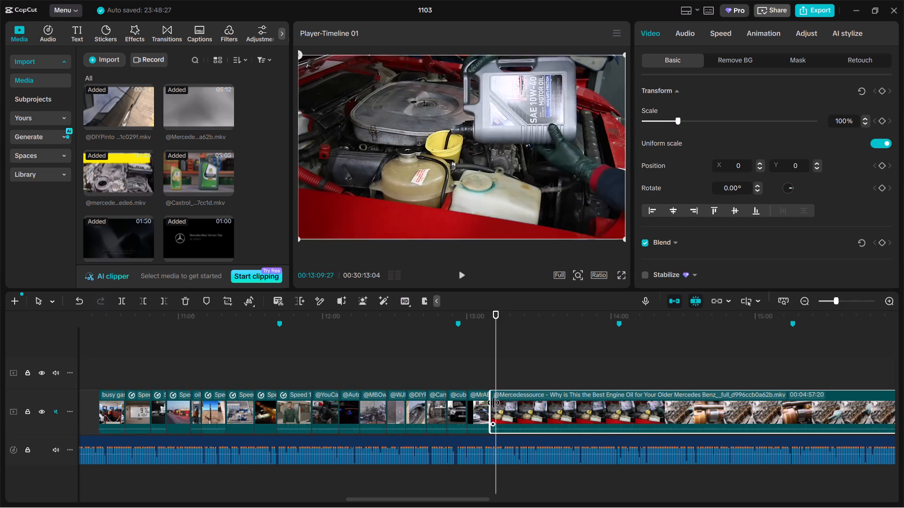
{"action": "left_click_drag", "start_coordinate": [493, 403], "coordinate": [495, 403]}
Split the Mercedessource clip at about 00:13:12 and delete the part after the cut.
{"action": "key", "text": "ctrl+b"}
{"action": "key", "text": "BackSpace"}
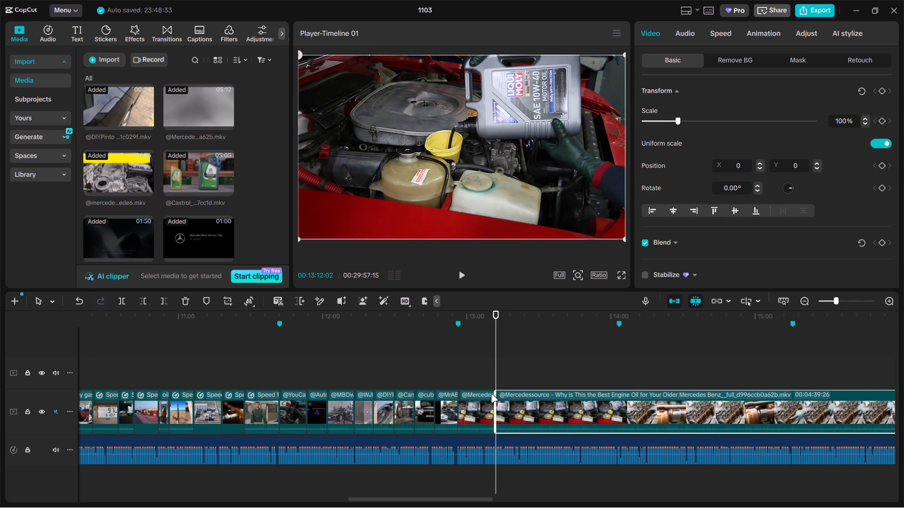
Split the mercedessportcarrepair1944 GLE450 clip at about 00:13:35, past the oil-pouring shot, and delete the part before the cut.
{"action": "left_click_drag", "start_coordinate": [500, 375], "coordinate": [495, 374]}
{"action": "left_click", "coordinate": [409, 362]}
{"action": "left_click_drag", "start_coordinate": [409, 362], "coordinate": [436, 359]}
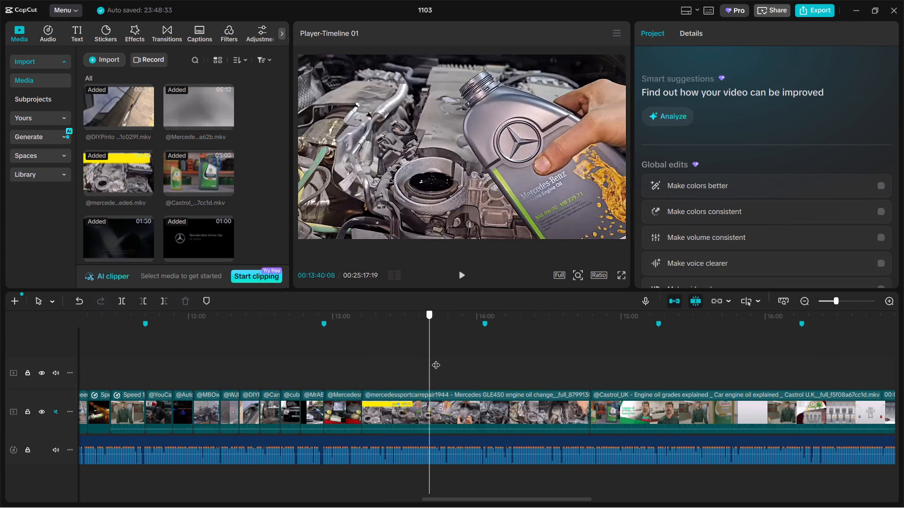
{"action": "left_click_drag", "start_coordinate": [436, 359], "coordinate": [419, 361]}
{"action": "left_click", "coordinate": [429, 406]}
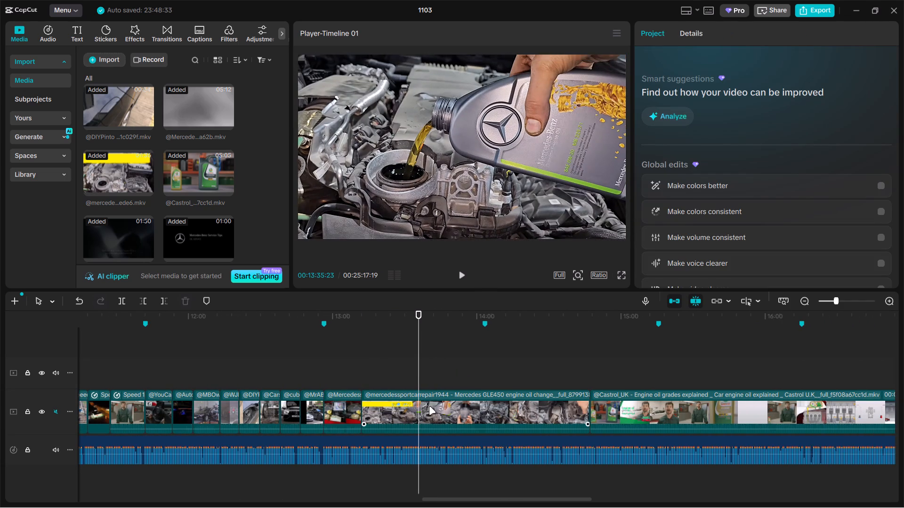
{"action": "key", "text": "ctrl+b"}
{"action": "left_click", "coordinate": [408, 404]}
{"action": "key", "text": "BackSpace"}
Split the remaining GLE450 clip at about 00:13:28, on the oil filter shot, and delete the part after the cut.
{"action": "left_click", "coordinate": [385, 375]}
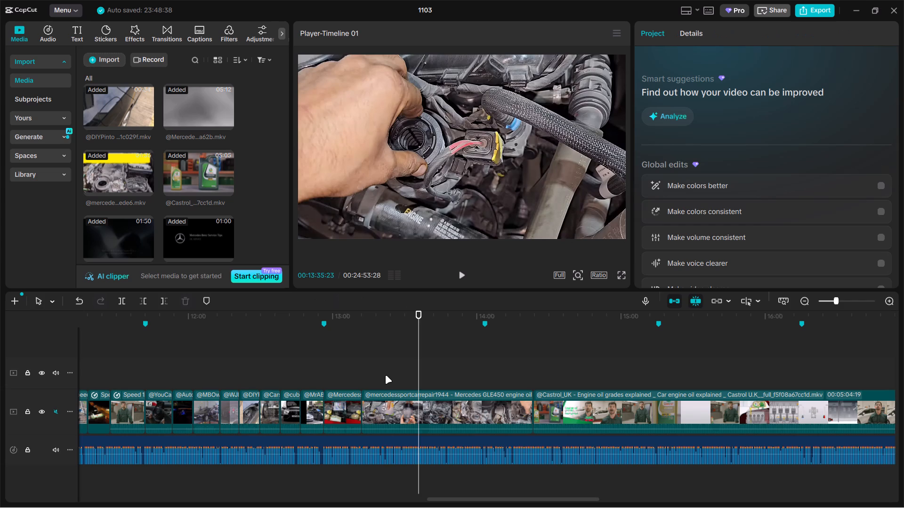
{"action": "left_click_drag", "start_coordinate": [385, 375], "coordinate": [403, 377]}
{"action": "left_click_drag", "start_coordinate": [406, 382], "coordinate": [383, 377]}
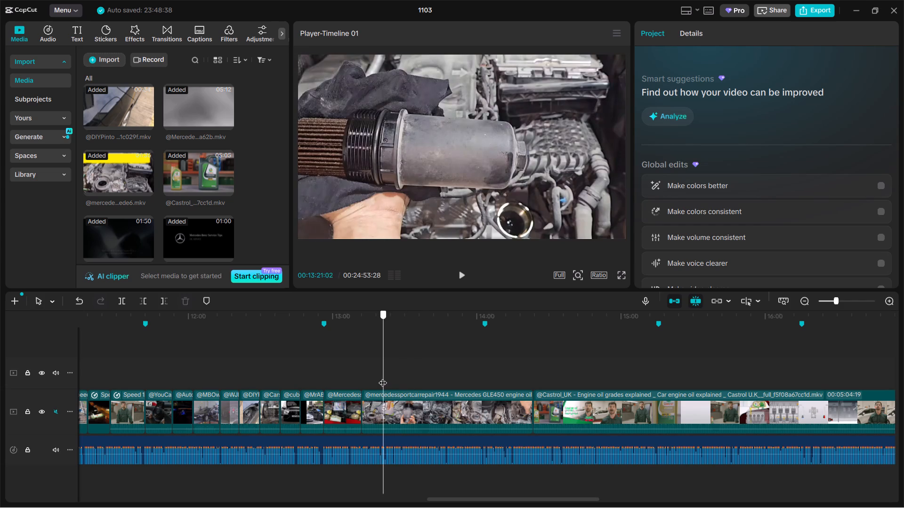
{"action": "left_click_drag", "start_coordinate": [383, 377], "coordinate": [402, 376]}
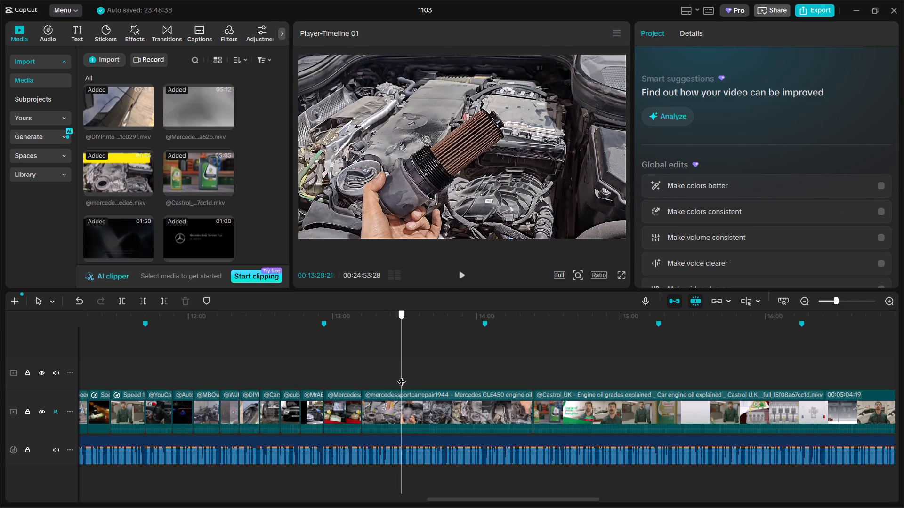
{"action": "left_click_drag", "start_coordinate": [402, 376], "coordinate": [400, 376]}
{"action": "left_click", "coordinate": [412, 406]}
{"action": "key", "text": "ctrl+b"}
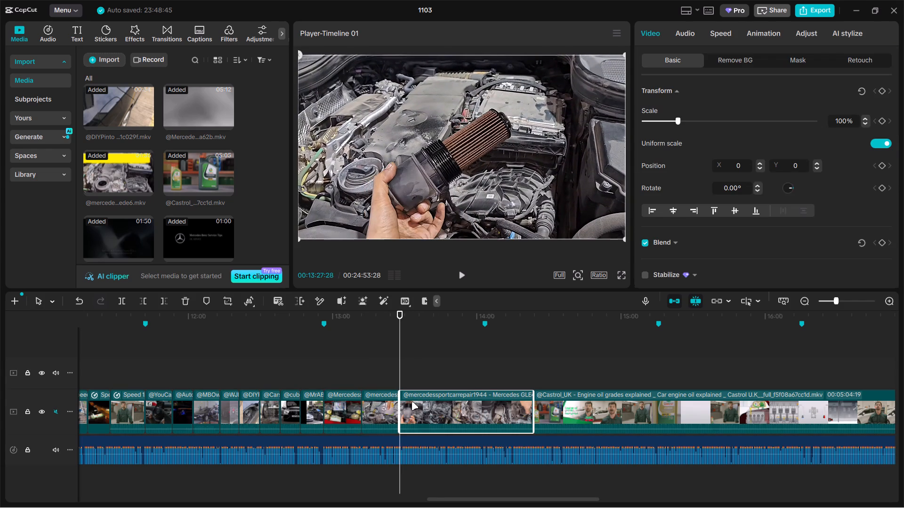
{"action": "key", "text": "BackSpace"}
Split the Castrol UK clip at about 00:14:00, at the row of oil bottles, and delete the part before the cut.
{"action": "left_click", "coordinate": [429, 375]}
{"action": "left_click_drag", "start_coordinate": [429, 375], "coordinate": [406, 375]}
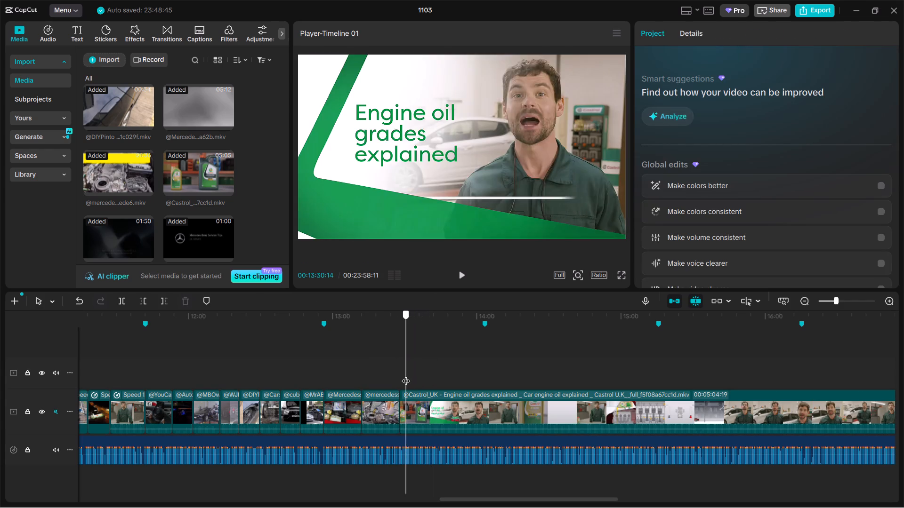
{"action": "left_click_drag", "start_coordinate": [406, 375], "coordinate": [499, 376]}
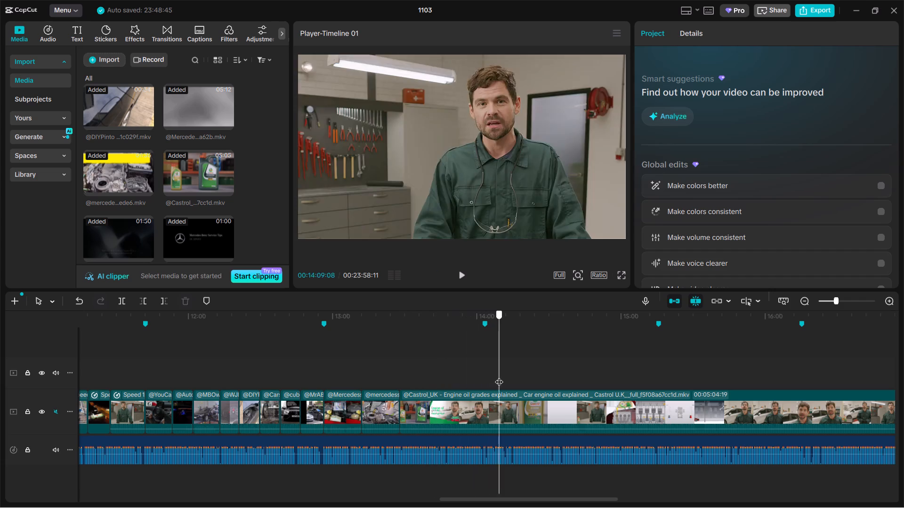
{"action": "left_click_drag", "start_coordinate": [499, 376], "coordinate": [478, 380]}
{"action": "left_click", "coordinate": [471, 408]}
{"action": "key", "text": "ctrl+b"}
{"action": "left_click", "coordinate": [458, 408]}
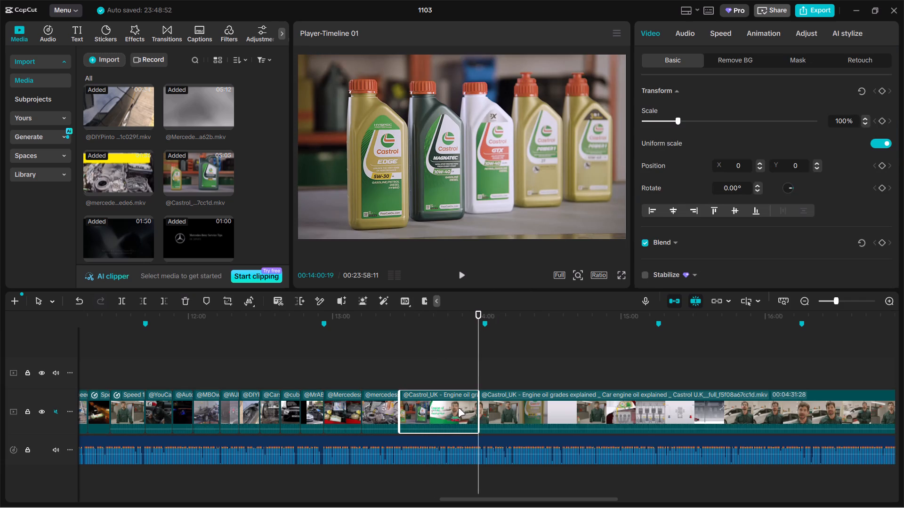
{"action": "key", "text": "BackSpace"}
Split the Castrol UK clip at about 00:13:35, before the presenter reappears, and delete the part after the cut.
{"action": "left_click", "coordinate": [395, 376]}
{"action": "left_click_drag", "start_coordinate": [395, 376], "coordinate": [425, 373]}
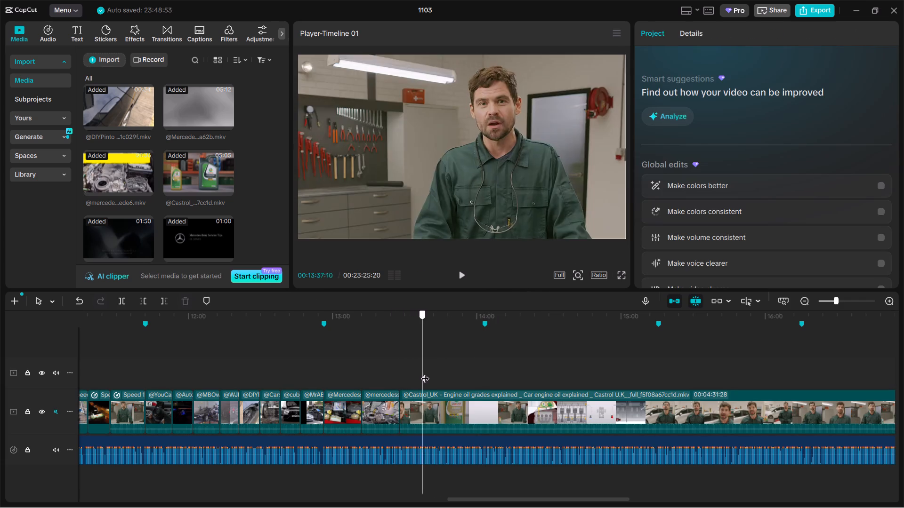
{"action": "left_click_drag", "start_coordinate": [425, 373], "coordinate": [416, 379]}
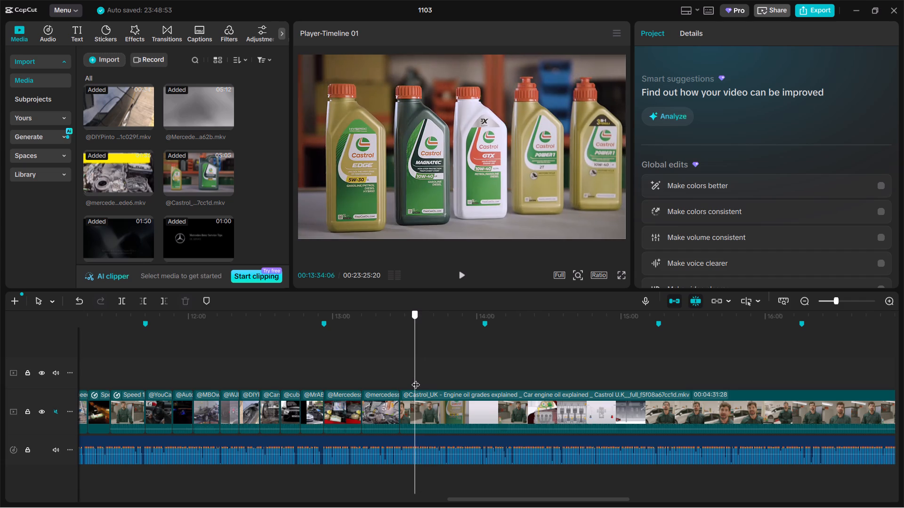
{"action": "left_click_drag", "start_coordinate": [416, 379], "coordinate": [417, 379]}
{"action": "key", "text": "ctrl+b"}
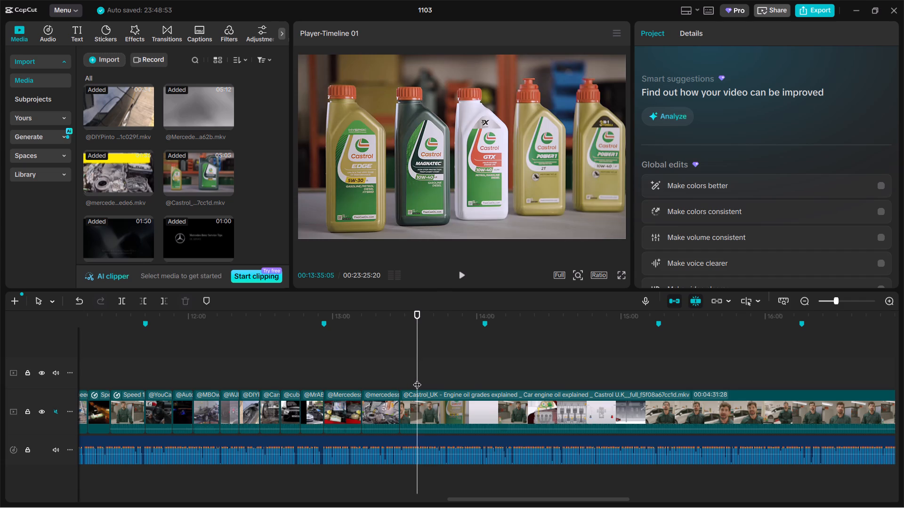
{"action": "left_click", "coordinate": [458, 408]}
{"action": "key", "text": "BackSpace"}
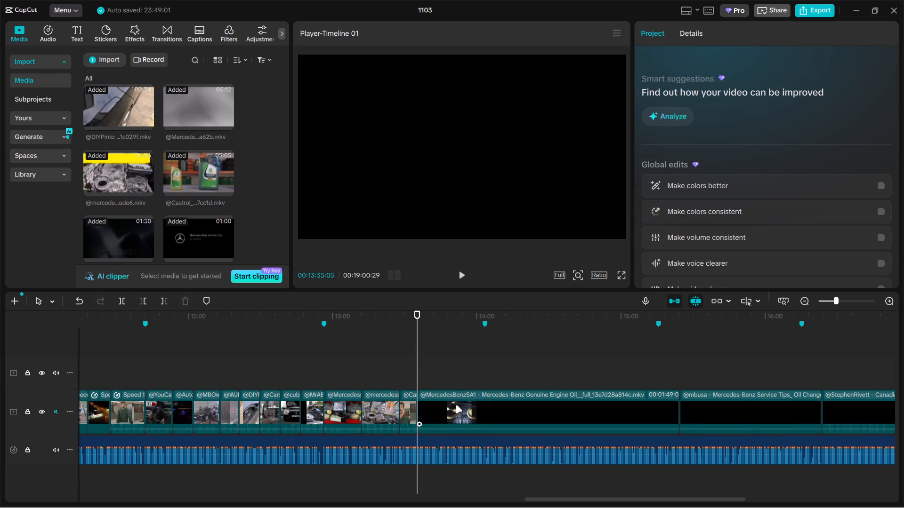
Split the MercedesBenzSA1 Genuine Engine Oil clip at about 00:13:57, on the golden oil splash, and delete the part before the cut.
{"action": "left_click", "coordinate": [447, 376]}
{"action": "left_click_drag", "start_coordinate": [447, 376], "coordinate": [470, 372]}
{"action": "left_click", "coordinate": [482, 405]}
{"action": "key", "text": "ctrl+b"}
{"action": "left_click", "coordinate": [462, 410]}
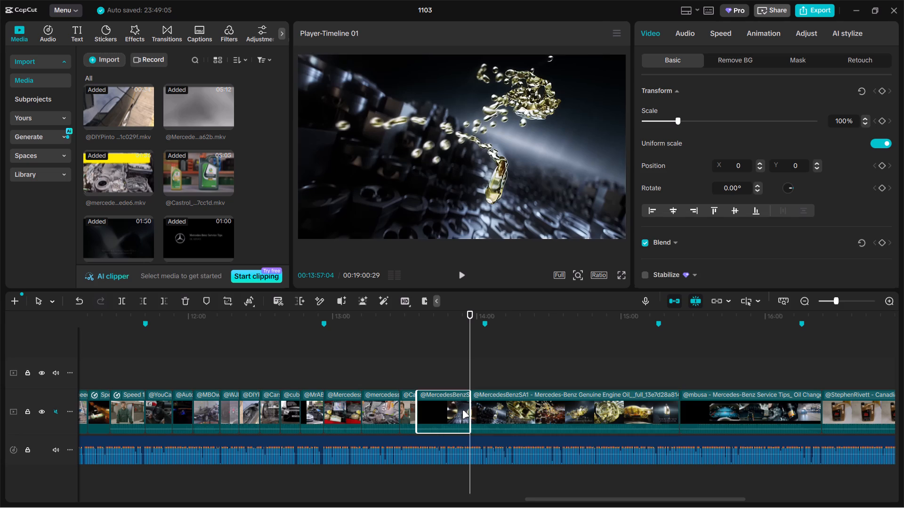
{"action": "key", "text": "BackSpace"}
Split the MercedesBenzSA1 clip at about 00:13:49 and delete the part after the cut.
{"action": "left_click", "coordinate": [416, 373]}
{"action": "left_click_drag", "start_coordinate": [416, 373], "coordinate": [431, 372]}
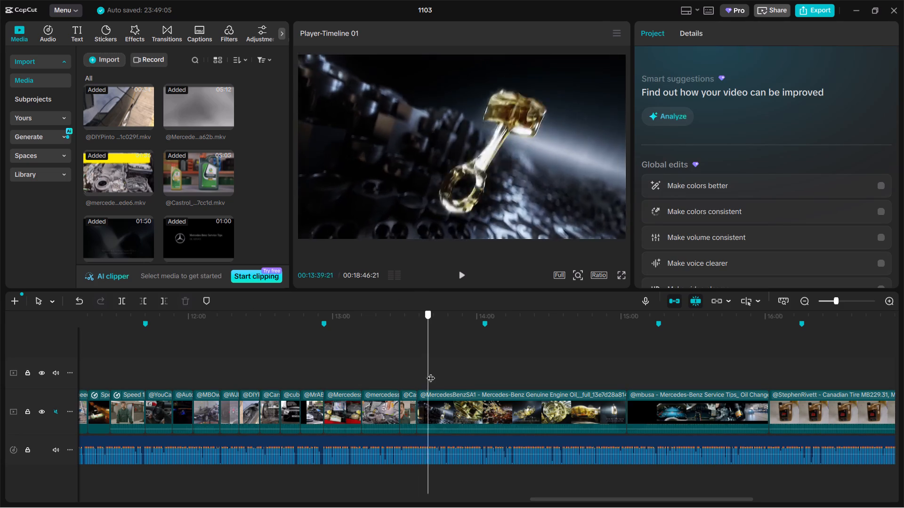
{"action": "left_click_drag", "start_coordinate": [431, 372], "coordinate": [451, 372]}
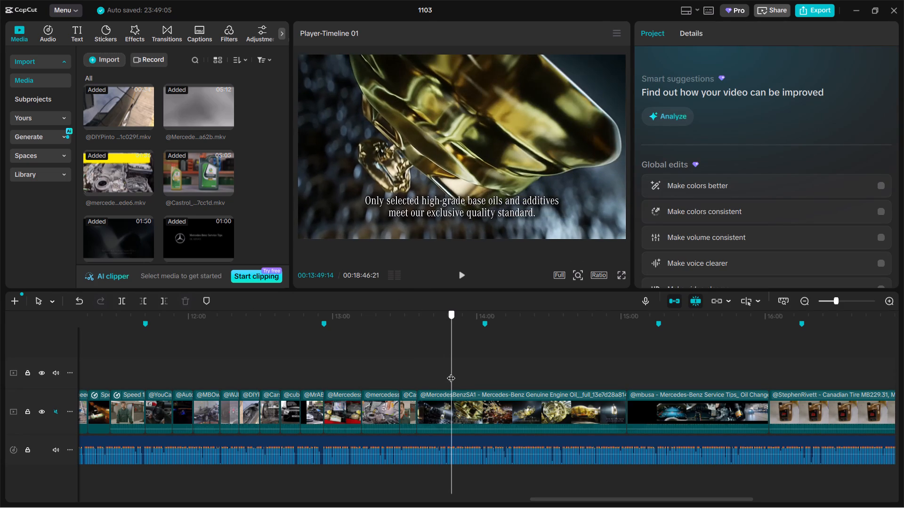
{"action": "left_click_drag", "start_coordinate": [451, 372], "coordinate": [452, 372]}
{"action": "left_click", "coordinate": [450, 374]}
{"action": "left_click", "coordinate": [456, 399]}
{"action": "key", "text": "ctrl+b"}
{"action": "key", "text": "BackSpace"}
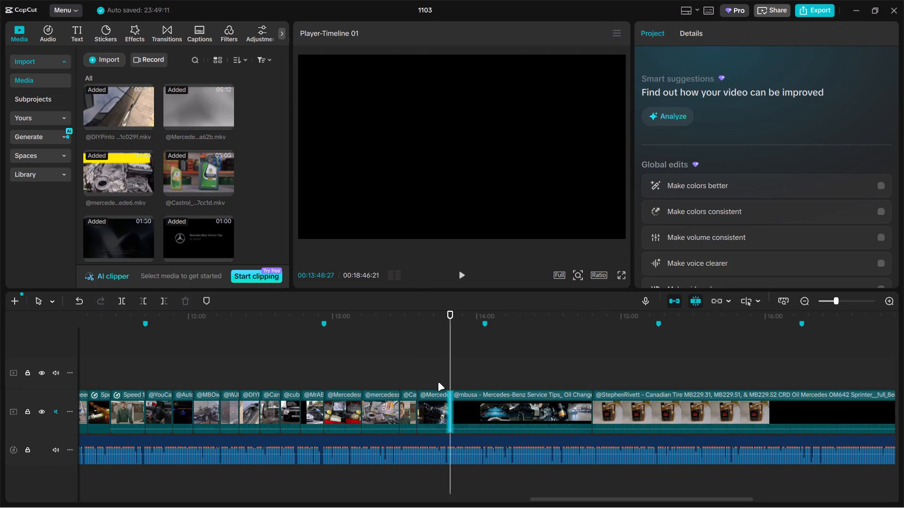
Scale the MercedesBenzSA1 shot to 136% and shift it down to Y -138 to push its subtitles out of frame.
{"action": "left_click", "coordinate": [437, 381]}
{"action": "left_click", "coordinate": [452, 193]}
{"action": "left_click_drag", "start_coordinate": [675, 120], "coordinate": [682, 119]}
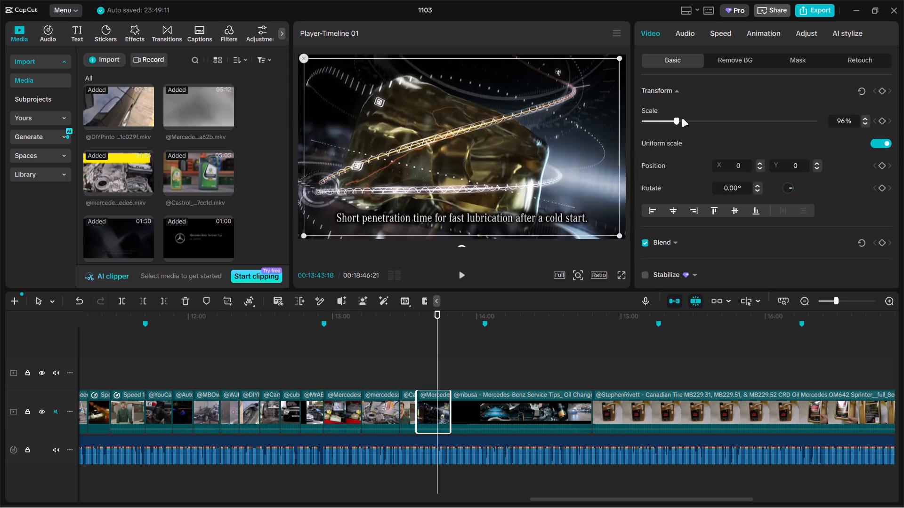
{"action": "left_click_drag", "start_coordinate": [682, 119], "coordinate": [690, 115]}
{"action": "left_click_drag", "start_coordinate": [555, 157], "coordinate": [557, 169]}
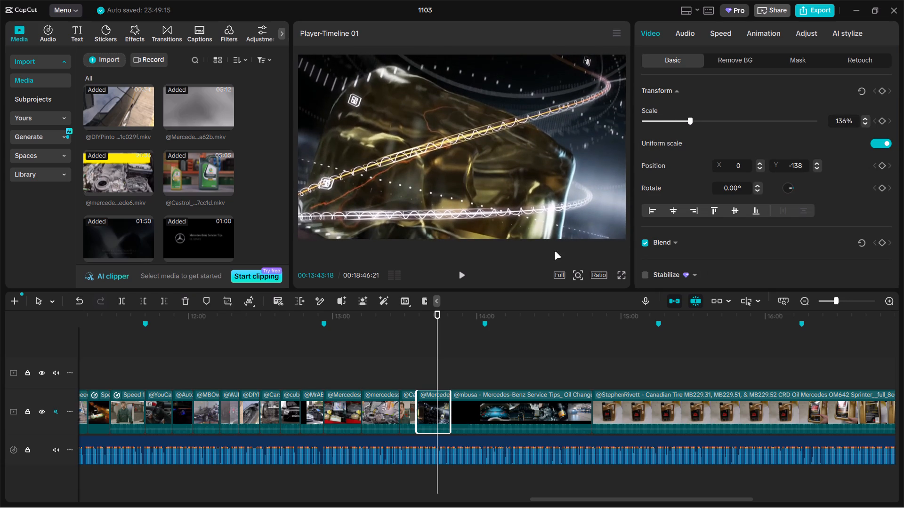
Split the mbusa Service Tips clip at about 00:14:10, on the mechanic under the car, and delete the part before the cut.
{"action": "double_click", "coordinate": [499, 368]}
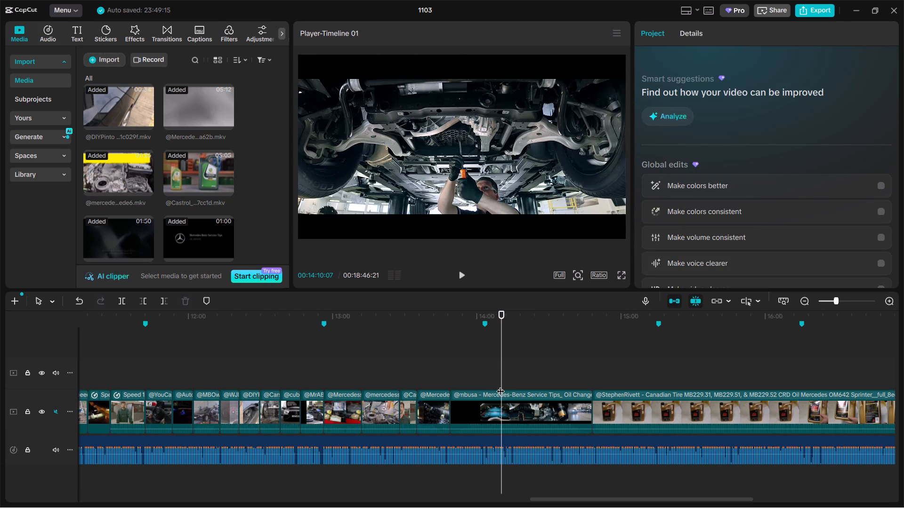
{"action": "left_click", "coordinate": [500, 404]}
{"action": "key", "text": "ctrl+b"}
{"action": "left_click", "coordinate": [477, 405]}
{"action": "key", "text": "BackSpace"}
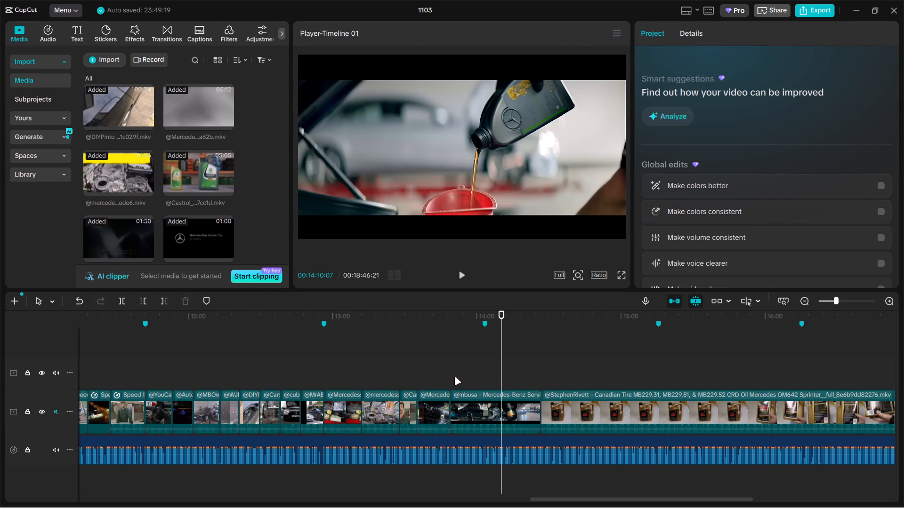
Split the mbusa clip at about 00:14:00 and delete the part after the cut.
{"action": "left_click", "coordinate": [447, 373]}
{"action": "left_click_drag", "start_coordinate": [447, 373], "coordinate": [477, 367]}
{"action": "left_click", "coordinate": [486, 404]}
{"action": "key", "text": "ctrl+b"}
{"action": "key", "text": "BackSpace"}
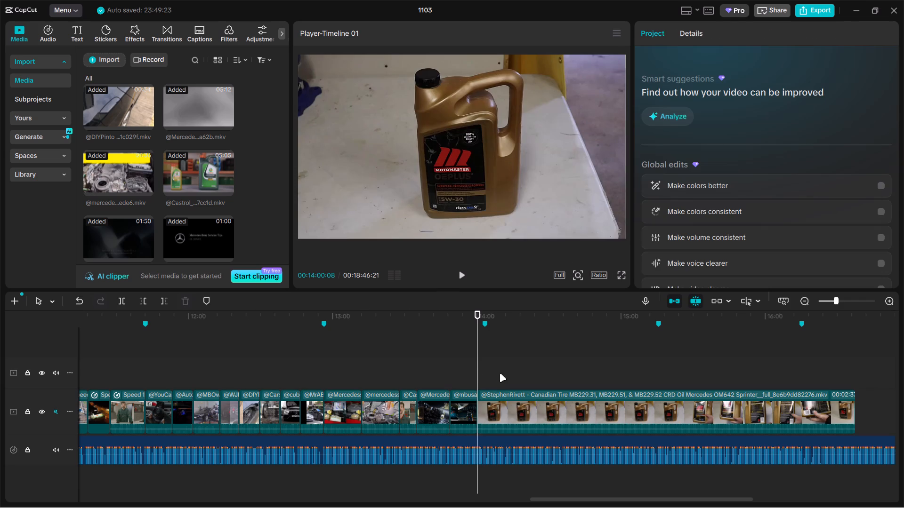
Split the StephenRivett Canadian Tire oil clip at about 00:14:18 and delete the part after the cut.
{"action": "left_click", "coordinate": [500, 373]}
{"action": "left_click_drag", "start_coordinate": [500, 373], "coordinate": [521, 374]}
{"action": "left_click", "coordinate": [523, 402]}
{"action": "key", "text": "ctrl+b"}
{"action": "key", "text": "BackSpace"}
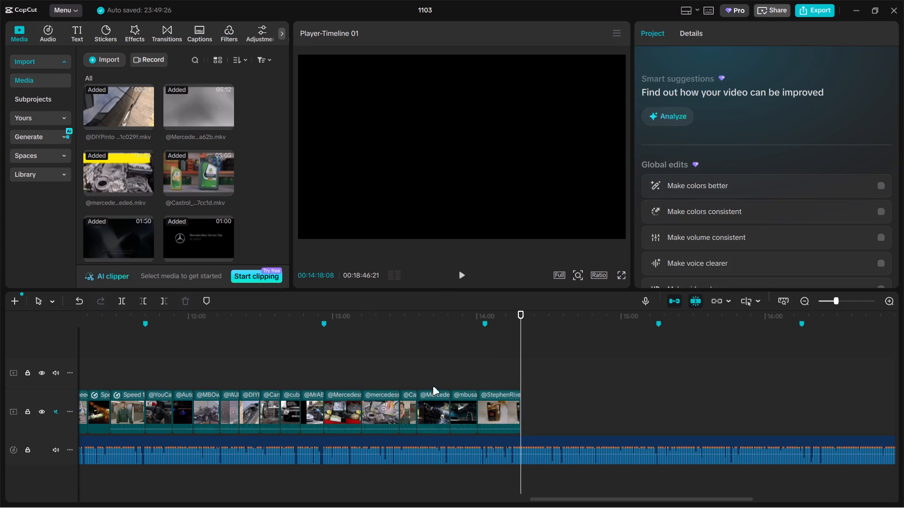
Set the speed of the six engine oil clips in the section starting at about 00:12:56 to 1.20x.
{"action": "left_click_drag", "start_coordinate": [347, 377], "coordinate": [530, 427]}
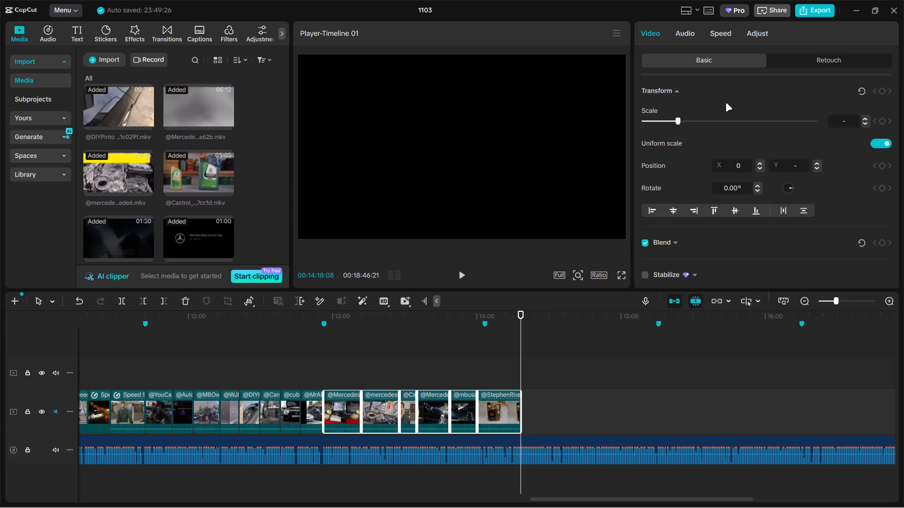
{"action": "left_click", "coordinate": [713, 36]}
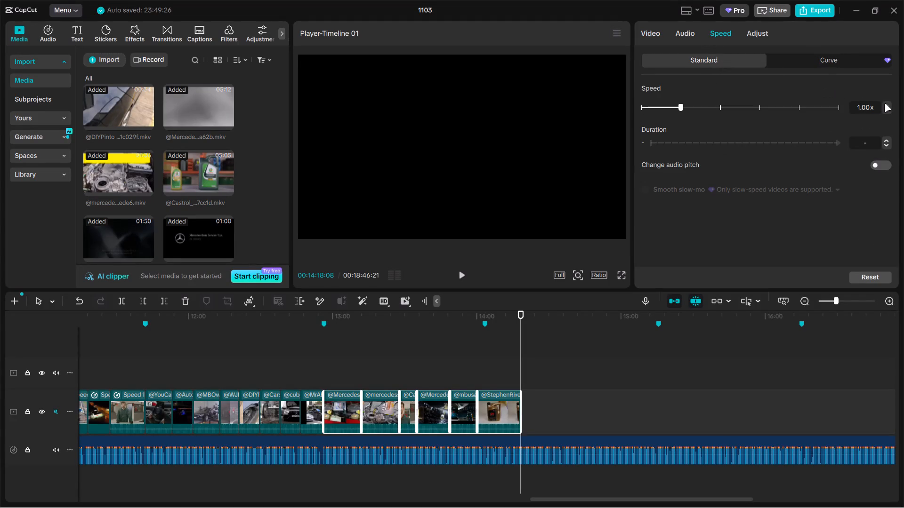
{"action": "left_click", "coordinate": [884, 103]}
{"action": "left_click", "coordinate": [884, 103]}
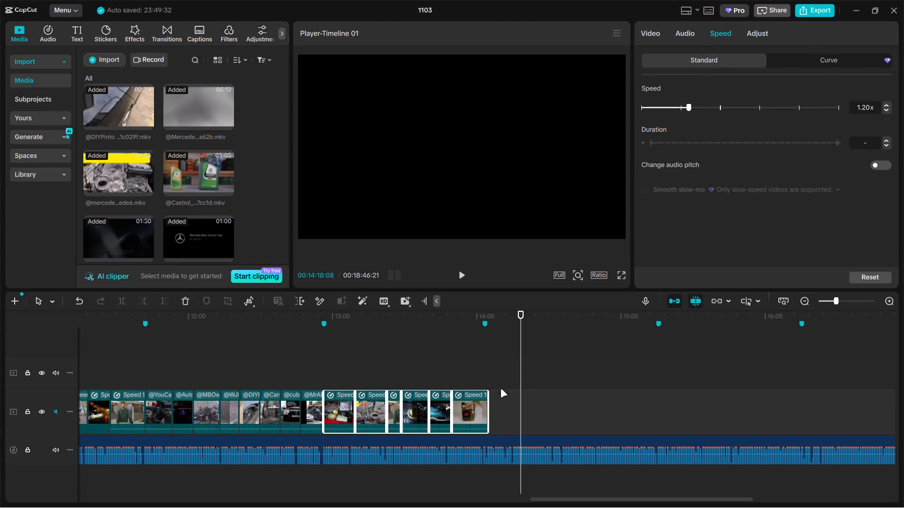
Scale up the fuel pump price display clip at about 00:10:31 slightly so it fills the frame.
{"action": "left_click", "coordinate": [398, 361]}
{"action": "left_click_drag", "start_coordinate": [398, 361], "coordinate": [194, 358]}
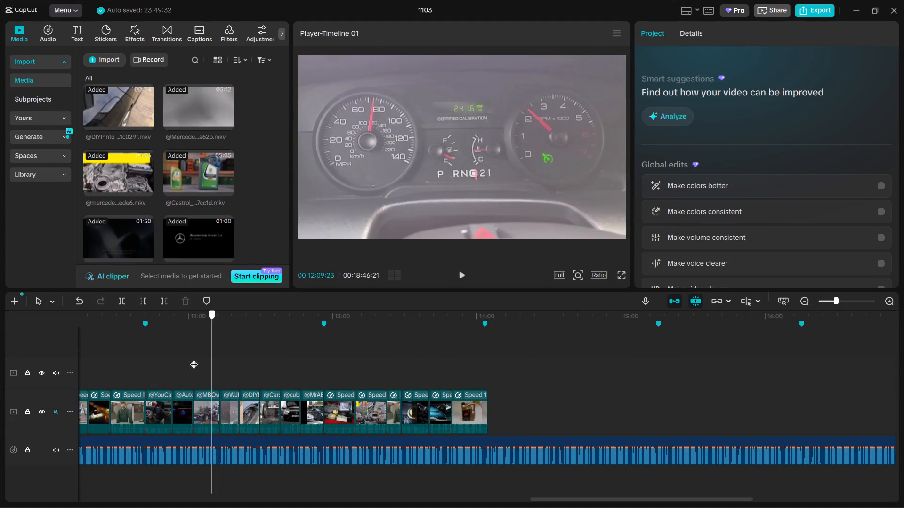
{"action": "left_click_drag", "start_coordinate": [194, 358], "coordinate": [198, 342]}
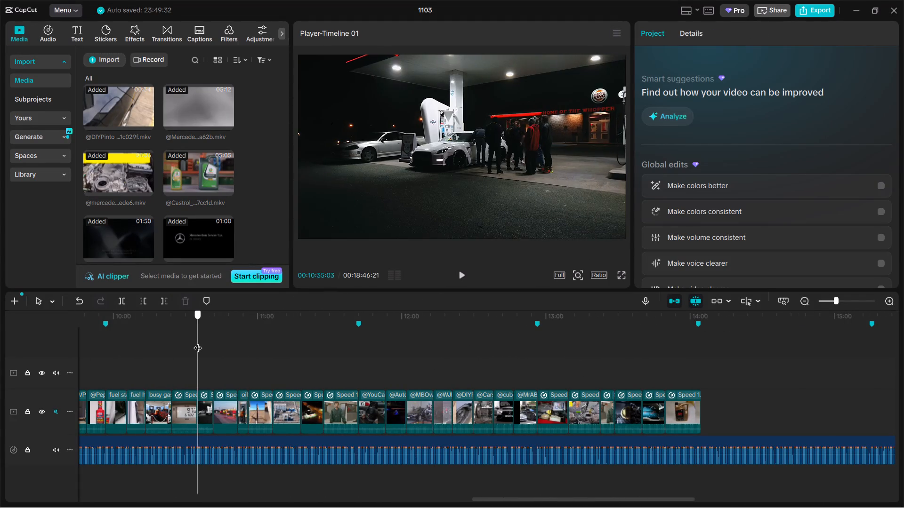
{"action": "left_click_drag", "start_coordinate": [198, 342], "coordinate": [189, 344]}
{"action": "left_click", "coordinate": [462, 148]}
{"action": "left_click_drag", "start_coordinate": [678, 117], "coordinate": [683, 116]}
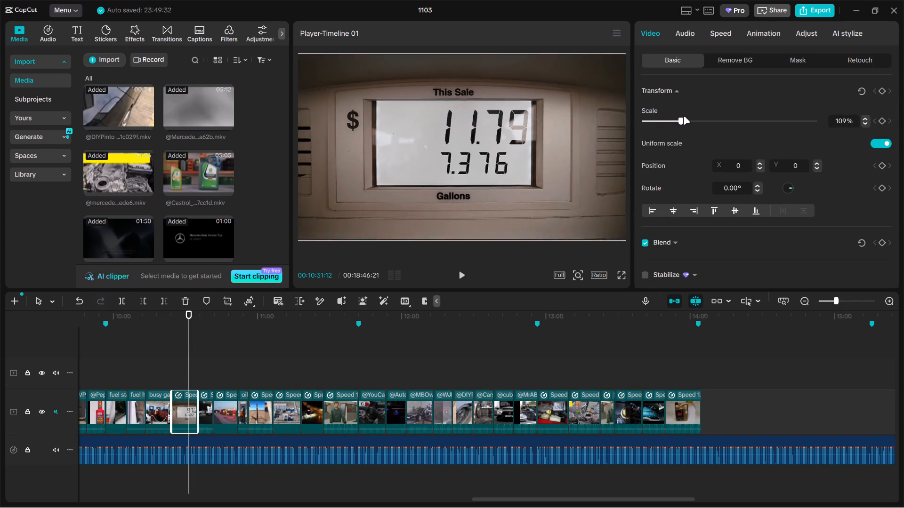
{"action": "left_click_drag", "start_coordinate": [683, 116], "coordinate": [684, 116]}
Review the earlier sections from about 00:10:31 back through 00:00:49 to 00:01:36 for B-roll to reuse.
{"action": "left_click", "coordinate": [162, 365]}
{"action": "left_click_drag", "start_coordinate": [162, 365], "coordinate": [139, 369]}
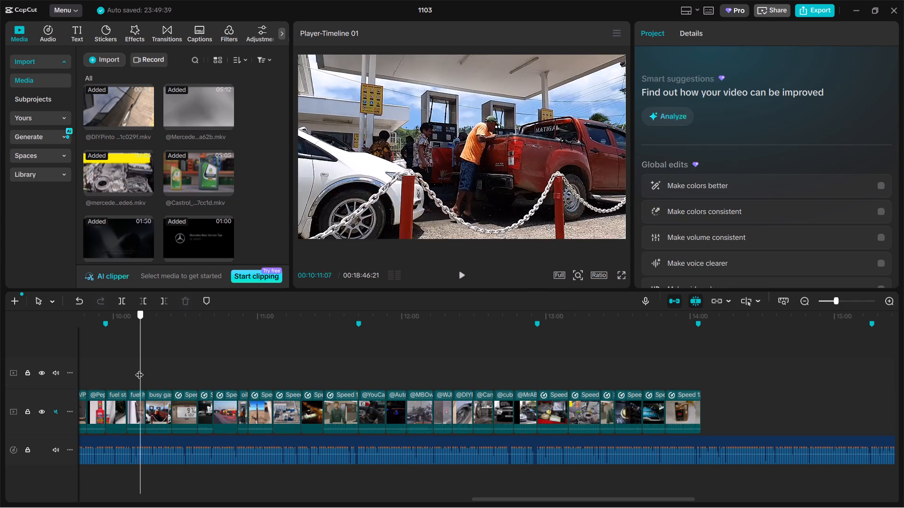
{"action": "left_click_drag", "start_coordinate": [139, 369], "coordinate": [135, 369]}
{"action": "left_click", "coordinate": [131, 405]}
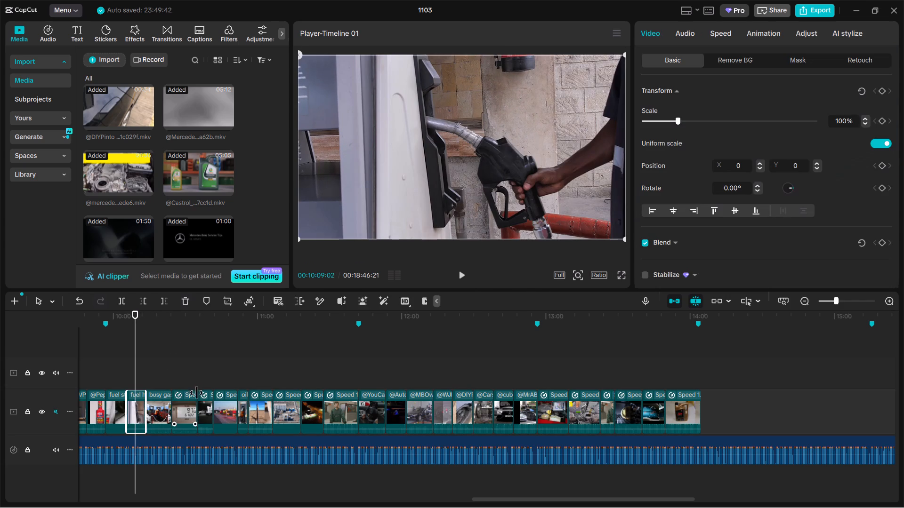
{"action": "left_click", "coordinate": [220, 374]}
{"action": "left_click_drag", "start_coordinate": [220, 374], "coordinate": [112, 363]}
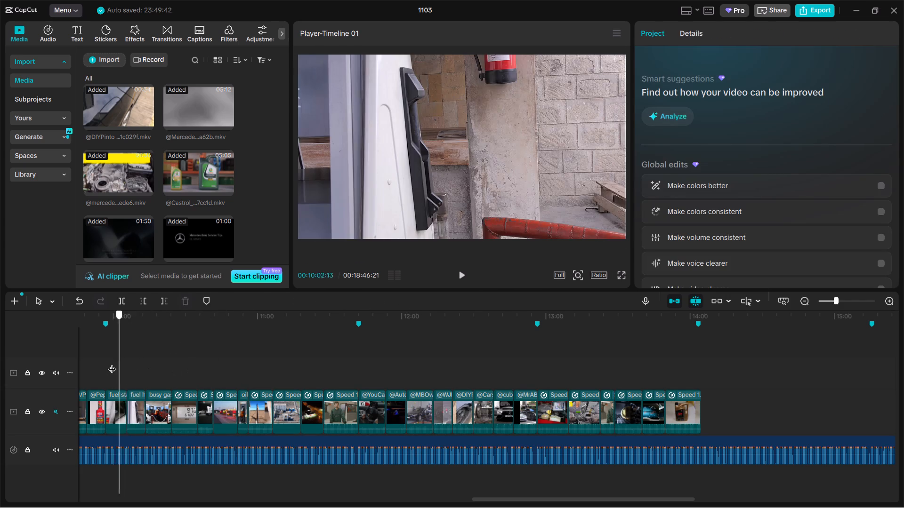
{"action": "left_click_drag", "start_coordinate": [112, 363], "coordinate": [96, 347]}
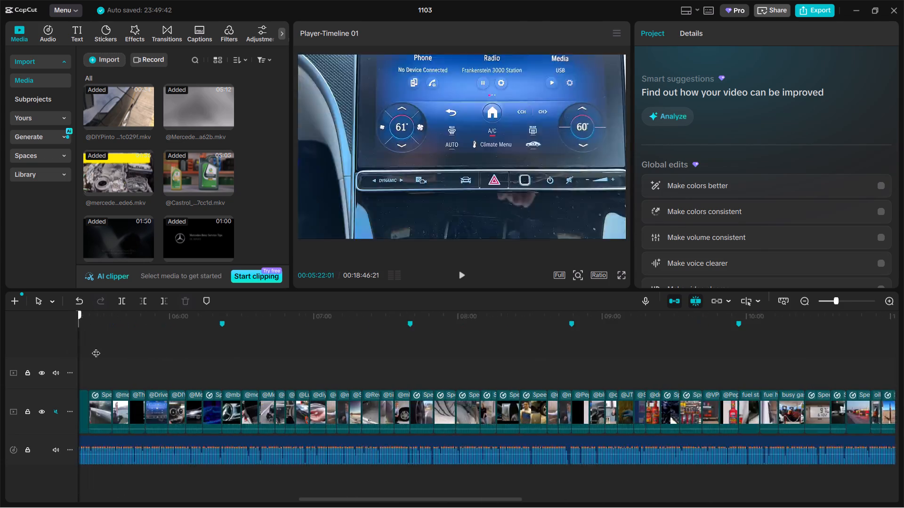
{"action": "left_click_drag", "start_coordinate": [96, 347], "coordinate": [152, 330]}
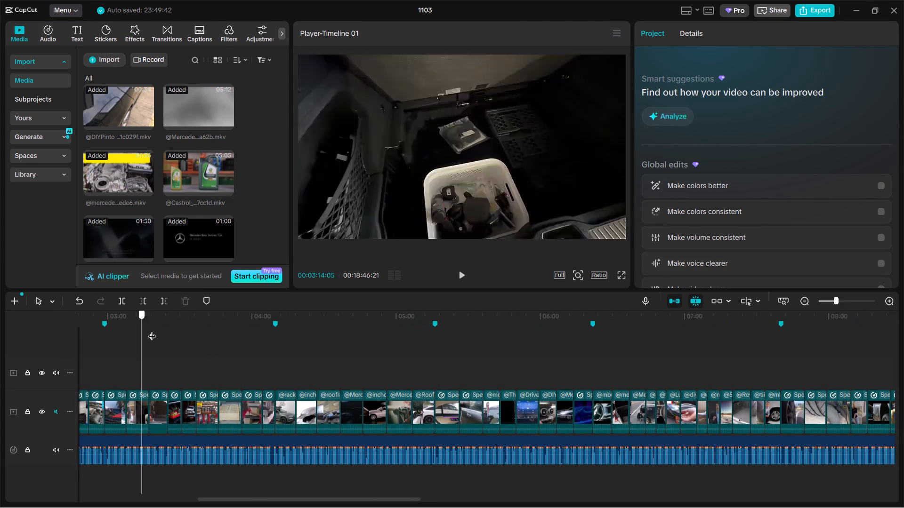
{"action": "left_click_drag", "start_coordinate": [152, 330], "coordinate": [225, 313]}
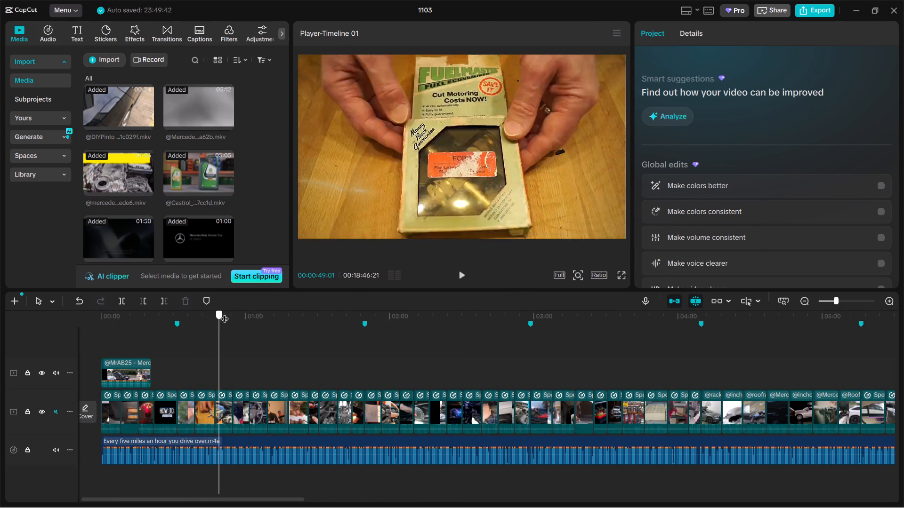
{"action": "left_click_drag", "start_coordinate": [225, 313], "coordinate": [248, 311]}
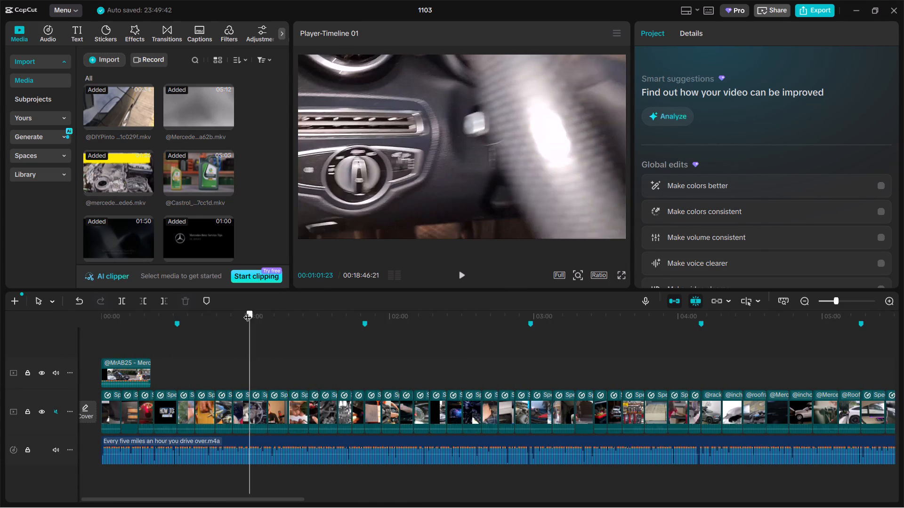
{"action": "left_click_drag", "start_coordinate": [248, 311], "coordinate": [311, 304]}
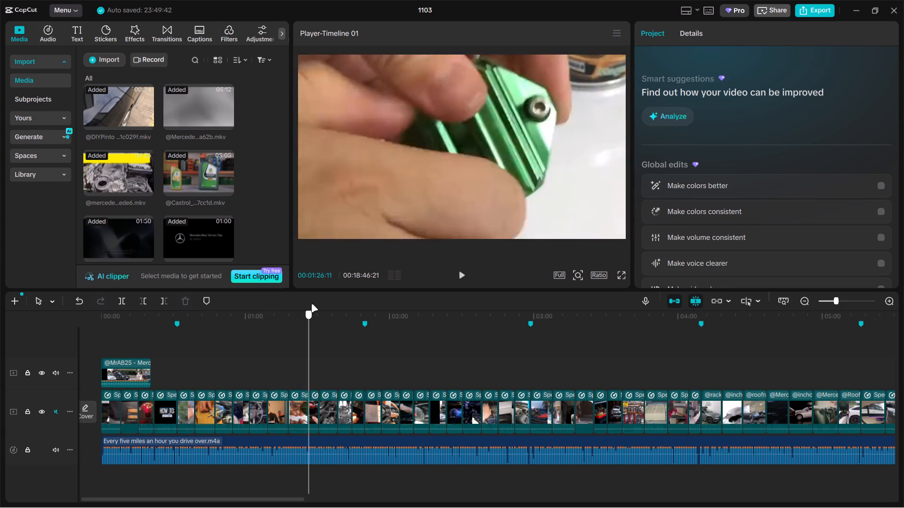
{"action": "left_click_drag", "start_coordinate": [311, 304], "coordinate": [334, 303]}
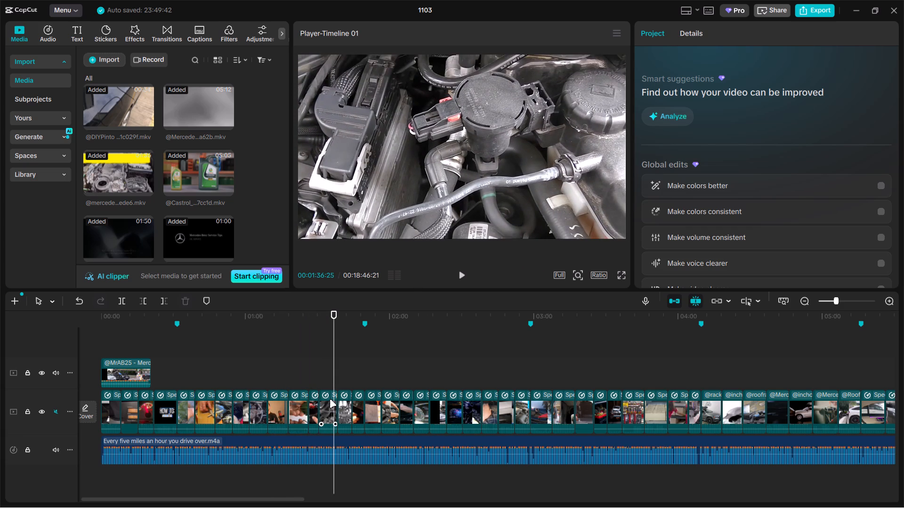
Copy the engine bay clip at about 00:01:36 and paste it after the last B-roll clip at about 00:14:04.
{"action": "left_click", "coordinate": [330, 400]}
{"action": "key", "text": "ctrl+c"}
{"action": "left_click", "coordinate": [579, 361]}
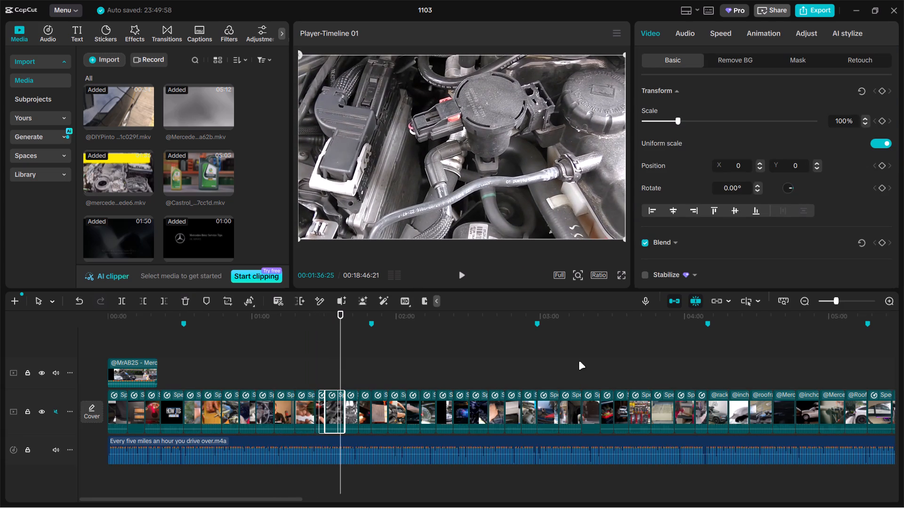
{"action": "left_click_drag", "start_coordinate": [572, 369], "coordinate": [618, 353]}
{"action": "left_click_drag", "start_coordinate": [618, 353], "coordinate": [623, 352]}
{"action": "left_click", "coordinate": [586, 366]}
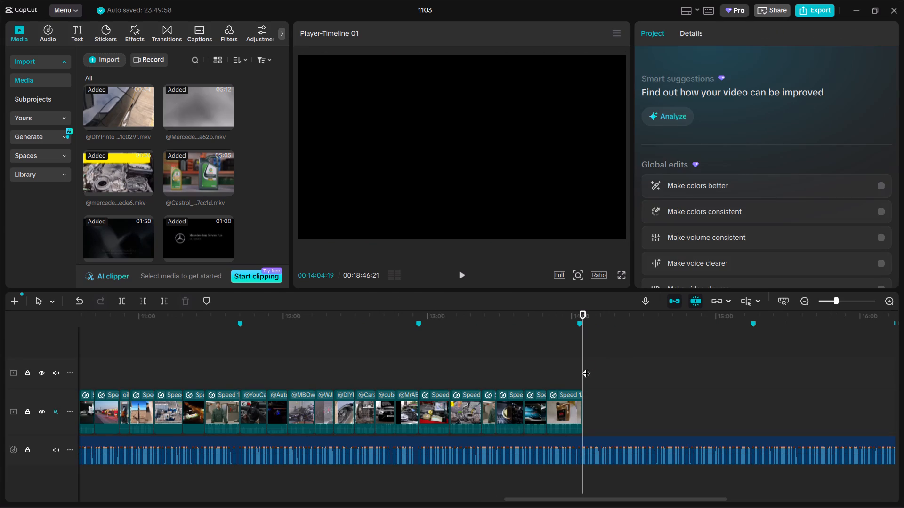
{"action": "key", "text": "ctrl+v"}
{"action": "left_click_drag", "start_coordinate": [592, 373], "coordinate": [590, 406]}
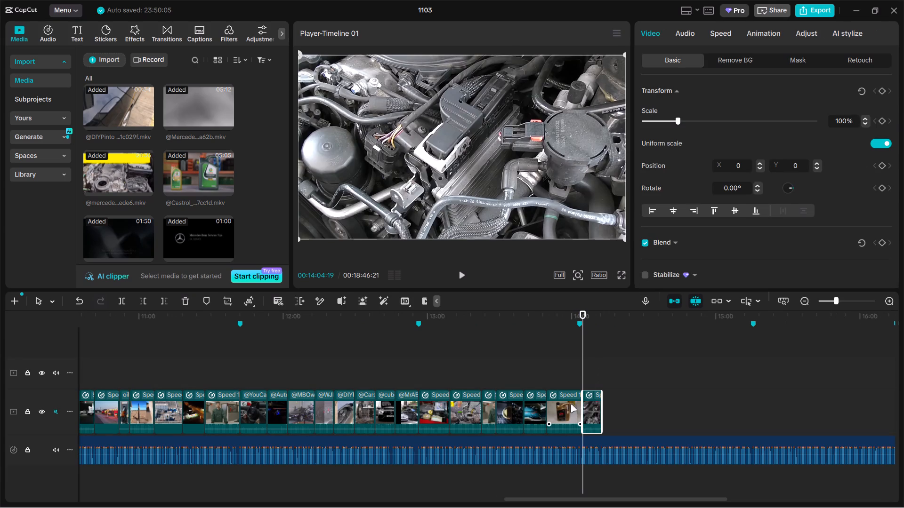
Trim the ends of the Liqui Moly oil clip and the Canadian Tire oil clip together by about 4 seconds.
{"action": "left_click", "coordinate": [562, 404]}
{"action": "left_click", "coordinate": [436, 401], "text": "ctrl"}
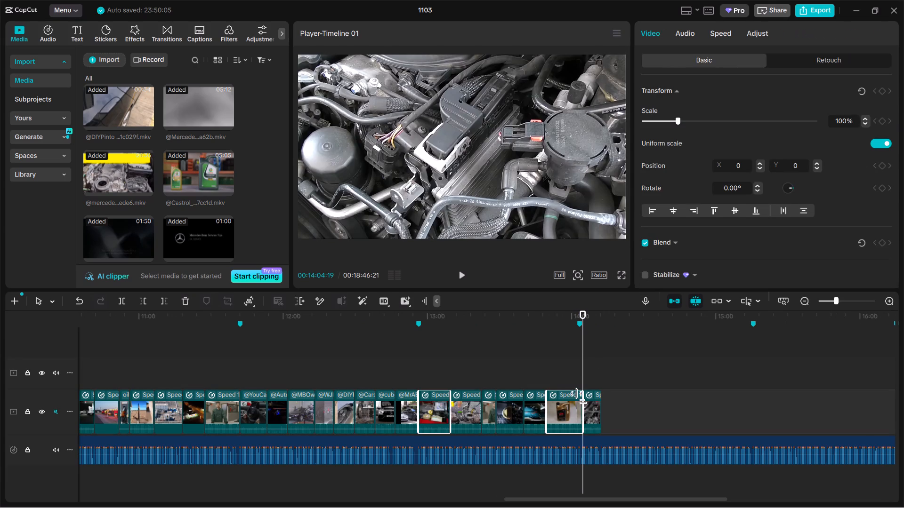
{"action": "left_click_drag", "start_coordinate": [582, 402], "coordinate": [573, 402]}
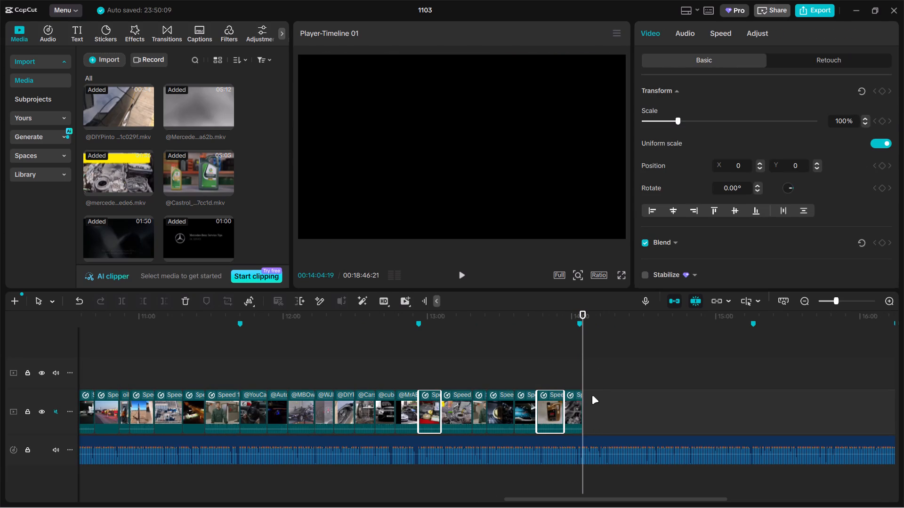
Trim the end of the Mercedes-Benz oil pouring clip starting at about 00:13:05 back to about 00:13:16.
{"action": "scroll", "coordinate": [594, 395], "scroll_direction": "down", "scroll_amount": 1, "text": "ctrl"}
{"action": "scroll", "coordinate": [595, 395], "scroll_direction": "up", "scroll_amount": 8, "text": "ctrl"}
{"action": "left_click", "coordinate": [494, 368]}
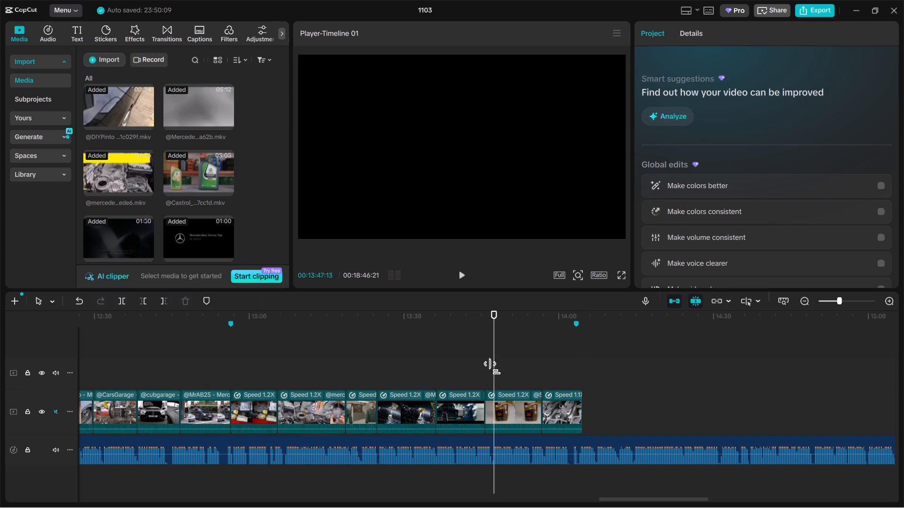
{"action": "left_click_drag", "start_coordinate": [494, 368], "coordinate": [274, 355]}
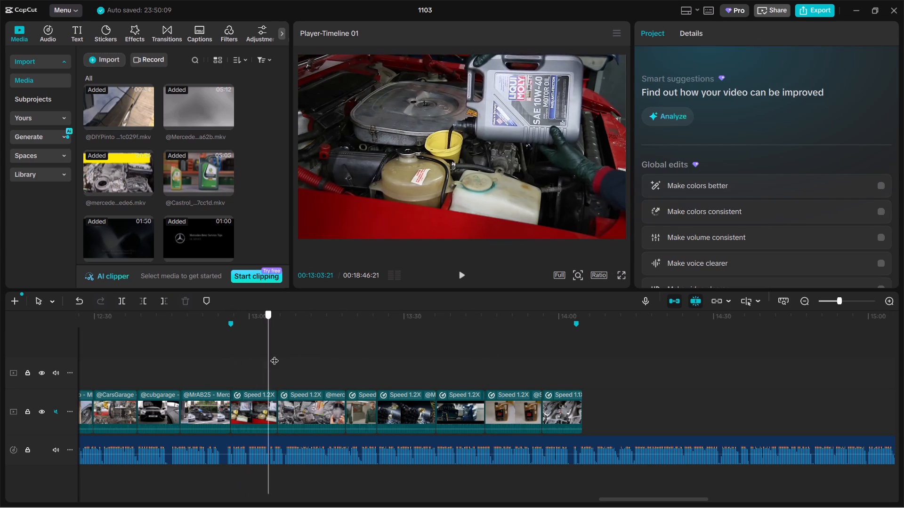
{"action": "left_click_drag", "start_coordinate": [274, 355], "coordinate": [348, 353]}
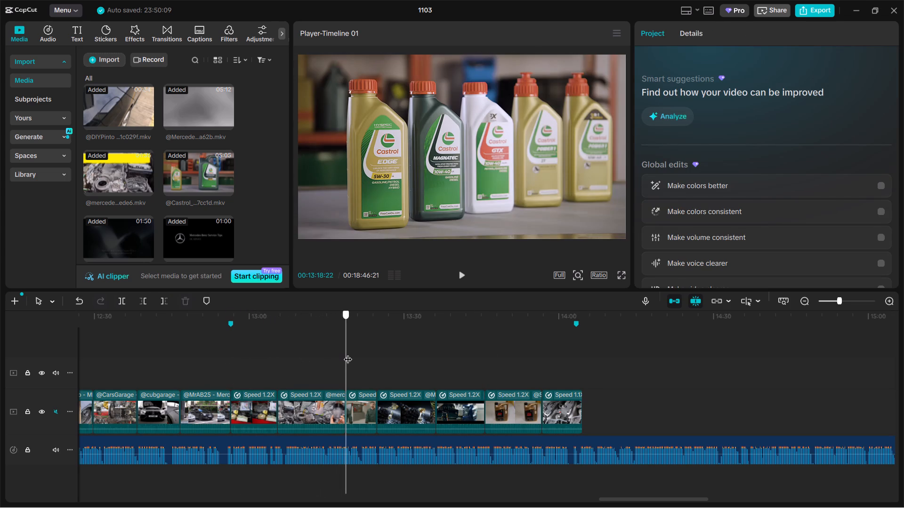
{"action": "left_click_drag", "start_coordinate": [348, 353], "coordinate": [348, 354]}
{"action": "left_click", "coordinate": [327, 392]}
{"action": "left_click_drag", "start_coordinate": [347, 405], "coordinate": [330, 405]}
{"action": "left_click", "coordinate": [282, 379]}
{"action": "left_click_drag", "start_coordinate": [282, 379], "coordinate": [279, 379]}
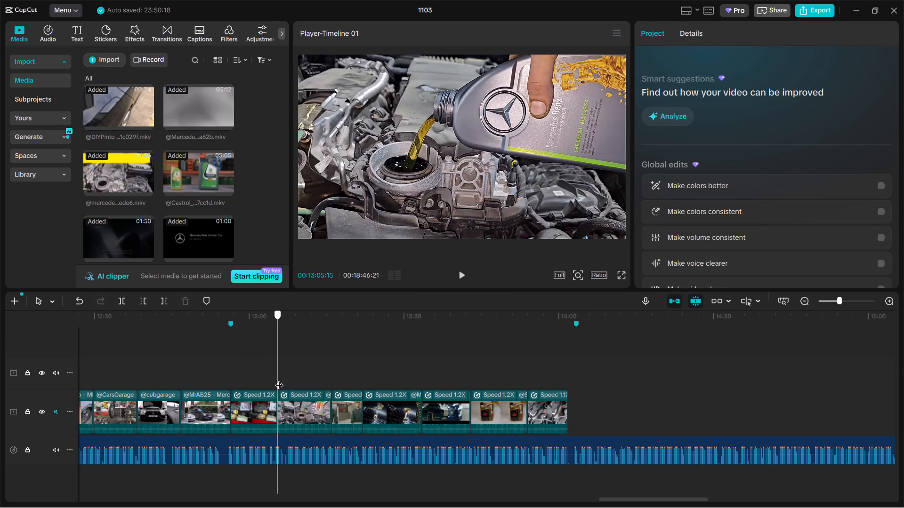
Adjust the end of the golden oil animation clip starting at about 00:13:22 so it ends at about 00:13:32.
{"action": "left_click_drag", "start_coordinate": [279, 379], "coordinate": [344, 376]}
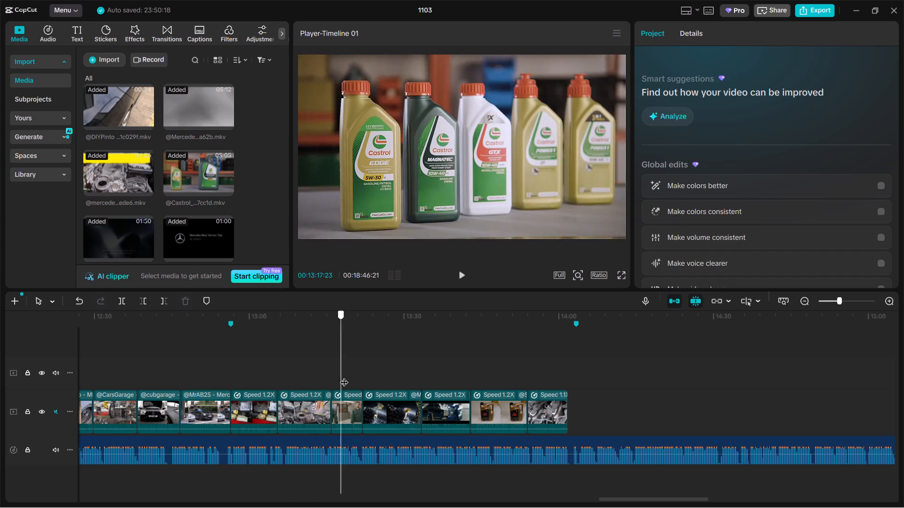
{"action": "left_click_drag", "start_coordinate": [344, 376], "coordinate": [414, 375]}
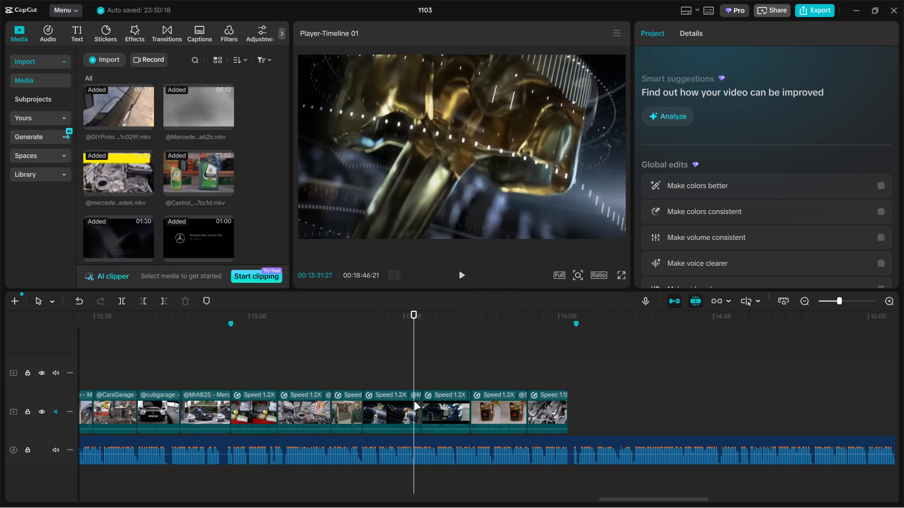
{"action": "left_click", "coordinate": [408, 405]}
{"action": "left_click", "coordinate": [421, 405]}
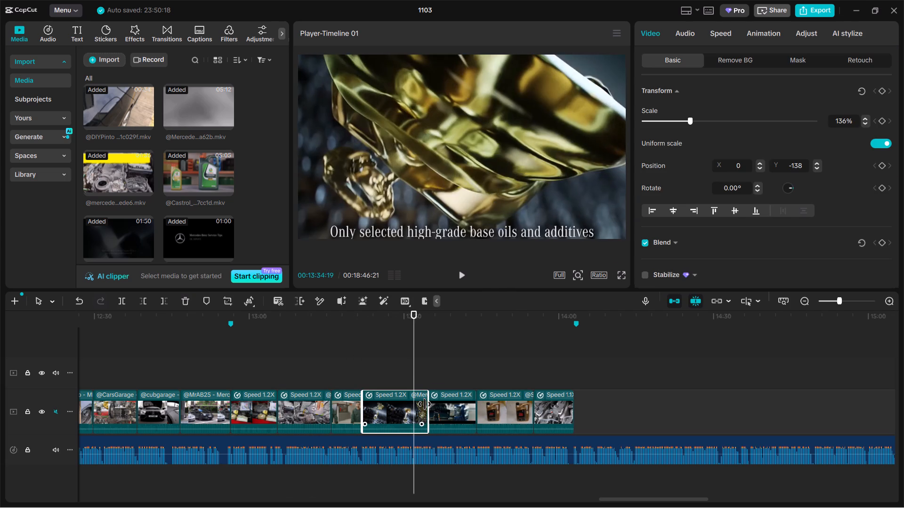
{"action": "left_click", "coordinate": [358, 372]}
{"action": "left_click_drag", "start_coordinate": [358, 372], "coordinate": [363, 372]}
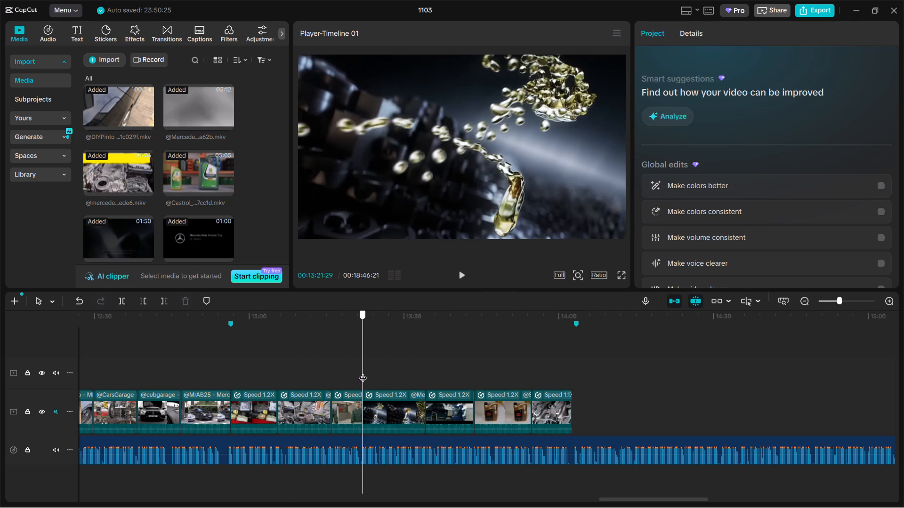
{"action": "left_click_drag", "start_coordinate": [363, 372], "coordinate": [415, 371]}
{"action": "left_click", "coordinate": [416, 399]}
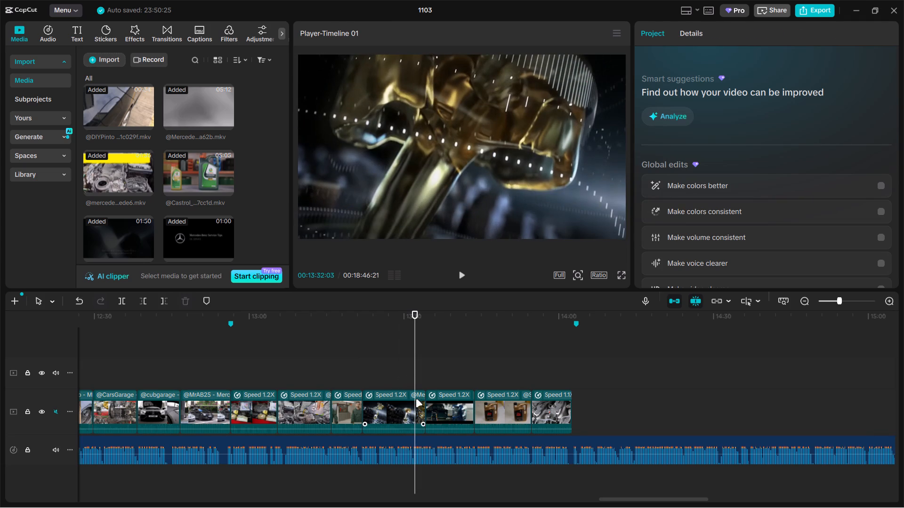
{"action": "left_click_drag", "start_coordinate": [424, 400], "coordinate": [413, 400]}
{"action": "left_click_drag", "start_coordinate": [415, 381], "coordinate": [417, 378]}
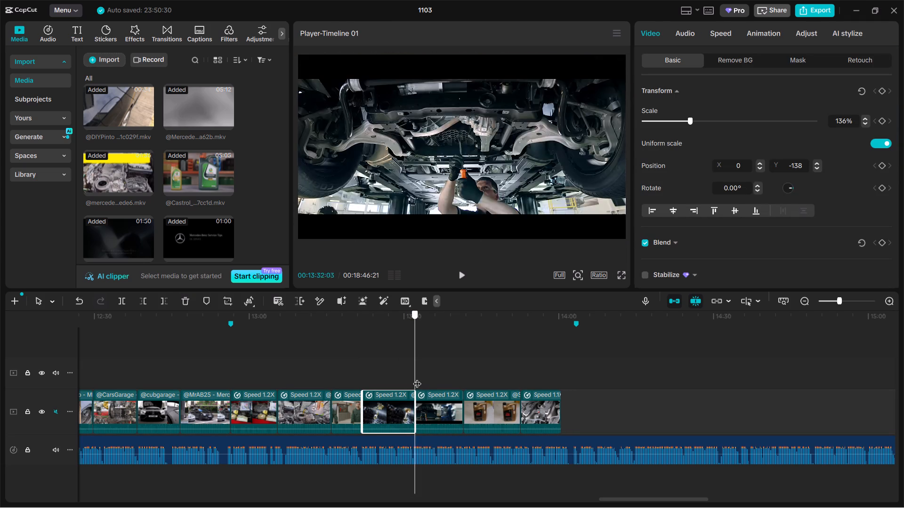
Scale up the underbody oil draining clip at about 00:13:35 to fill the frame without black bars.
{"action": "left_click_drag", "start_coordinate": [417, 378], "coordinate": [382, 383]}
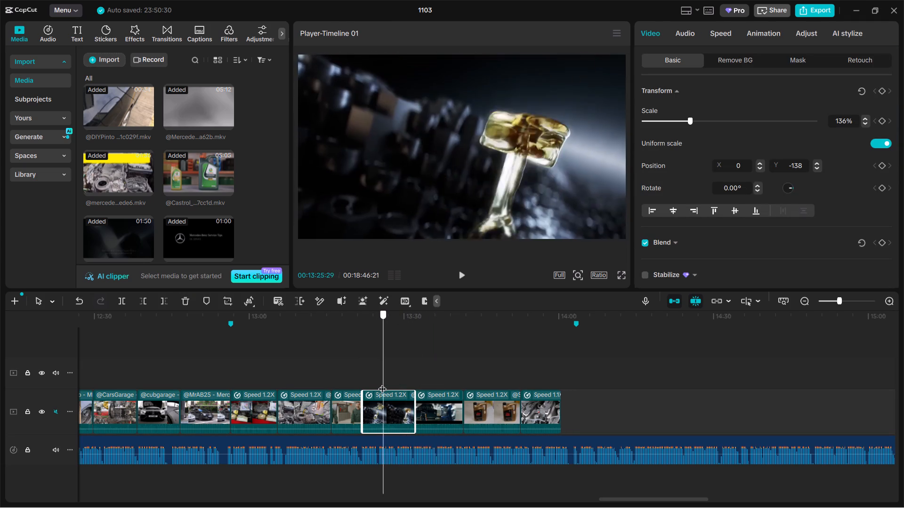
{"action": "left_click_drag", "start_coordinate": [382, 383], "coordinate": [433, 379]}
{"action": "left_click", "coordinate": [500, 141]}
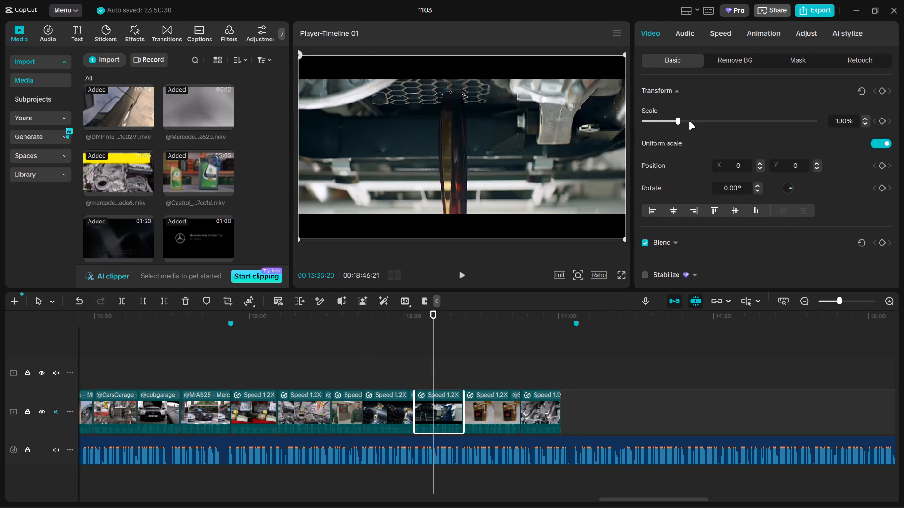
{"action": "left_click_drag", "start_coordinate": [685, 120], "coordinate": [691, 119]}
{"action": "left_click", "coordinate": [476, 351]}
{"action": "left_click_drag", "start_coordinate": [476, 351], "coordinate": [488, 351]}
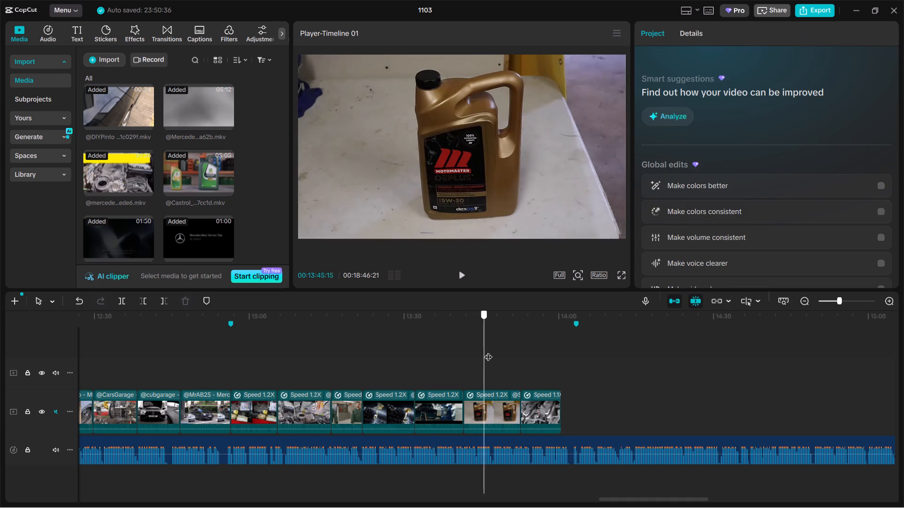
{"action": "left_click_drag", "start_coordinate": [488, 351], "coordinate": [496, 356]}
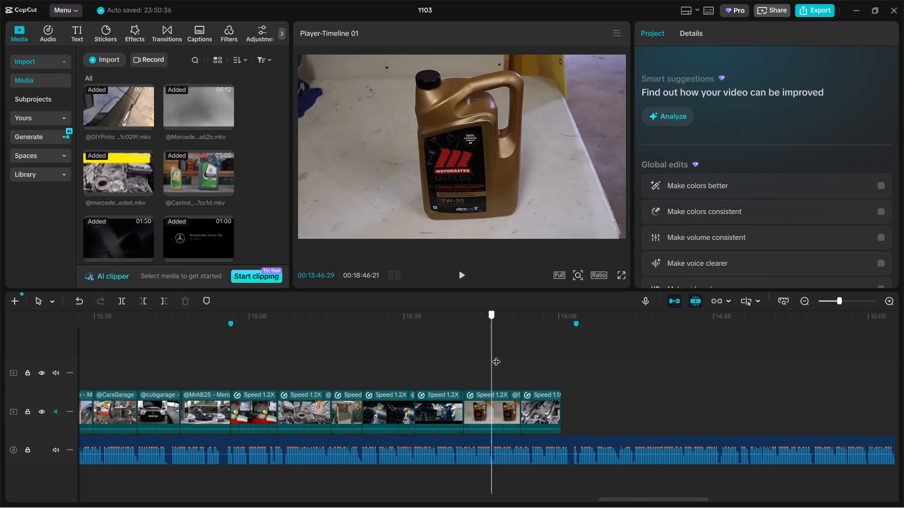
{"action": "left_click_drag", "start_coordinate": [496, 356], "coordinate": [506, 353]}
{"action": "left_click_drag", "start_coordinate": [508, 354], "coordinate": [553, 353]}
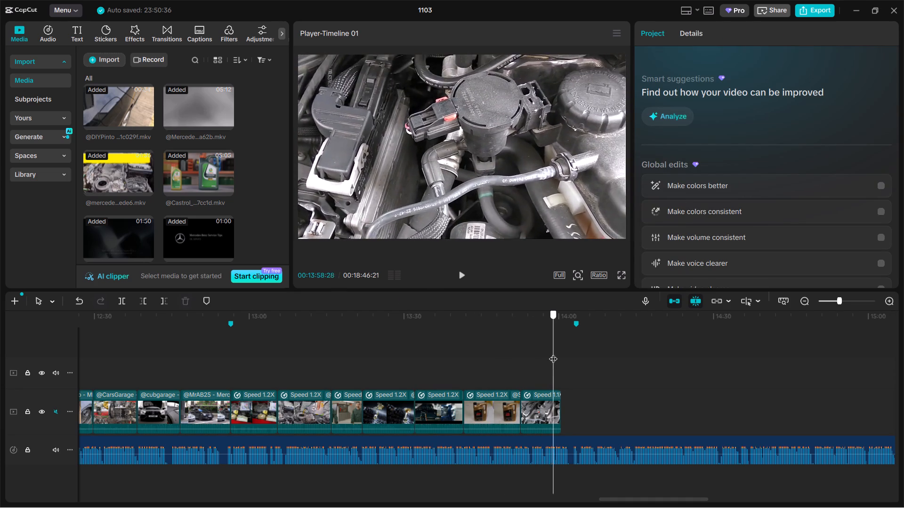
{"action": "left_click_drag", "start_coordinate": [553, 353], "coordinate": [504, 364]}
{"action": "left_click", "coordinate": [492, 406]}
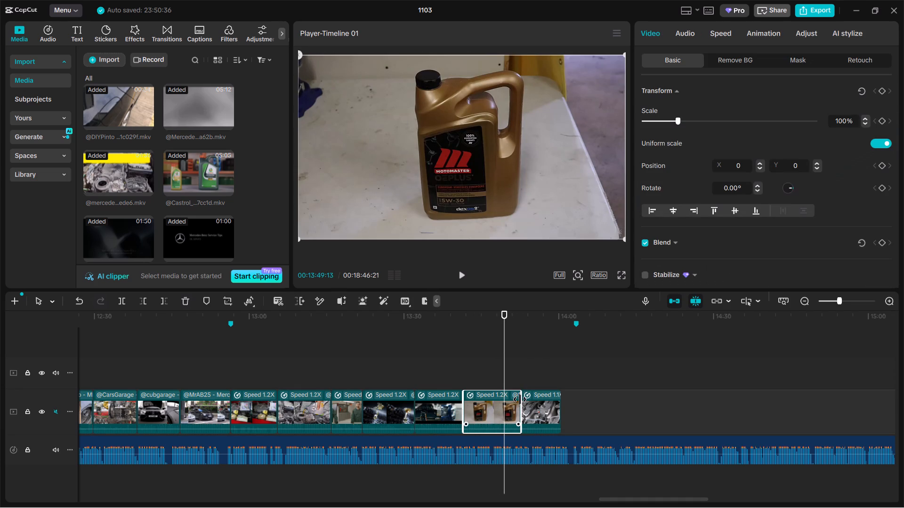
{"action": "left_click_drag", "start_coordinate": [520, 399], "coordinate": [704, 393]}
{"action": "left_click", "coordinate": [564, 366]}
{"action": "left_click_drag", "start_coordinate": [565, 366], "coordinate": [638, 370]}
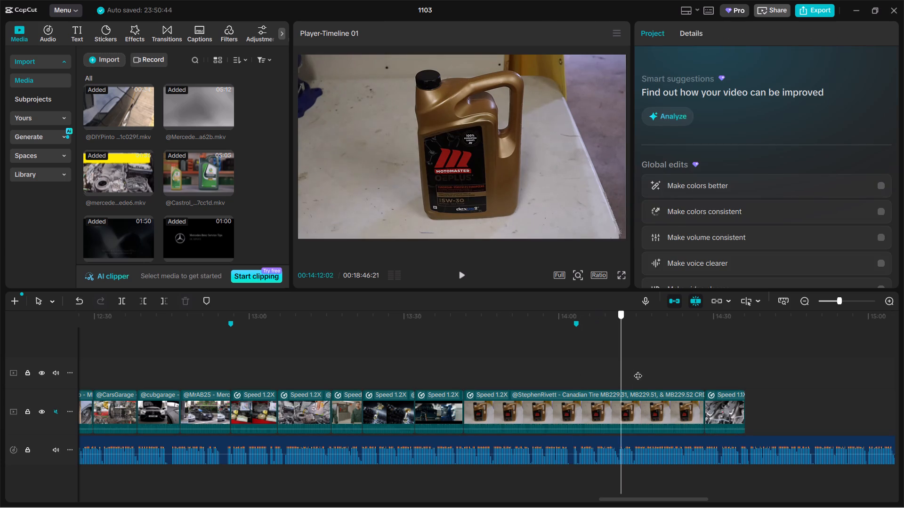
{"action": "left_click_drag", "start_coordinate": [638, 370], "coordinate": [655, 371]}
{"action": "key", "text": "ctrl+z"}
Paste a copy of the Mercedessource oil pouring clip from about 00:13:01 at the sequence's end and extend its end to about 00:14:52.
{"action": "left_click", "coordinate": [258, 363]}
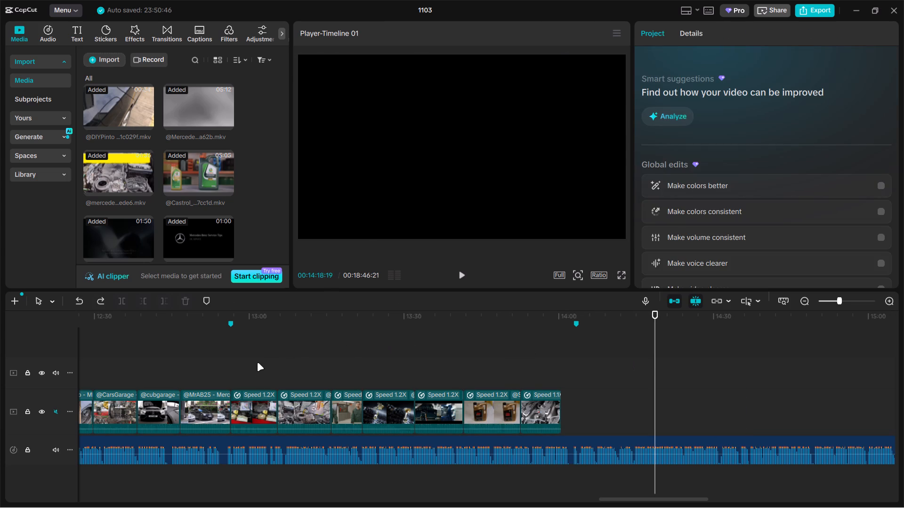
{"action": "left_click", "coordinate": [252, 405]}
{"action": "key", "text": "ctrl+c"}
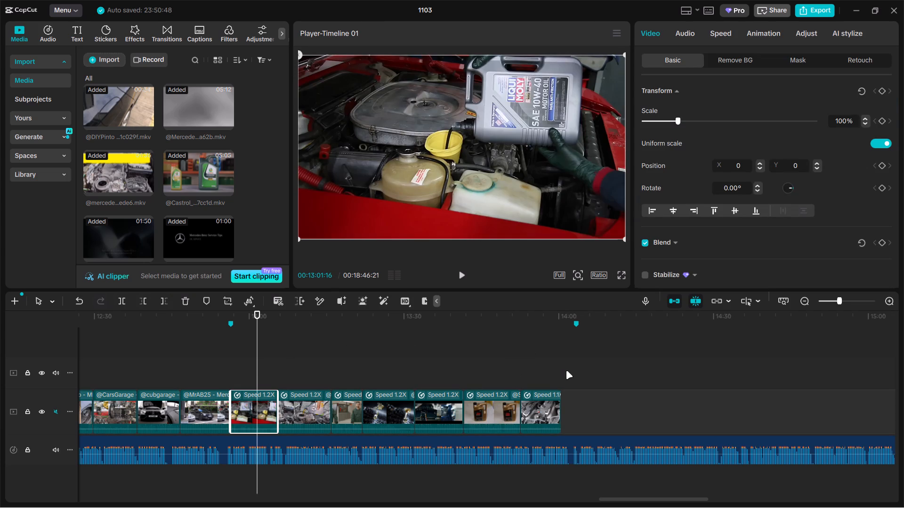
{"action": "left_click", "coordinate": [566, 371], "text": "ctrl"}
{"action": "key", "text": "ctrl+v"}
{"action": "left_click_drag", "start_coordinate": [579, 370], "coordinate": [574, 394]}
{"action": "left_click_drag", "start_coordinate": [608, 397], "coordinate": [618, 397]}
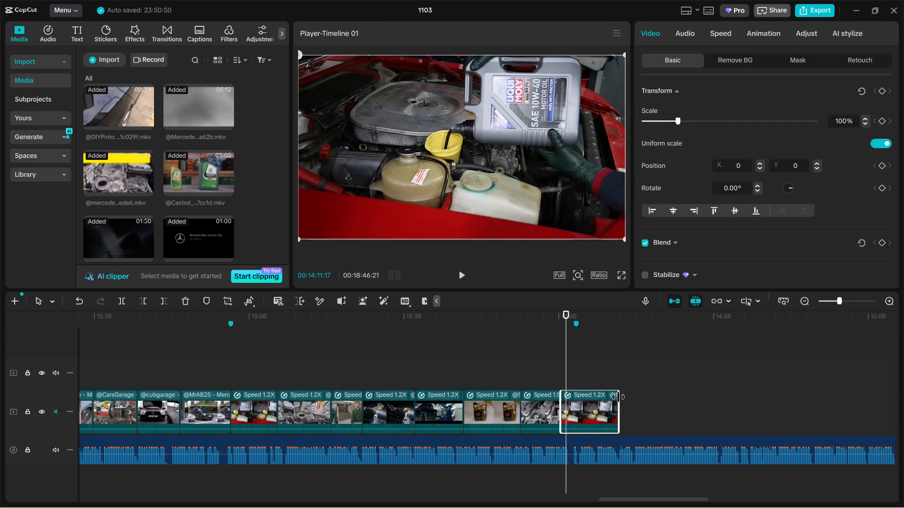
{"action": "left_click_drag", "start_coordinate": [618, 397], "coordinate": [794, 394]}
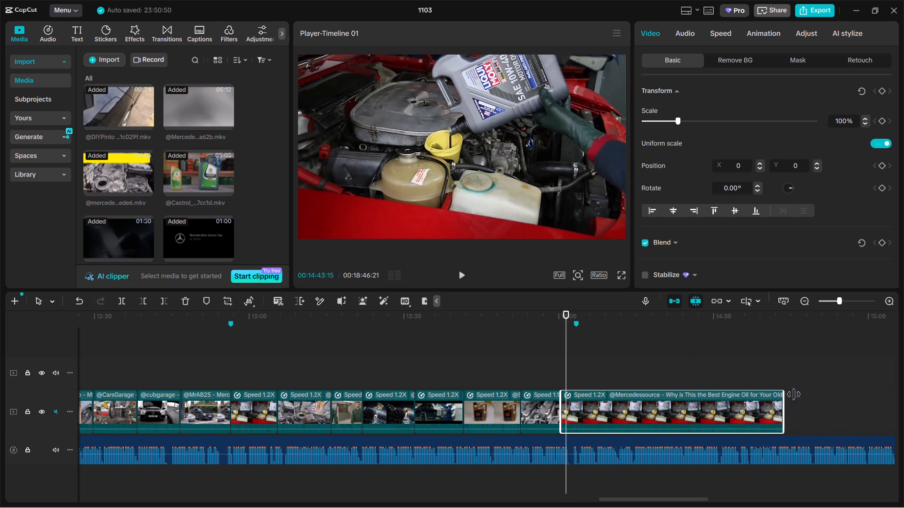
{"action": "left_click_drag", "start_coordinate": [794, 394], "coordinate": [829, 400]}
Split the extended oil pouring copy at 00:14:41 and delete its first part.
{"action": "left_click", "coordinate": [757, 374]}
{"action": "left_click_drag", "start_coordinate": [757, 374], "coordinate": [772, 372]}
{"action": "left_click", "coordinate": [771, 407]}
{"action": "key", "text": "ctrl+b"}
{"action": "left_click", "coordinate": [697, 413]}
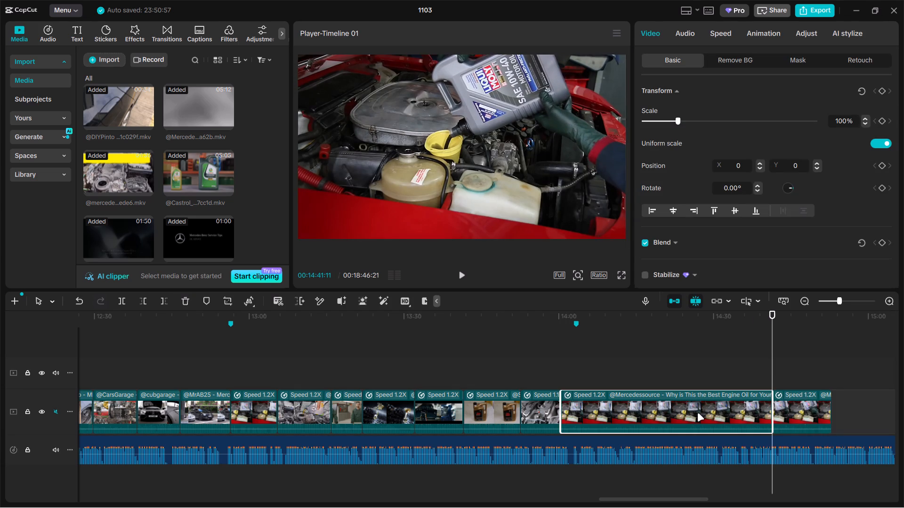
{"action": "key", "text": "BackSpace"}
Trim about 3 seconds off the start of the last oil pouring clip near the 00:14:03 marker.
{"action": "left_click", "coordinate": [596, 377]}
{"action": "left_click_drag", "start_coordinate": [595, 378], "coordinate": [578, 376]}
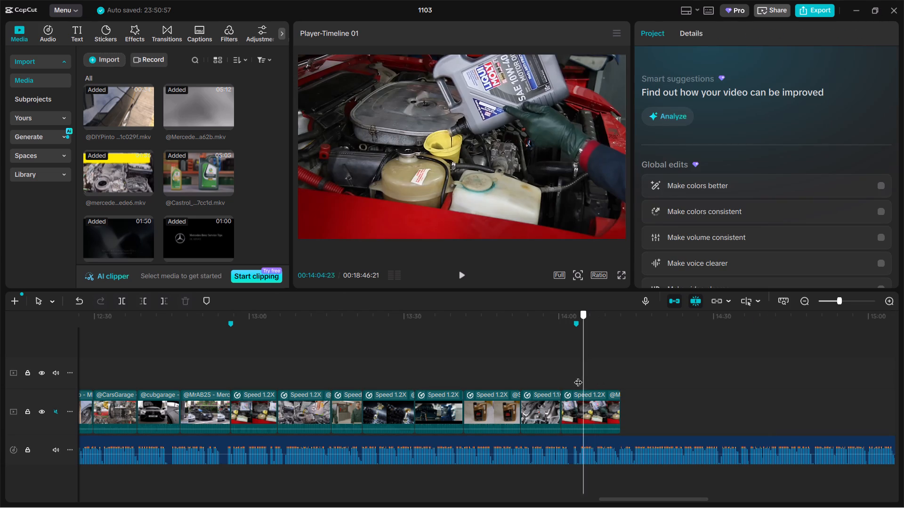
{"action": "left_click_drag", "start_coordinate": [578, 376], "coordinate": [578, 376]}
{"action": "left_click", "coordinate": [570, 404]}
{"action": "left_click_drag", "start_coordinate": [563, 404], "coordinate": [576, 404]}
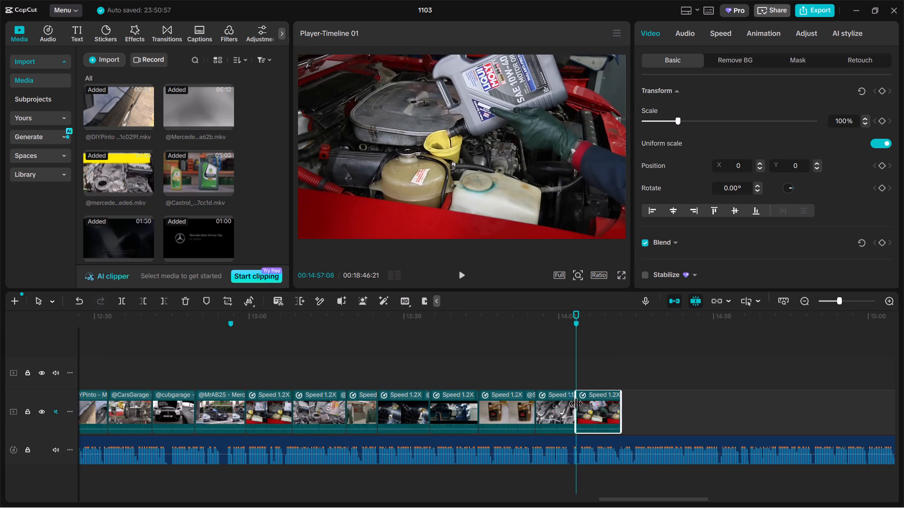
{"action": "left_click_drag", "start_coordinate": [576, 404], "coordinate": [576, 404]}
Select the eight engine oil clips from about 00:12:55 onward and slightly shorten all their ends together.
{"action": "left_click_drag", "start_coordinate": [256, 369], "coordinate": [582, 418]}
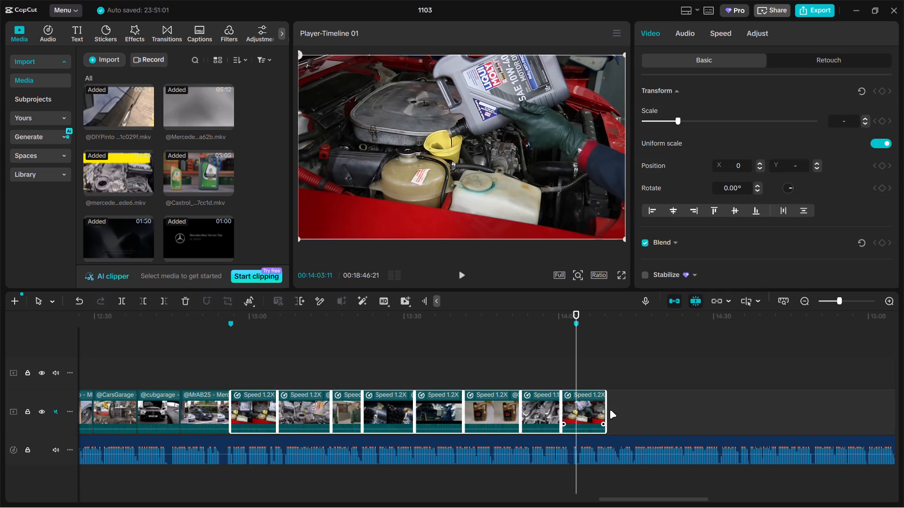
{"action": "left_click_drag", "start_coordinate": [607, 410], "coordinate": [601, 410]}
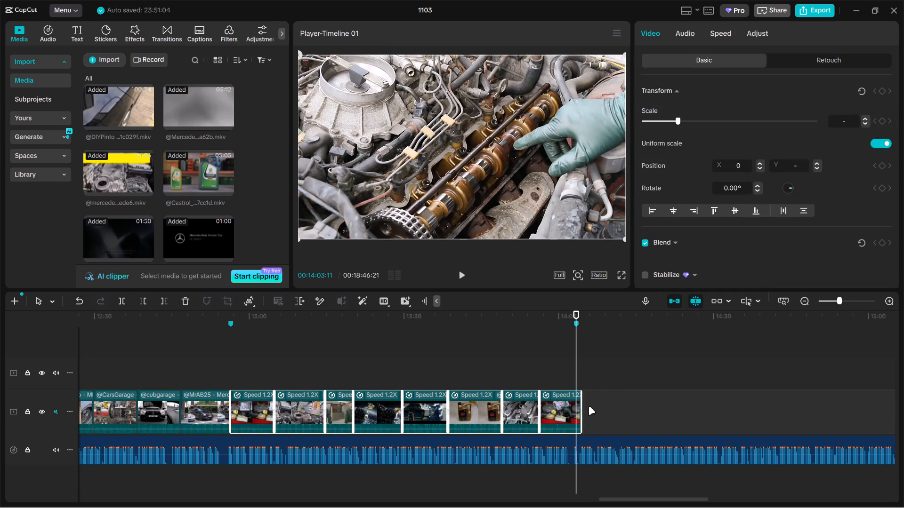
Trim the end of the last oil pouring clip to the marker at 00:14:03 and play across the cut.
{"action": "left_click", "coordinate": [560, 378]}
{"action": "left_click", "coordinate": [568, 403]}
{"action": "left_click", "coordinate": [580, 402]}
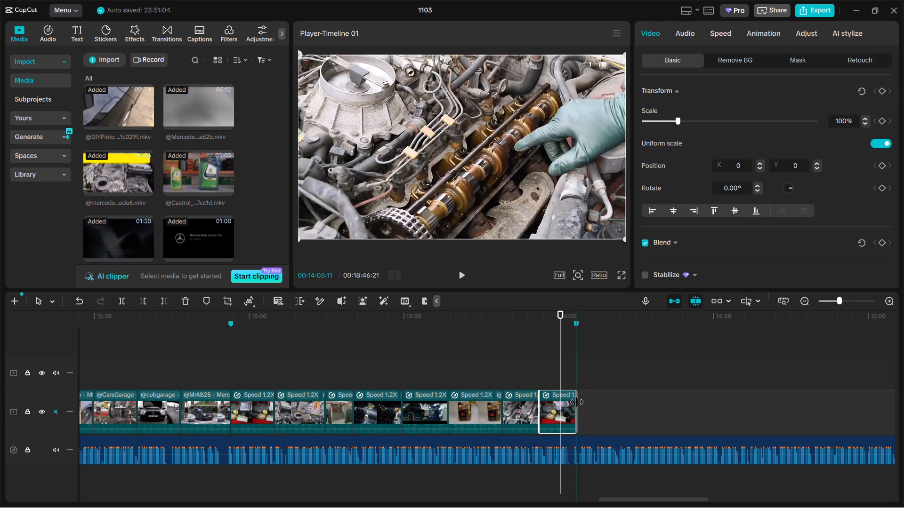
{"action": "key", "text": "space"}
{"action": "left_click_drag", "start_coordinate": [559, 396], "coordinate": [553, 395]}
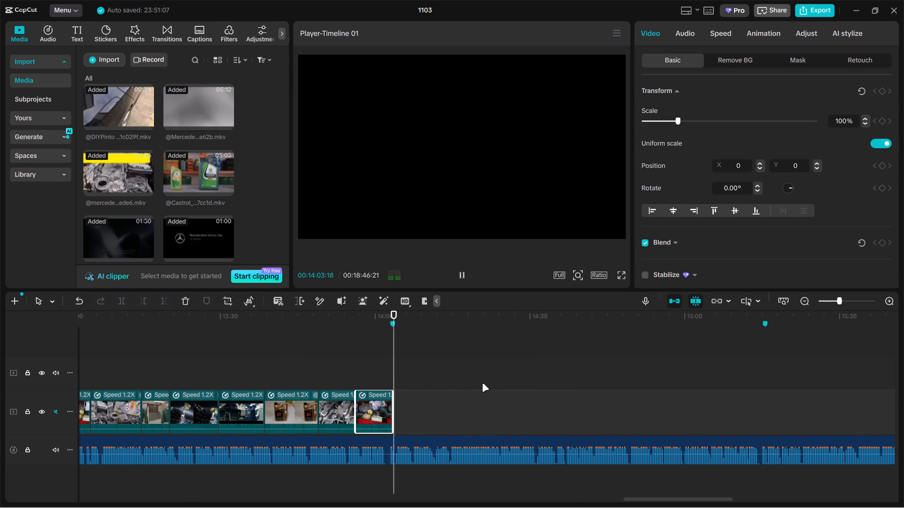
{"action": "key", "text": "space"}
Import all the media files from folder 04 inside the EDIT folder.
{"action": "left_click", "coordinate": [104, 59]}
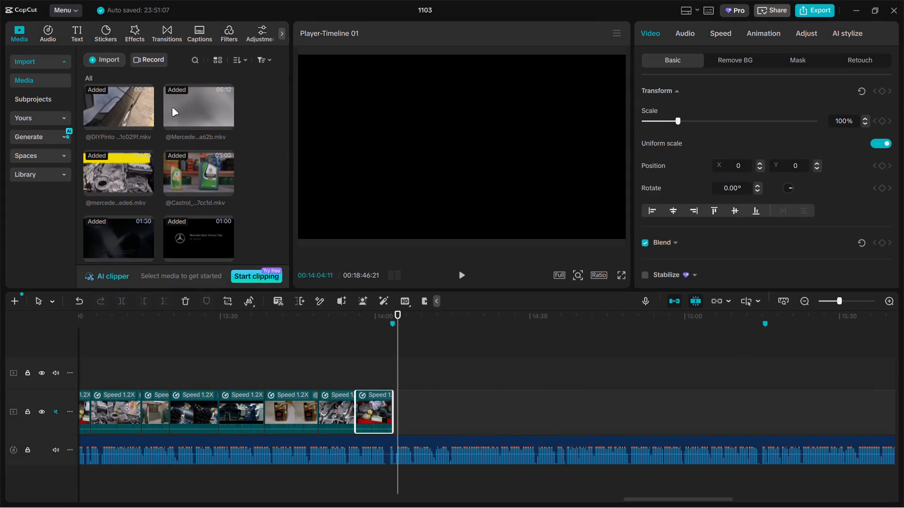
{"action": "left_click", "coordinate": [448, 354]}
{"action": "left_click", "coordinate": [437, 366]}
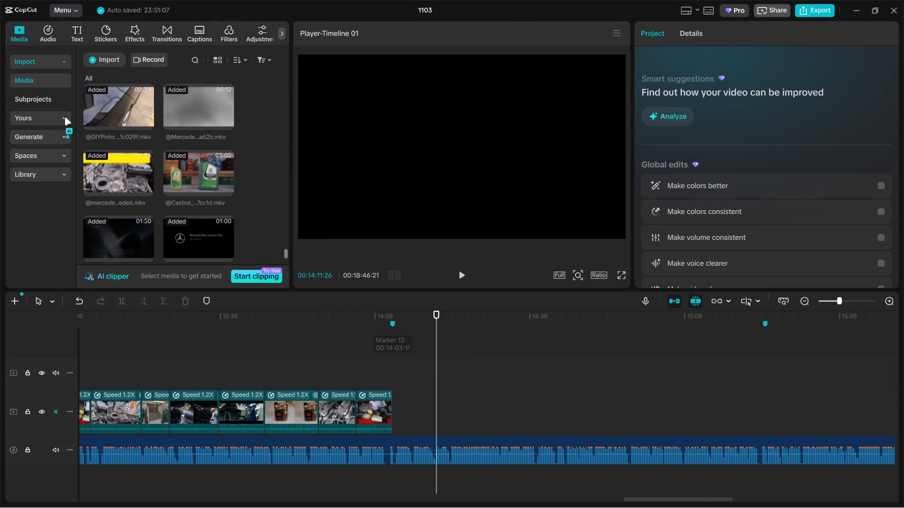
{"action": "left_click", "coordinate": [101, 62]}
{"action": "left_click", "coordinate": [126, 80]}
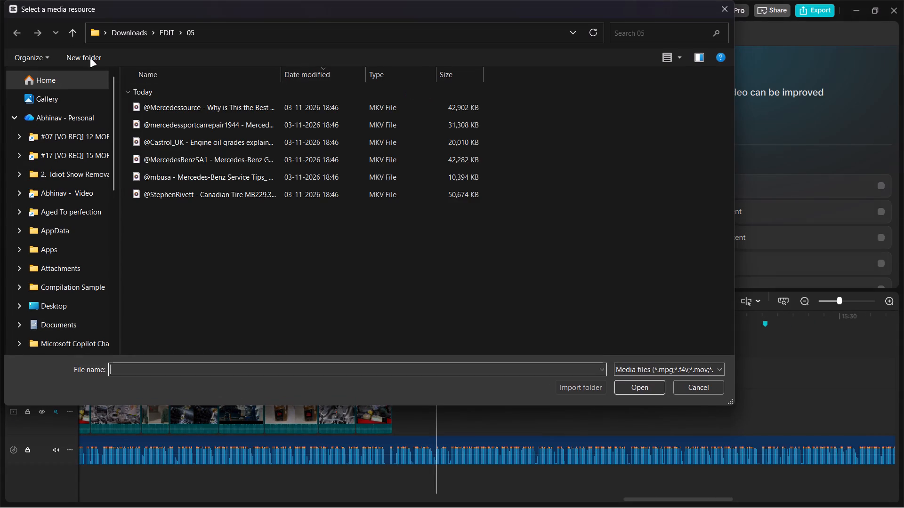
{"action": "left_click", "coordinate": [71, 30]}
{"action": "left_click", "coordinate": [208, 303]}
{"action": "double_click", "coordinate": [202, 317]}
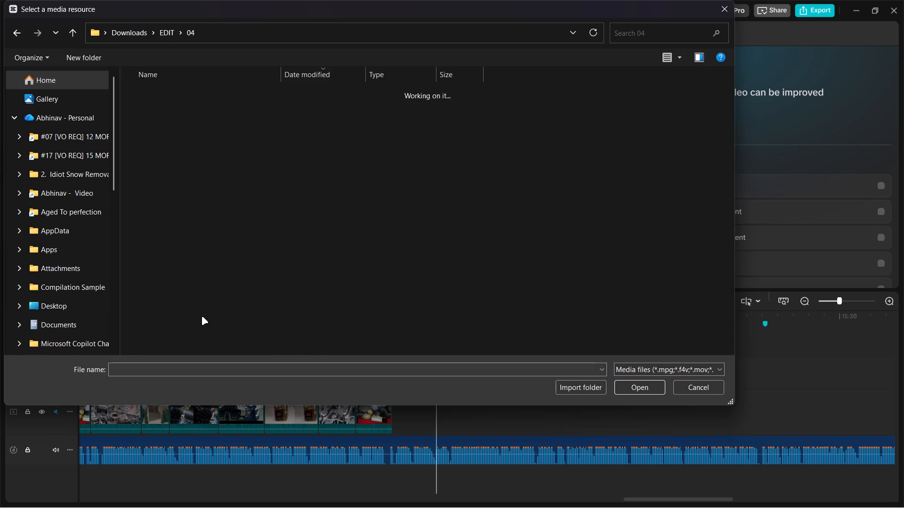
{"action": "key", "text": "ctrl+a"}
{"action": "key", "text": "Return"}
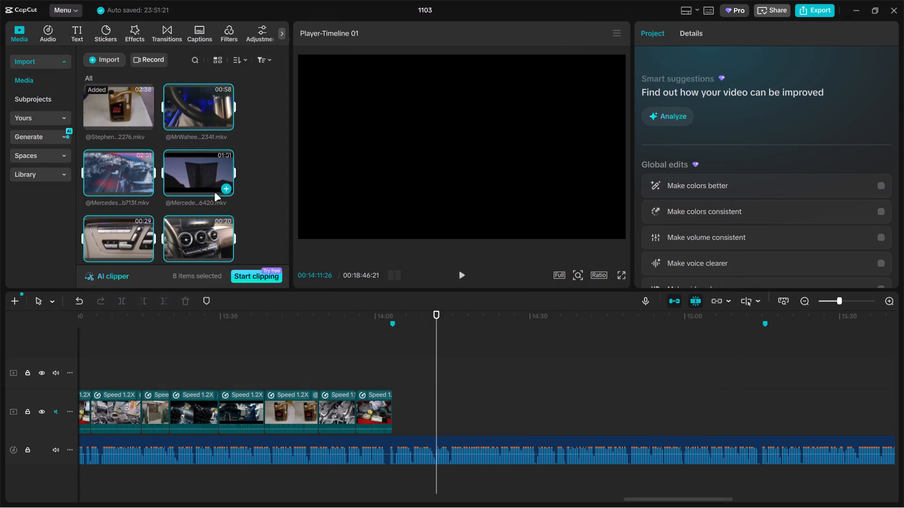
Place the eight imported clips on the main track directly after the last oil clip at 00:14:03.
{"action": "left_click_drag", "start_coordinate": [177, 101], "coordinate": [466, 415]}
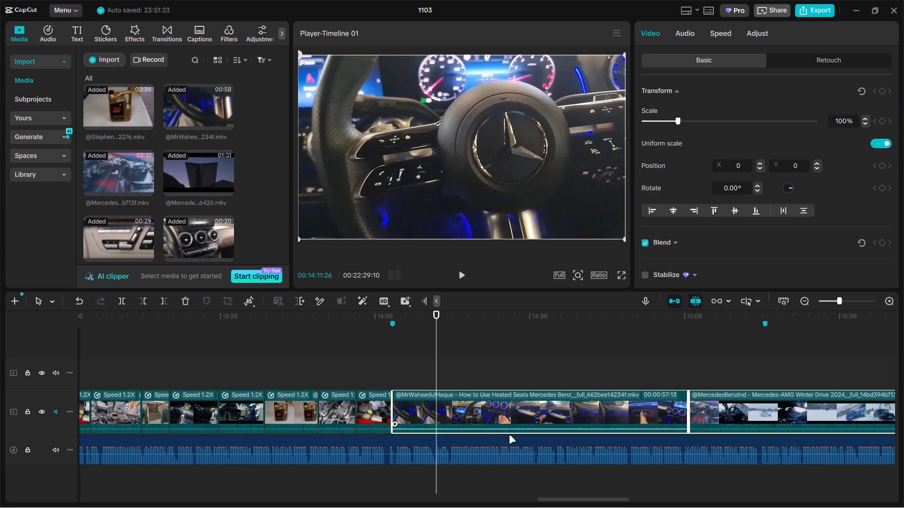
Move the last five added clips, from phoenixmercedes to world.information, ahead of the heated seats how-to clip at the 00:14:03 marker.
{"action": "scroll", "coordinate": [523, 432], "scroll_direction": "up", "scroll_amount": 1}
{"action": "scroll", "coordinate": [590, 373], "scroll_direction": "down", "scroll_amount": 16, "text": "ctrl"}
{"action": "left_click_drag", "start_coordinate": [579, 390], "coordinate": [585, 393]}
{"action": "left_click_drag", "start_coordinate": [595, 369], "coordinate": [852, 428]}
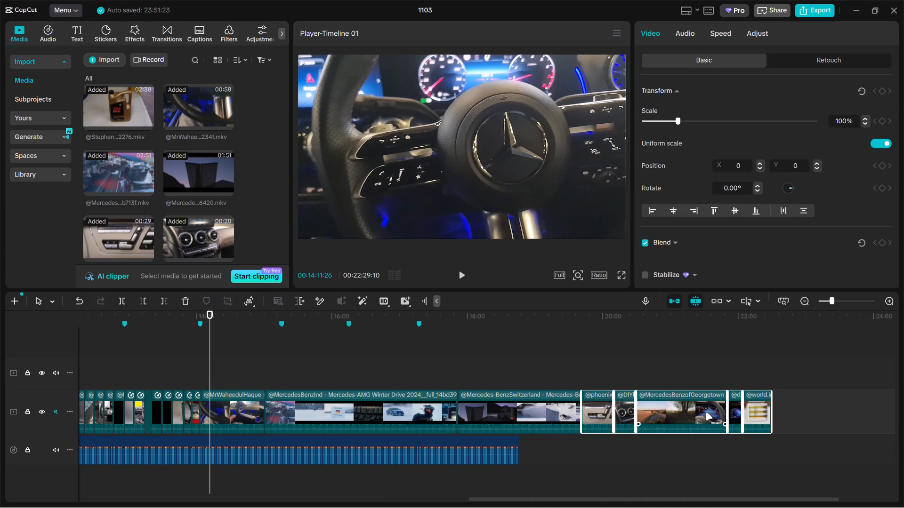
{"action": "left_click_drag", "start_coordinate": [698, 412], "coordinate": [305, 418]}
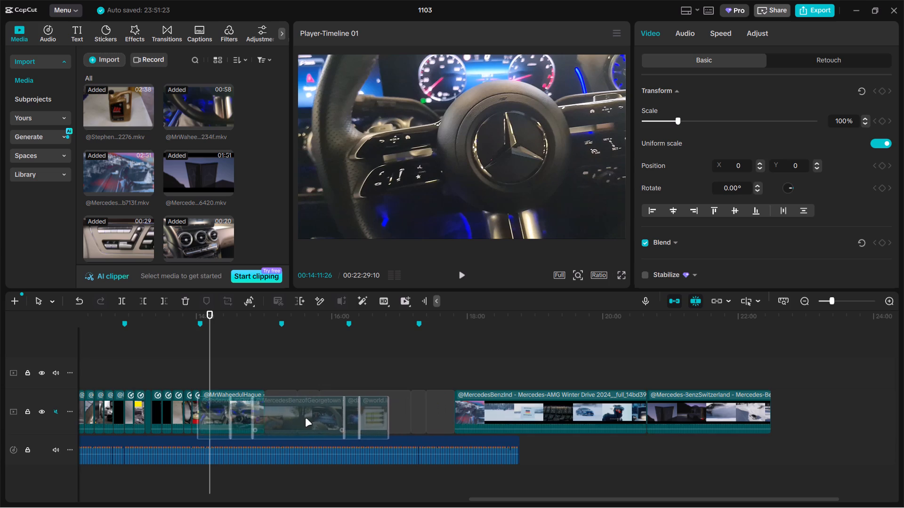
{"action": "left_click_drag", "start_coordinate": [305, 418], "coordinate": [217, 414]}
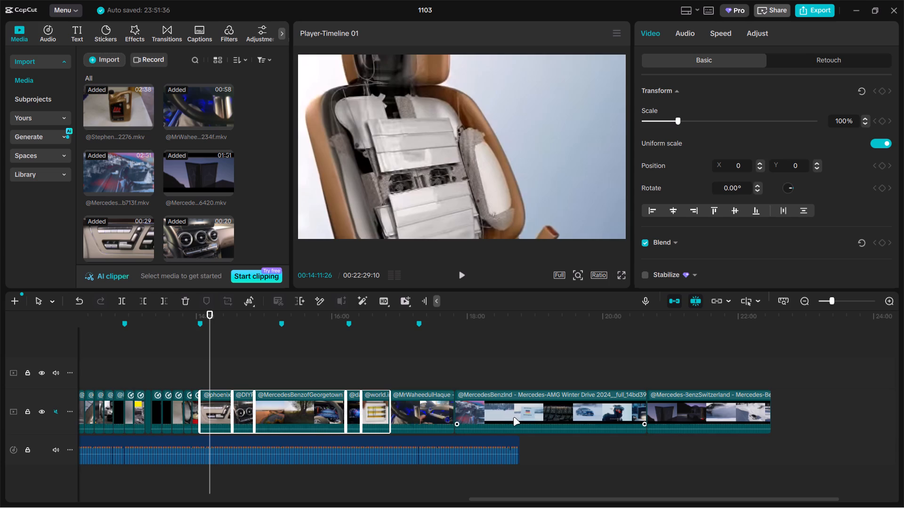
Move the Mercedes-AMG Winter Drive 2024 clip to the start of the new section at the 00:14:03 marker.
{"action": "left_click", "coordinate": [523, 415]}
{"action": "left_click_drag", "start_coordinate": [529, 413], "coordinate": [205, 421]}
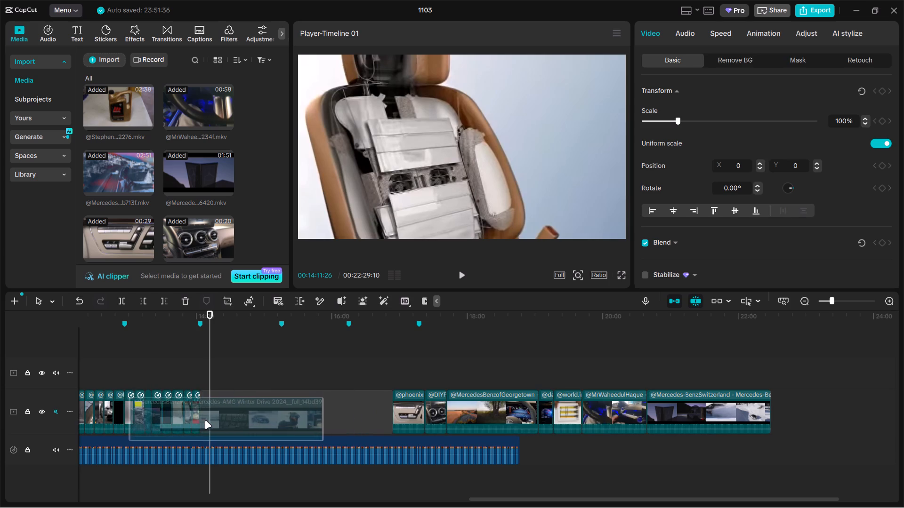
Find the snow driving shot in the Winter Drive clip and trim about 24 seconds off the clip's start to reach it.
{"action": "left_click_drag", "start_coordinate": [209, 374], "coordinate": [238, 365]}
{"action": "scroll", "coordinate": [238, 365], "scroll_direction": "up", "scroll_amount": 8, "text": "ctrl"}
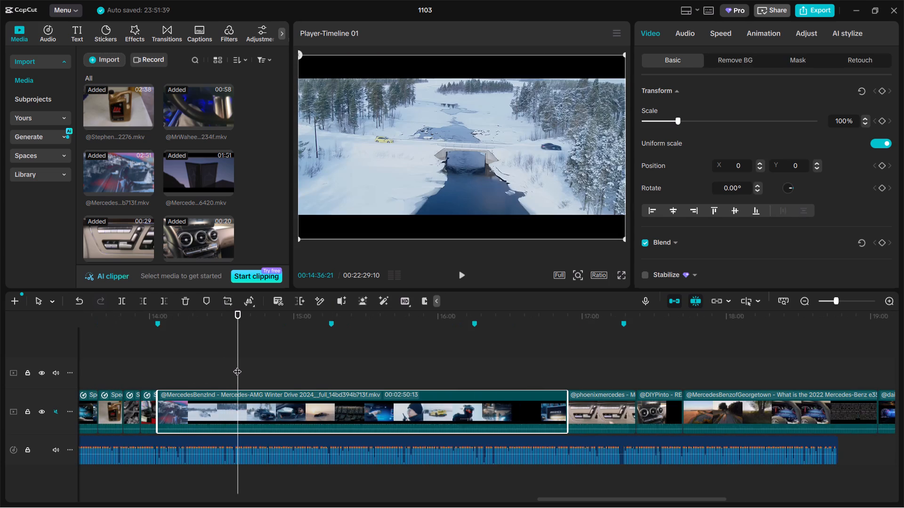
{"action": "left_click_drag", "start_coordinate": [237, 365], "coordinate": [266, 366]}
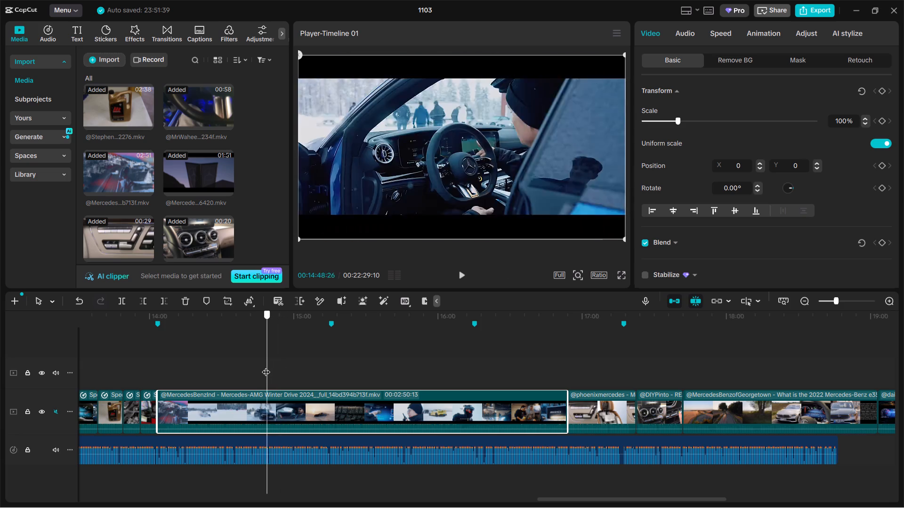
{"action": "left_click_drag", "start_coordinate": [266, 366], "coordinate": [256, 366]}
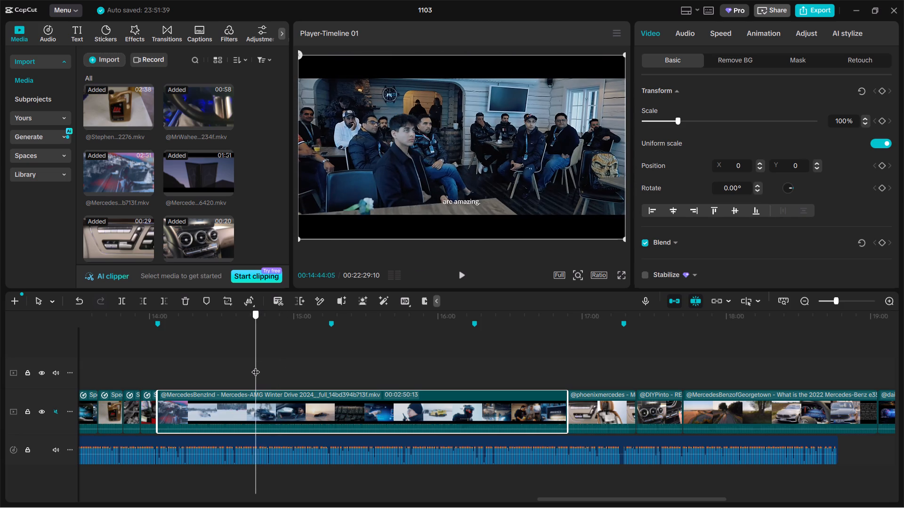
{"action": "left_click_drag", "start_coordinate": [256, 366], "coordinate": [220, 366]}
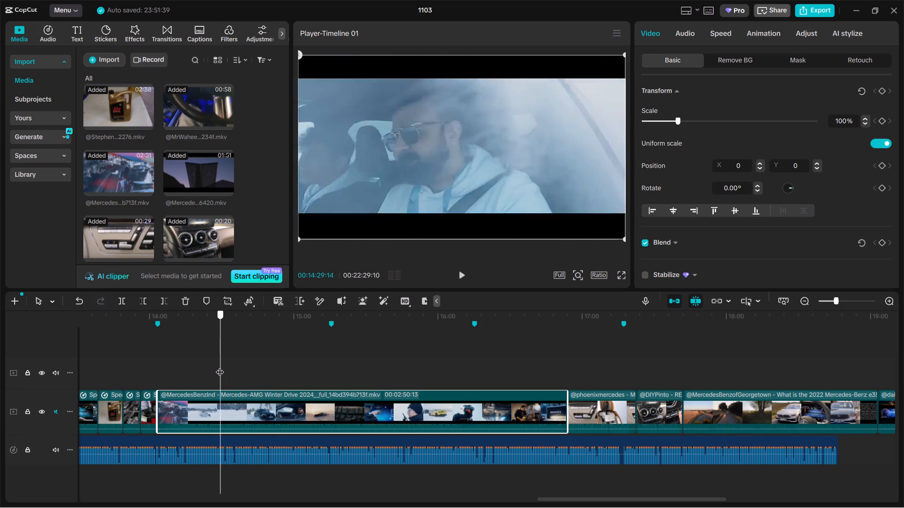
{"action": "left_click_drag", "start_coordinate": [220, 366], "coordinate": [215, 365]}
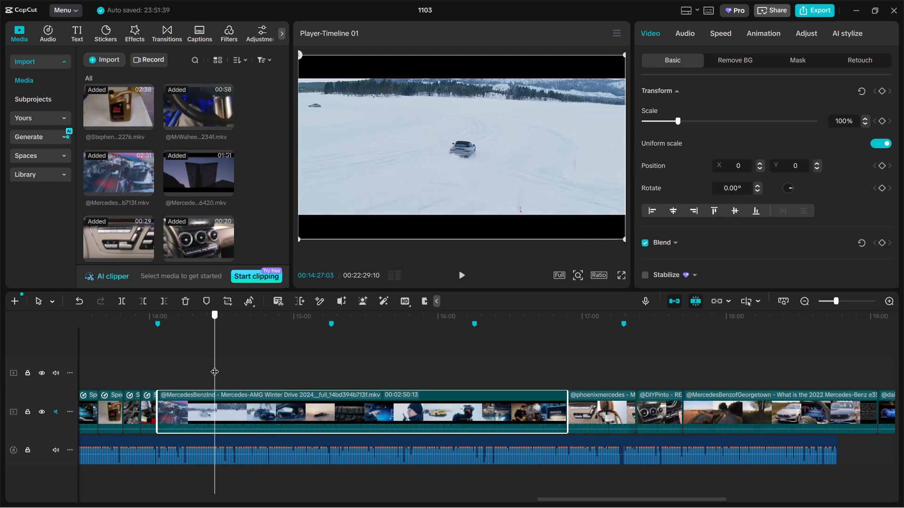
{"action": "left_click_drag", "start_coordinate": [215, 365], "coordinate": [214, 365]}
{"action": "left_click_drag", "start_coordinate": [157, 402], "coordinate": [199, 399]}
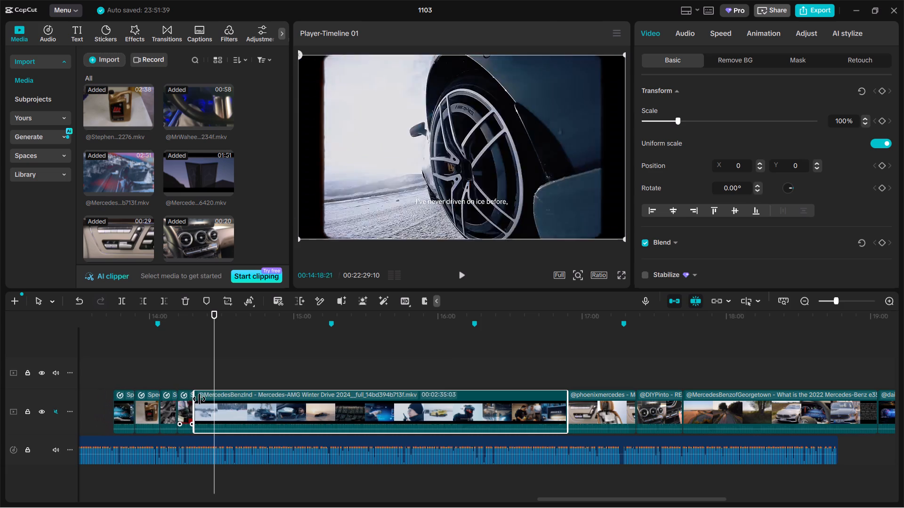
{"action": "left_click_drag", "start_coordinate": [199, 399], "coordinate": [217, 396]}
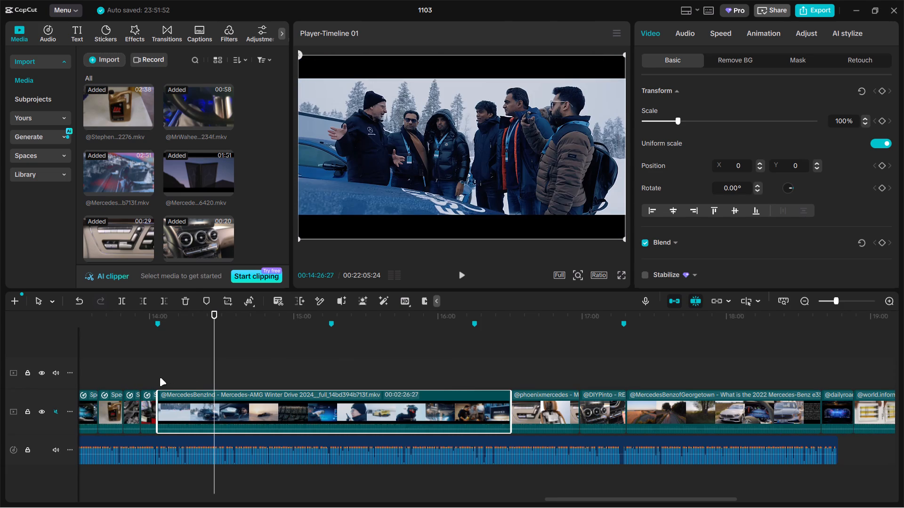
Split the Winter Drive clip at 00:14:11 and delete the rest of it.
{"action": "left_click", "coordinate": [160, 378]}
{"action": "left_click_drag", "start_coordinate": [160, 378], "coordinate": [171, 375]}
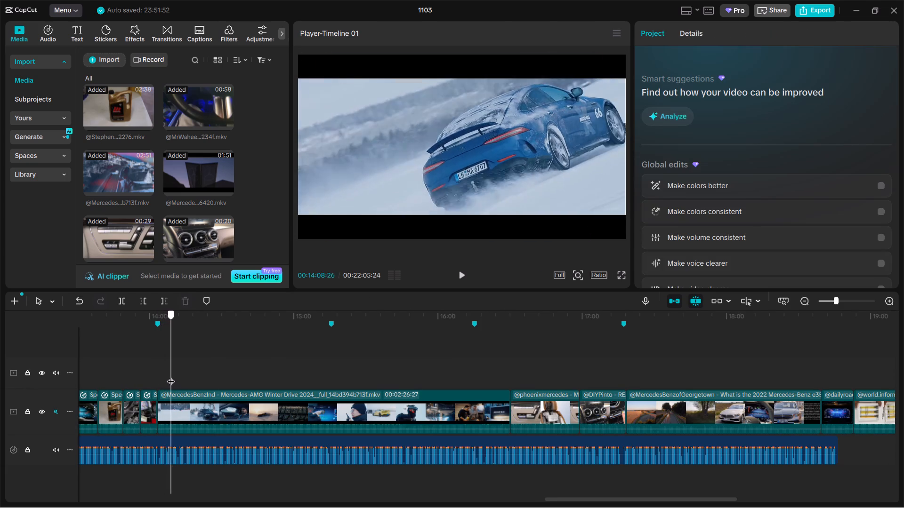
{"action": "left_click_drag", "start_coordinate": [171, 375], "coordinate": [176, 375]}
{"action": "left_click", "coordinate": [191, 403]}
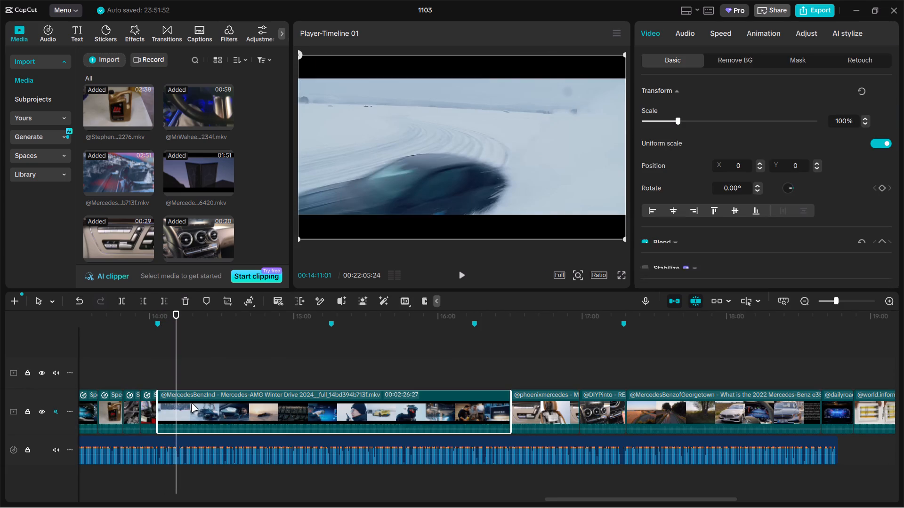
{"action": "key", "text": "ctrl+b"}
{"action": "key", "text": "BackSpace"}
Scale up the shortened Winter Drive clip at about 00:14:07 to fill the frame without black bars.
{"action": "left_click", "coordinate": [166, 366]}
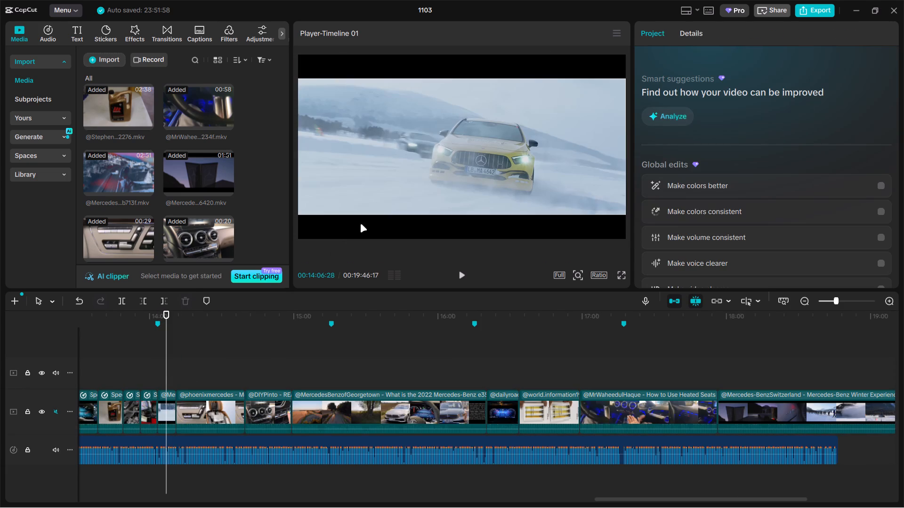
{"action": "left_click", "coordinate": [361, 224]}
{"action": "left_click_drag", "start_coordinate": [678, 123], "coordinate": [690, 117]}
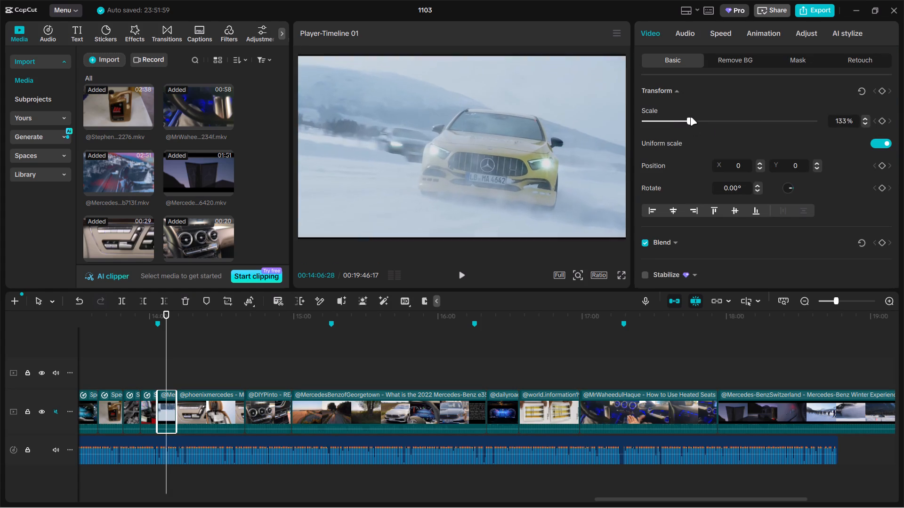
{"action": "left_click_drag", "start_coordinate": [690, 117], "coordinate": [694, 115]}
Review the seat and climate-control footage after 00:14:11, plus earlier clips back to about 00:11:50.
{"action": "left_click", "coordinate": [180, 378]}
{"action": "left_click_drag", "start_coordinate": [180, 378], "coordinate": [199, 370]}
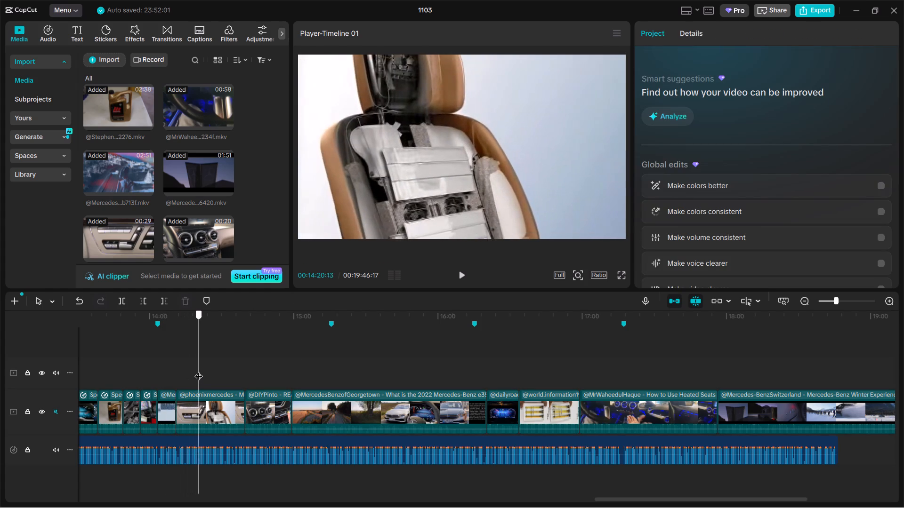
{"action": "left_click_drag", "start_coordinate": [199, 370], "coordinate": [201, 370]}
{"action": "left_click_drag", "start_coordinate": [201, 370], "coordinate": [192, 371]}
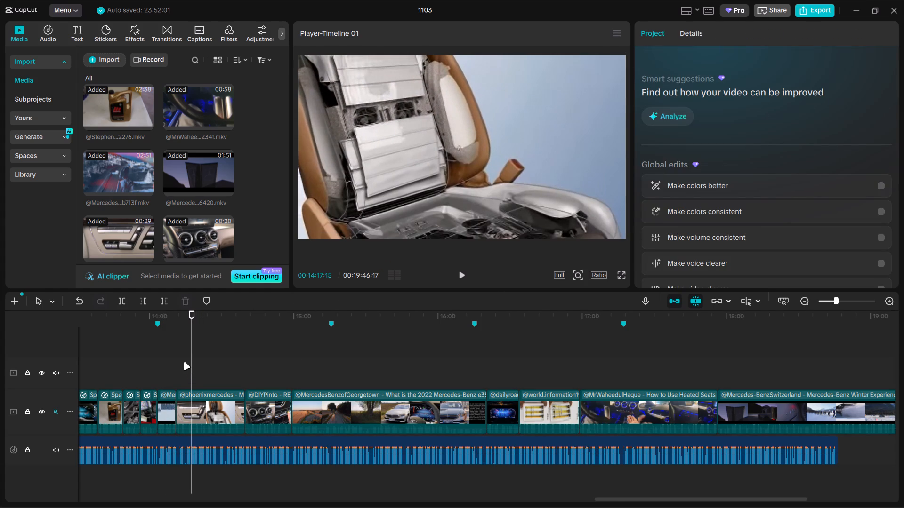
{"action": "left_click", "coordinate": [184, 362]}
{"action": "triple_click", "coordinate": [186, 362]}
{"action": "triple_click", "coordinate": [186, 360]}
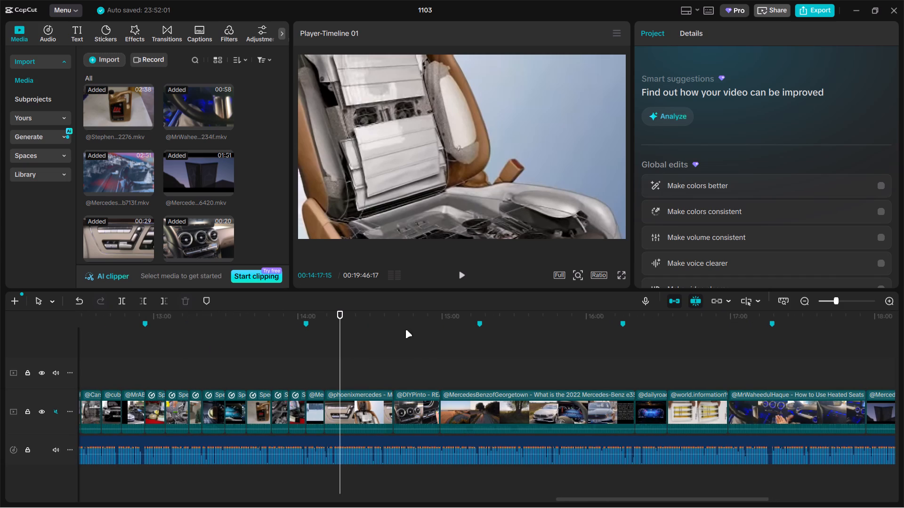
{"action": "left_click", "coordinate": [427, 355]}
{"action": "left_click_drag", "start_coordinate": [426, 355], "coordinate": [415, 354]}
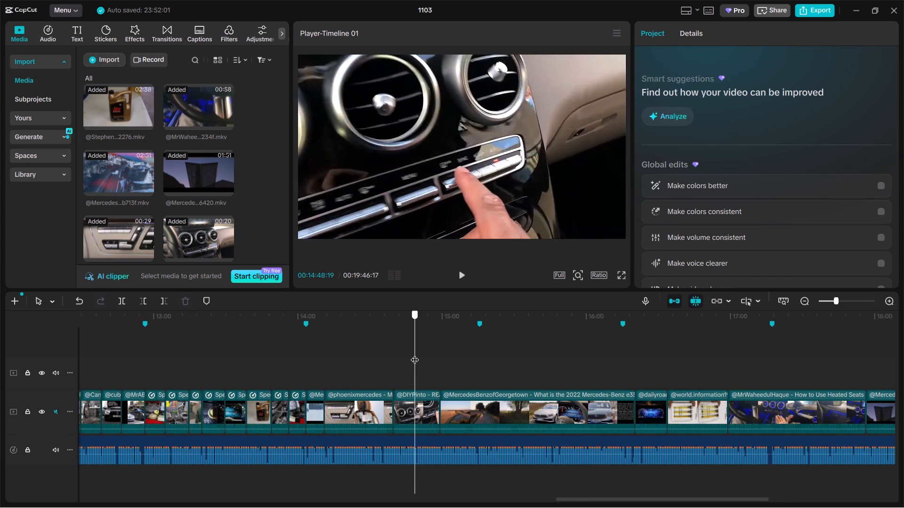
{"action": "left_click_drag", "start_coordinate": [415, 354], "coordinate": [191, 359]}
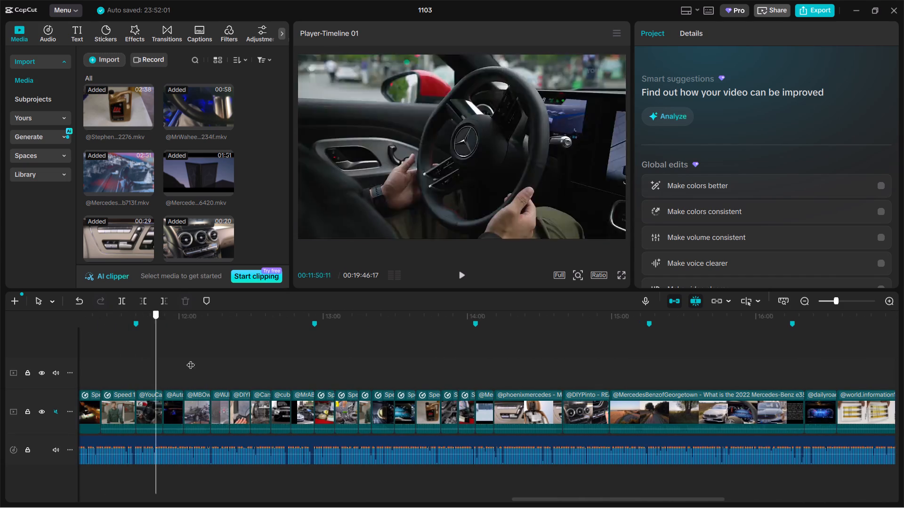
Scale the oil filter cap clip at 00:13:08 to 166% and shift the picture upward to push the yellow caption banner out of frame.
{"action": "left_click_drag", "start_coordinate": [191, 359], "coordinate": [346, 349]}
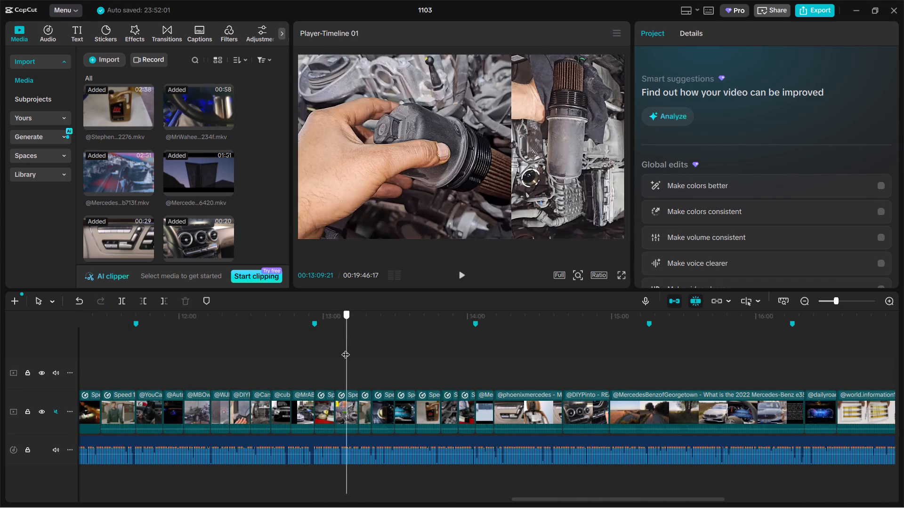
{"action": "left_click_drag", "start_coordinate": [346, 349], "coordinate": [347, 348]}
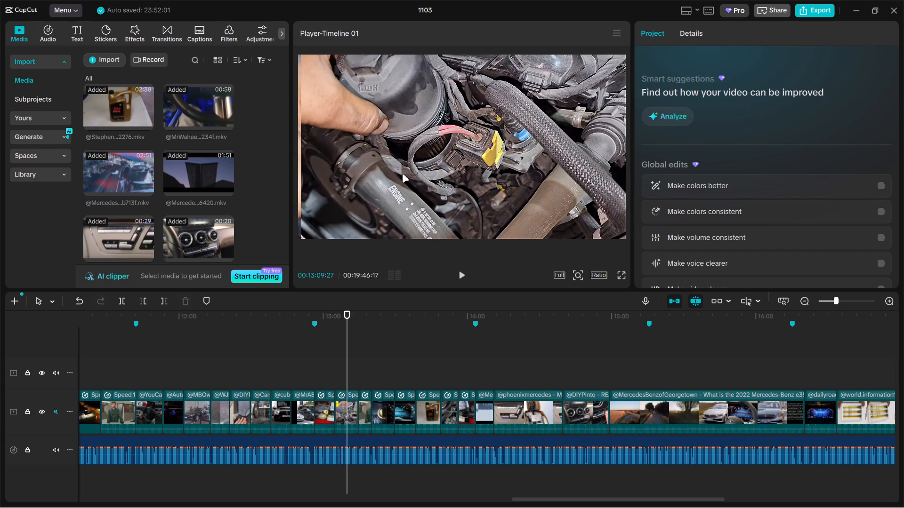
{"action": "left_click", "coordinate": [404, 164]}
{"action": "left_click_drag", "start_coordinate": [347, 365], "coordinate": [341, 365]}
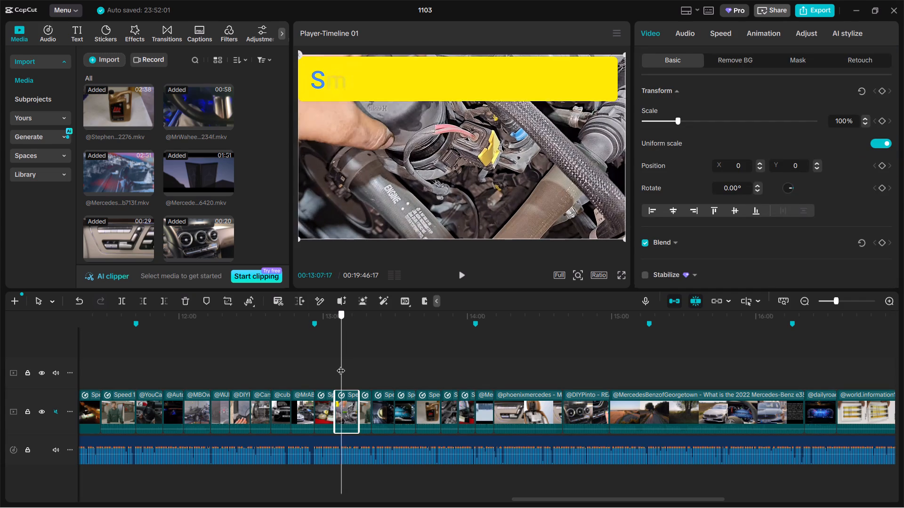
{"action": "left_click_drag", "start_coordinate": [341, 365], "coordinate": [340, 363]}
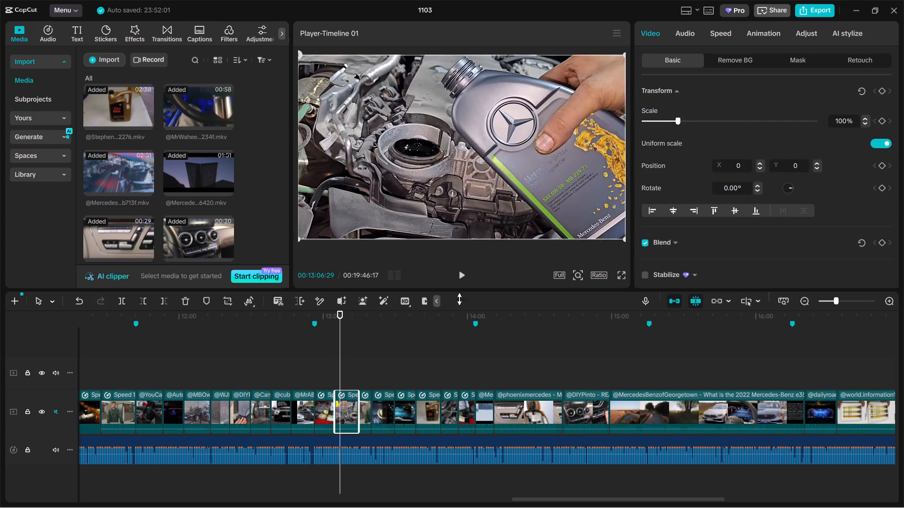
{"action": "left_click", "coordinate": [340, 375]}
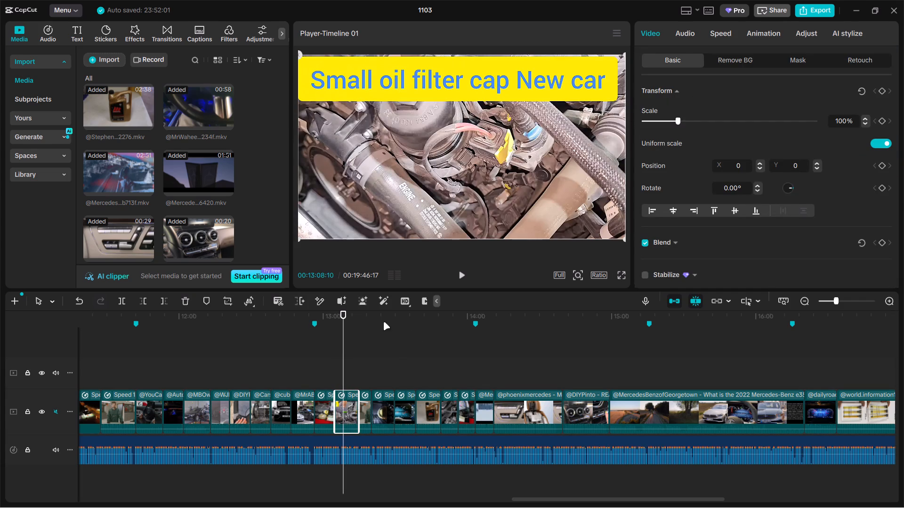
{"action": "left_click_drag", "start_coordinate": [680, 120], "coordinate": [701, 109]}
{"action": "left_click_drag", "start_coordinate": [583, 162], "coordinate": [582, 133]}
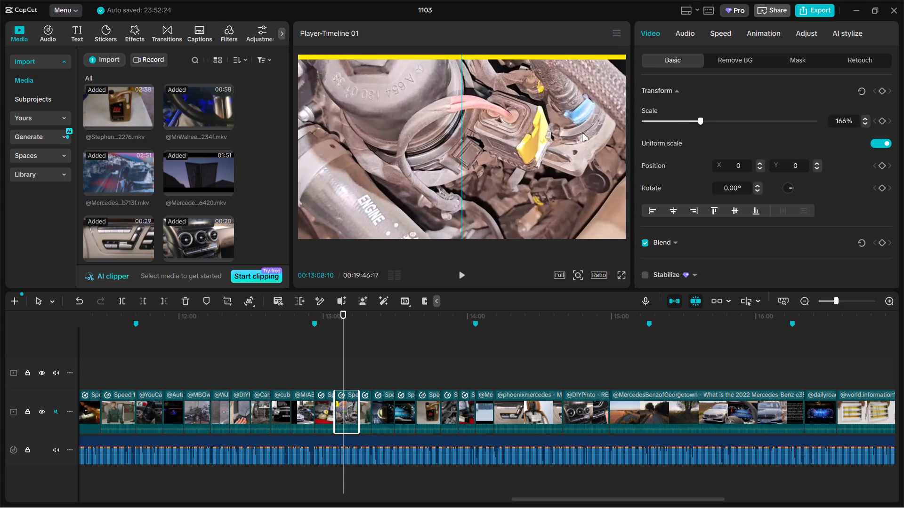
{"action": "left_click_drag", "start_coordinate": [582, 133], "coordinate": [582, 132]}
Copy the golden oil animation clip at 00:13:23 and insert the copy on the main track at 00:14:11, after the Winter Drive clip.
{"action": "double_click", "coordinate": [322, 365]}
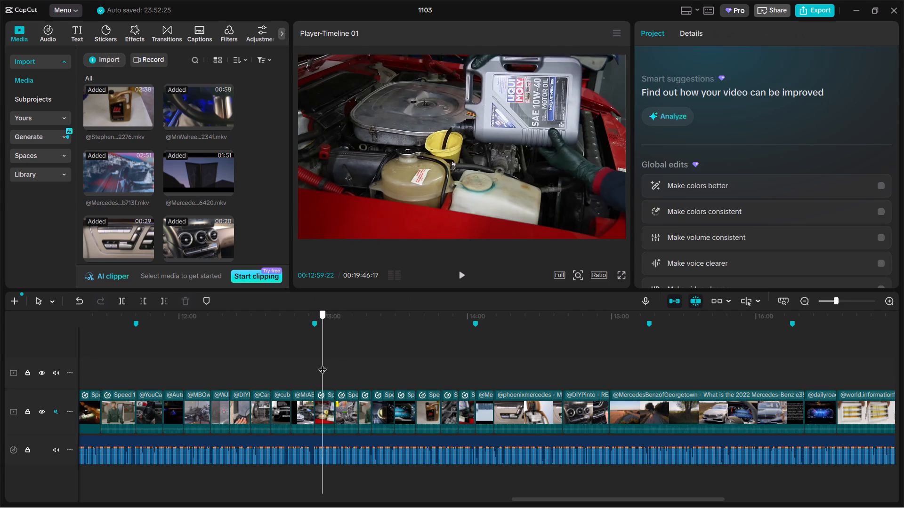
{"action": "left_click_drag", "start_coordinate": [325, 362], "coordinate": [362, 344]}
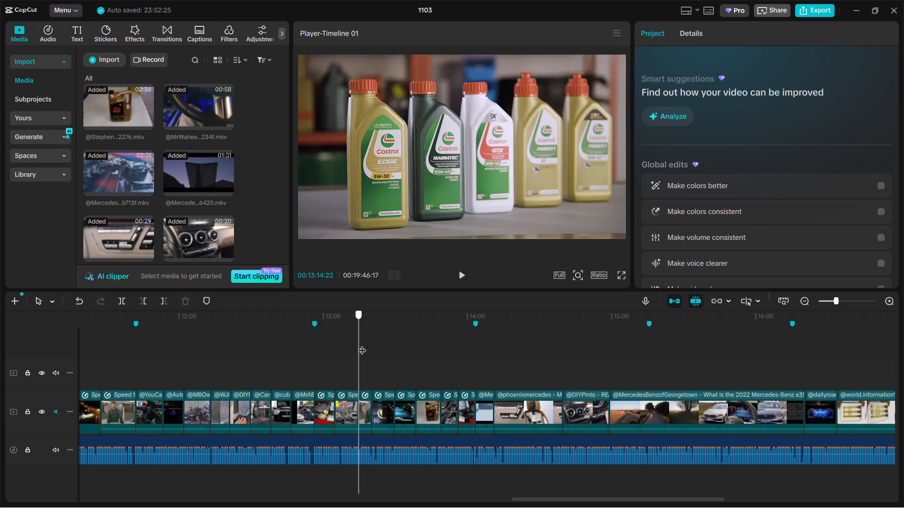
{"action": "left_click_drag", "start_coordinate": [362, 344], "coordinate": [379, 335]}
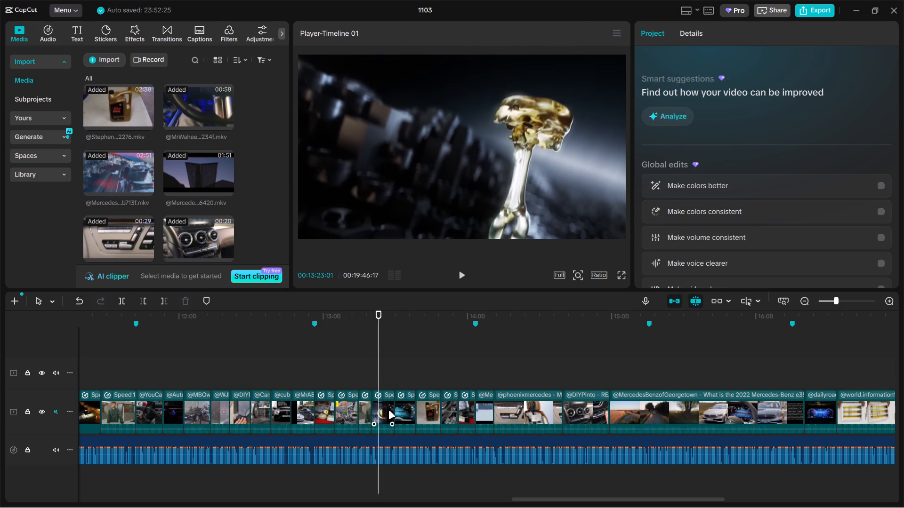
{"action": "left_click", "coordinate": [388, 411]}
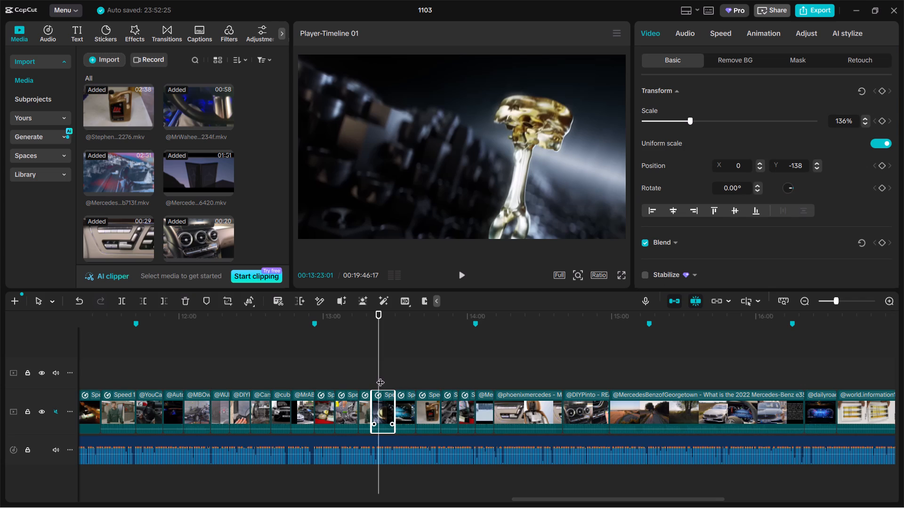
{"action": "left_click_drag", "start_coordinate": [380, 374], "coordinate": [379, 367]}
{"action": "key", "text": "ctrl+c"}
{"action": "left_click", "coordinate": [497, 363]}
{"action": "key", "text": "ctrl+v"}
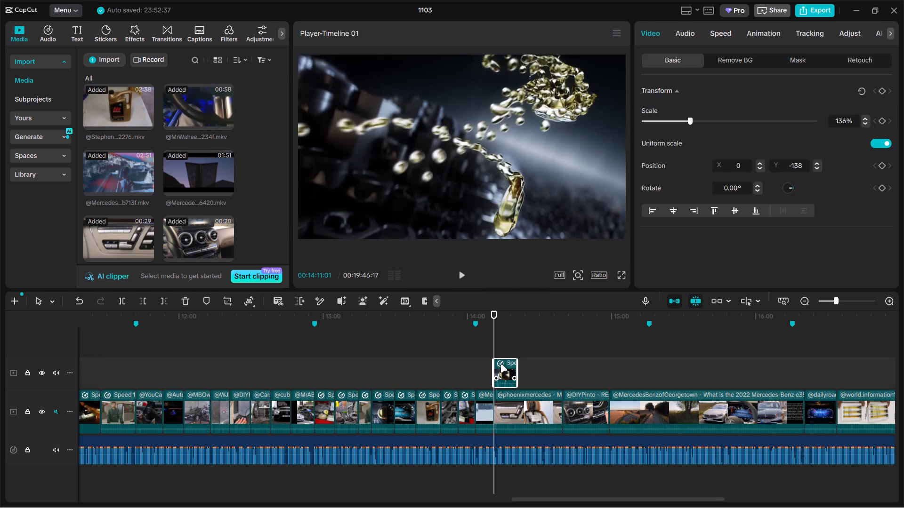
{"action": "left_click_drag", "start_coordinate": [502, 365], "coordinate": [500, 396]}
Retrim both ends of the copied oil clip to use later footage, leaving it about 7.5 seconds long.
{"action": "left_click_drag", "start_coordinate": [517, 399], "coordinate": [528, 396]}
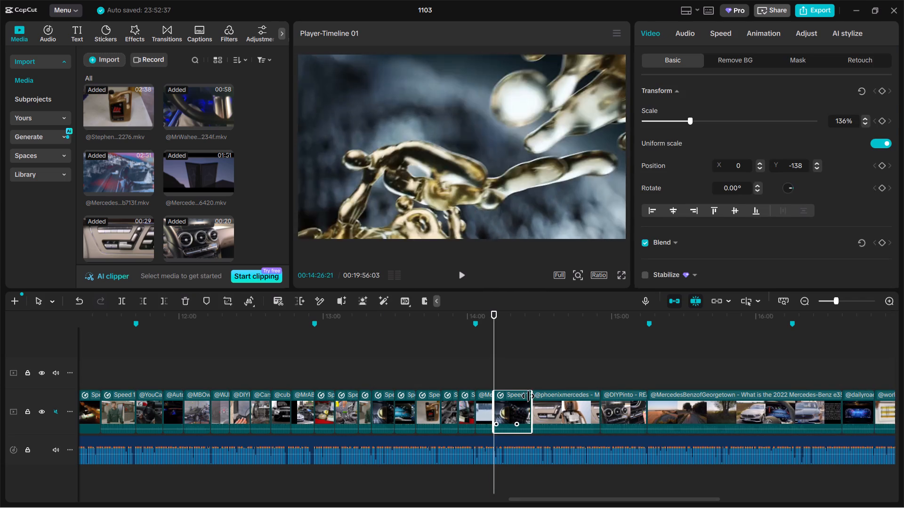
{"action": "left_click_drag", "start_coordinate": [528, 396], "coordinate": [530, 396]}
{"action": "left_click_drag", "start_coordinate": [496, 410], "coordinate": [514, 405]}
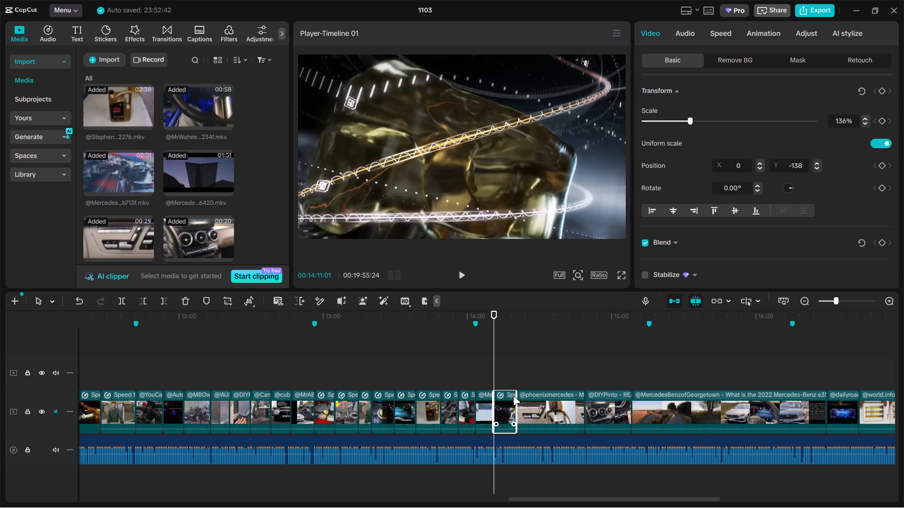
{"action": "left_click_drag", "start_coordinate": [516, 400], "coordinate": [509, 400]}
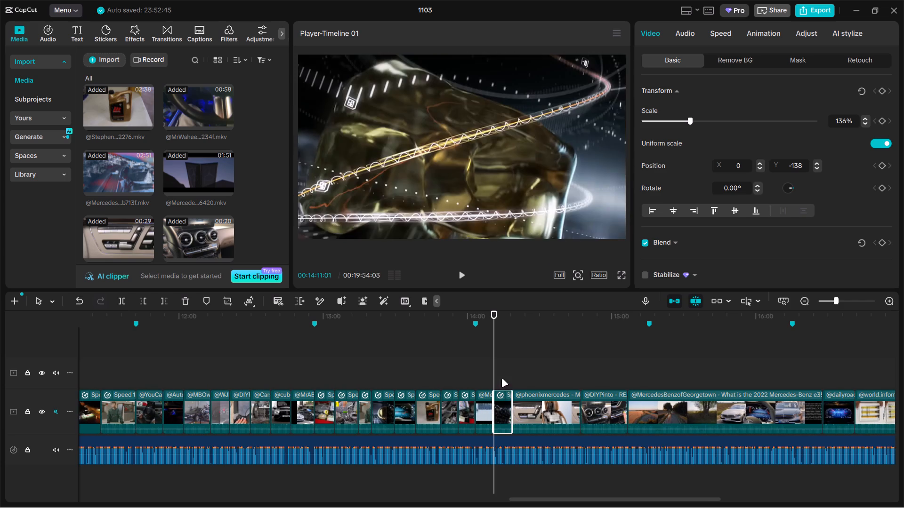
Scale up the copied oil clip at about 00:14:16 to crop out the subtitle along the bottom of the picture.
{"action": "left_click", "coordinate": [501, 379]}
{"action": "scroll", "coordinate": [531, 366], "scroll_direction": "up", "scroll_amount": 8, "text": "ctrl"}
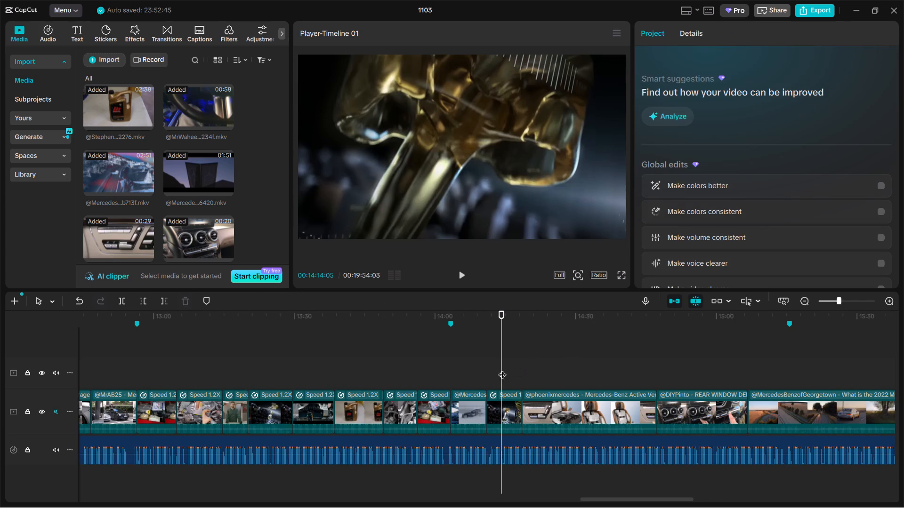
{"action": "left_click_drag", "start_coordinate": [502, 369], "coordinate": [524, 360]}
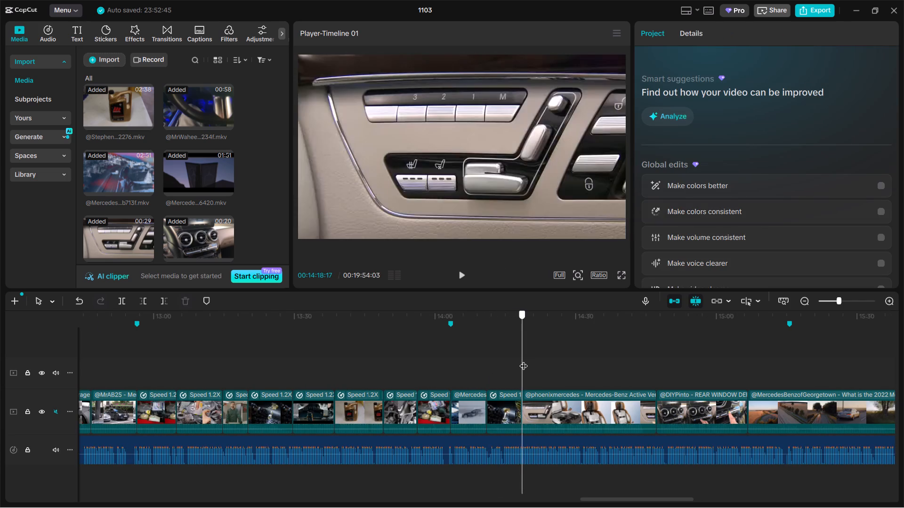
{"action": "left_click_drag", "start_coordinate": [524, 360], "coordinate": [513, 359]}
{"action": "left_click", "coordinate": [487, 178]}
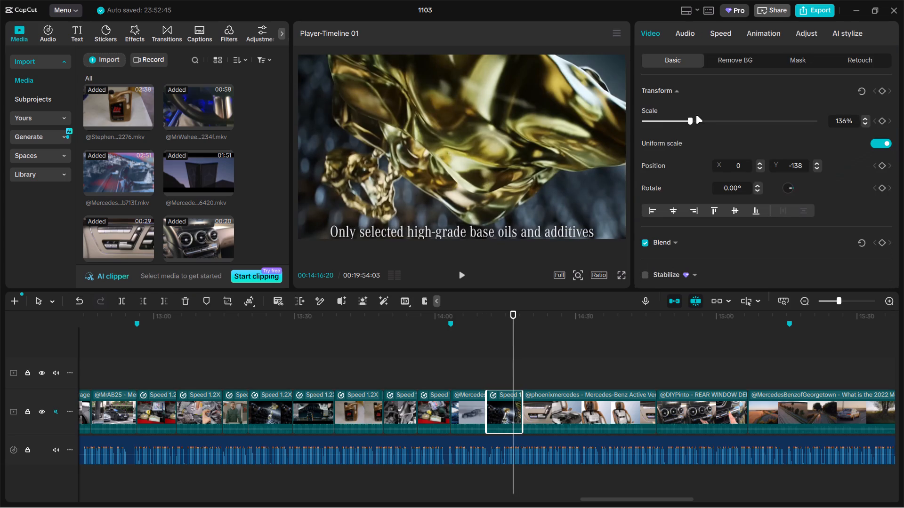
{"action": "left_click_drag", "start_coordinate": [694, 117], "coordinate": [701, 117]}
Split the phoenixmercedes seat clip at 00:14:29 and delete the rest of it.
{"action": "left_click", "coordinate": [466, 369]}
{"action": "left_click_drag", "start_coordinate": [466, 369], "coordinate": [631, 354]}
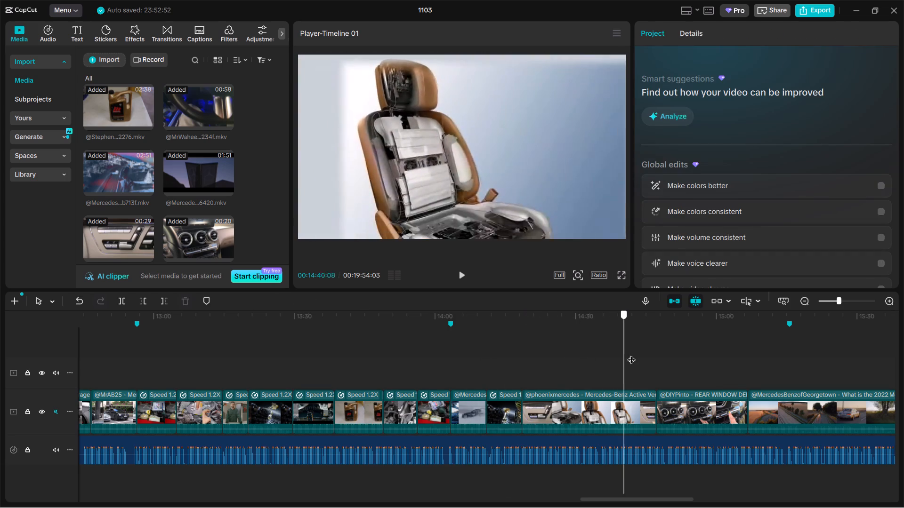
{"action": "left_click_drag", "start_coordinate": [631, 354], "coordinate": [571, 368]}
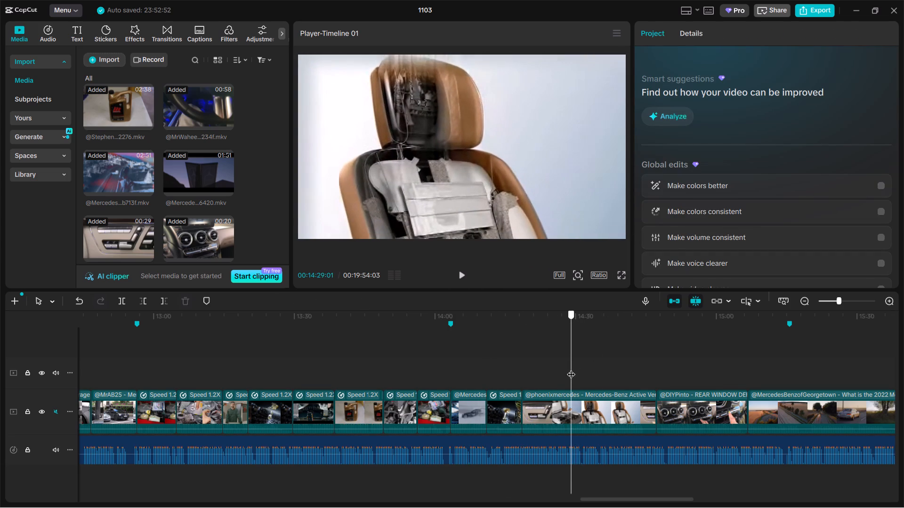
{"action": "left_click_drag", "start_coordinate": [571, 368], "coordinate": [571, 369]}
{"action": "left_click", "coordinate": [572, 394]}
{"action": "key", "text": "ctrl+b"}
{"action": "key", "text": "BackSpace"}
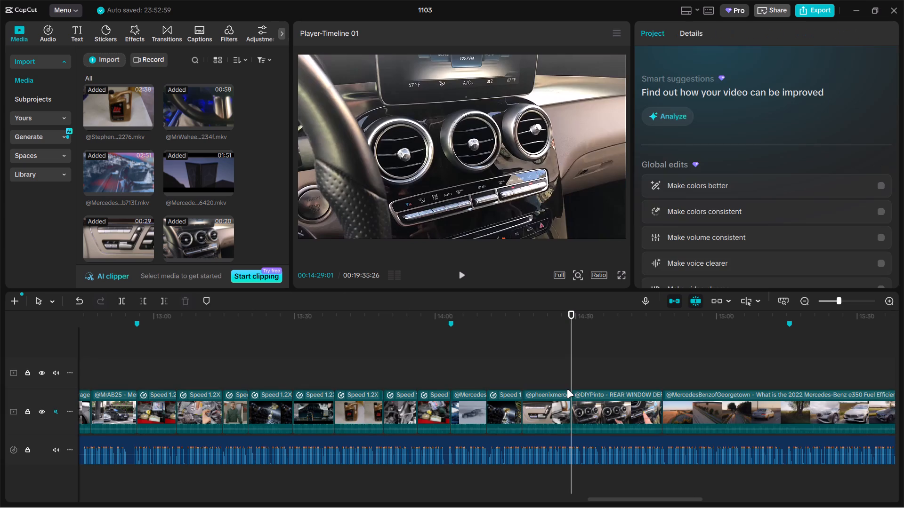
{"action": "left_click_drag", "start_coordinate": [566, 389], "coordinate": [559, 389]}
Split the DIYPinto rear window defroster clip at 00:14:39 and delete the rest of it.
{"action": "left_click", "coordinate": [467, 372]}
{"action": "left_click_drag", "start_coordinate": [471, 372], "coordinate": [485, 372]}
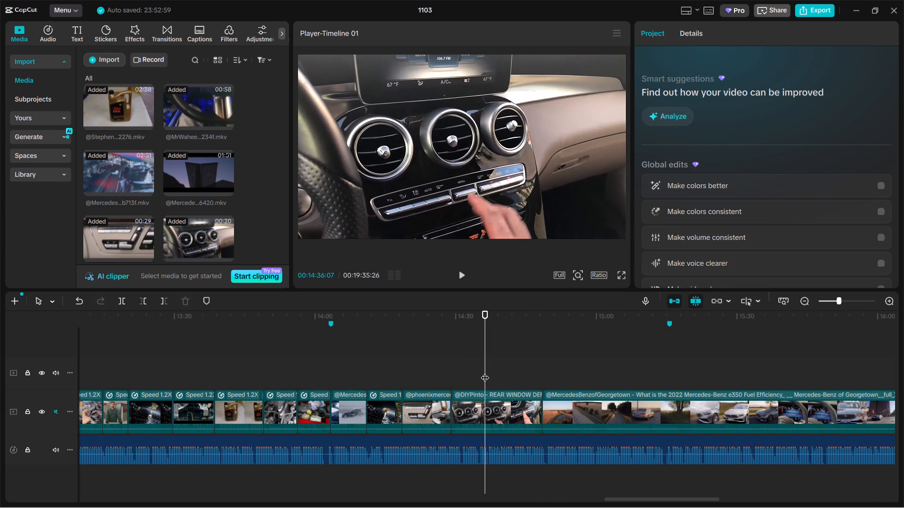
{"action": "left_click_drag", "start_coordinate": [485, 372], "coordinate": [500, 372]}
{"action": "left_click", "coordinate": [506, 418]}
{"action": "key", "text": "ctrl+b"}
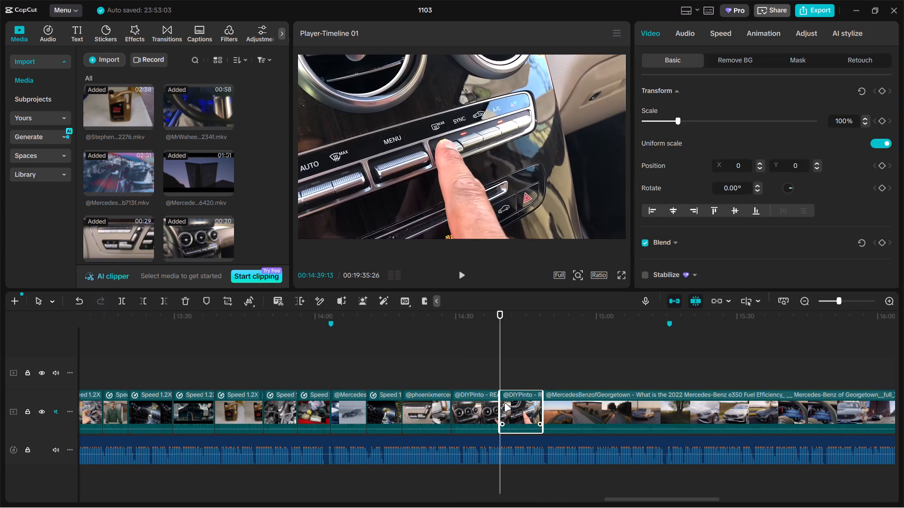
{"action": "key", "text": "BackSpace"}
Split the MercedesBenzofGeorgetown clip at 00:15:04 and delete the part before the cut.
{"action": "left_click_drag", "start_coordinate": [503, 377], "coordinate": [626, 365]}
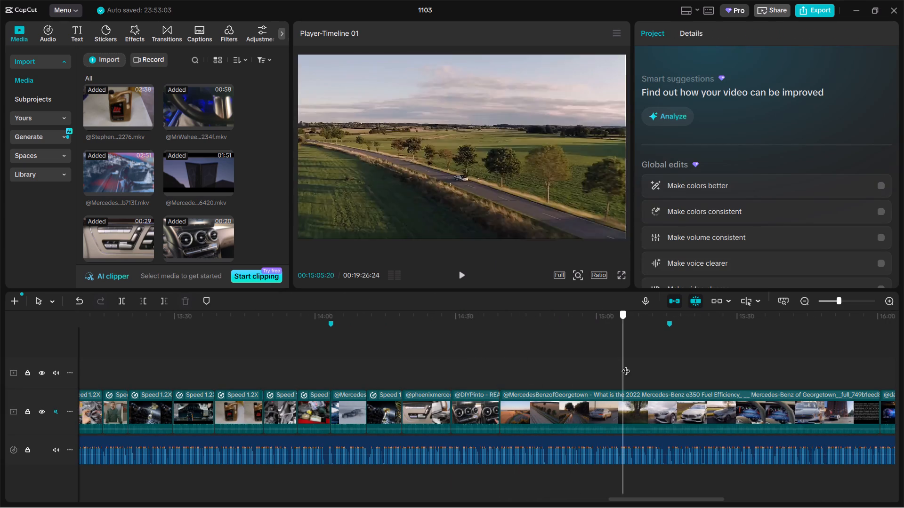
{"action": "left_click_drag", "start_coordinate": [626, 365], "coordinate": [619, 359]}
{"action": "left_click", "coordinate": [605, 405]}
{"action": "key", "text": "ctrl+b"}
{"action": "left_click", "coordinate": [554, 405]}
{"action": "key", "text": "BackSpace"}
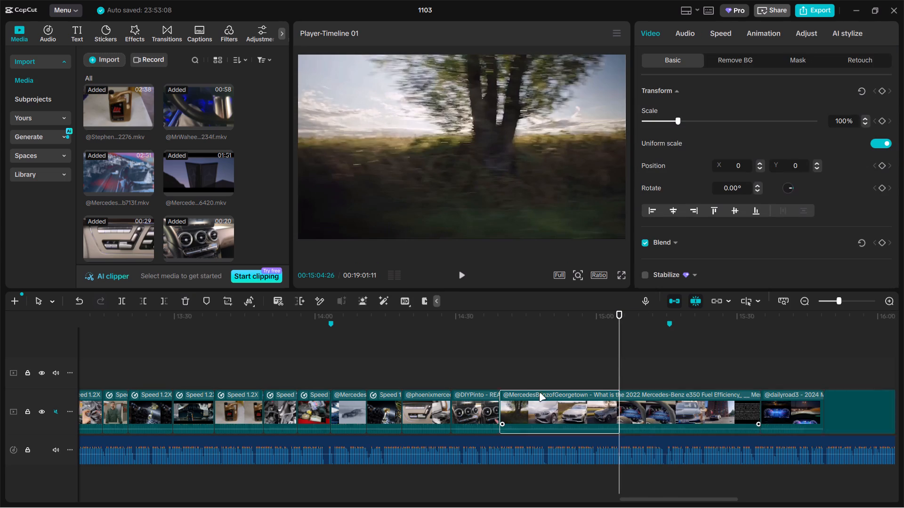
Split the remaining MercedesBenzofGeorgetown clip at 00:14:53 and delete everything after the cut.
{"action": "left_click", "coordinate": [536, 373]}
{"action": "left_click_drag", "start_coordinate": [536, 373], "coordinate": [565, 375]}
{"action": "left_click", "coordinate": [569, 404]}
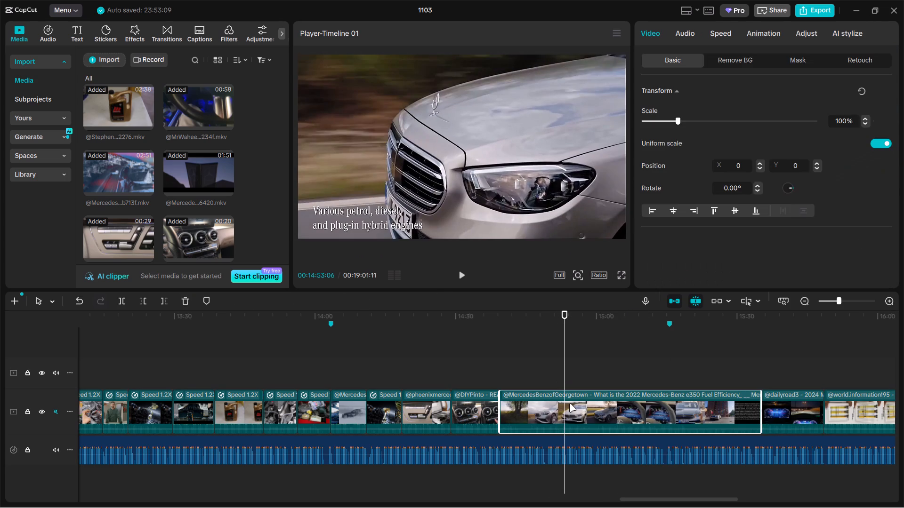
{"action": "key", "text": "ctrl+b"}
{"action": "key", "text": "BackSpace"}
Scale the shortened MercedesBenzofGeorgetown driving clip to 129%.
{"action": "left_click", "coordinate": [538, 374]}
{"action": "left_click", "coordinate": [531, 138]}
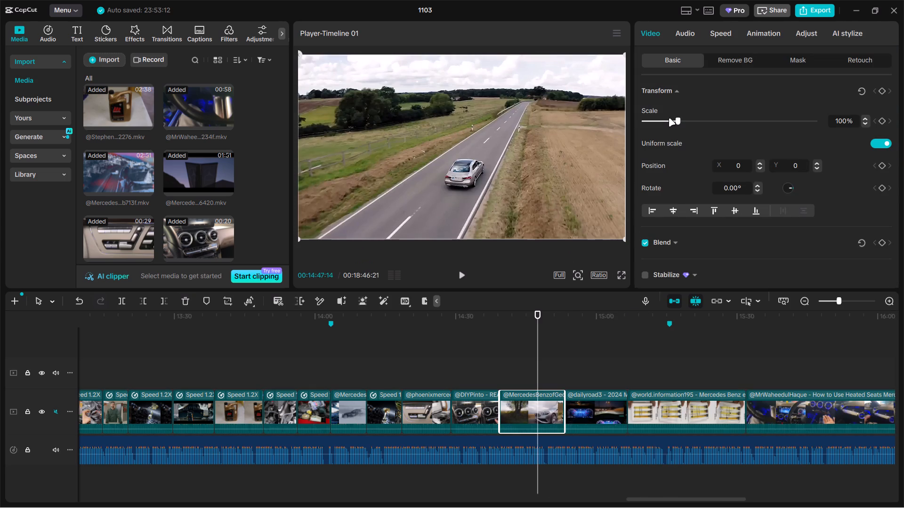
{"action": "left_click_drag", "start_coordinate": [533, 368], "coordinate": [523, 367]}
{"action": "left_click_drag", "start_coordinate": [526, 365], "coordinate": [516, 364]}
{"action": "left_click", "coordinate": [509, 182]}
{"action": "left_click_drag", "start_coordinate": [681, 119], "coordinate": [688, 119]}
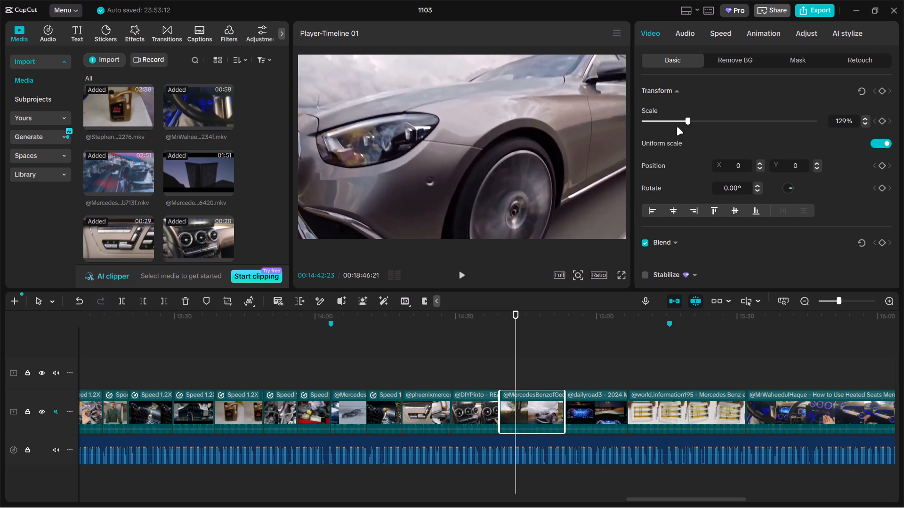
Trim the end of the MercedesBenzofGeorgetown driving clip back to about 00:14:50.
{"action": "left_click_drag", "start_coordinate": [565, 405], "coordinate": [552, 406]}
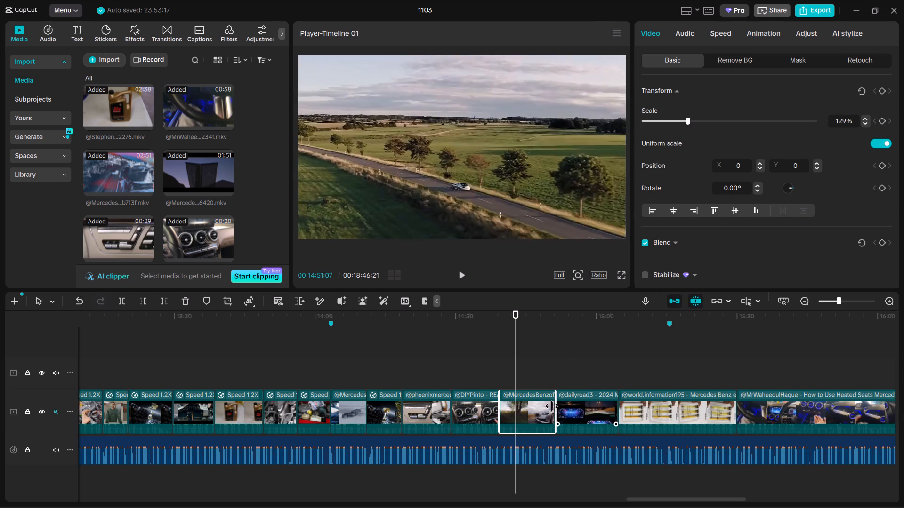
{"action": "left_click_drag", "start_coordinate": [552, 406], "coordinate": [546, 406]}
Trim the end of the dailyroad3 dashboard clip back to about 00:15:00.
{"action": "left_click", "coordinate": [555, 369]}
{"action": "left_click_drag", "start_coordinate": [555, 369], "coordinate": [588, 364]}
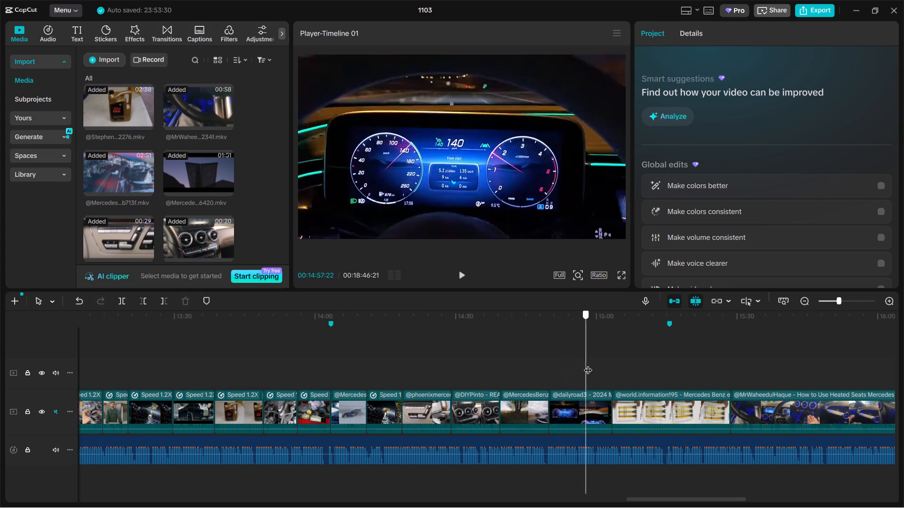
{"action": "left_click_drag", "start_coordinate": [588, 364], "coordinate": [599, 367]}
{"action": "left_click", "coordinate": [597, 401]}
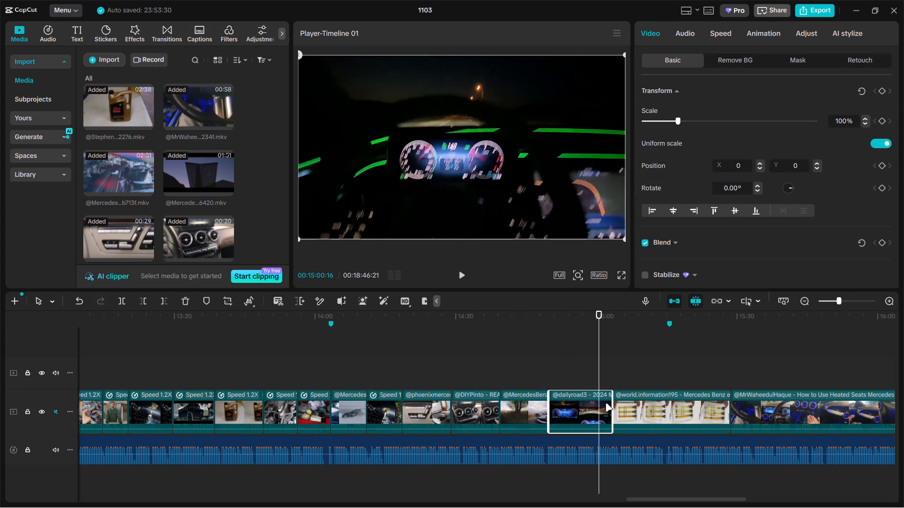
{"action": "left_click_drag", "start_coordinate": [611, 403], "coordinate": [599, 405]}
Split the world.information195 engine oil clip at 00:15:12 and delete everything after the cut.
{"action": "left_click_drag", "start_coordinate": [634, 414], "coordinate": [505, 388]}
{"action": "left_click_drag", "start_coordinate": [341, 362], "coordinate": [386, 357]}
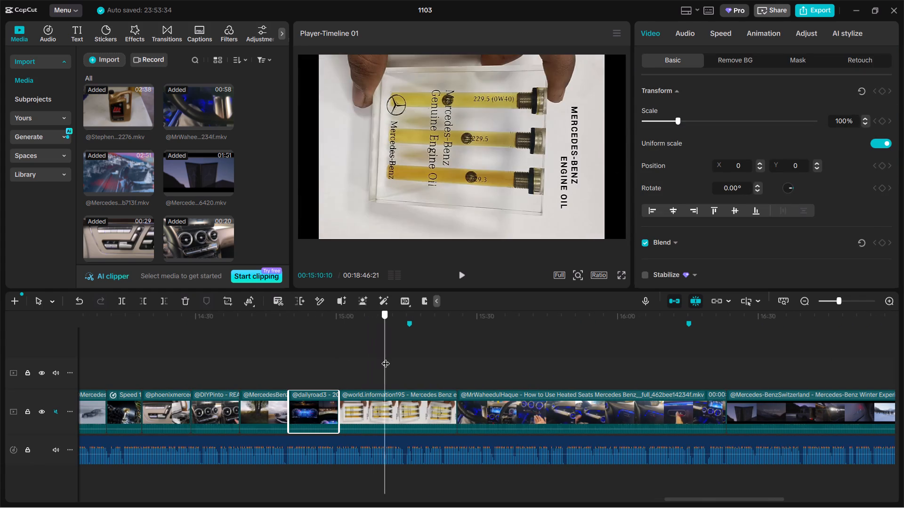
{"action": "left_click_drag", "start_coordinate": [386, 357], "coordinate": [393, 357]}
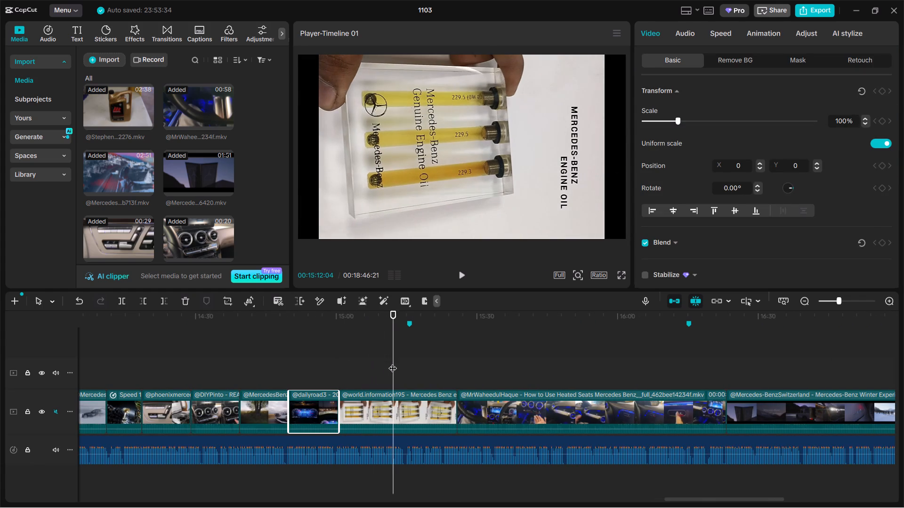
{"action": "left_click", "coordinate": [409, 414]}
{"action": "key", "text": "ctrl+b"}
{"action": "key", "text": "BackSpace"}
Scale the world.information195 clip to 159% and reposition it at about X 303, Y -131 so the oil tubes fill the frame.
{"action": "left_click", "coordinate": [374, 385]}
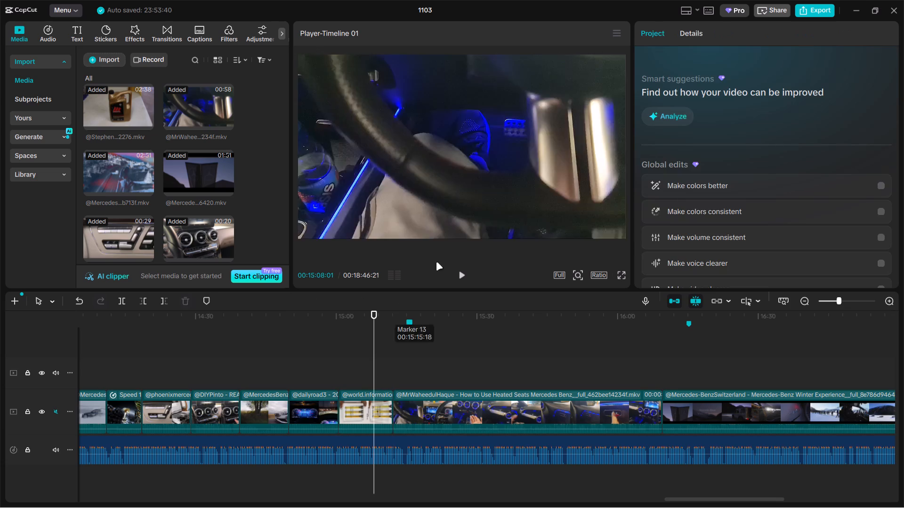
{"action": "left_click", "coordinate": [460, 197]}
{"action": "left_click_drag", "start_coordinate": [678, 123], "coordinate": [698, 117]}
{"action": "left_click_drag", "start_coordinate": [521, 179], "coordinate": [547, 190]}
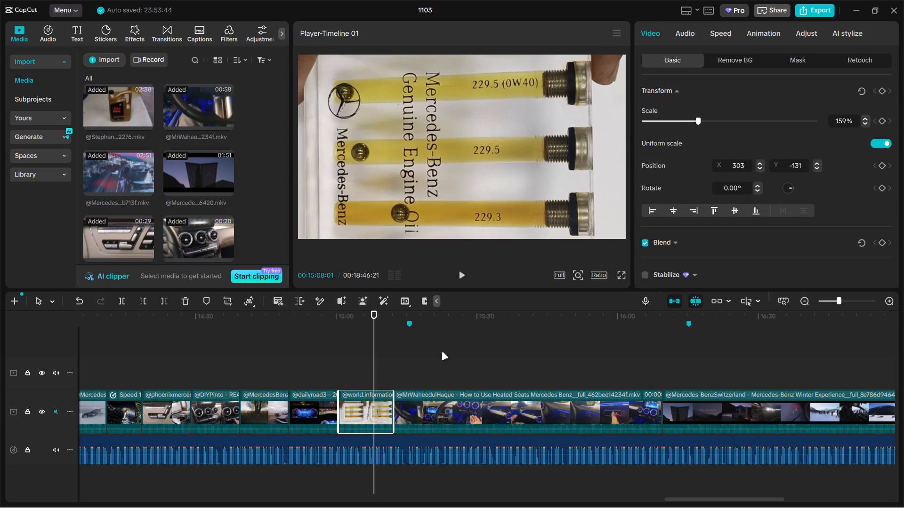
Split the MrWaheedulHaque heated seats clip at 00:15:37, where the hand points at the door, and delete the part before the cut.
{"action": "left_click", "coordinate": [413, 380]}
{"action": "left_click_drag", "start_coordinate": [414, 380], "coordinate": [534, 363]}
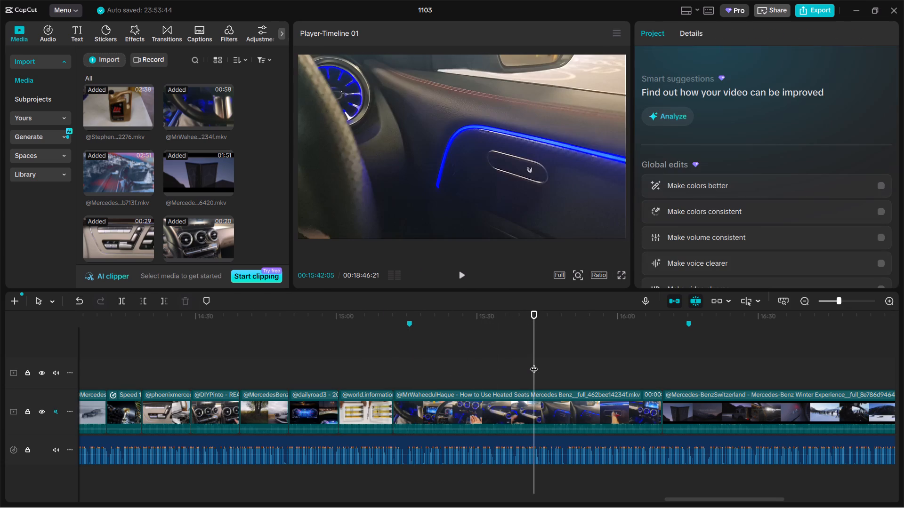
{"action": "left_click_drag", "start_coordinate": [533, 368], "coordinate": [497, 371]}
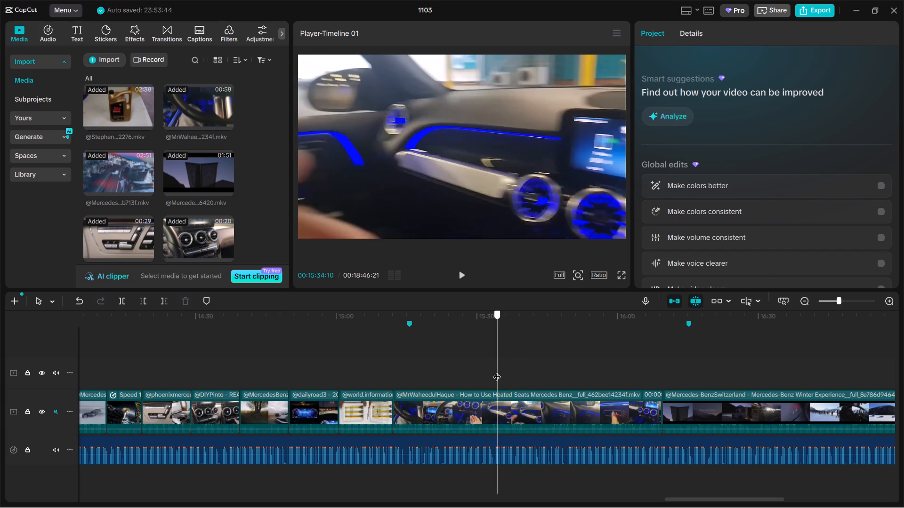
{"action": "left_click_drag", "start_coordinate": [497, 371], "coordinate": [494, 364]}
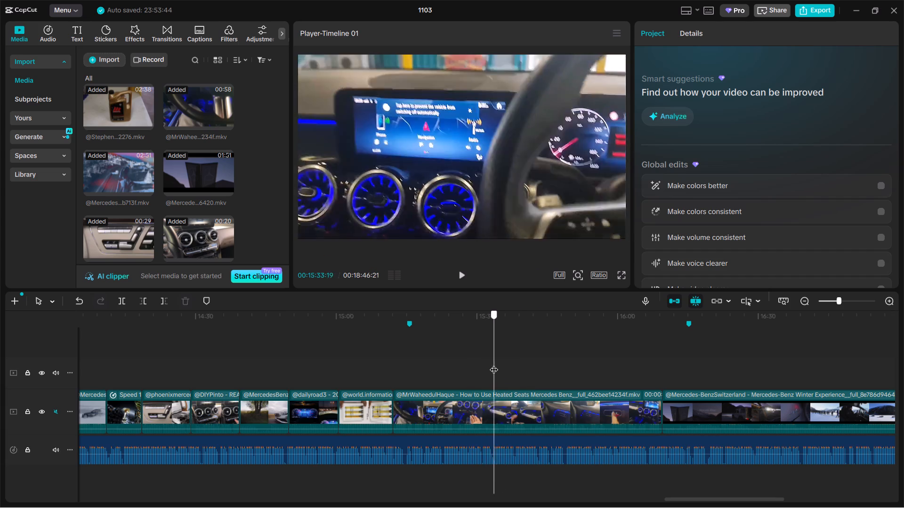
{"action": "left_click_drag", "start_coordinate": [494, 364], "coordinate": [522, 362]}
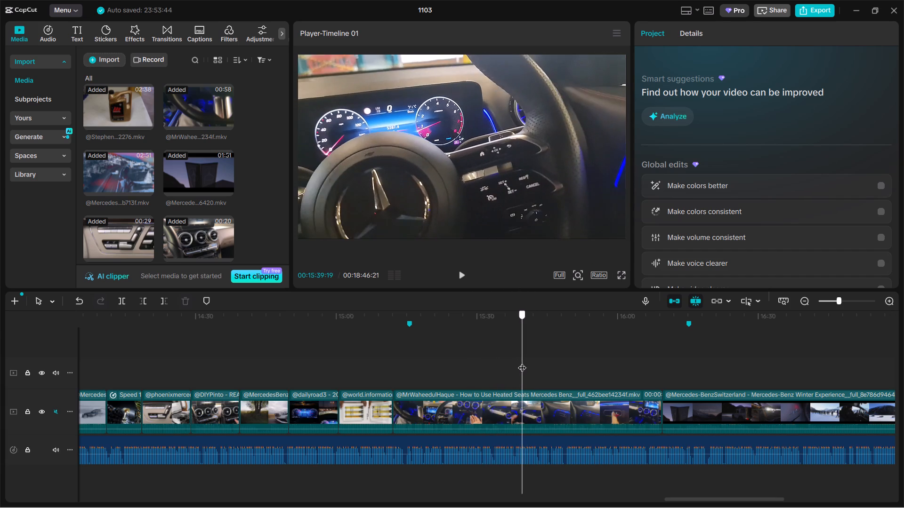
{"action": "left_click_drag", "start_coordinate": [522, 362], "coordinate": [510, 373]}
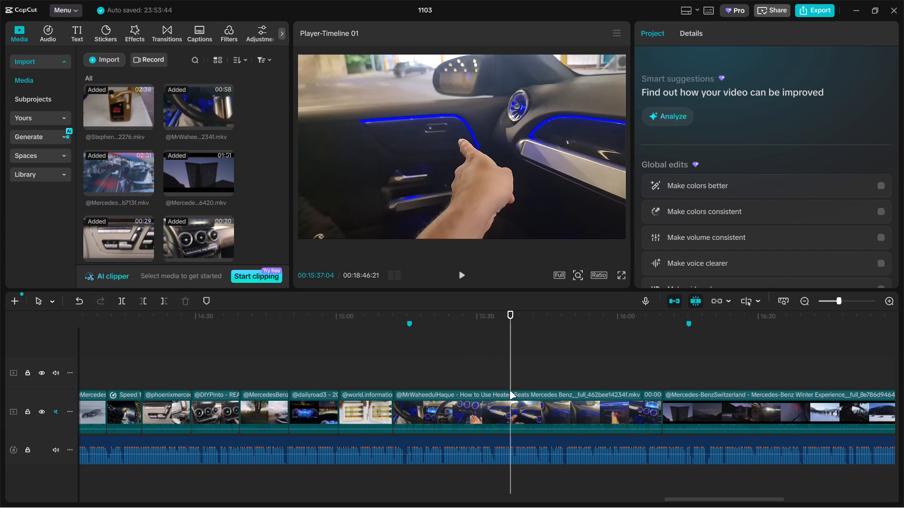
{"action": "left_click", "coordinate": [509, 404]}
{"action": "key", "text": "ctrl+b"}
{"action": "left_click", "coordinate": [460, 413]}
{"action": "key", "text": "BackSpace"}
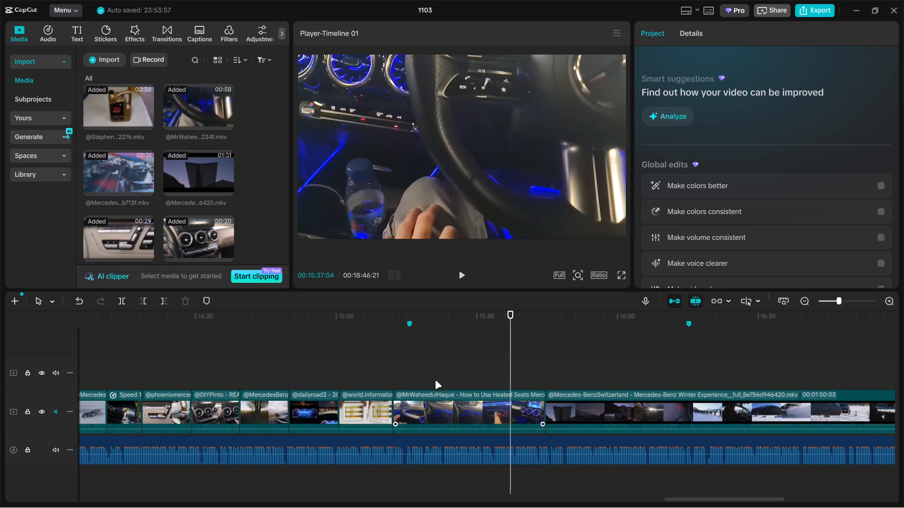
Split the remaining heated seats clip at 00:15:22 and delete everything after the cut, keeping the part where the finger touches the button.
{"action": "double_click", "coordinate": [436, 376]}
{"action": "left_click_drag", "start_coordinate": [436, 376], "coordinate": [443, 374]}
{"action": "left_click", "coordinate": [465, 406]}
{"action": "key", "text": "ctrl+b"}
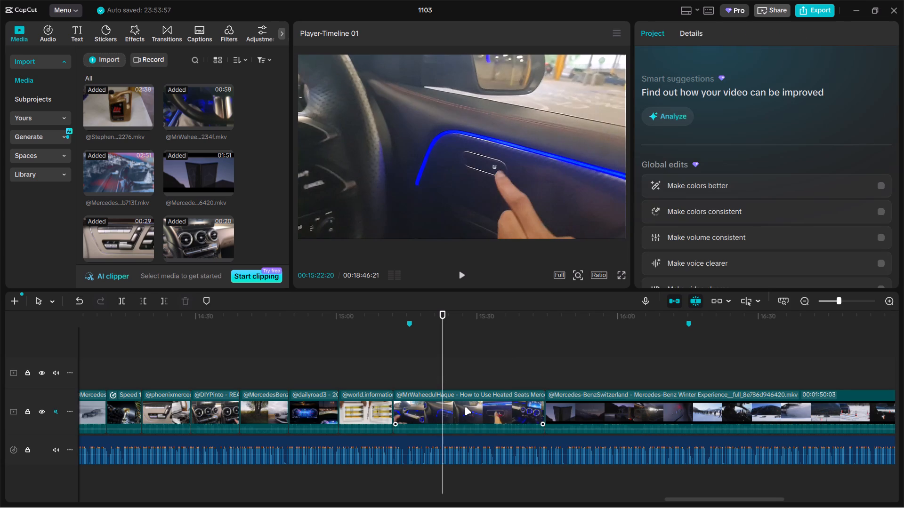
{"action": "key", "text": "BackSpace"}
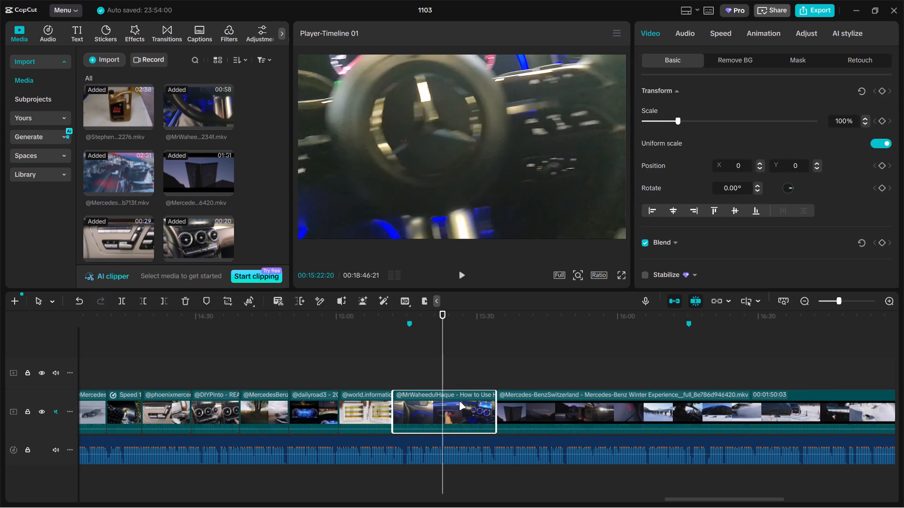
{"action": "key", "text": "ctrl+z"}
{"action": "left_click", "coordinate": [465, 398]}
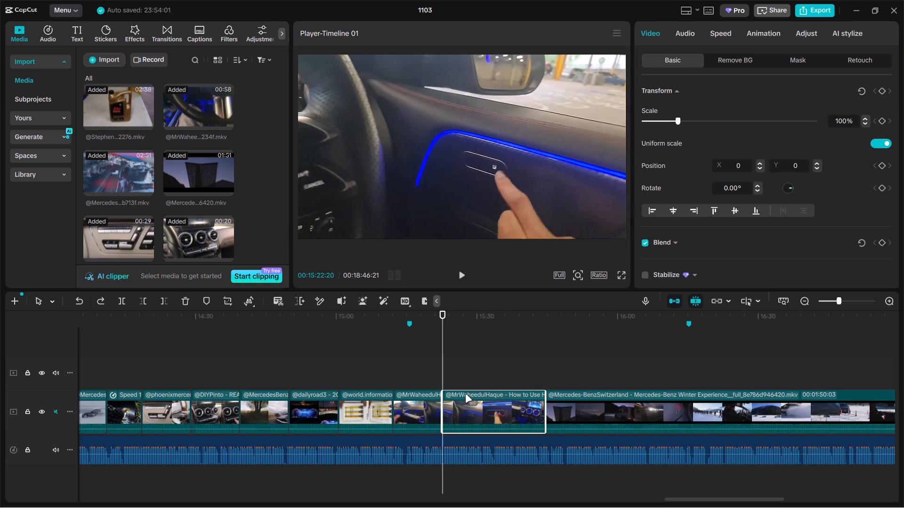
{"action": "key", "text": "BackSpace"}
Trim about 11 seconds off the start of the Mercedes-BenzSwitzerland Winter Experience clip, up to the 00:15:33 point.
{"action": "left_click_drag", "start_coordinate": [442, 372], "coordinate": [517, 368]}
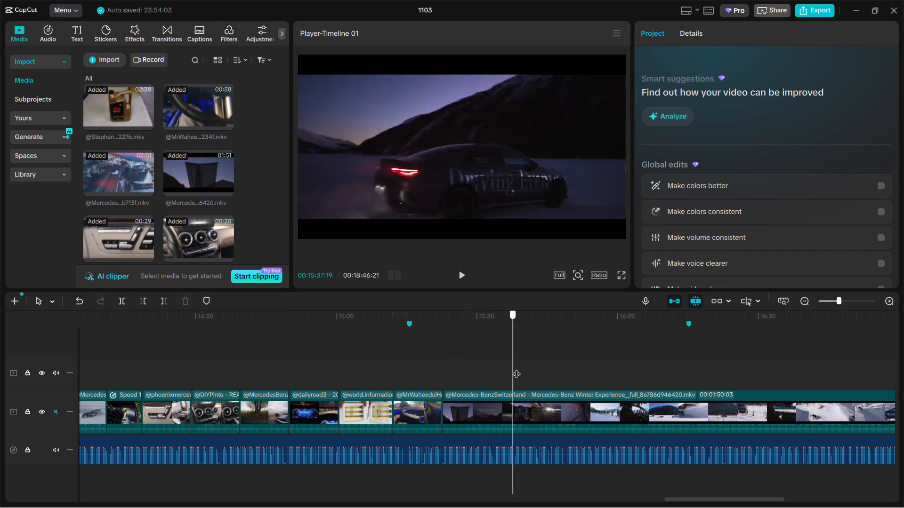
{"action": "left_click_drag", "start_coordinate": [517, 368], "coordinate": [493, 373]}
{"action": "left_click", "coordinate": [491, 404]}
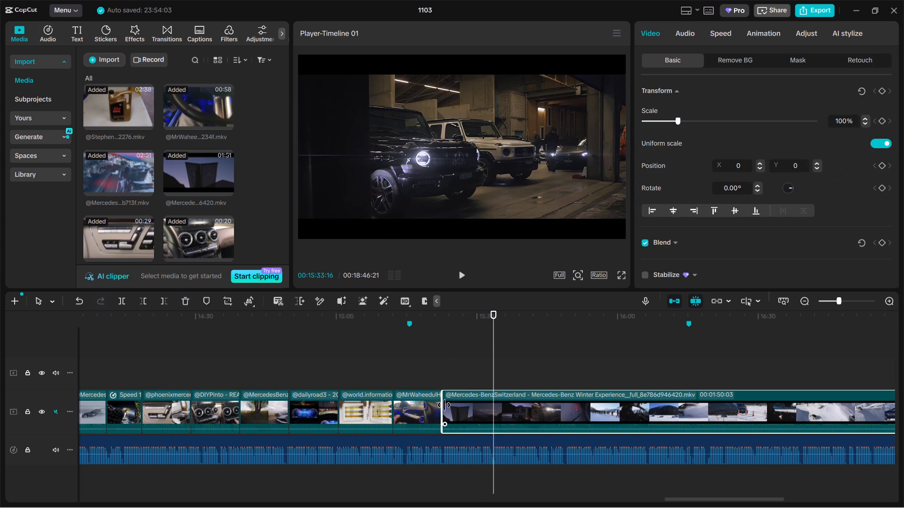
{"action": "left_click_drag", "start_coordinate": [444, 405], "coordinate": [492, 403]}
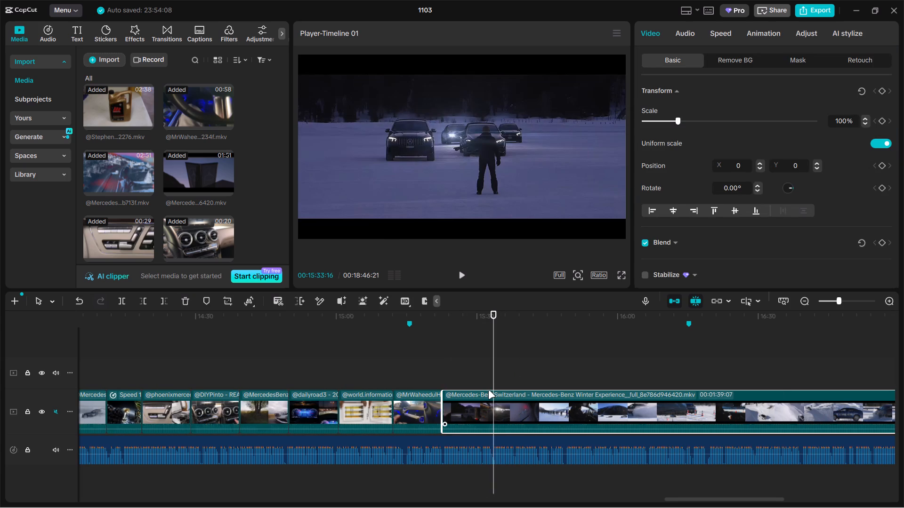
Split the Winter Experience clip at 00:15:33 and delete everything after the cut.
{"action": "key", "text": "ctrl+b"}
{"action": "key", "text": "BackSpace"}
Scale up the shortened Mercedes-BenzSwitzerland winter clip to crop out its black bars.
{"action": "left_click", "coordinate": [465, 375]}
{"action": "left_click", "coordinate": [497, 151]}
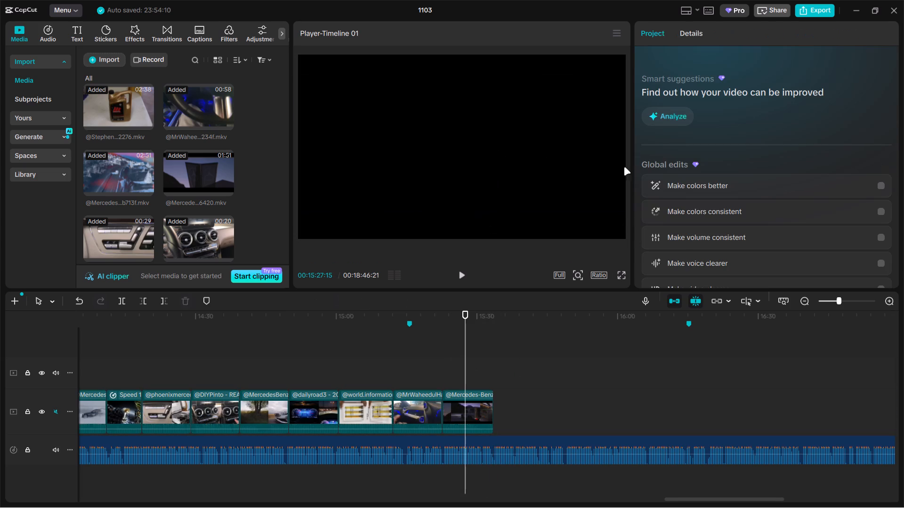
{"action": "left_click", "coordinate": [468, 407]}
{"action": "left_click", "coordinate": [505, 136]}
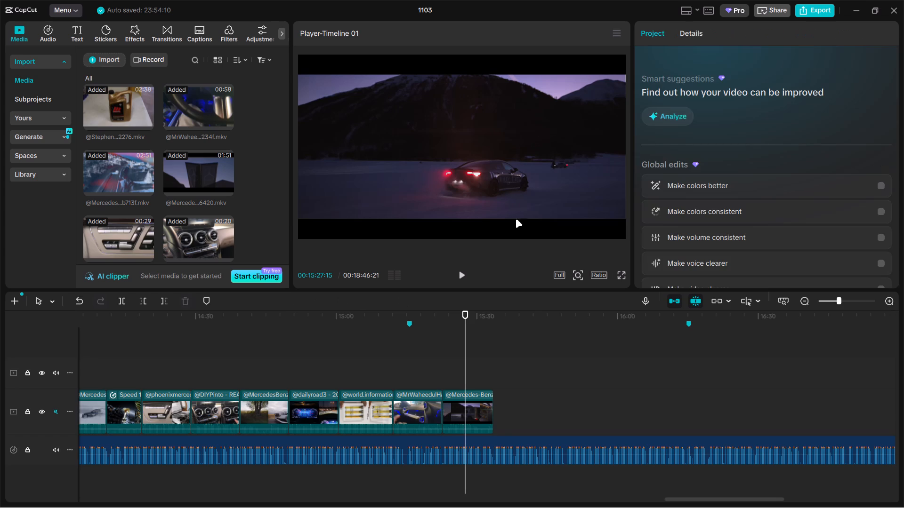
{"action": "left_click", "coordinate": [473, 397]}
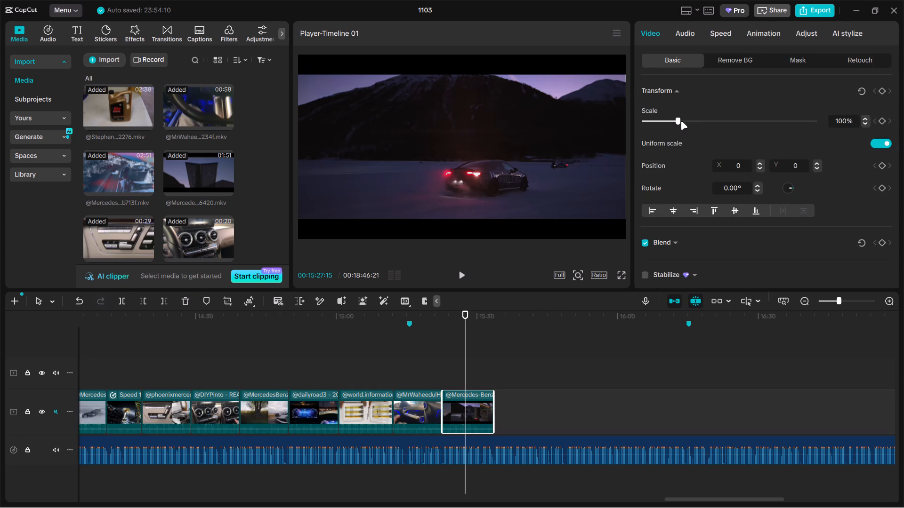
{"action": "left_click_drag", "start_coordinate": [681, 121], "coordinate": [689, 117]}
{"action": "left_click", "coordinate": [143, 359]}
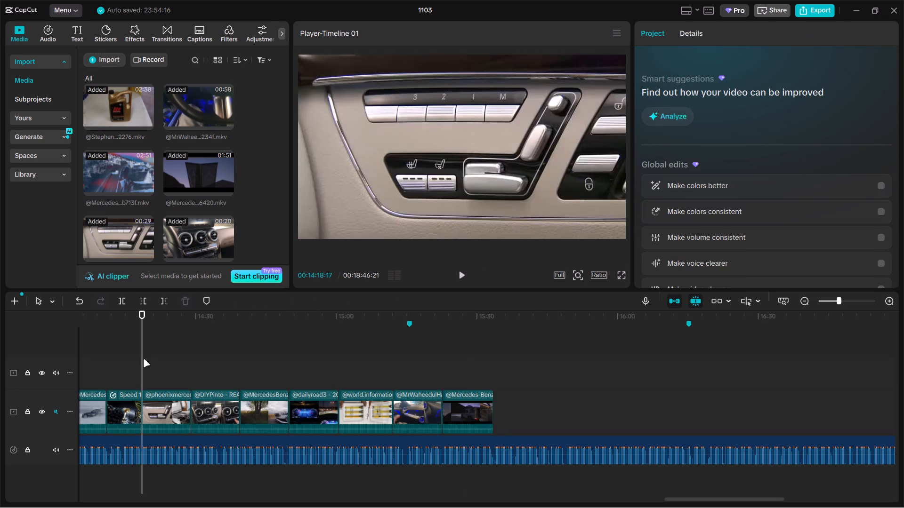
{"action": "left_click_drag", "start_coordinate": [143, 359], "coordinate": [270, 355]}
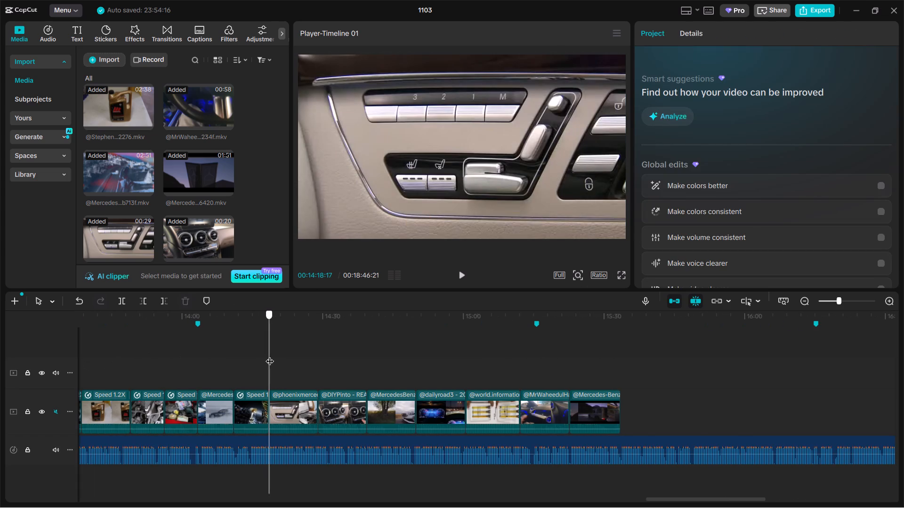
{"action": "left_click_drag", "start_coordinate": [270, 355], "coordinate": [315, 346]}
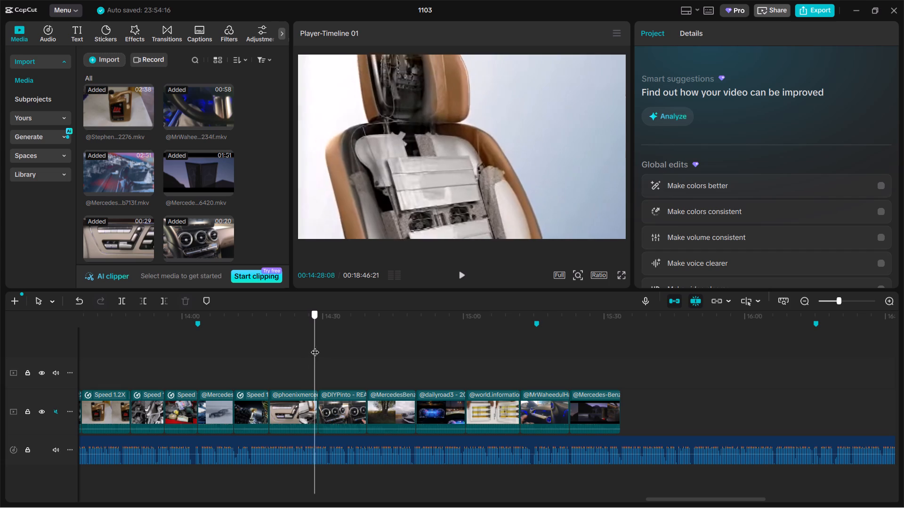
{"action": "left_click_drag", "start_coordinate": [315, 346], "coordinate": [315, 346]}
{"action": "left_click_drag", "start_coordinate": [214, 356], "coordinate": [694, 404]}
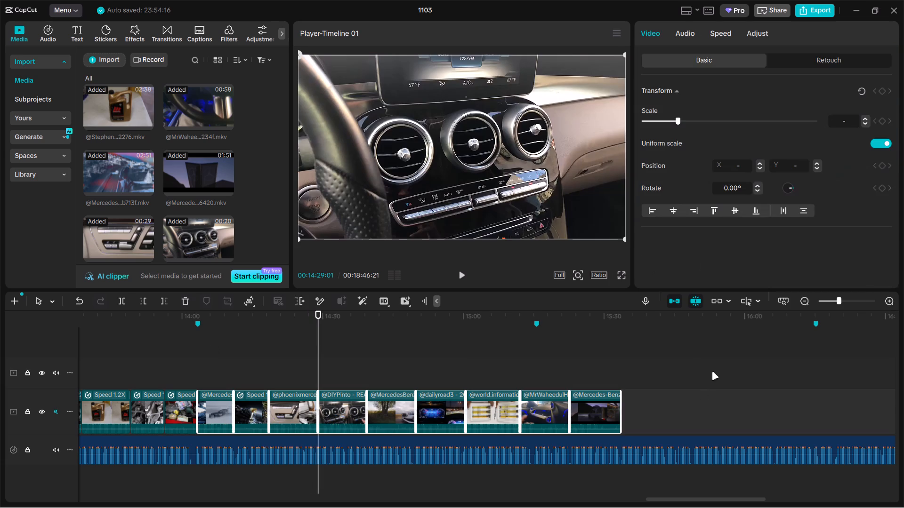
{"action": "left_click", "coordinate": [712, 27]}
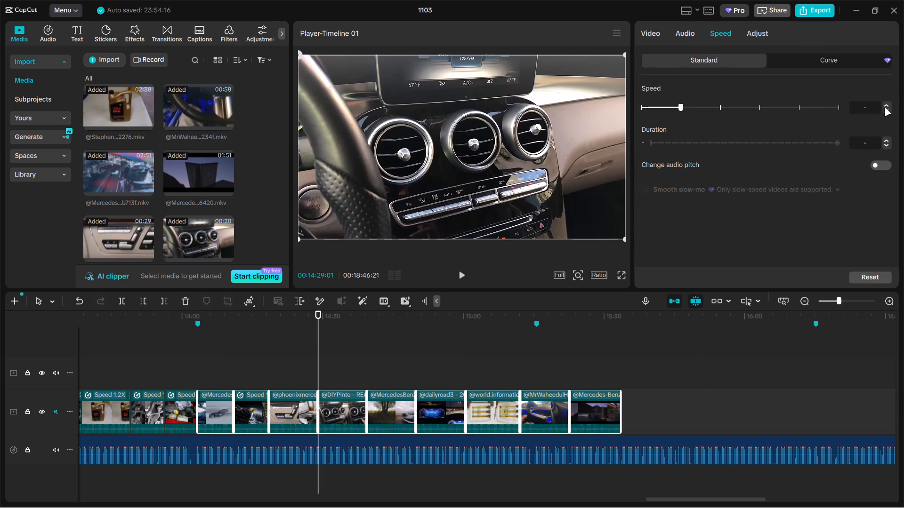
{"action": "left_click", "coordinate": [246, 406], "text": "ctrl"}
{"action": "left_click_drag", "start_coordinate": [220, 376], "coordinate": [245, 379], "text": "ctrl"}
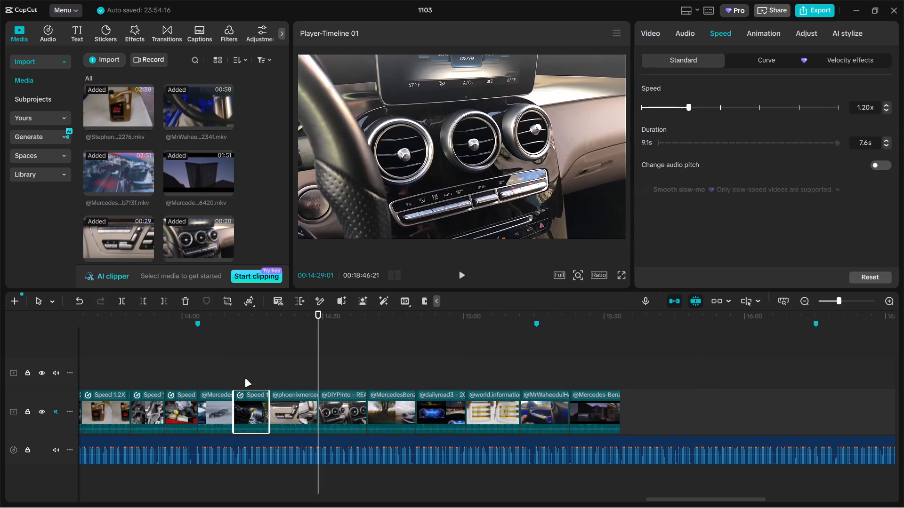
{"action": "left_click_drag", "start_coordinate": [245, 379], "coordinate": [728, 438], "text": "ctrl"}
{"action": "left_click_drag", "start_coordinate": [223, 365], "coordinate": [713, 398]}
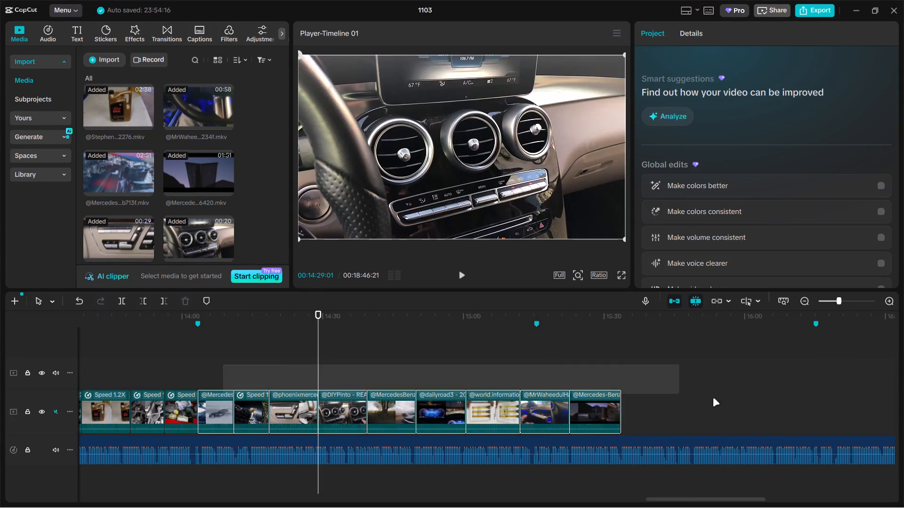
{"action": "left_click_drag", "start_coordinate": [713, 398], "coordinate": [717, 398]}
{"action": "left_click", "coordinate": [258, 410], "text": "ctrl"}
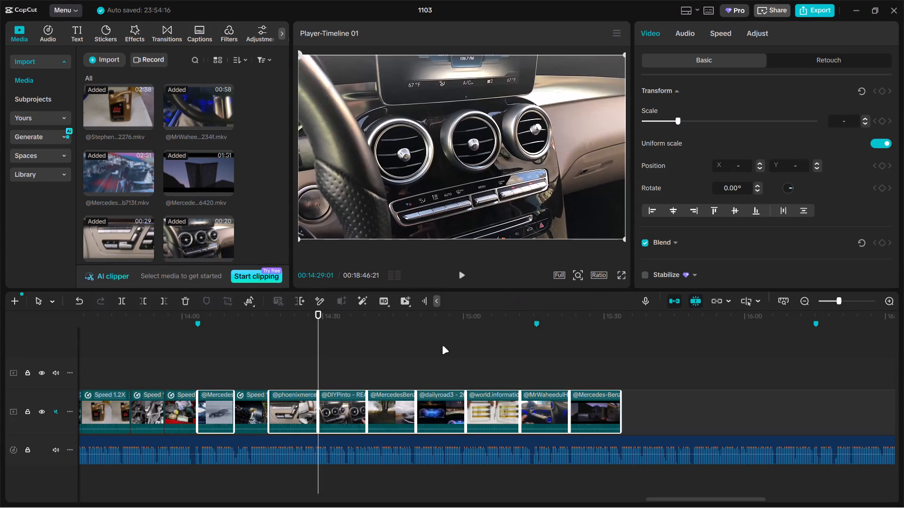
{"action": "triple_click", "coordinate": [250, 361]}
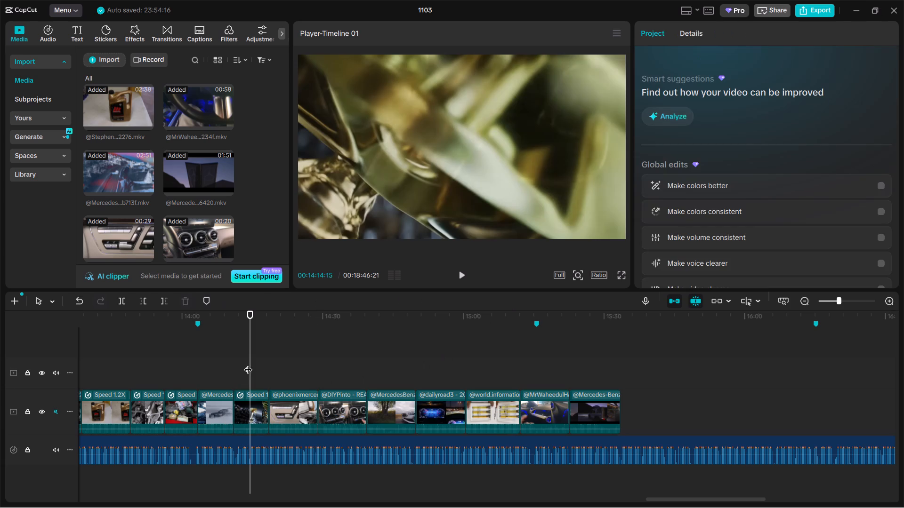
Set the speed of the clips after the 00:14:03 marker to 1.2x, leaving out the one already sped up, and preview.
{"action": "left_click_drag", "start_coordinate": [219, 372], "coordinate": [630, 406]}
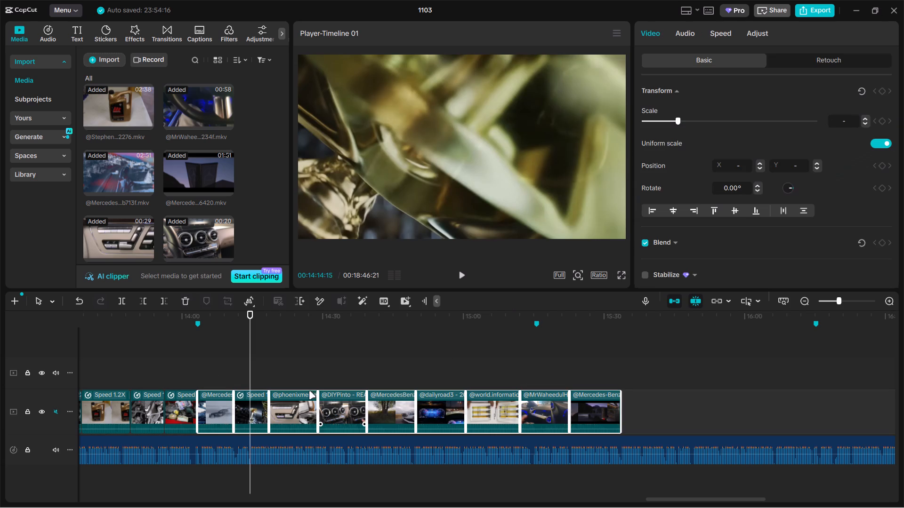
{"action": "left_click", "coordinate": [251, 405], "text": "ctrl"}
{"action": "left_click", "coordinate": [865, 118]}
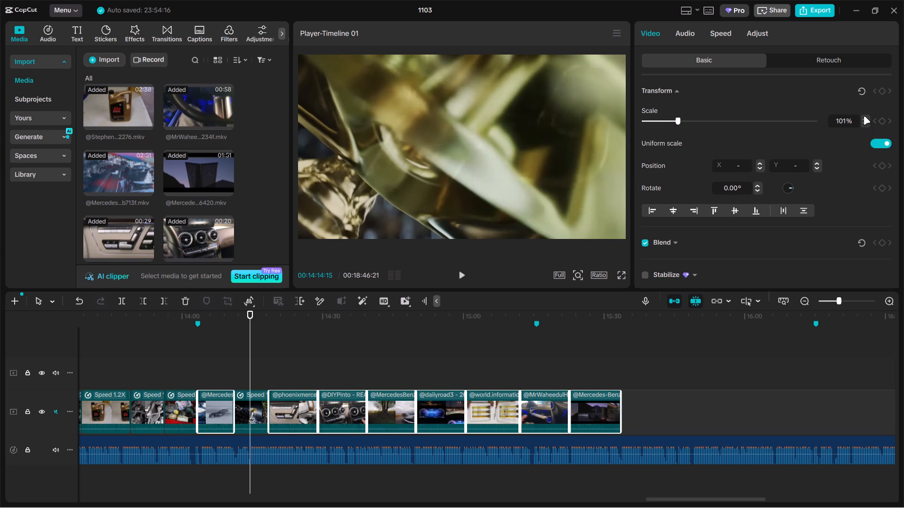
{"action": "key", "text": "ctrl+z"}
{"action": "left_click", "coordinate": [692, 38]}
{"action": "left_click", "coordinate": [714, 34]}
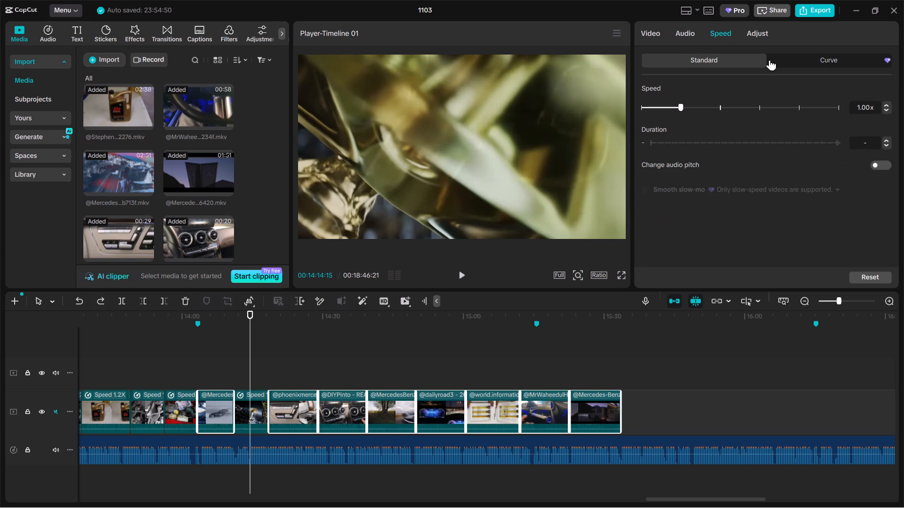
{"action": "left_click", "coordinate": [886, 104]}
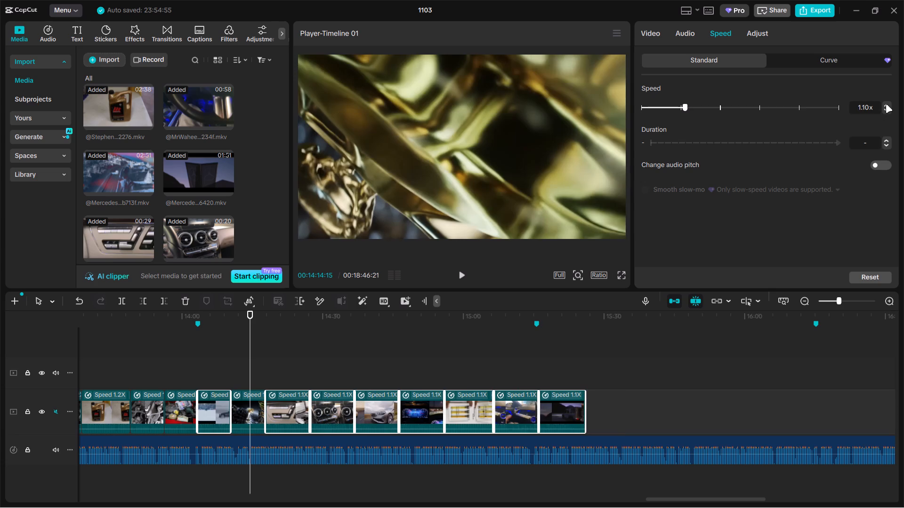
{"action": "left_click", "coordinate": [886, 104]}
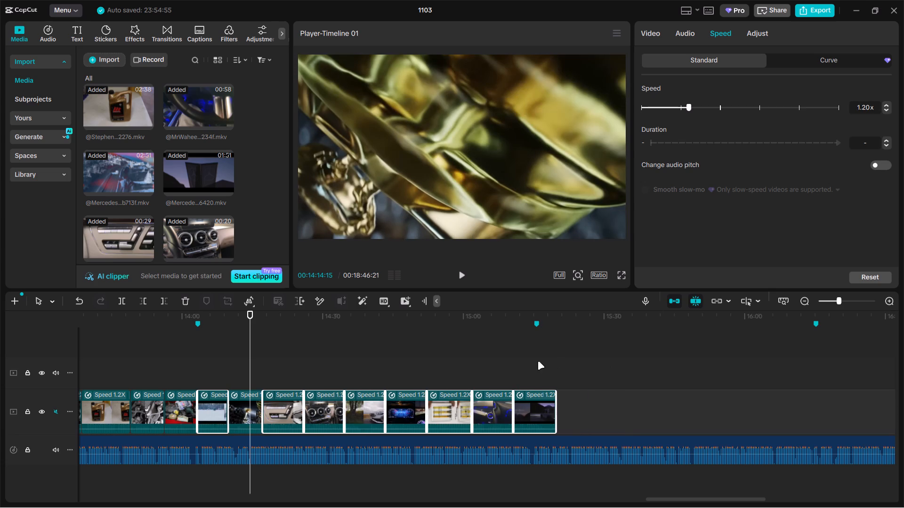
{"action": "left_click", "coordinate": [266, 371]}
{"action": "key", "text": "space"}
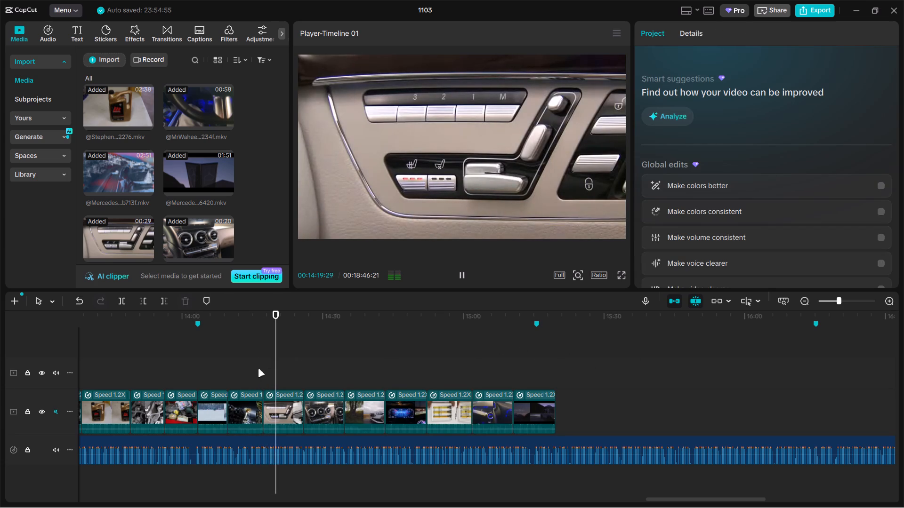
Shorten all the clips after the 00:14:03 marker together at their ends so the sequence finishes at about 00:15:16.
{"action": "left_click_drag", "start_coordinate": [216, 377], "coordinate": [648, 403]}
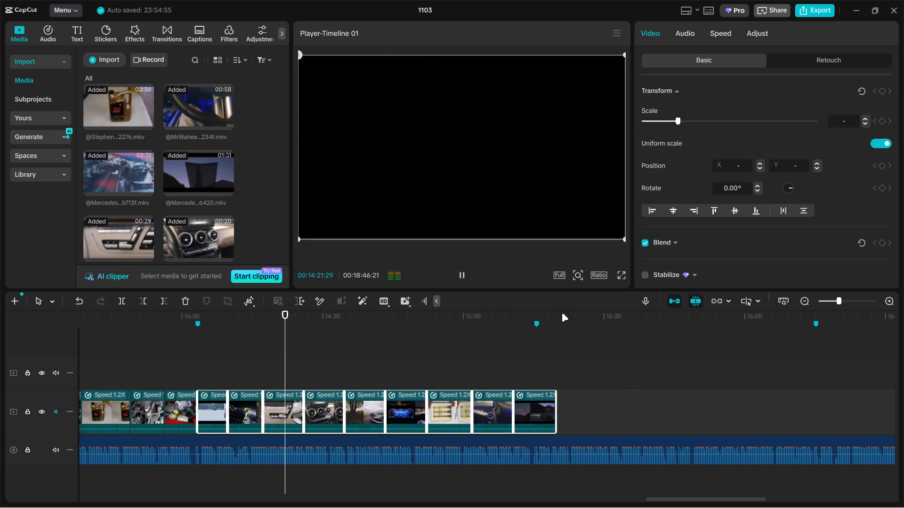
{"action": "left_click", "coordinate": [562, 313]}
{"action": "scroll", "coordinate": [562, 370], "scroll_direction": "up", "scroll_amount": 9, "text": "ctrl"}
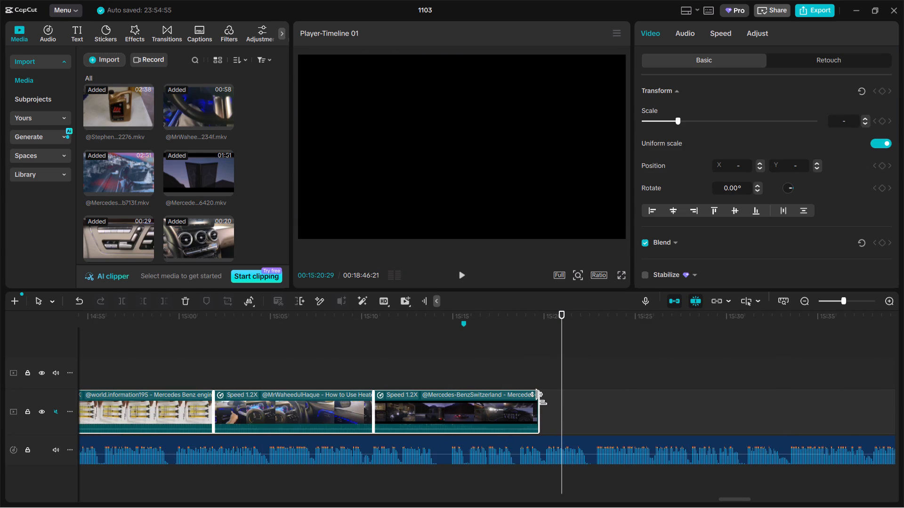
{"action": "left_click_drag", "start_coordinate": [541, 398], "coordinate": [526, 399]}
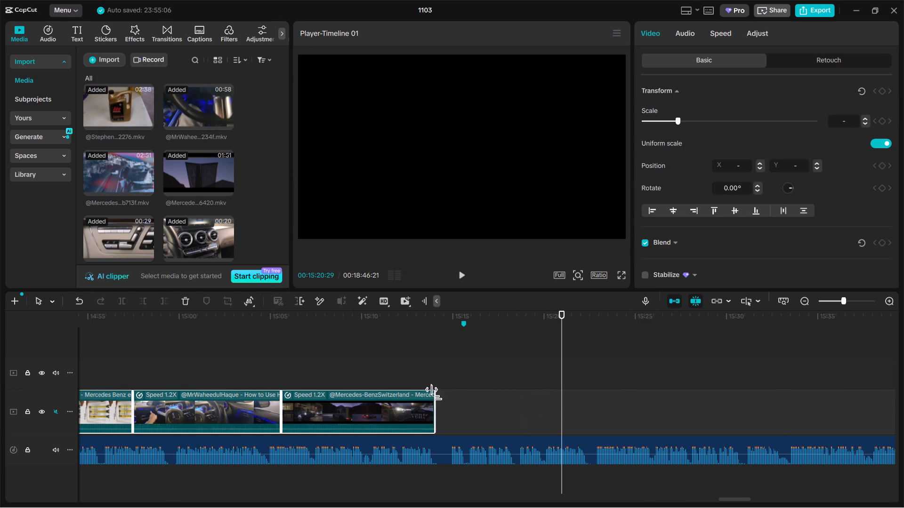
{"action": "left_click", "coordinate": [436, 394]}
{"action": "left_click_drag", "start_coordinate": [489, 394], "coordinate": [488, 394]}
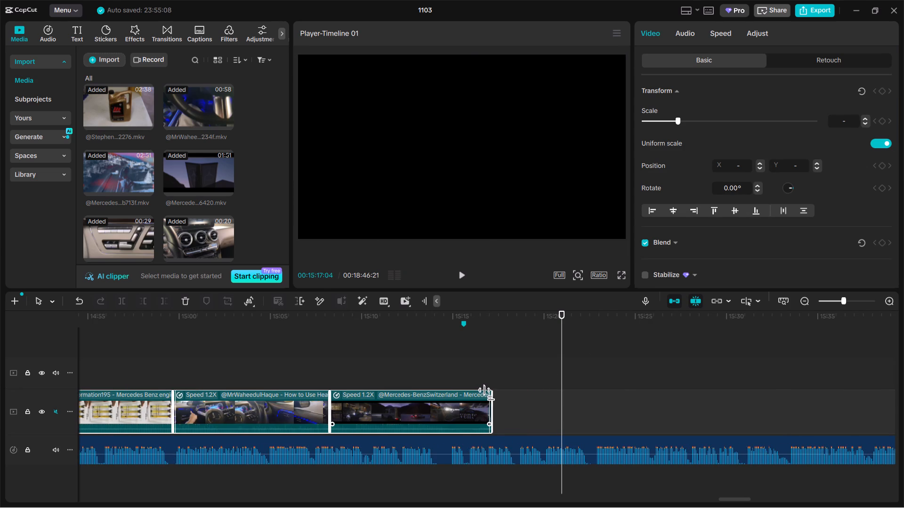
{"action": "left_click_drag", "start_coordinate": [488, 394], "coordinate": [484, 394]}
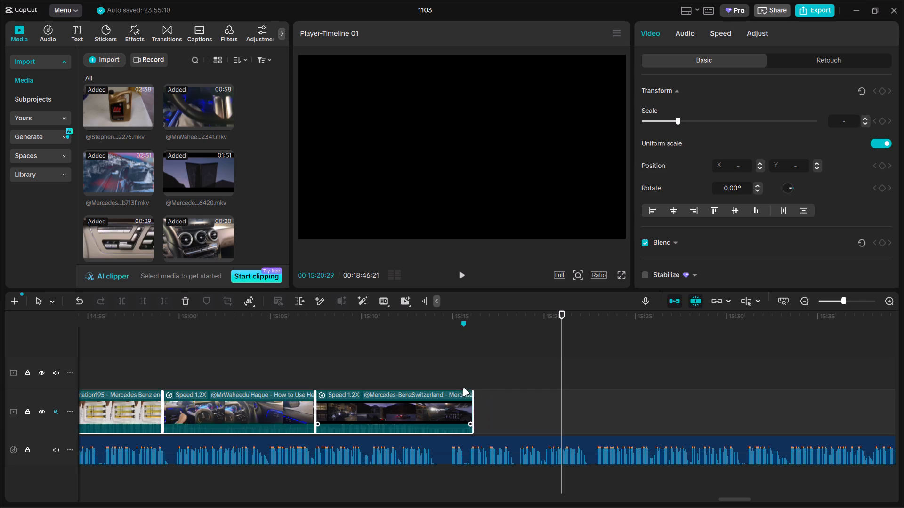
Trim the end of the Mercedes-BenzSwitzerland winter clip alone to the marker at about 00:15:15.
{"action": "left_click", "coordinate": [459, 376]}
{"action": "left_click", "coordinate": [459, 397]}
{"action": "left_click_drag", "start_coordinate": [472, 397], "coordinate": [464, 397]}
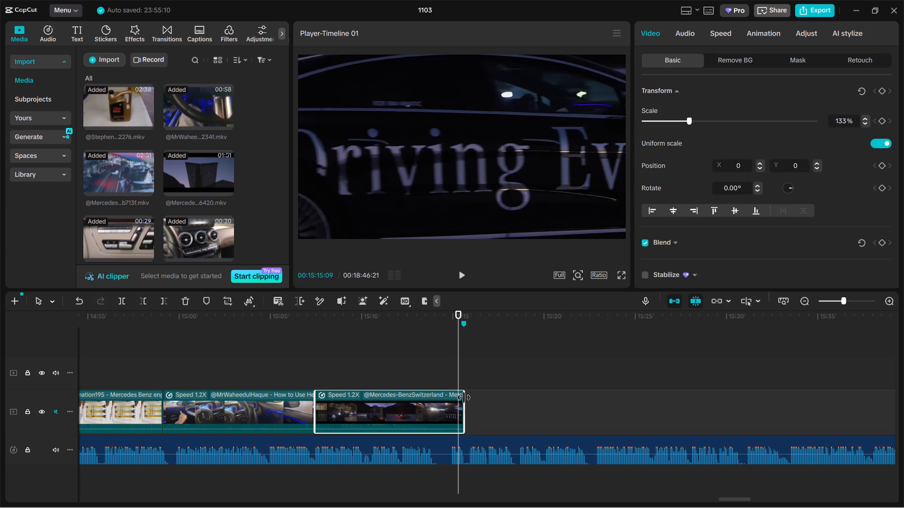
Play back the end of the winter clip and check the transition point at the 00:15:15 marker.
{"action": "key", "text": "space"}
{"action": "left_click", "coordinate": [444, 375]}
{"action": "key", "text": "space"}
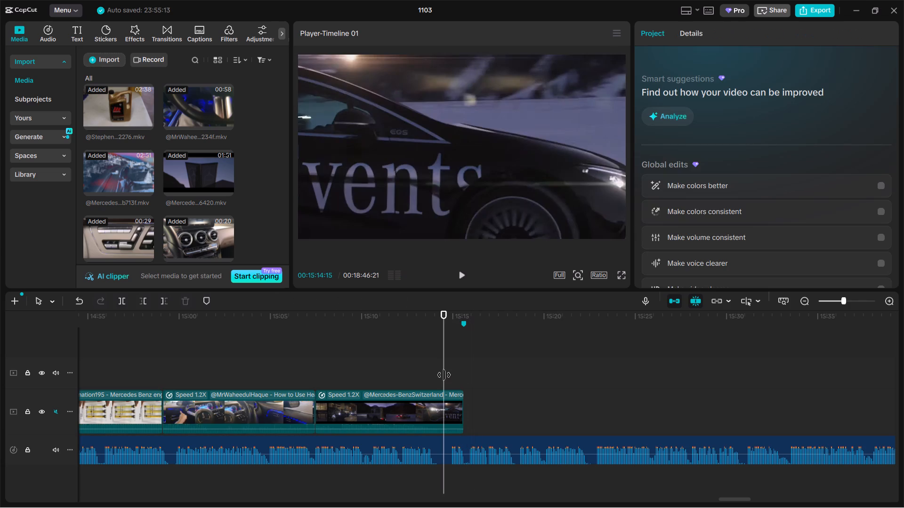
{"action": "key", "text": "space"}
{"action": "key", "text": "space"}
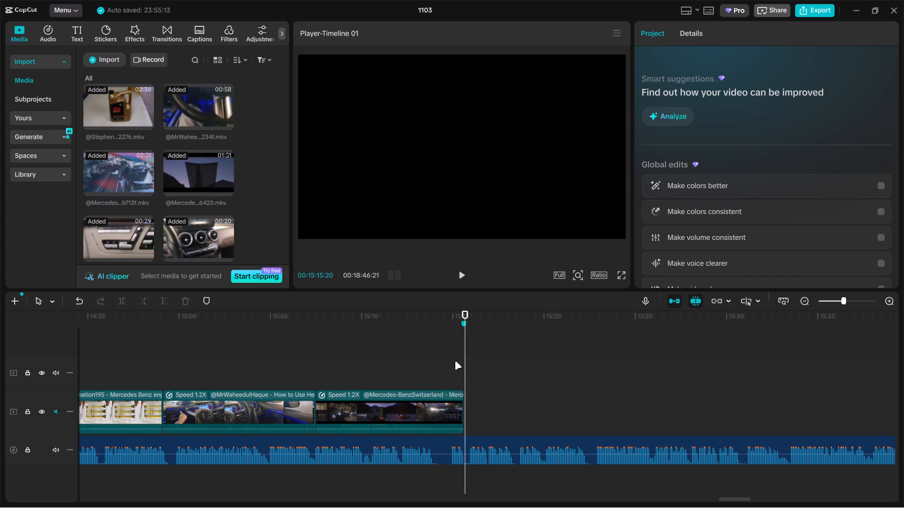
{"action": "left_click", "coordinate": [450, 362]}
{"action": "key", "text": "space"}
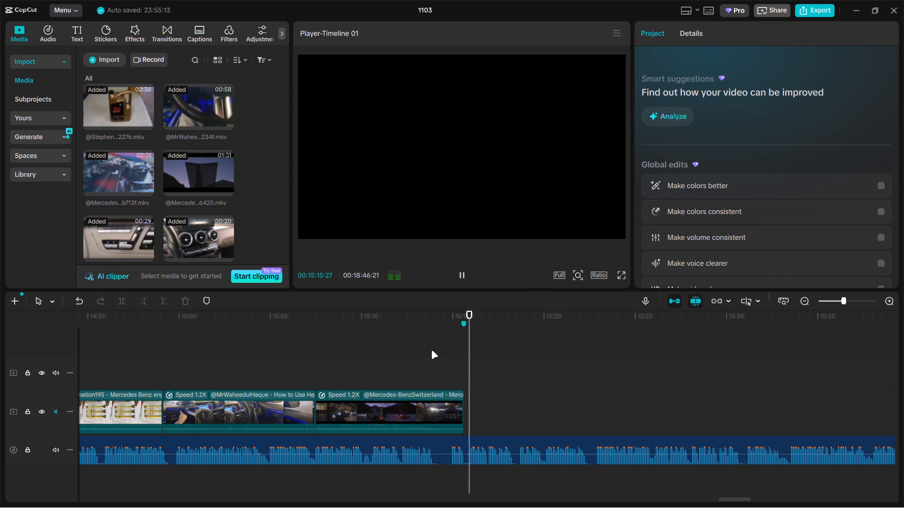
{"action": "key", "text": "space"}
Import all the media files from folder 03 inside Downloads > EDIT.
{"action": "left_click", "coordinate": [113, 61]}
{"action": "left_click", "coordinate": [129, 84]}
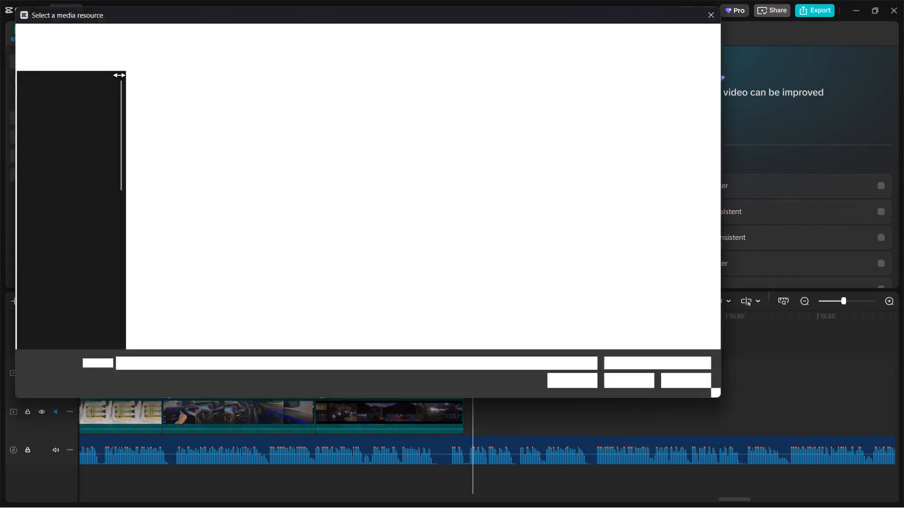
{"action": "left_click", "coordinate": [74, 34]}
{"action": "scroll", "coordinate": [199, 274], "scroll_direction": "down", "scroll_amount": 4}
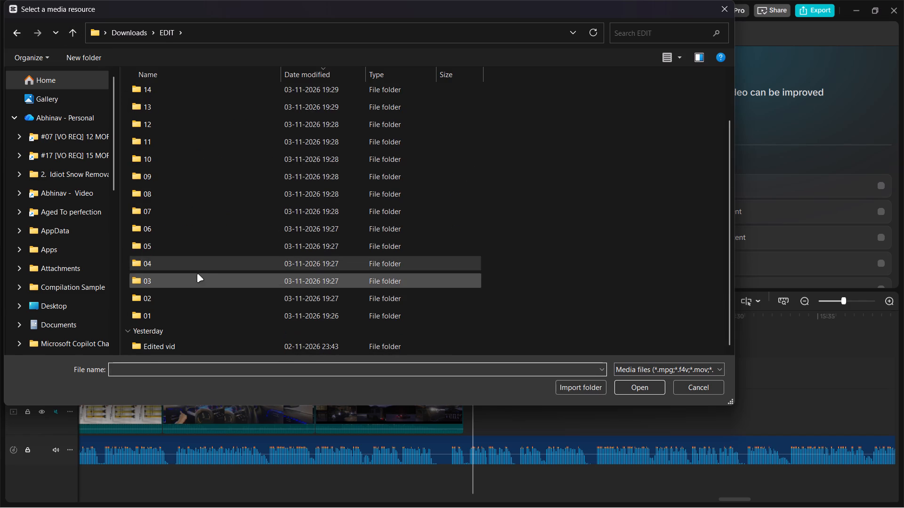
{"action": "double_click", "coordinate": [195, 274]}
{"action": "key", "text": "ctrl+a"}
{"action": "key", "text": "Return"}
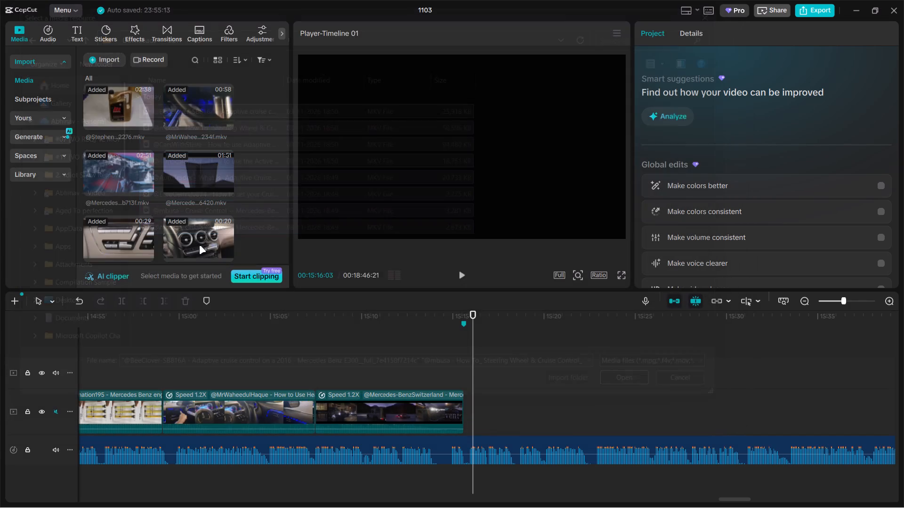
Place the newly imported clips on the main track after the winter clip, starting with the BeeClover adaptive cruise control clip.
{"action": "left_click_drag", "start_coordinate": [188, 102], "coordinate": [547, 409]}
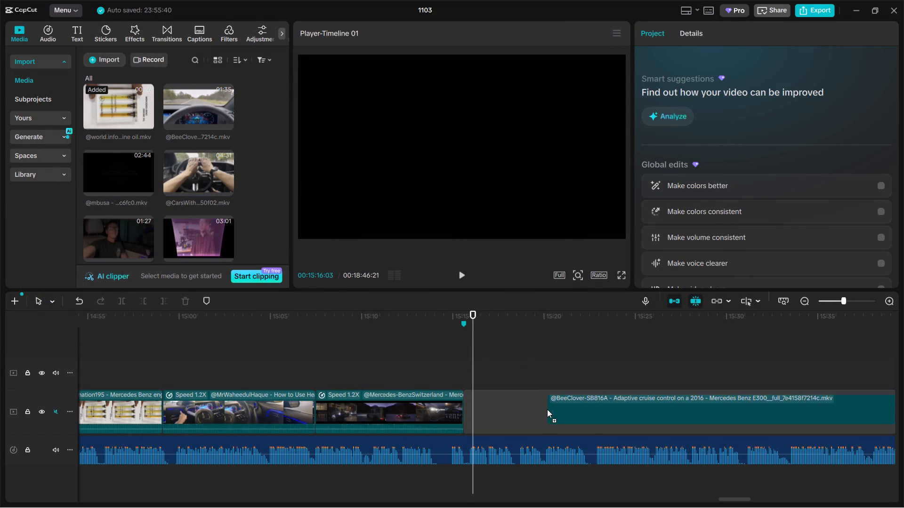
{"action": "scroll", "coordinate": [527, 395], "scroll_direction": "down", "scroll_amount": 5}
{"action": "scroll", "coordinate": [525, 389], "scroll_direction": "down", "scroll_amount": 4, "text": "ctrl"}
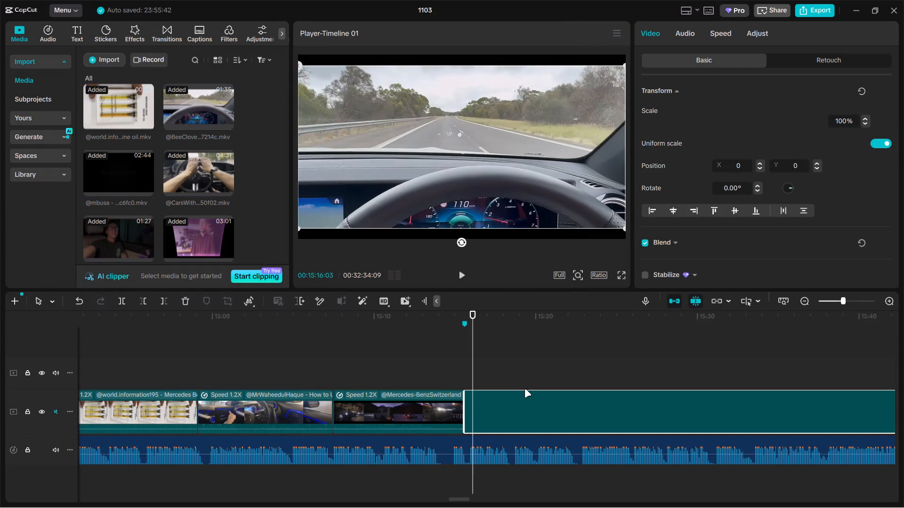
{"action": "scroll", "coordinate": [526, 385], "scroll_direction": "down", "scroll_amount": 6, "text": "ctrl"}
{"action": "left_click", "coordinate": [526, 385]}
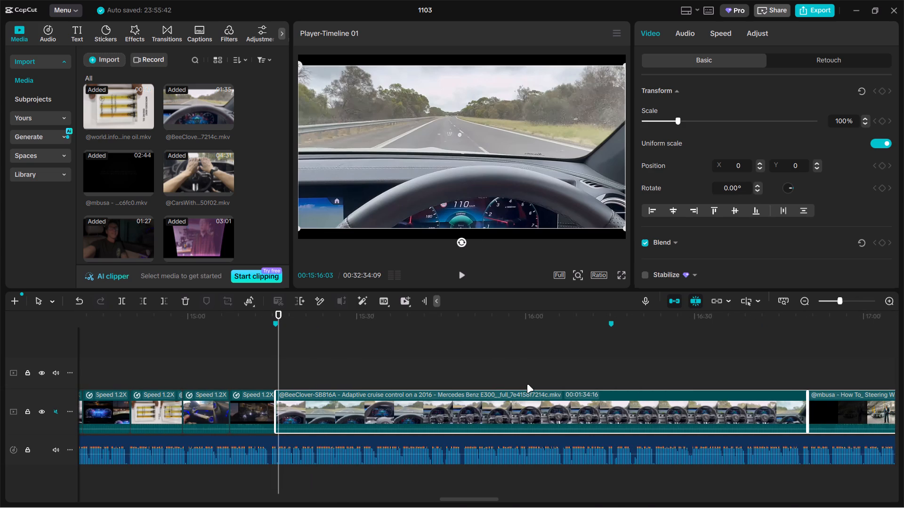
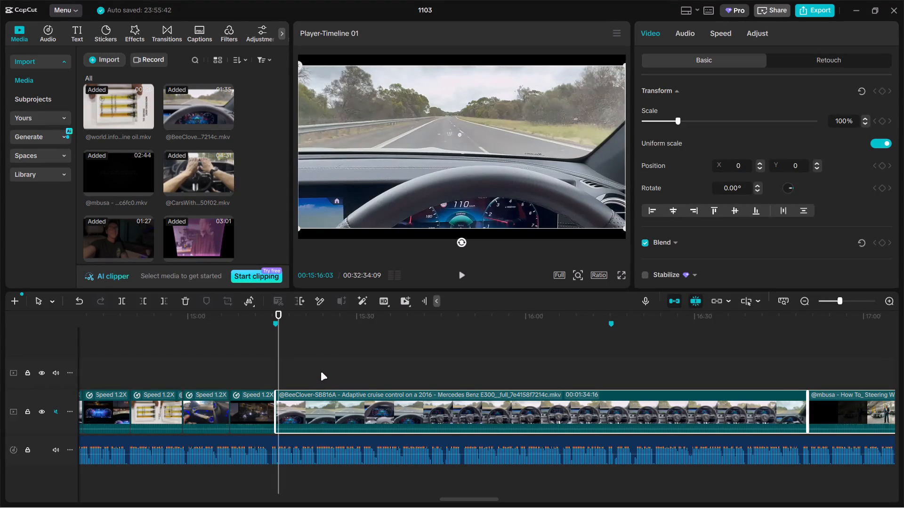
Split the BeeClover adaptive cruise control clip at about 00:16:13 and delete the portion before the cut.
{"action": "left_click", "coordinate": [371, 365]}
{"action": "left_click_drag", "start_coordinate": [371, 365], "coordinate": [397, 359]}
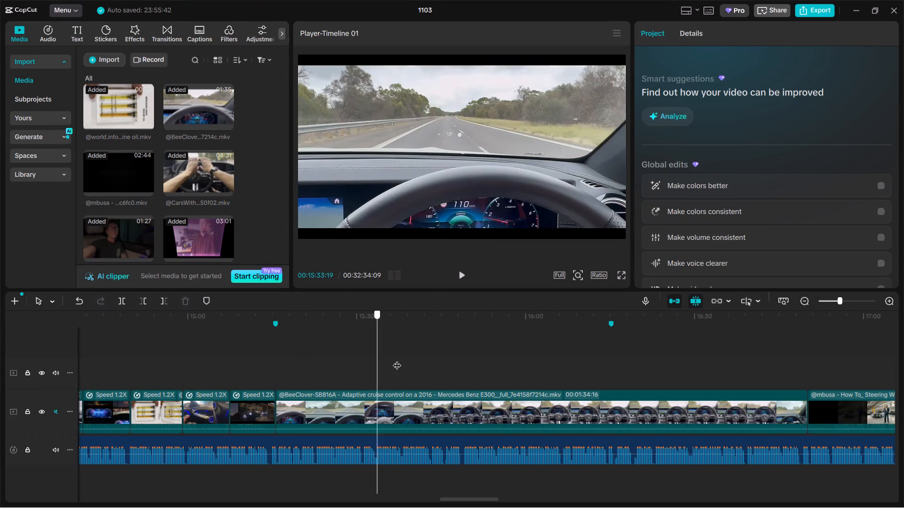
{"action": "left_click_drag", "start_coordinate": [397, 359], "coordinate": [565, 334]}
{"action": "left_click", "coordinate": [569, 386]}
{"action": "left_click", "coordinate": [569, 399]}
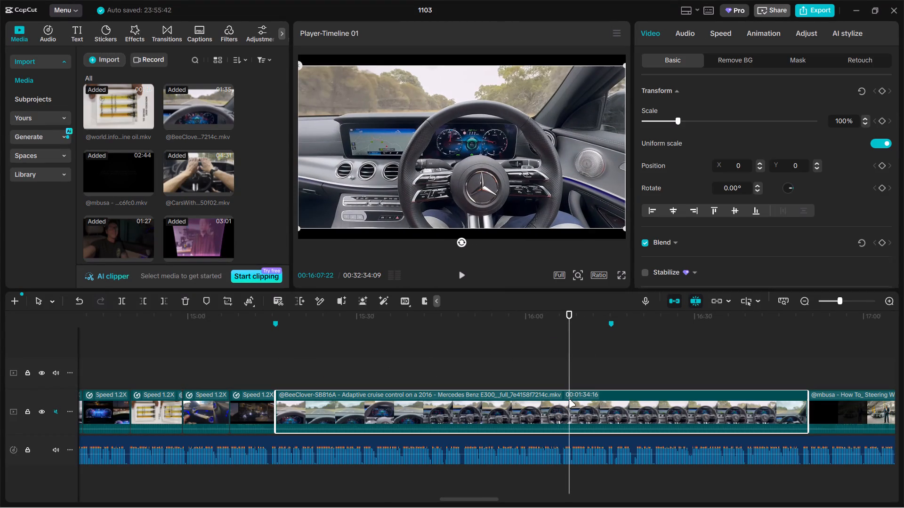
{"action": "left_click_drag", "start_coordinate": [563, 363], "coordinate": [586, 359]}
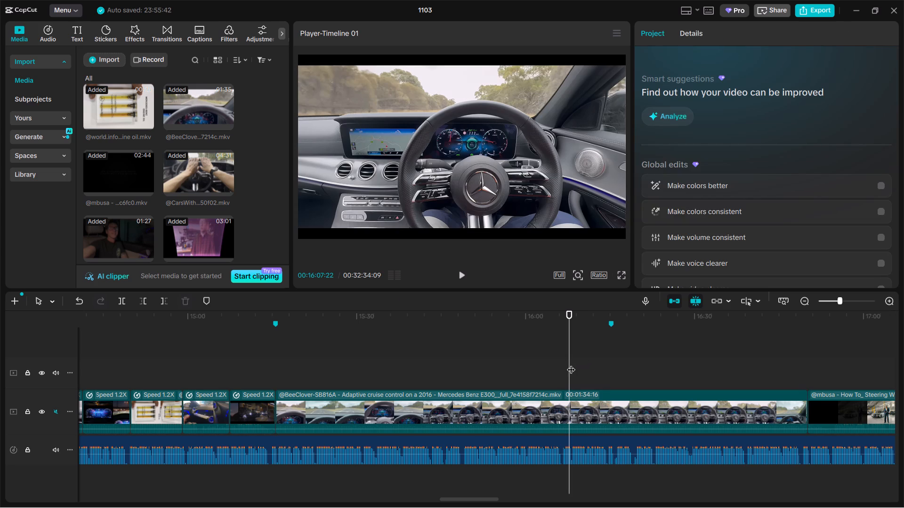
{"action": "left_click_drag", "start_coordinate": [571, 364], "coordinate": [619, 382]}
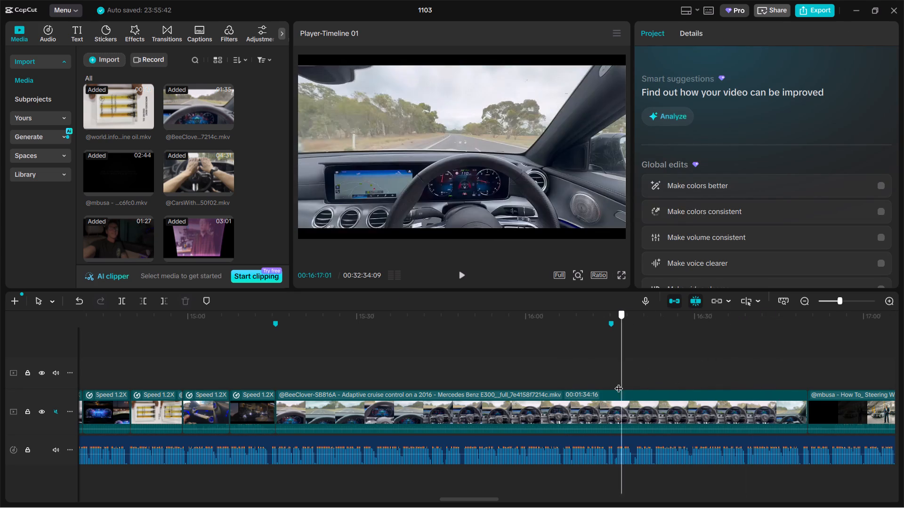
{"action": "left_click_drag", "start_coordinate": [619, 382], "coordinate": [601, 385]}
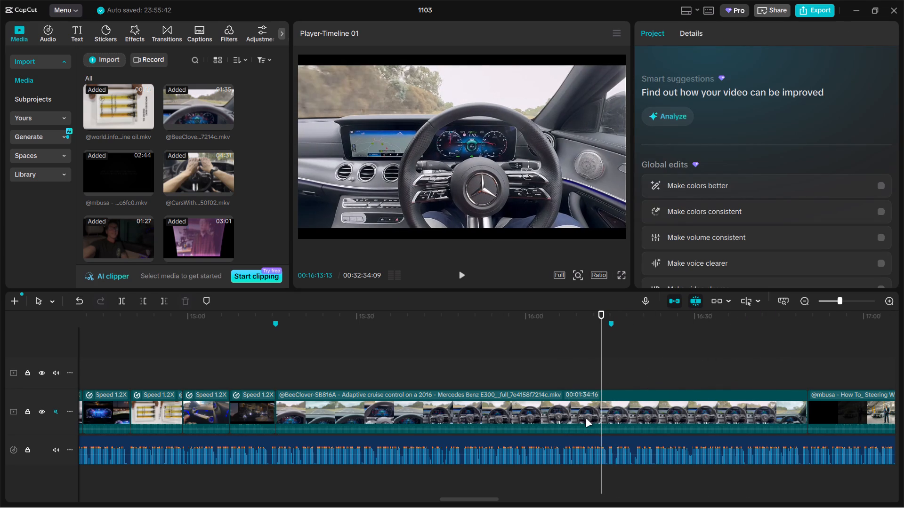
{"action": "left_click", "coordinate": [581, 412]}
{"action": "key", "text": "ctrl+b"}
{"action": "left_click", "coordinate": [504, 419]}
{"action": "key", "text": "BackSpace"}
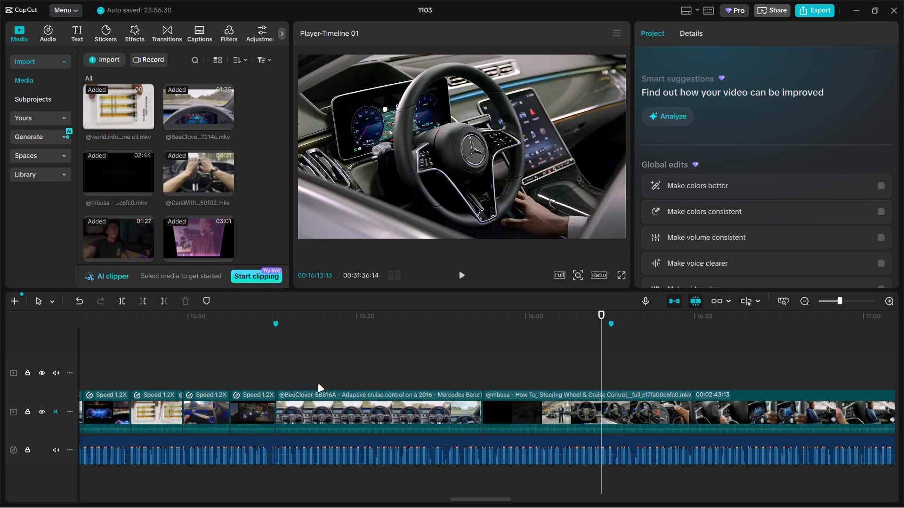
Split the remaining BeeClover clip at about 00:15:23 and delete everything after the cut.
{"action": "double_click", "coordinate": [318, 383]}
{"action": "left_click", "coordinate": [336, 405]}
{"action": "key", "text": "ctrl+b"}
{"action": "key", "text": "BackSpace"}
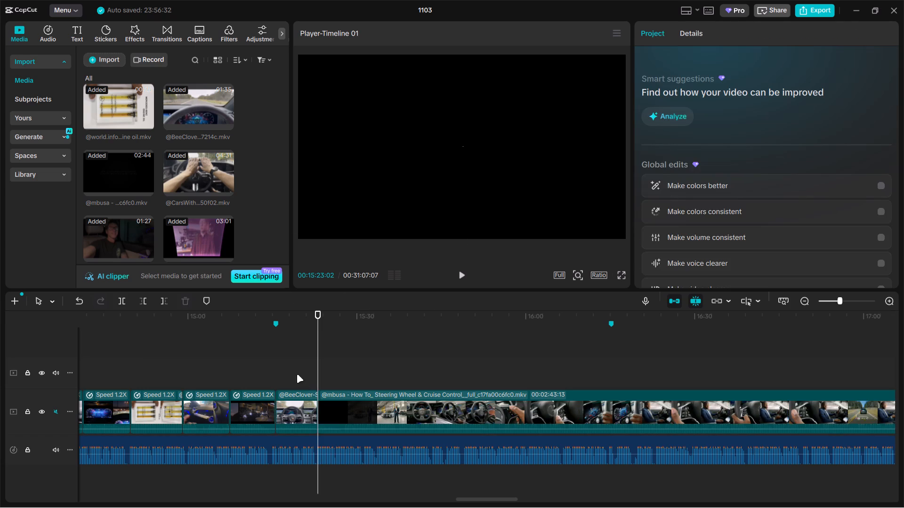
Scale up the shortened BeeClover clip slightly to cover the black bars in the frame.
{"action": "left_click", "coordinate": [297, 374]}
{"action": "left_click", "coordinate": [396, 166]}
{"action": "left_click_drag", "start_coordinate": [678, 118], "coordinate": [683, 117]}
Split the mbusa Steering Wheel & Cruise Control clip at about 00:15:38 and delete its opening portion.
{"action": "left_click", "coordinate": [368, 360]}
{"action": "left_click_drag", "start_coordinate": [368, 362], "coordinate": [436, 360]}
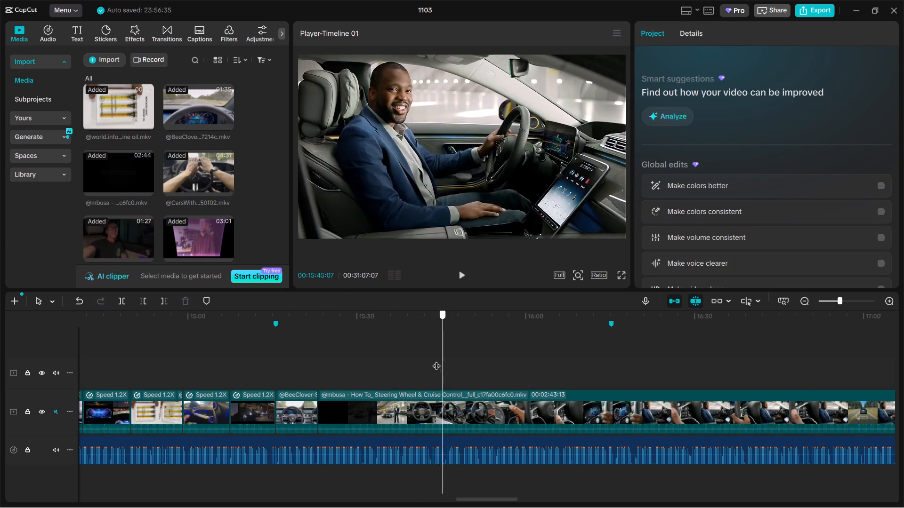
{"action": "left_click_drag", "start_coordinate": [436, 360], "coordinate": [415, 370]}
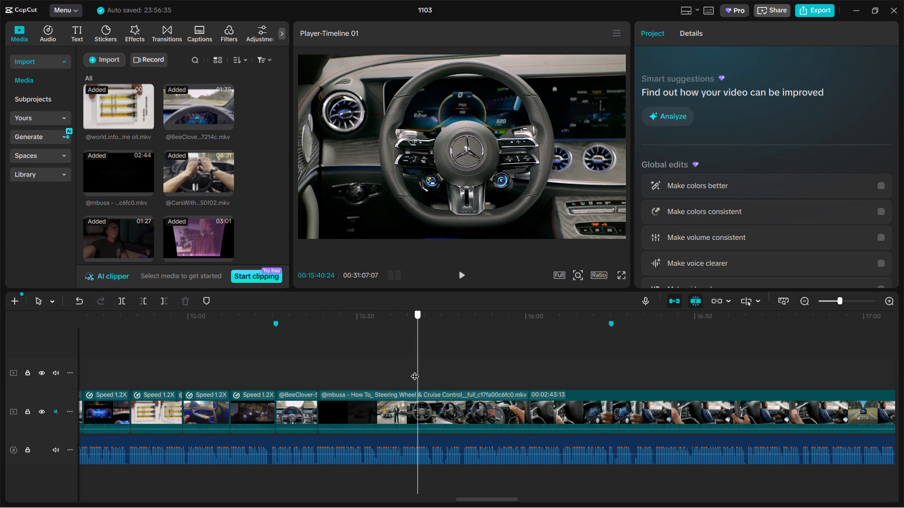
{"action": "left_click_drag", "start_coordinate": [415, 370], "coordinate": [402, 378]}
{"action": "left_click", "coordinate": [401, 408]}
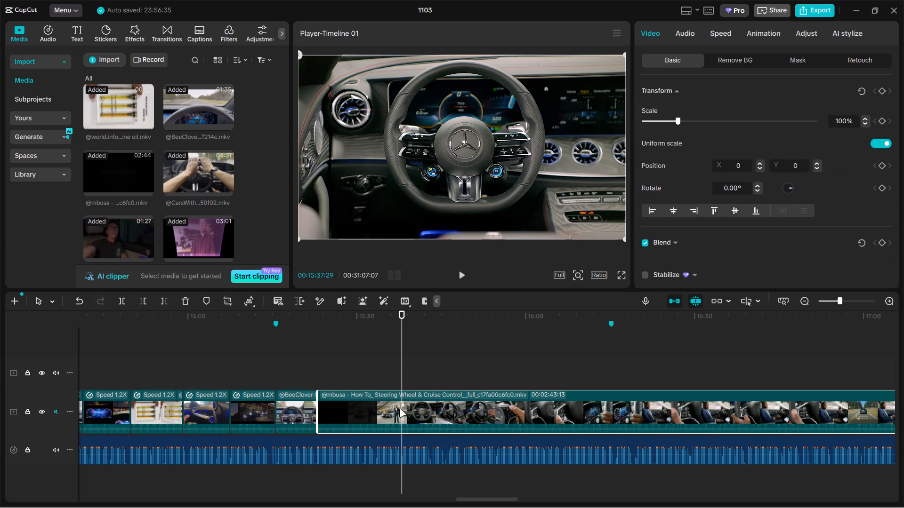
{"action": "key", "text": "ctrl+b"}
{"action": "left_click", "coordinate": [377, 417]}
{"action": "key", "text": "BackSpace"}
Split the remaining mbusa steering wheel clip at about 00:15:29 and delete everything after the cut.
{"action": "left_click", "coordinate": [335, 383]}
{"action": "left_click_drag", "start_coordinate": [335, 383], "coordinate": [347, 380]}
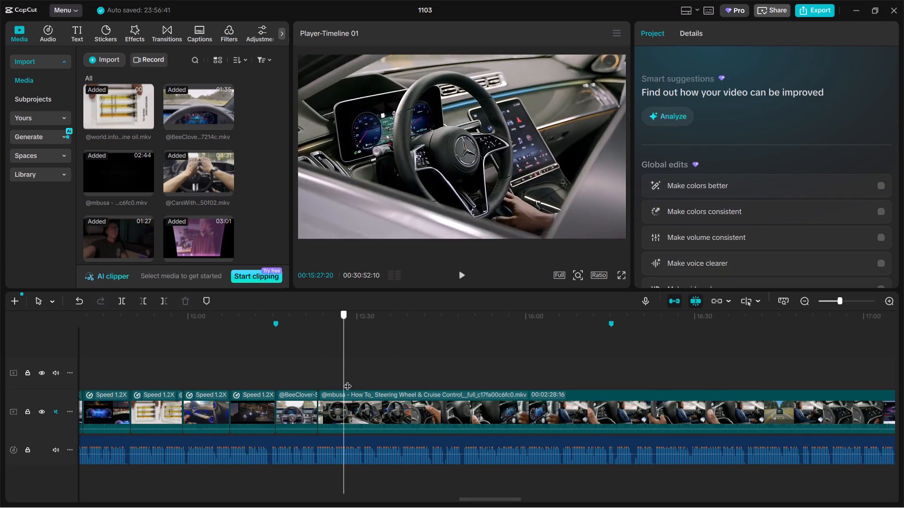
{"action": "left_click_drag", "start_coordinate": [347, 380], "coordinate": [353, 380]}
{"action": "left_click", "coordinate": [362, 406]}
{"action": "key", "text": "ctrl+b"}
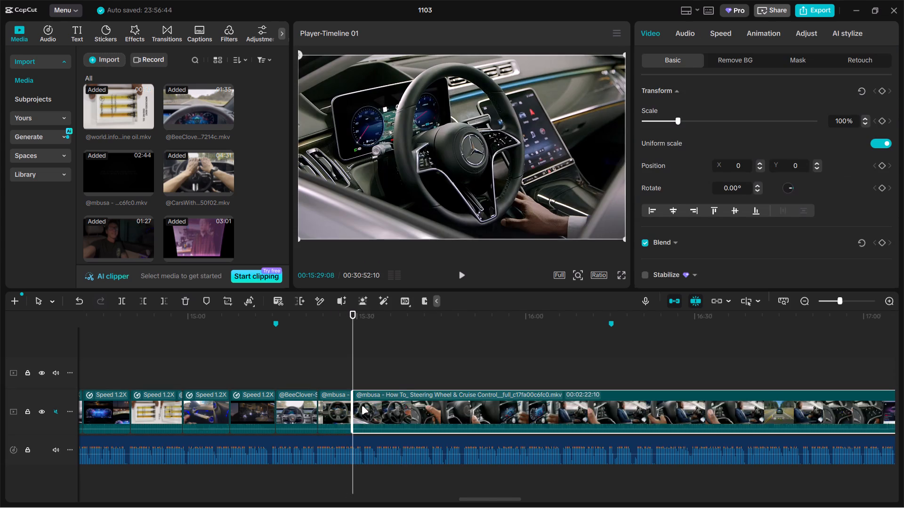
{"action": "key", "text": "BackSpace"}
Split the CarsWithSteve adaptive cruise control clip at about 00:16:43 and delete the portion before the cut.
{"action": "left_click", "coordinate": [362, 374]}
{"action": "left_click_drag", "start_coordinate": [364, 373], "coordinate": [444, 367]}
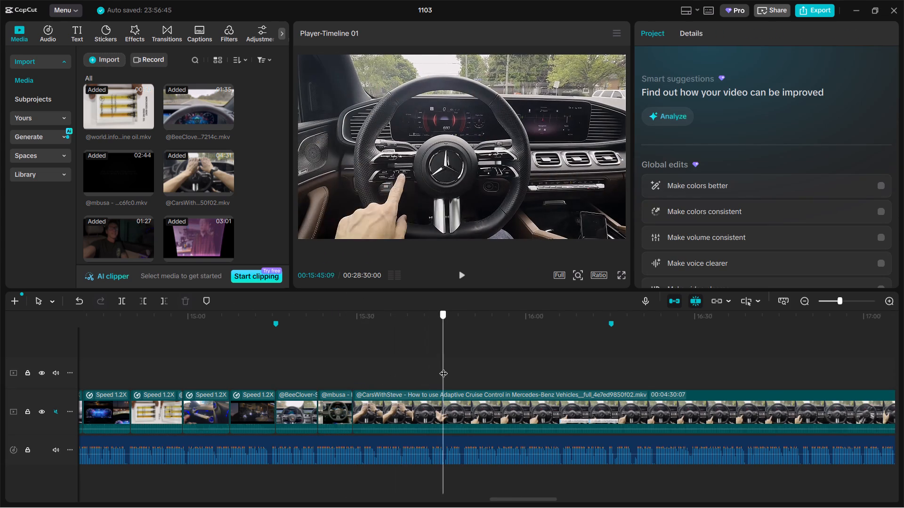
{"action": "left_click_drag", "start_coordinate": [444, 367], "coordinate": [799, 342]}
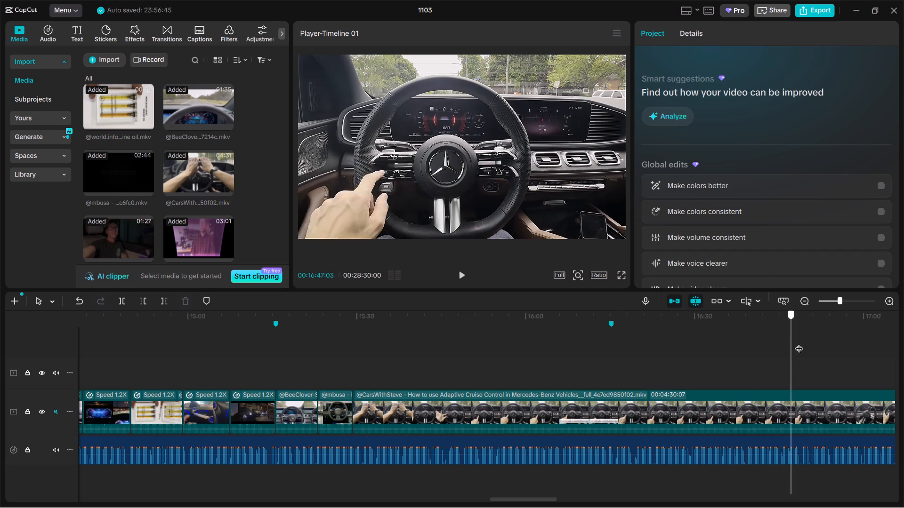
{"action": "left_click_drag", "start_coordinate": [799, 342], "coordinate": [773, 342]}
{"action": "left_click", "coordinate": [768, 404]}
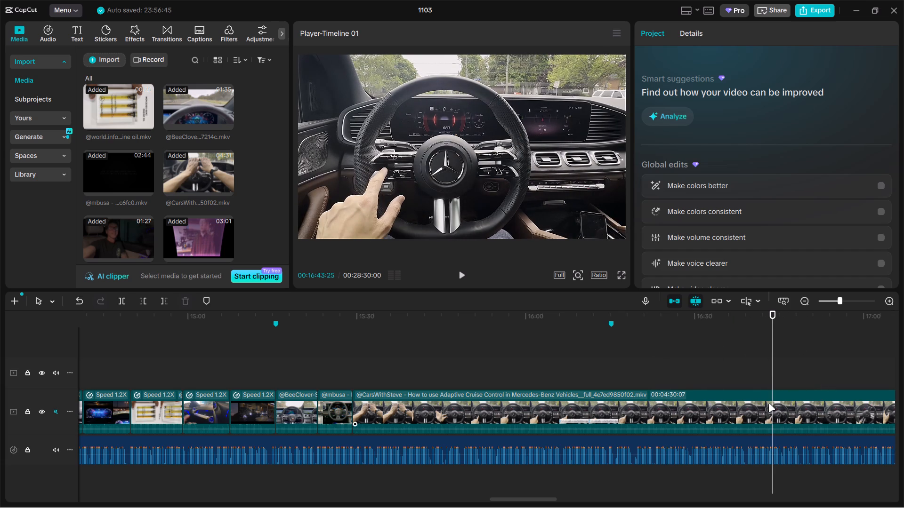
{"action": "key", "text": "ctrl+b"}
{"action": "left_click", "coordinate": [570, 419]}
{"action": "key", "text": "BackSpace"}
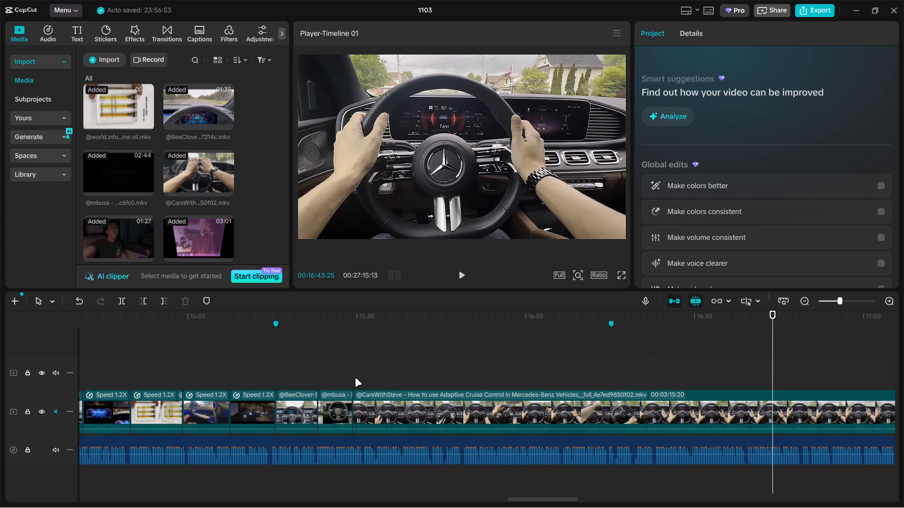
Split the remaining CarsWithSteve clip at about 00:15:35 and delete everything after the cut.
{"action": "left_click", "coordinate": [355, 378]}
{"action": "left_click_drag", "start_coordinate": [355, 378], "coordinate": [388, 372]}
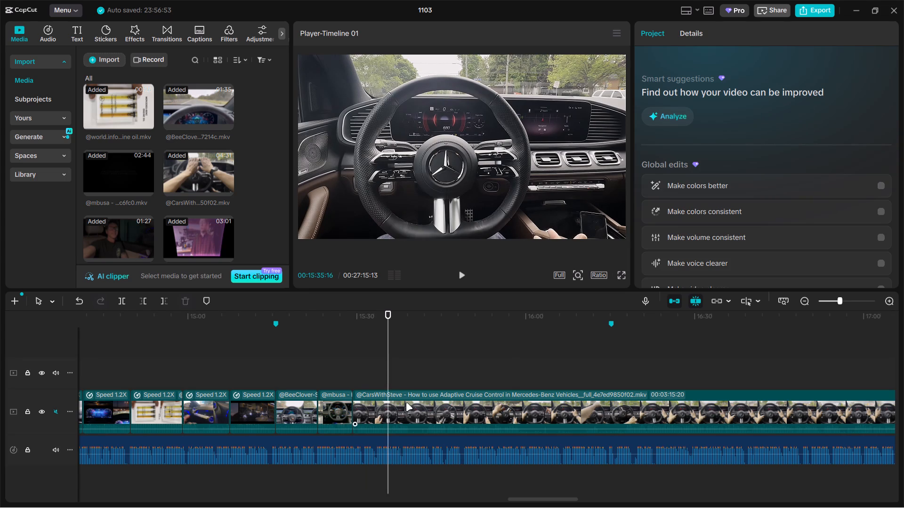
{"action": "left_click", "coordinate": [406, 403]}
{"action": "key", "text": "ctrl+b"}
{"action": "key", "text": "BackSpace"}
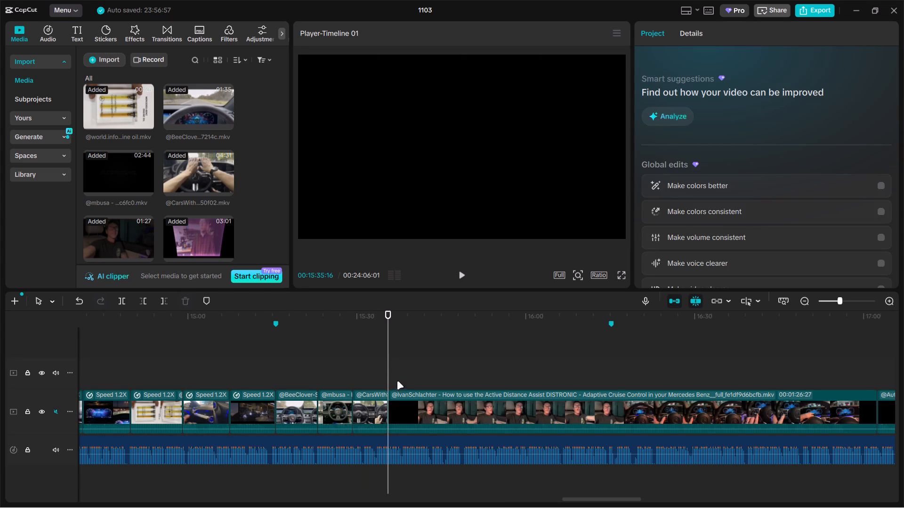
Split the Active Distance Assist DISTRONIC clip at about 00:16:29 and delete the portion before the cut.
{"action": "left_click_drag", "start_coordinate": [387, 368], "coordinate": [691, 361]}
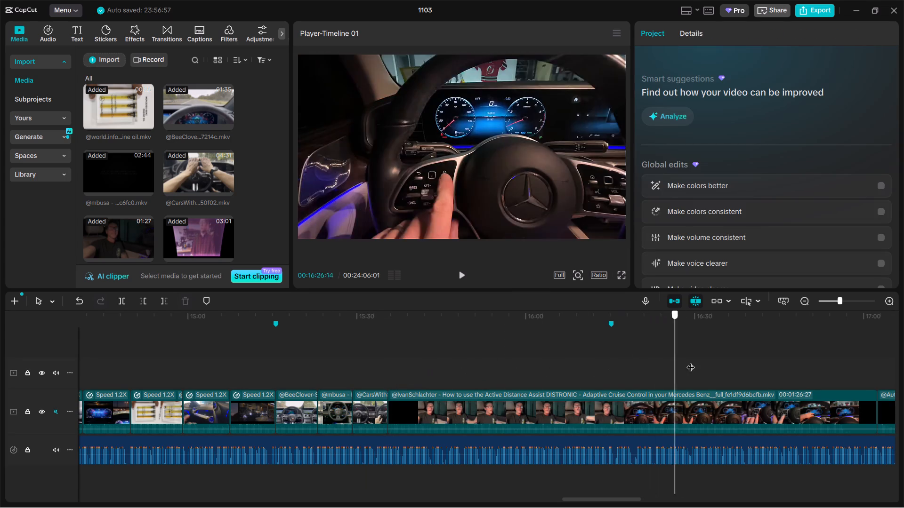
{"action": "left_click_drag", "start_coordinate": [691, 361], "coordinate": [688, 369]}
{"action": "left_click", "coordinate": [689, 413]}
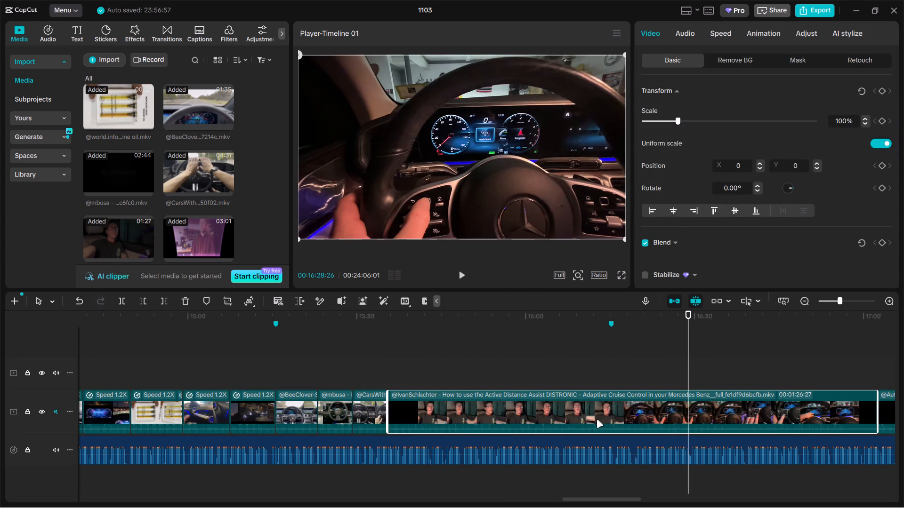
{"action": "key", "text": "ctrl+b"}
{"action": "left_click", "coordinate": [589, 419]}
{"action": "key", "text": "BackSpace"}
Split the remaining DISTRONIC clip at about 00:15:43 and delete everything after the cut.
{"action": "left_click", "coordinate": [400, 378]}
{"action": "left_click_drag", "start_coordinate": [400, 378], "coordinate": [421, 378]}
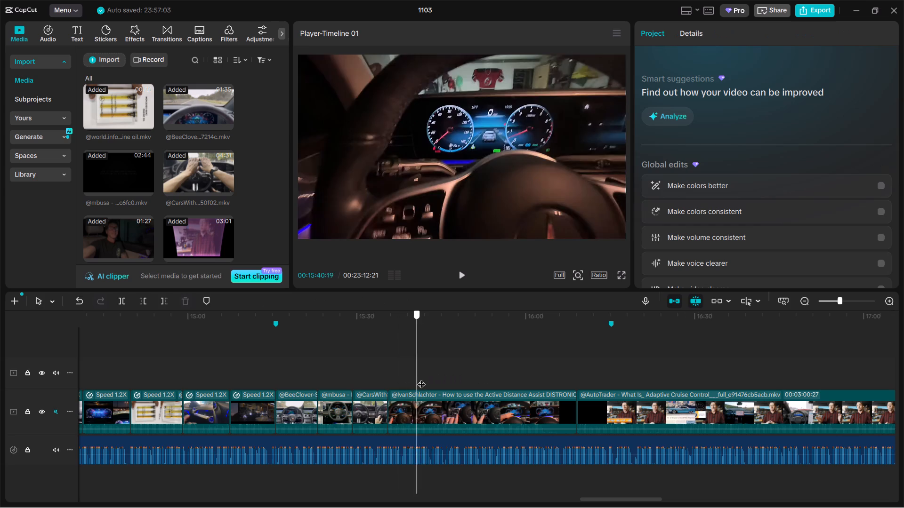
{"action": "left_click_drag", "start_coordinate": [421, 378], "coordinate": [429, 378]}
{"action": "left_click", "coordinate": [450, 414]}
{"action": "key", "text": "ctrl+b"}
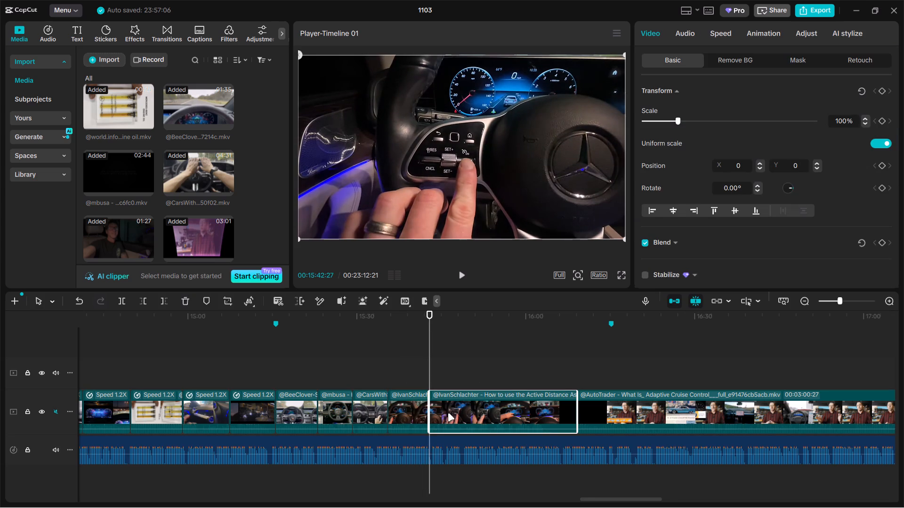
{"action": "key", "text": "BackSpace"}
Find the red car animation in the AutoTrader clip, split at about 00:16:37 and delete the portion before the cut.
{"action": "left_click_drag", "start_coordinate": [431, 380], "coordinate": [643, 368]}
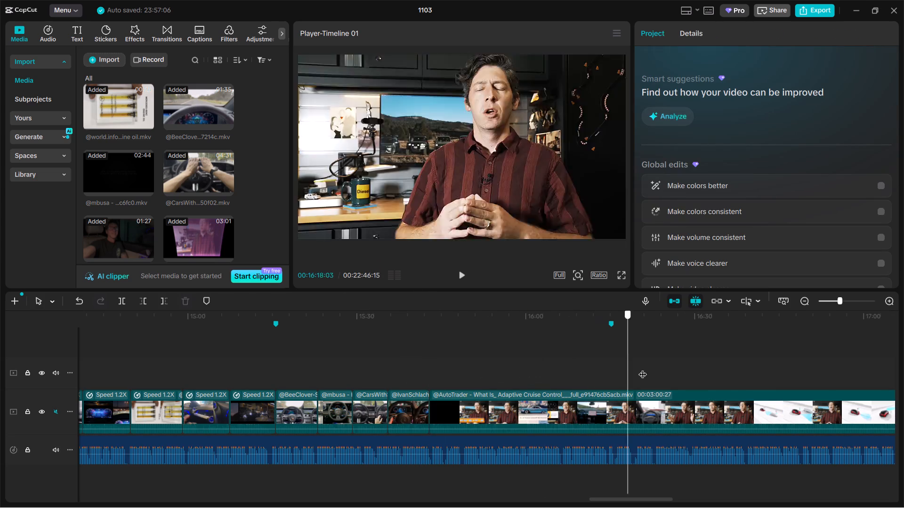
{"action": "left_click_drag", "start_coordinate": [643, 368], "coordinate": [800, 360]}
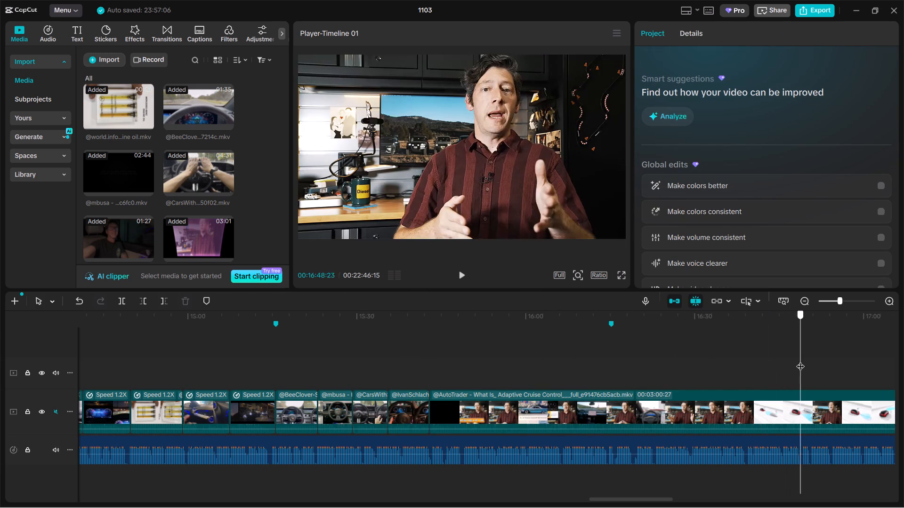
{"action": "left_click_drag", "start_coordinate": [800, 360], "coordinate": [773, 365]}
{"action": "left_click_drag", "start_coordinate": [787, 371], "coordinate": [691, 381]}
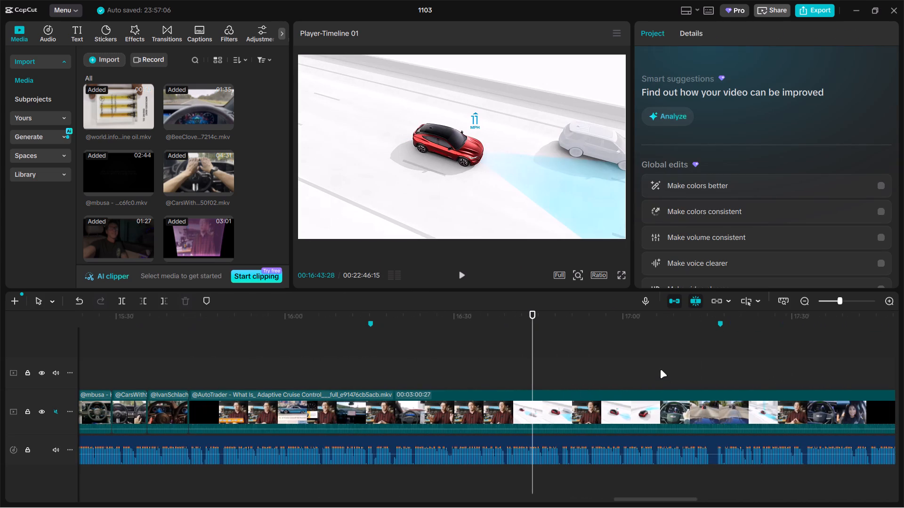
{"action": "left_click_drag", "start_coordinate": [532, 367], "coordinate": [563, 360]}
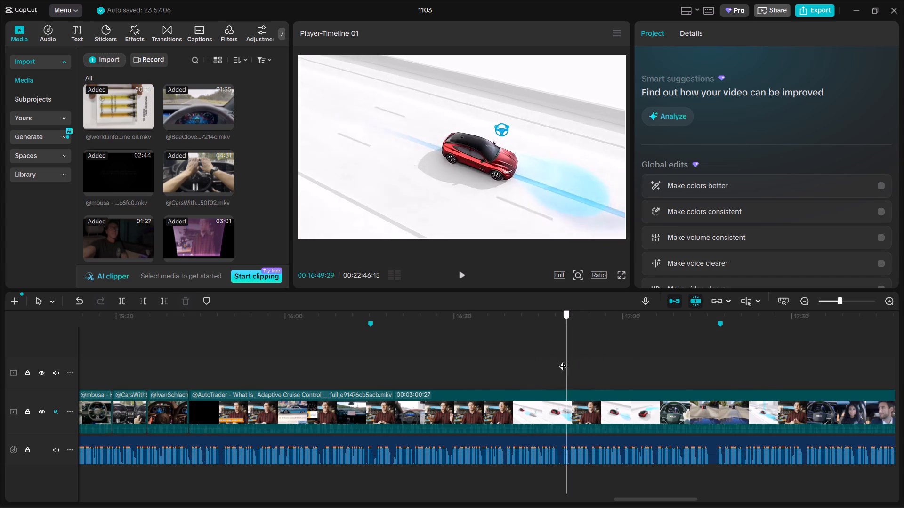
{"action": "left_click_drag", "start_coordinate": [563, 360], "coordinate": [486, 358]}
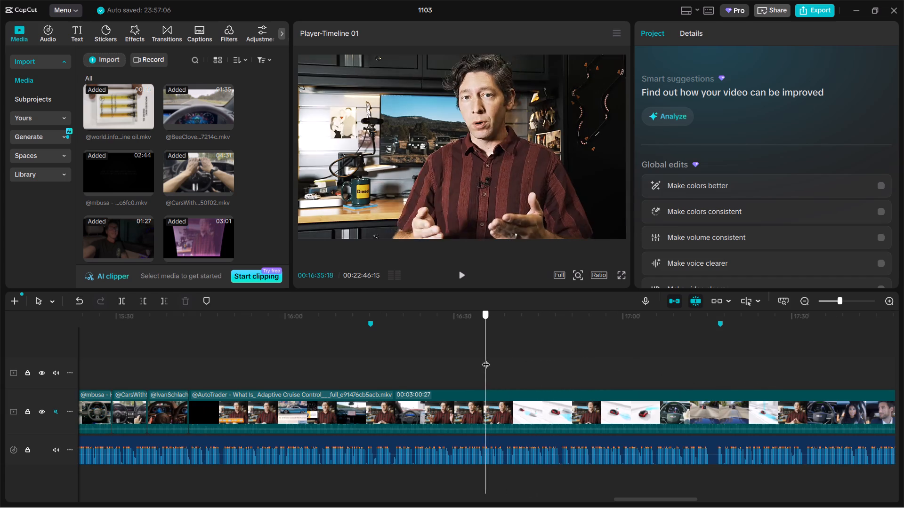
{"action": "left_click_drag", "start_coordinate": [486, 358], "coordinate": [495, 354]}
{"action": "left_click", "coordinate": [495, 398]}
{"action": "key", "text": "ctrl+b"}
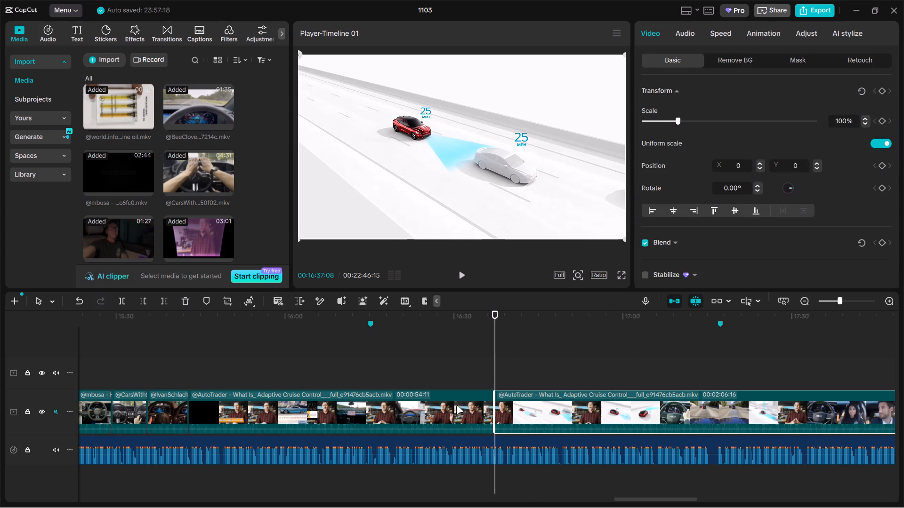
{"action": "left_click", "coordinate": [452, 405]}
{"action": "key", "text": "BackSpace"}
Split the remaining AutoTrader clip at about 00:15:51 and delete everything after the cut.
{"action": "left_click", "coordinate": [189, 377]}
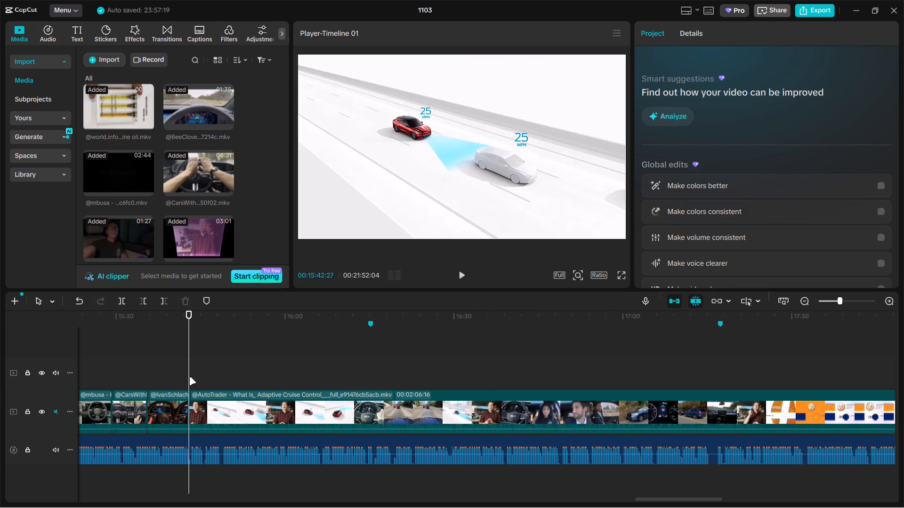
{"action": "left_click_drag", "start_coordinate": [189, 377], "coordinate": [238, 370]}
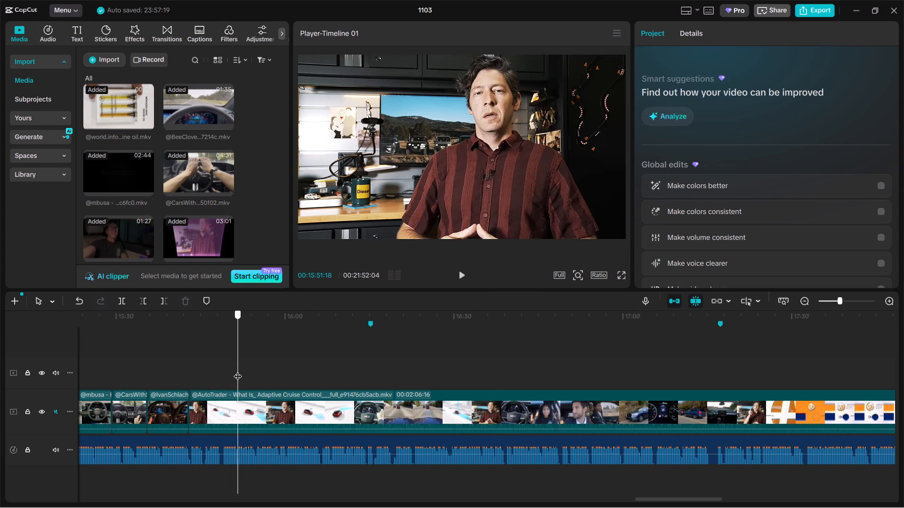
{"action": "left_click_drag", "start_coordinate": [238, 370], "coordinate": [236, 372]}
{"action": "left_click", "coordinate": [259, 413]}
{"action": "key", "text": "ctrl+b"}
{"action": "key", "text": "BackSpace"}
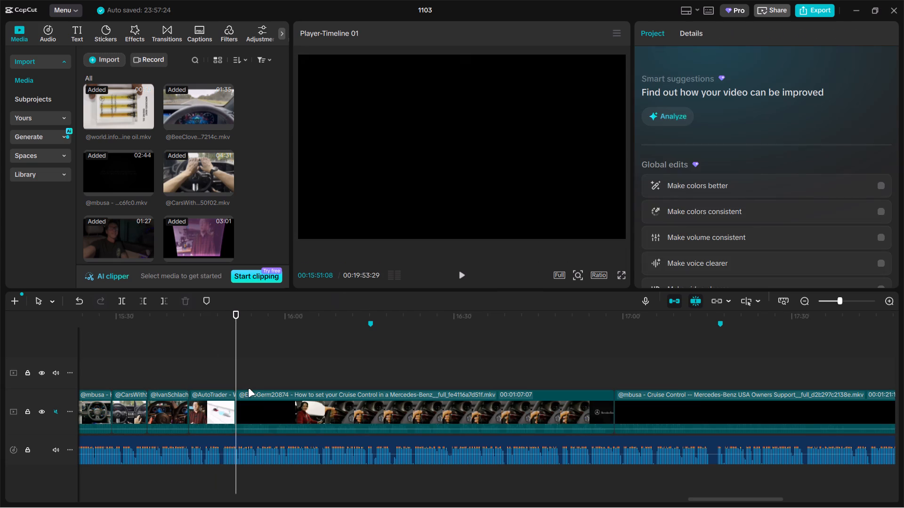
Split the EuroGerm20874 cruise control clip at about 00:16:07 and delete its opening portion.
{"action": "left_click_drag", "start_coordinate": [238, 372], "coordinate": [373, 375]}
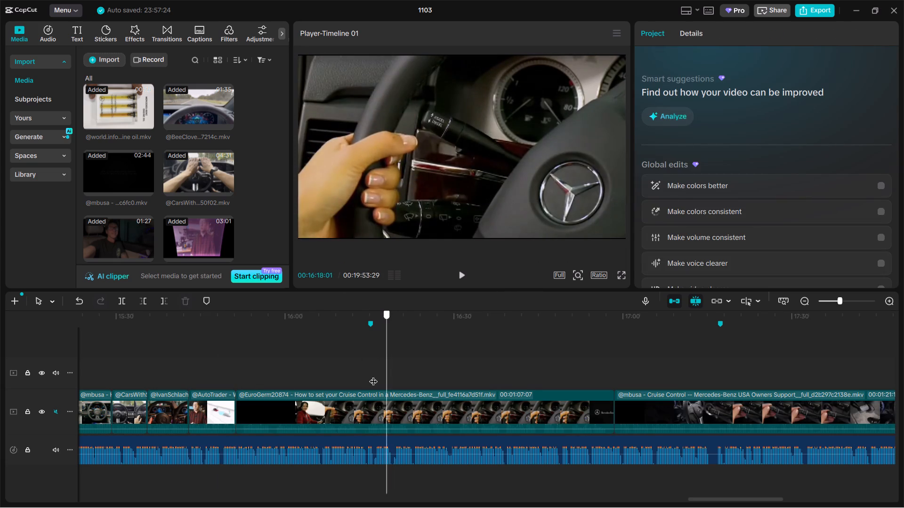
{"action": "left_click_drag", "start_coordinate": [373, 375], "coordinate": [329, 376]}
{"action": "left_click", "coordinate": [339, 402]}
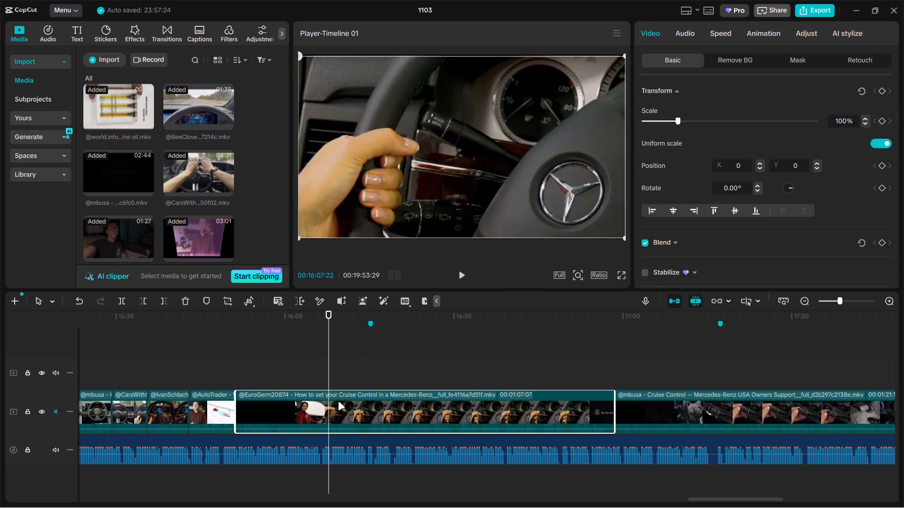
{"action": "key", "text": "ctrl+b"}
{"action": "left_click", "coordinate": [295, 411]}
{"action": "key", "text": "BackSpace"}
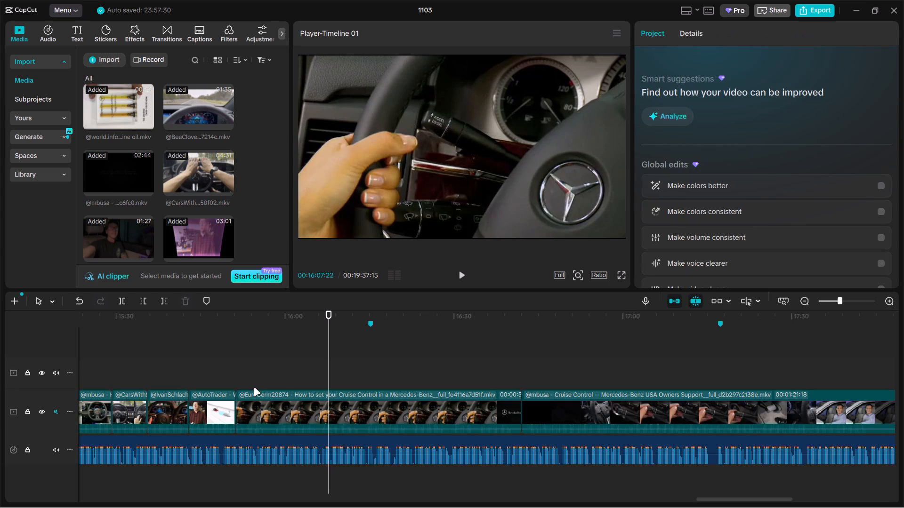
{"action": "key", "text": "BackSpace"}
Split the remaining EuroGerm20874 clip at about 00:16:01 and delete everything after the cut.
{"action": "left_click", "coordinate": [268, 403]}
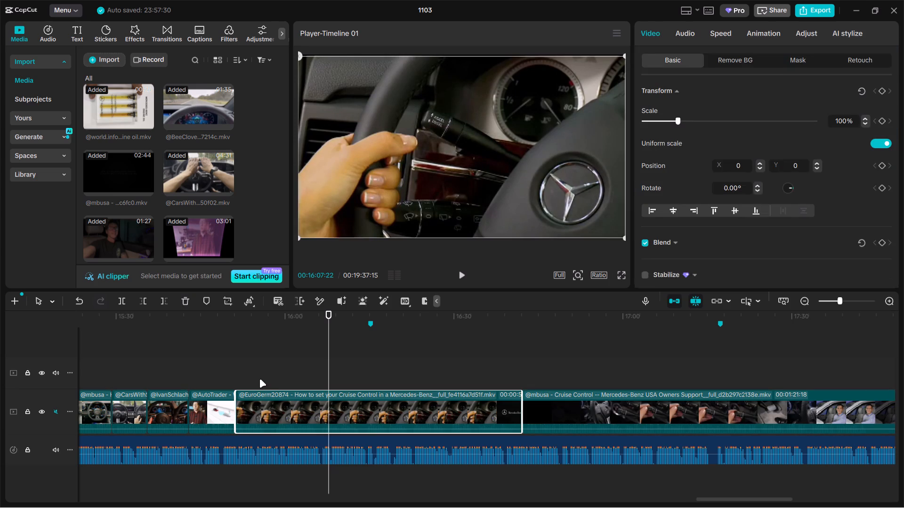
{"action": "left_click", "coordinate": [259, 379]}
{"action": "left_click_drag", "start_coordinate": [259, 379], "coordinate": [292, 381]}
{"action": "left_click", "coordinate": [305, 410]}
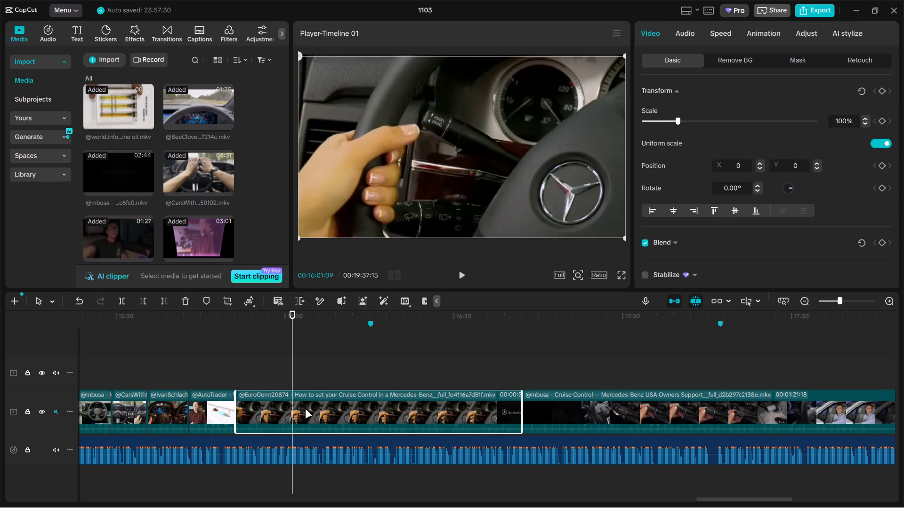
{"action": "key", "text": "ctrl+b"}
{"action": "key", "text": "BackSpace"}
Split the first mbusa Cruise Control clip at about 00:16:23, at the hand-held lever shot, and delete its opening portion.
{"action": "left_click", "coordinate": [289, 365]}
{"action": "left_click_drag", "start_coordinate": [291, 365], "coordinate": [419, 368]}
{"action": "left_click", "coordinate": [420, 413]}
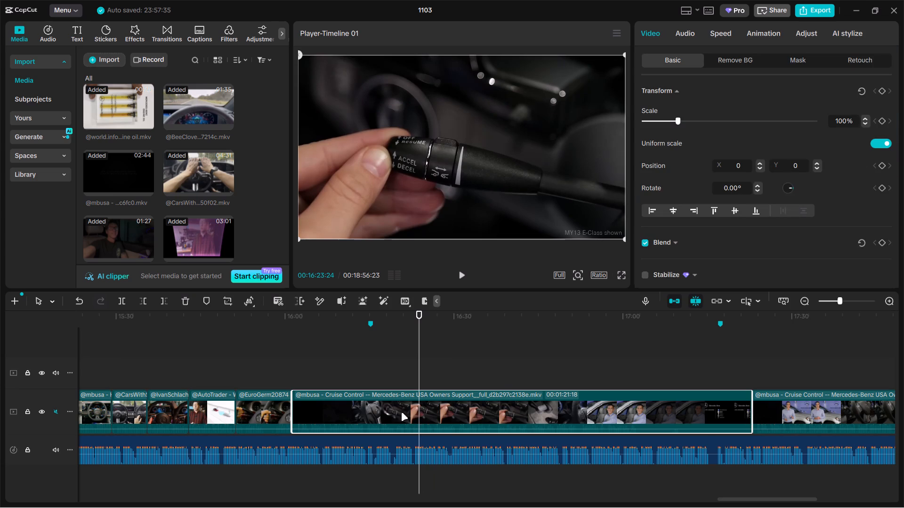
{"action": "key", "text": "ctrl+b"}
{"action": "left_click", "coordinate": [387, 413]}
{"action": "key", "text": "BackSpace"}
Split the remaining first mbusa Cruise Control clip at about 00:16:12 and delete everything after the cut.
{"action": "left_click", "coordinate": [353, 383]}
{"action": "left_click", "coordinate": [357, 406]}
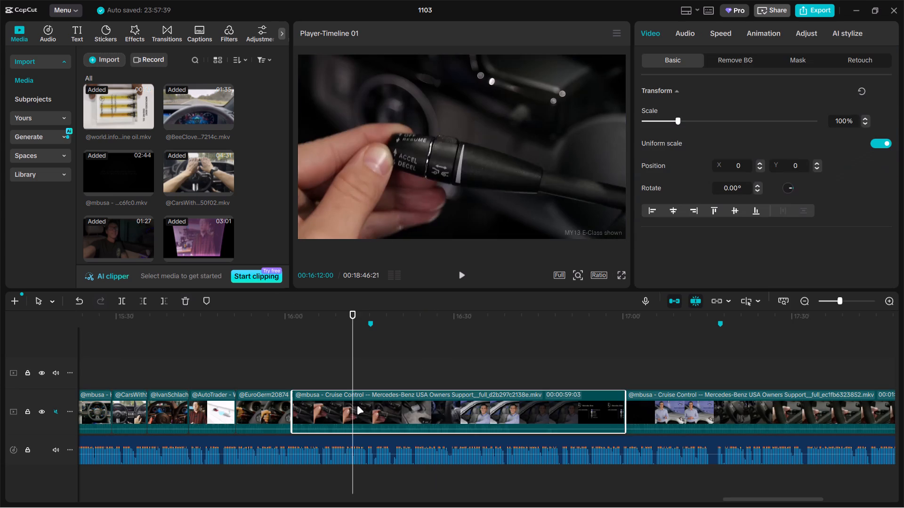
{"action": "key", "text": "ctrl+b"}
{"action": "key", "text": "BackSpace"}
{"action": "left_click_drag", "start_coordinate": [271, 375], "coordinate": [353, 413]}
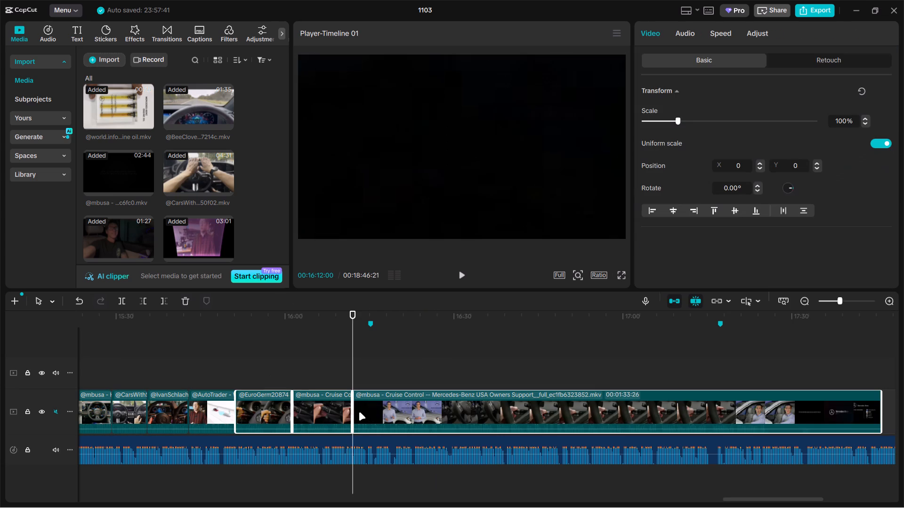
Find the ACCEL/DECEL lever shot in the last mbusa Cruise Control clip, split at about 00:16:35 and delete the portion before the cut.
{"action": "left_click", "coordinate": [342, 372]}
{"action": "left_click", "coordinate": [409, 364]}
{"action": "left_click_drag", "start_coordinate": [431, 364], "coordinate": [496, 364]}
{"action": "left_click", "coordinate": [496, 364]}
{"action": "left_click_drag", "start_coordinate": [496, 364], "coordinate": [486, 367]}
{"action": "left_click", "coordinate": [489, 417]}
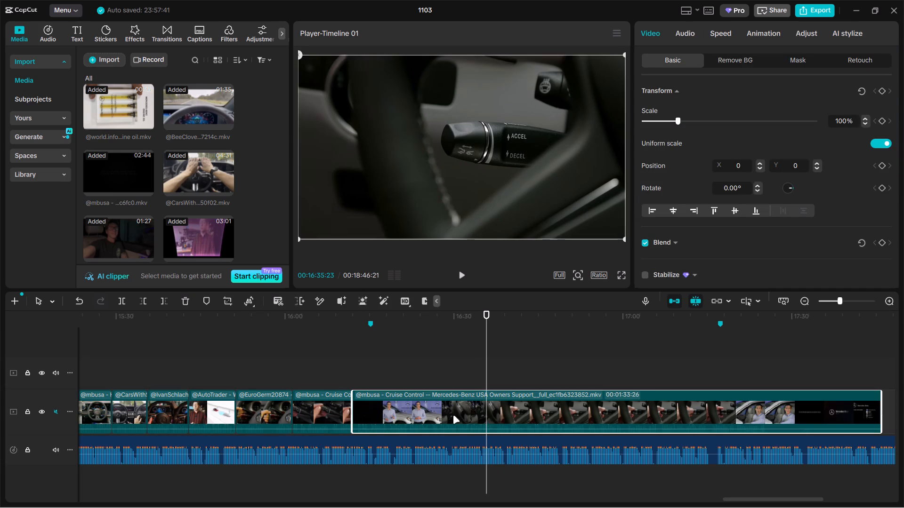
{"action": "key", "text": "ctrl+b"}
{"action": "left_click", "coordinate": [429, 418]}
{"action": "key", "text": "BackSpace"}
Split the remaining last mbusa Cruise Control clip at about 00:16:19 and delete everything after the cut.
{"action": "left_click", "coordinate": [396, 380]}
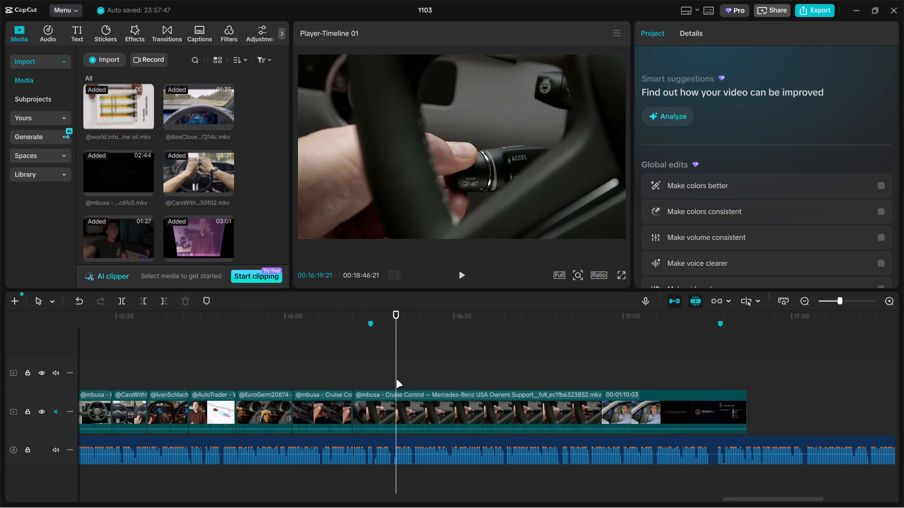
{"action": "left_click", "coordinate": [436, 412]}
{"action": "key", "text": "ctrl+b"}
{"action": "key", "text": "BackSpace"}
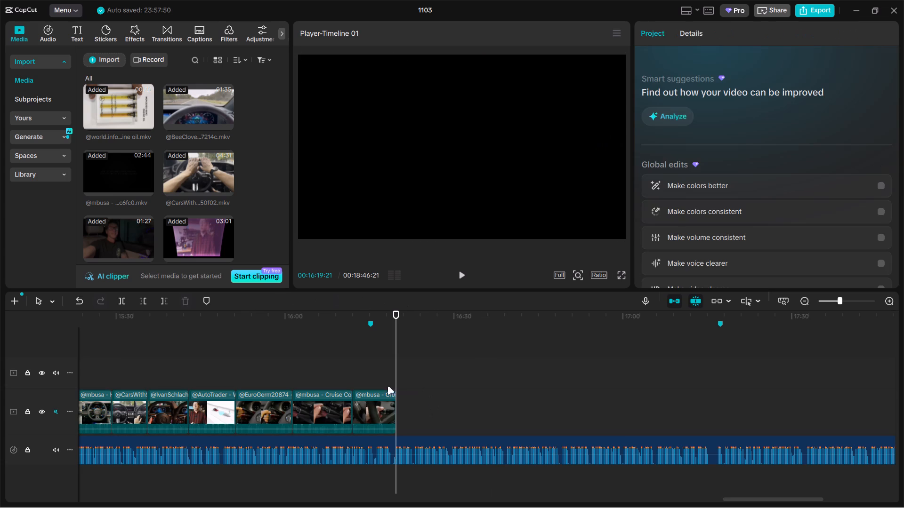
Move the EuroGerm20874 clip and the two mbusa Cruise Control clips together to directly after the BeeClover clip.
{"action": "left_click_drag", "start_coordinate": [268, 371], "coordinate": [407, 399]}
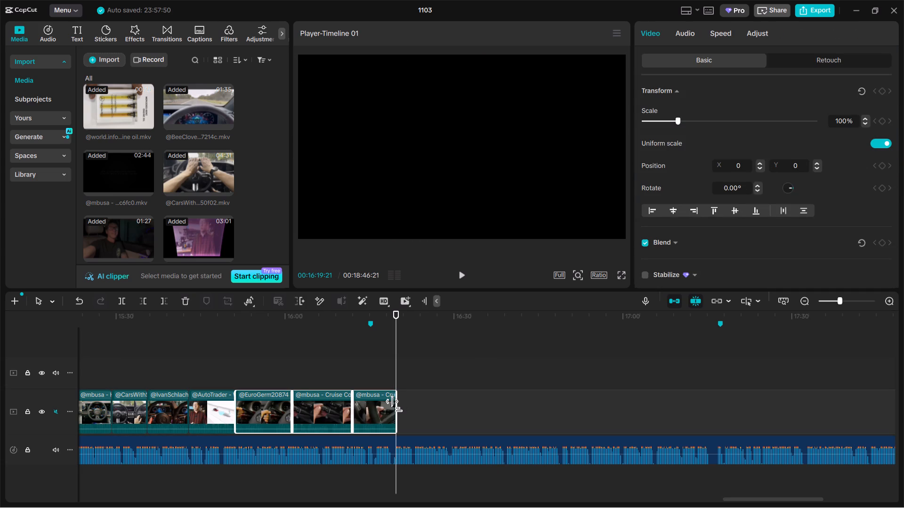
{"action": "left_click", "coordinate": [234, 366]}
{"action": "left_click_drag", "start_coordinate": [234, 366], "coordinate": [250, 362]}
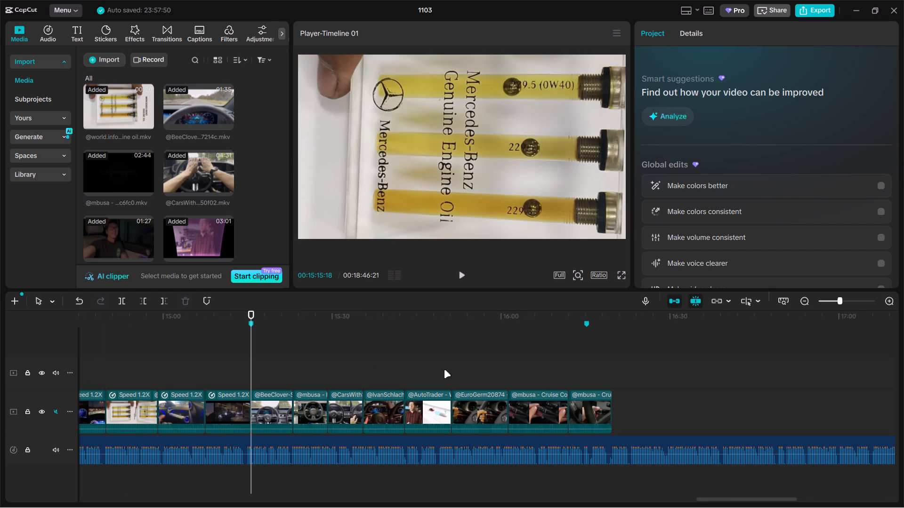
{"action": "left_click_drag", "start_coordinate": [476, 378], "coordinate": [666, 413]}
{"action": "left_click_drag", "start_coordinate": [475, 405], "coordinate": [356, 408]}
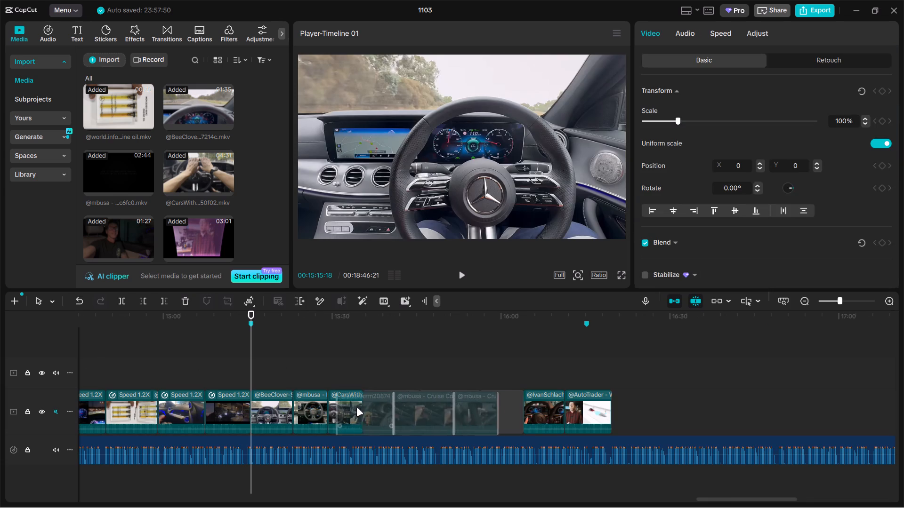
{"action": "left_click_drag", "start_coordinate": [356, 408], "coordinate": [303, 407]}
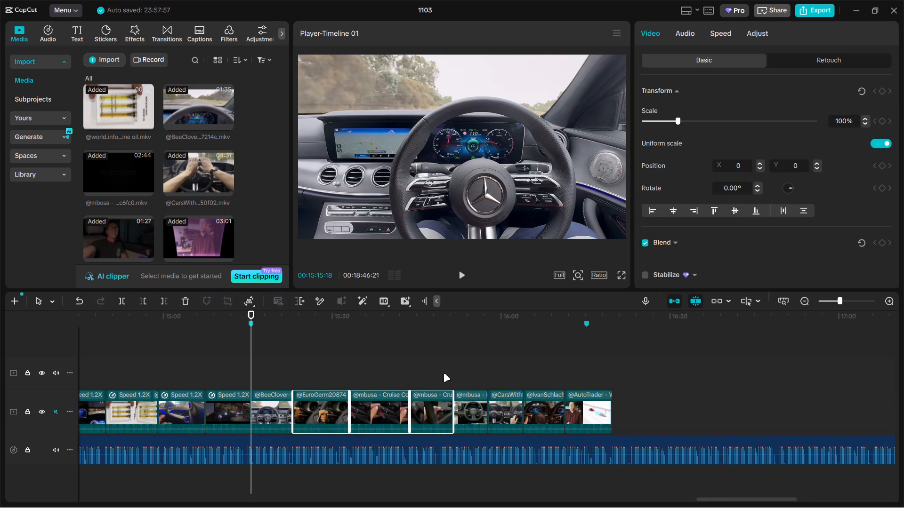
Lengthen the last four clips, from the mbusa steering wheel shot to the AutoTrader clip, slightly and all together.
{"action": "left_click", "coordinate": [459, 365]}
{"action": "left_click_drag", "start_coordinate": [460, 365], "coordinate": [616, 389]}
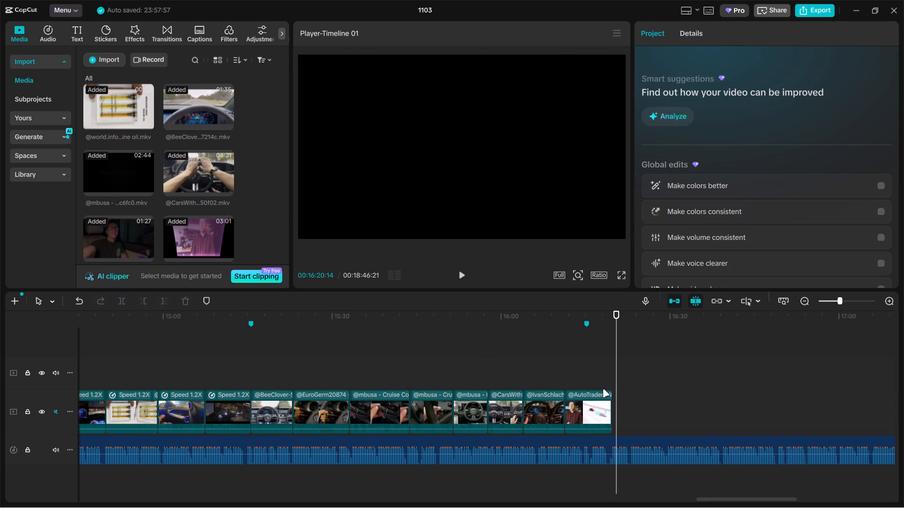
{"action": "left_click_drag", "start_coordinate": [473, 368], "coordinate": [616, 410]}
{"action": "left_click", "coordinate": [613, 404]}
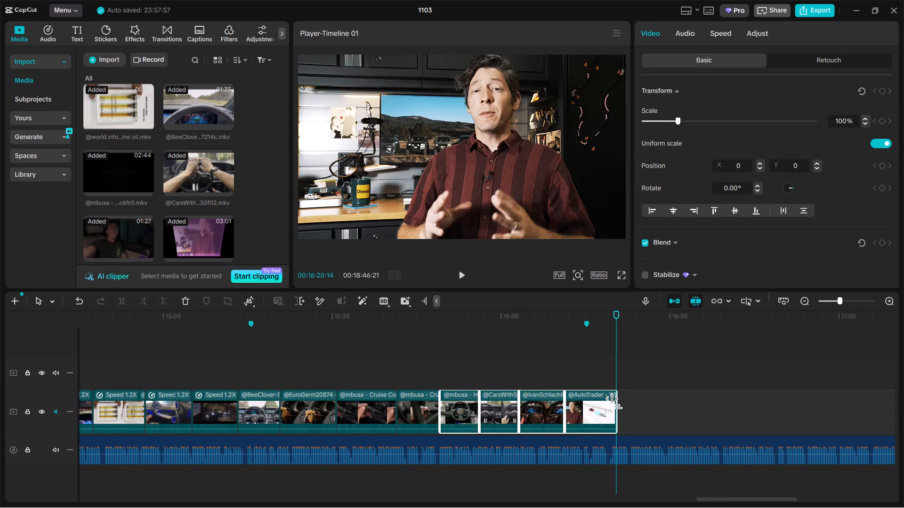
Shorten the EuroGerm20874 and two mbusa Cruise Control clips together so the sequence ends at about 00:16:20.
{"action": "left_click_drag", "start_coordinate": [301, 377], "coordinate": [428, 409]}
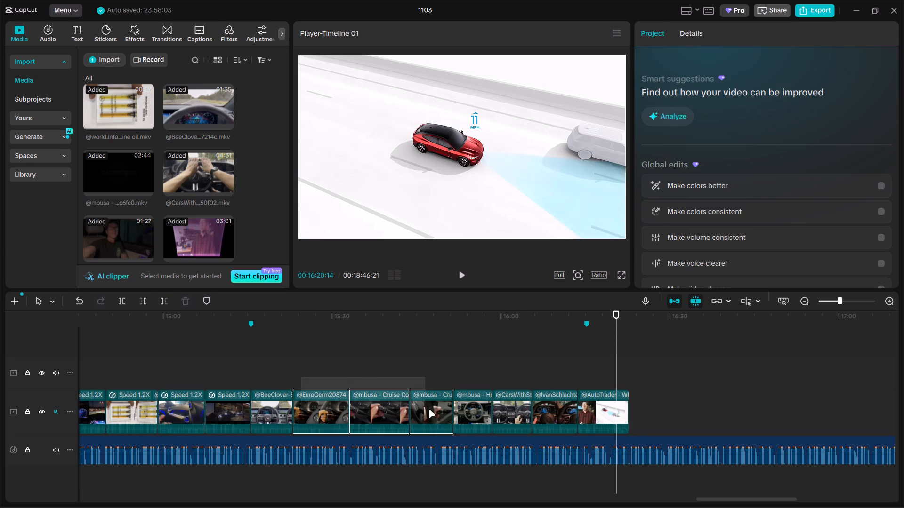
{"action": "left_click_drag", "start_coordinate": [428, 409], "coordinate": [429, 409]}
{"action": "left_click_drag", "start_coordinate": [454, 404], "coordinate": [446, 404]}
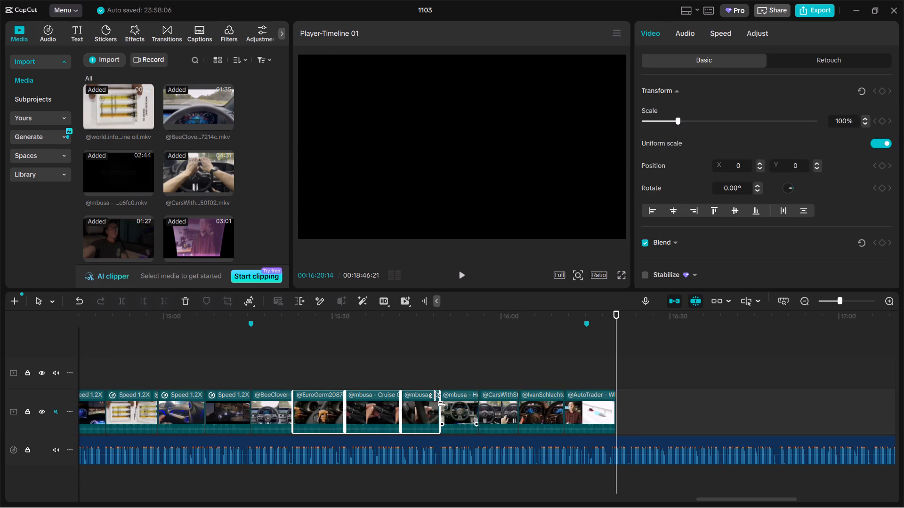
Set the speed of all eight clips from the 00:15:15 marker onward to 1.10x.
{"action": "left_click_drag", "start_coordinate": [265, 369], "coordinate": [672, 409]}
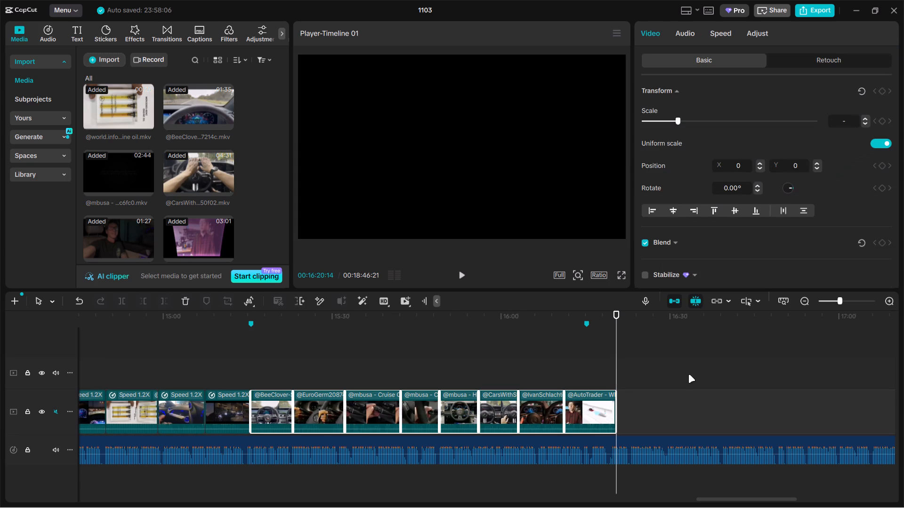
{"action": "left_click", "coordinate": [714, 32]}
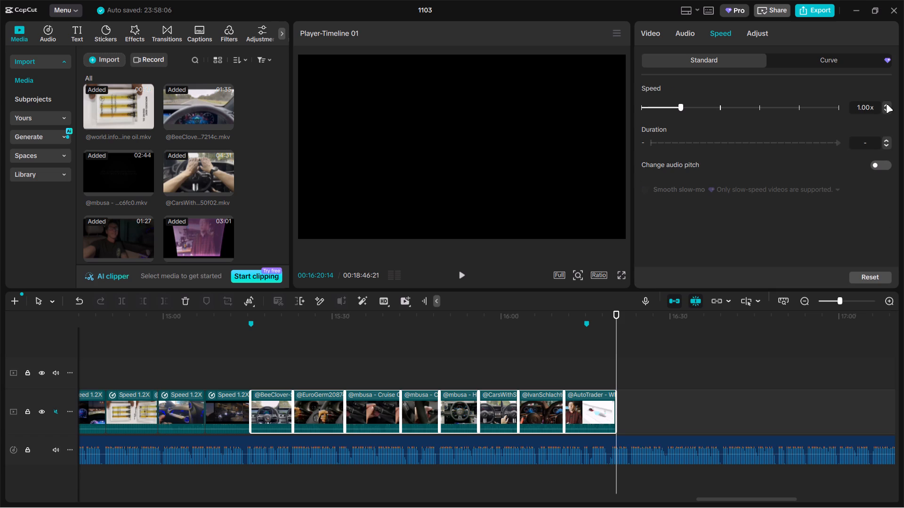
{"action": "left_click", "coordinate": [885, 102]}
{"action": "left_click", "coordinate": [885, 101]}
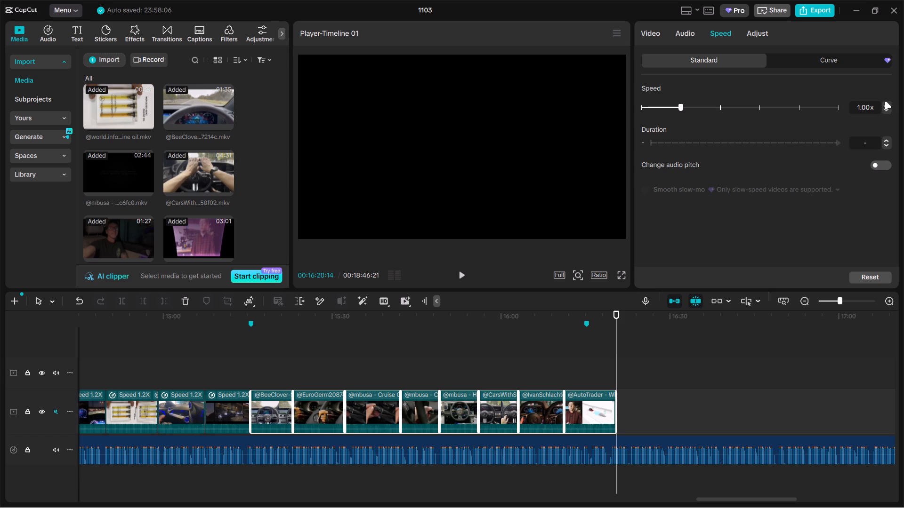
{"action": "left_click", "coordinate": [885, 103]}
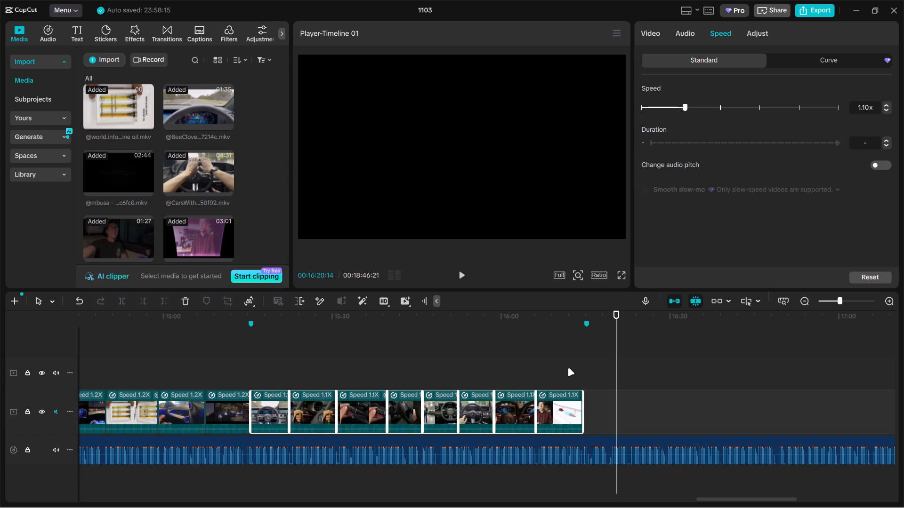
{"action": "left_click", "coordinate": [568, 368]}
Scale the mbusa clip bearing the "MY13 E-Class shown" caption up to about 110%.
{"action": "left_click", "coordinate": [336, 367]}
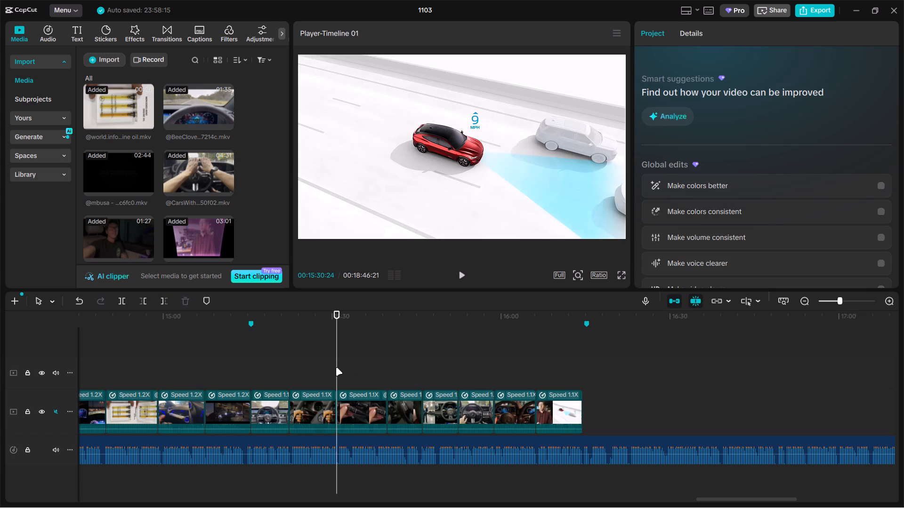
{"action": "left_click_drag", "start_coordinate": [336, 367], "coordinate": [398, 366]}
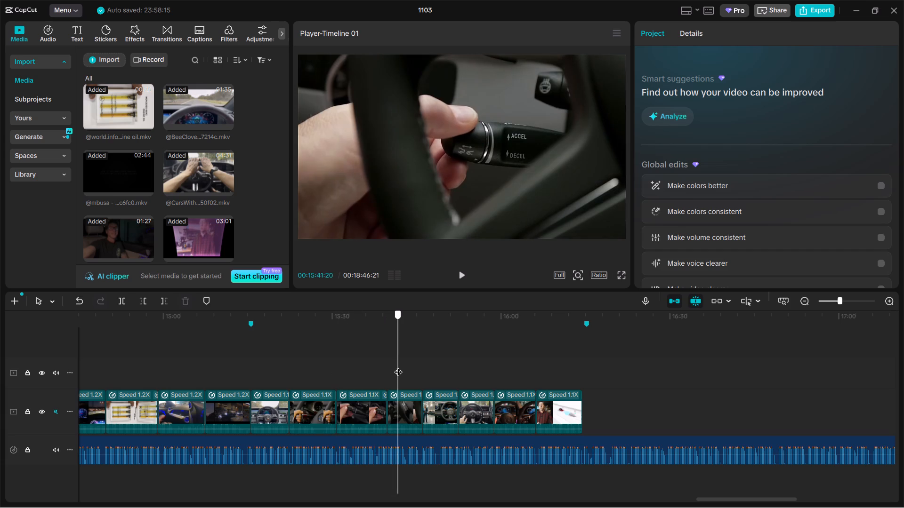
{"action": "left_click_drag", "start_coordinate": [398, 366], "coordinate": [372, 369]}
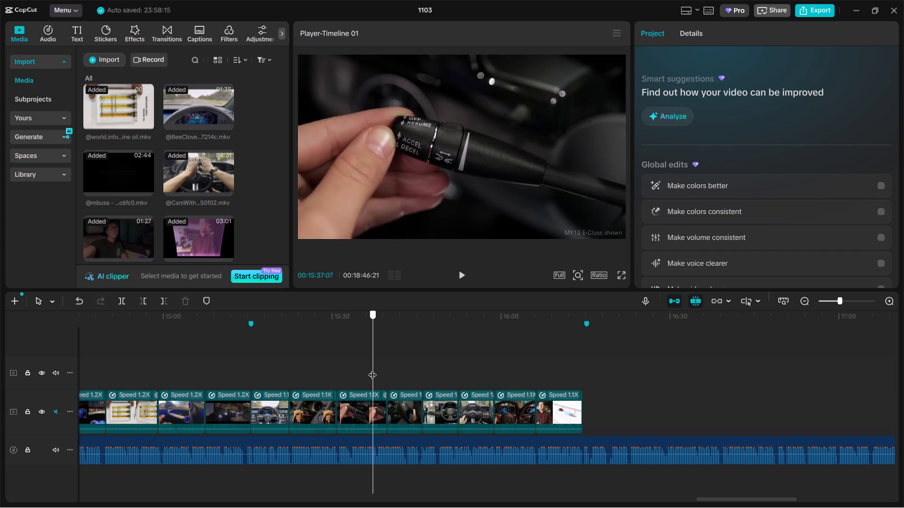
{"action": "left_click_drag", "start_coordinate": [372, 369], "coordinate": [367, 369]}
{"action": "left_click", "coordinate": [523, 169]}
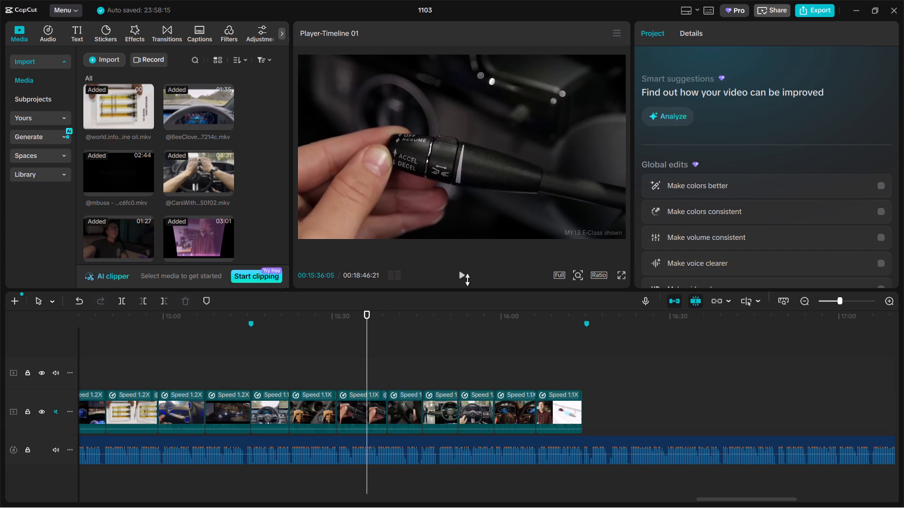
{"action": "left_click", "coordinate": [369, 402]}
{"action": "left_click_drag", "start_coordinate": [679, 122], "coordinate": [683, 121]}
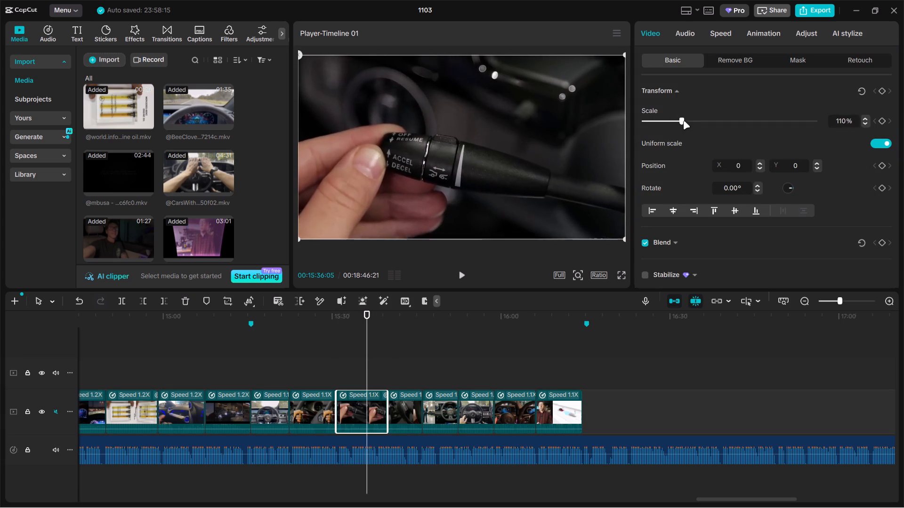
{"action": "left_click_drag", "start_coordinate": [683, 121], "coordinate": [685, 120]}
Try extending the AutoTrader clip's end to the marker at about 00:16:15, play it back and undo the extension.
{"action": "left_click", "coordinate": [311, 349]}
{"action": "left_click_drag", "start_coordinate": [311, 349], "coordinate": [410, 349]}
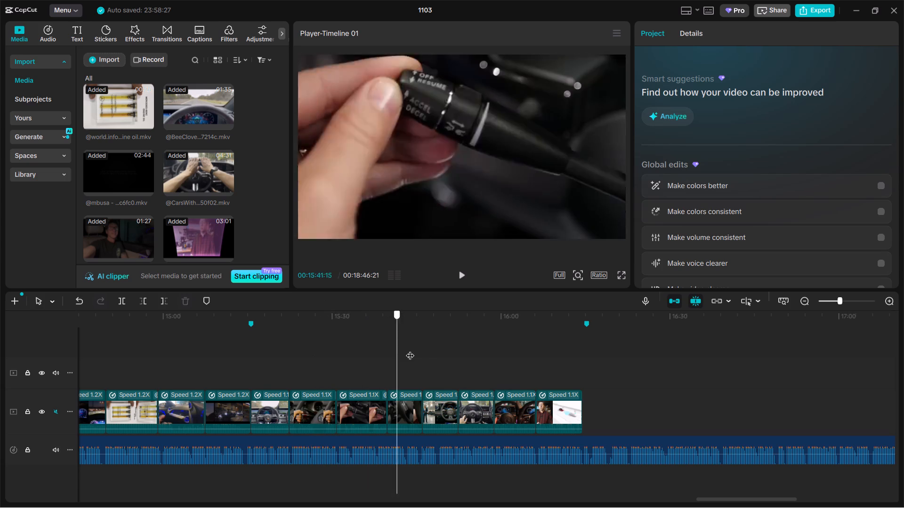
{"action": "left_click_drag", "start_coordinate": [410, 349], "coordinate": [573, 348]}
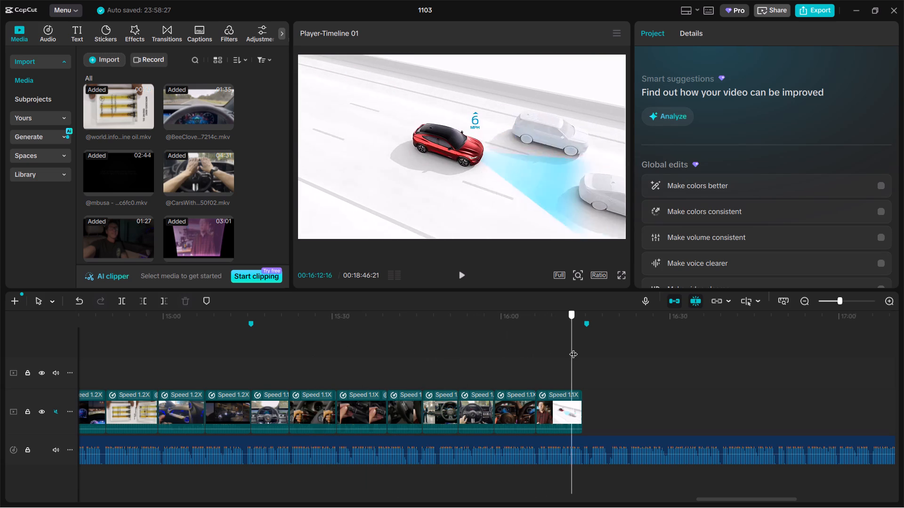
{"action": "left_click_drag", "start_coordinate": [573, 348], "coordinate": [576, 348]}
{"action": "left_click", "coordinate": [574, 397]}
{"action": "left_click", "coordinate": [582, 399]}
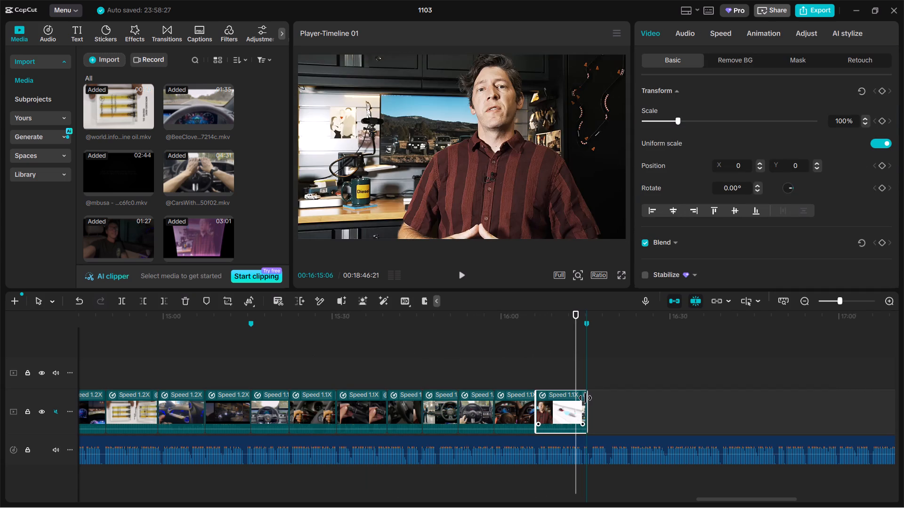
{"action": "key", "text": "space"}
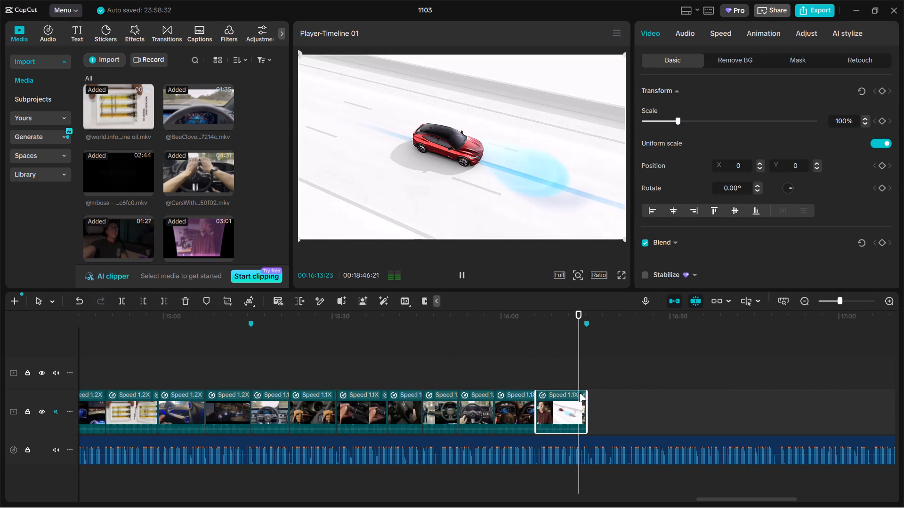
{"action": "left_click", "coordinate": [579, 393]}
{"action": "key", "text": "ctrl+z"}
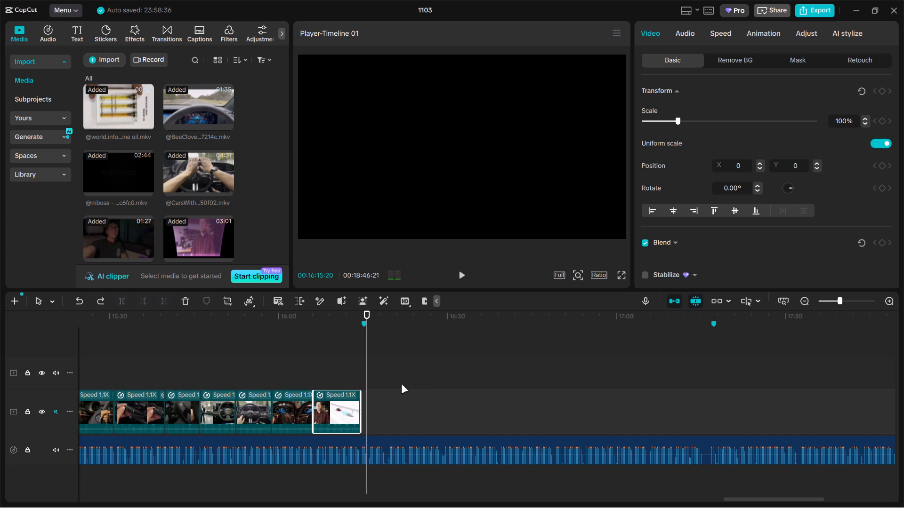
Extend the end of the CarsWithSteve clip by about half a second.
{"action": "left_click", "coordinate": [286, 374]}
{"action": "left_click", "coordinate": [257, 378]}
{"action": "left_click", "coordinate": [260, 404]}
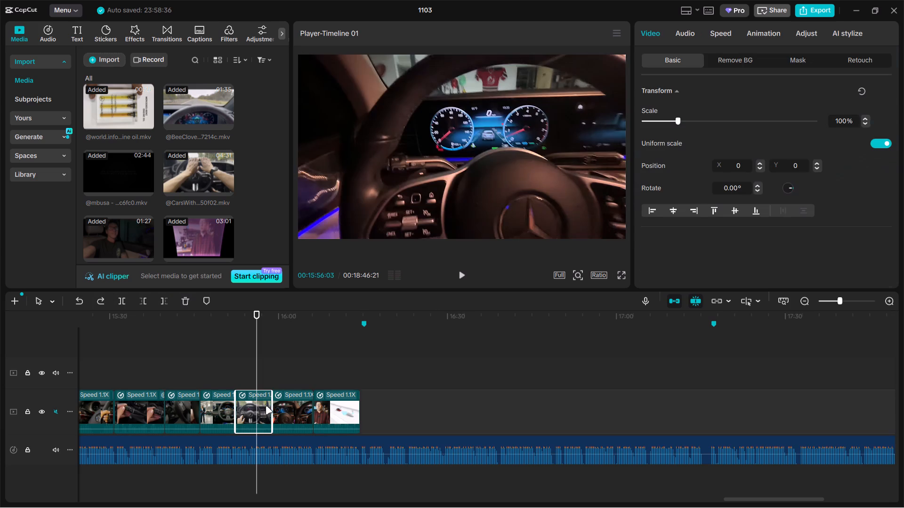
{"action": "left_click", "coordinate": [272, 405]}
Extend the AutoTrader clip's end to the marker at about 00:16:15 and play back the ending.
{"action": "left_click", "coordinate": [351, 379]}
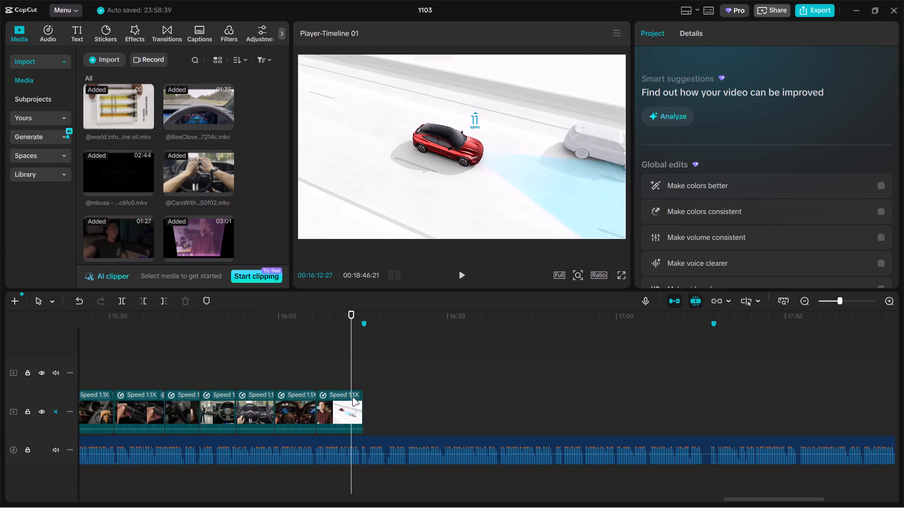
{"action": "left_click", "coordinate": [352, 405]}
{"action": "left_click", "coordinate": [363, 403]}
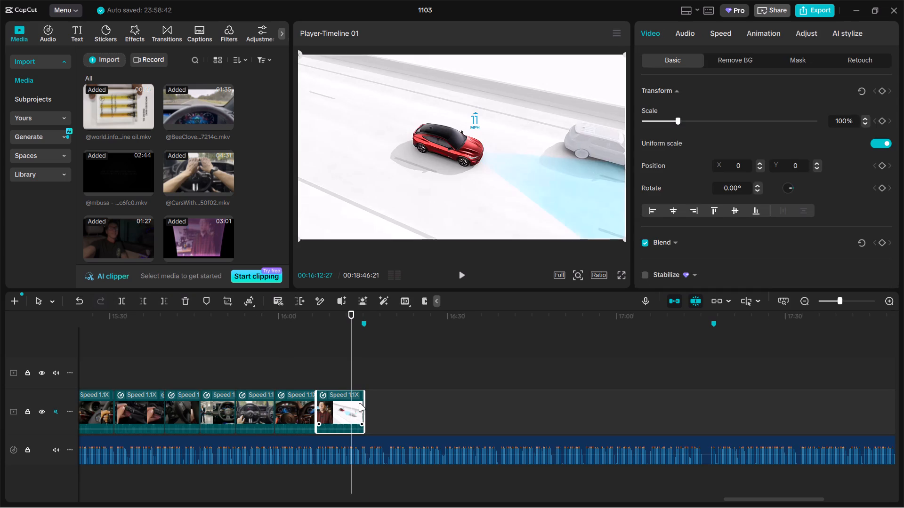
{"action": "key", "text": "space"}
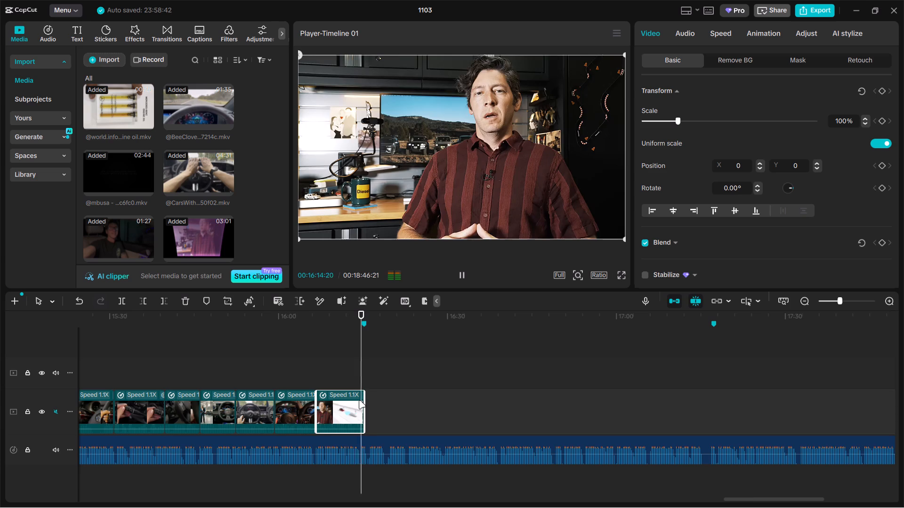
Trim the end of the AutoTrader clip back to about 00:16:14:14 and play past the cut.
{"action": "scroll", "coordinate": [371, 397], "scroll_direction": "up", "scroll_amount": 6, "text": "ctrl"}
{"action": "left_click", "coordinate": [339, 375]}
{"action": "left_click_drag", "start_coordinate": [339, 375], "coordinate": [348, 372]}
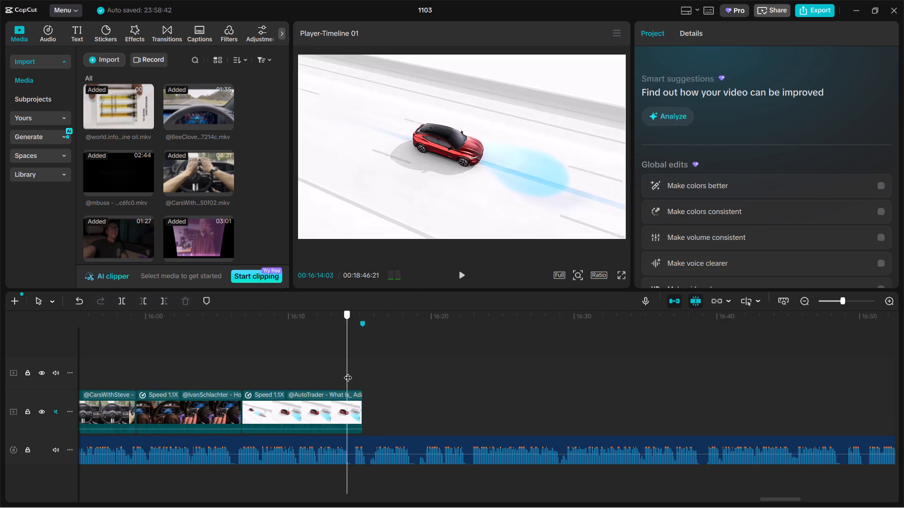
{"action": "left_click_drag", "start_coordinate": [348, 372], "coordinate": [352, 371]}
{"action": "left_click", "coordinate": [355, 397]}
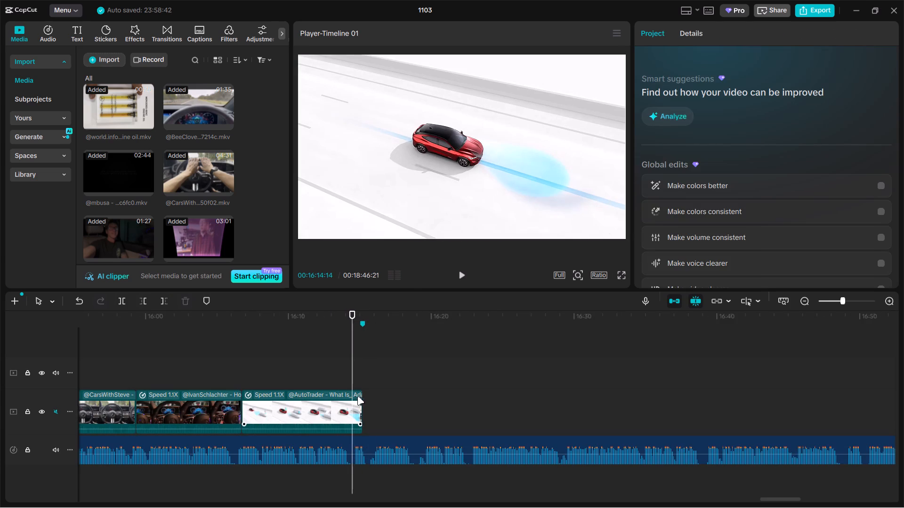
{"action": "left_click_drag", "start_coordinate": [363, 400], "coordinate": [347, 400]}
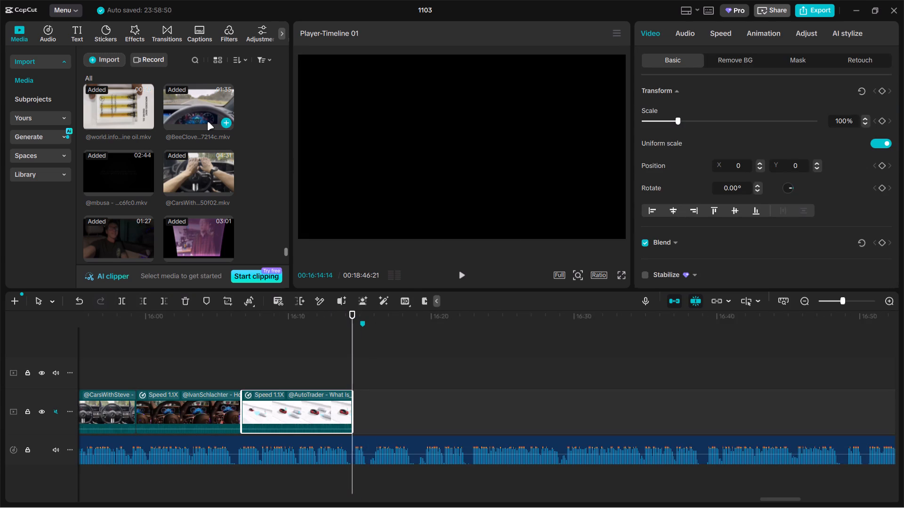
{"action": "key", "text": "space"}
{"action": "key", "text": "space"}
Import all the video files from folder 02 inside the EDIT folder.
{"action": "left_click", "coordinate": [104, 63]}
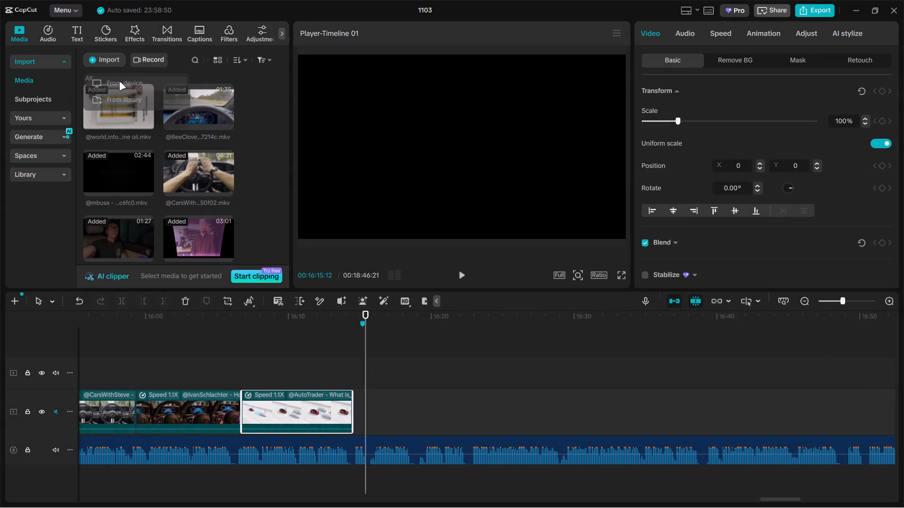
{"action": "left_click", "coordinate": [119, 82]}
{"action": "left_click", "coordinate": [74, 36]}
{"action": "scroll", "coordinate": [171, 191], "scroll_direction": "down", "scroll_amount": 2}
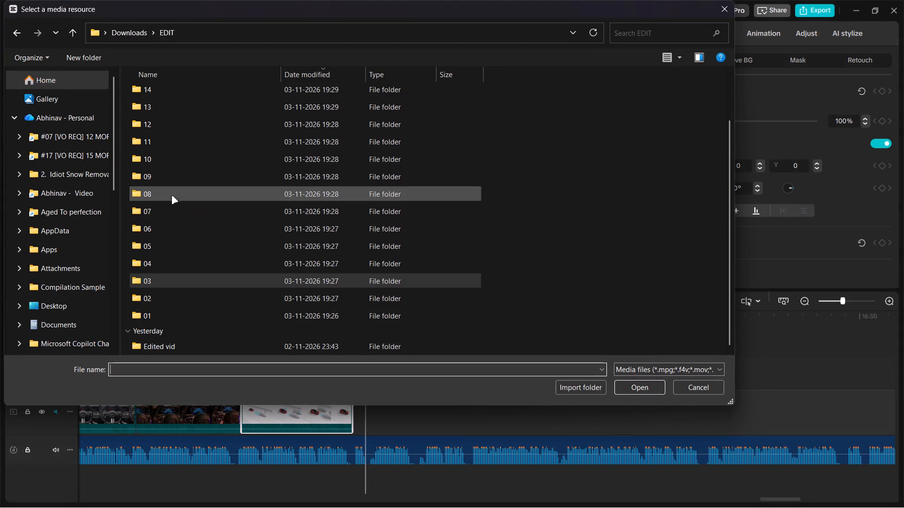
{"action": "scroll", "coordinate": [171, 196], "scroll_direction": "down", "scroll_amount": 1}
{"action": "double_click", "coordinate": [171, 293]}
{"action": "key", "text": "ctrl+a"}
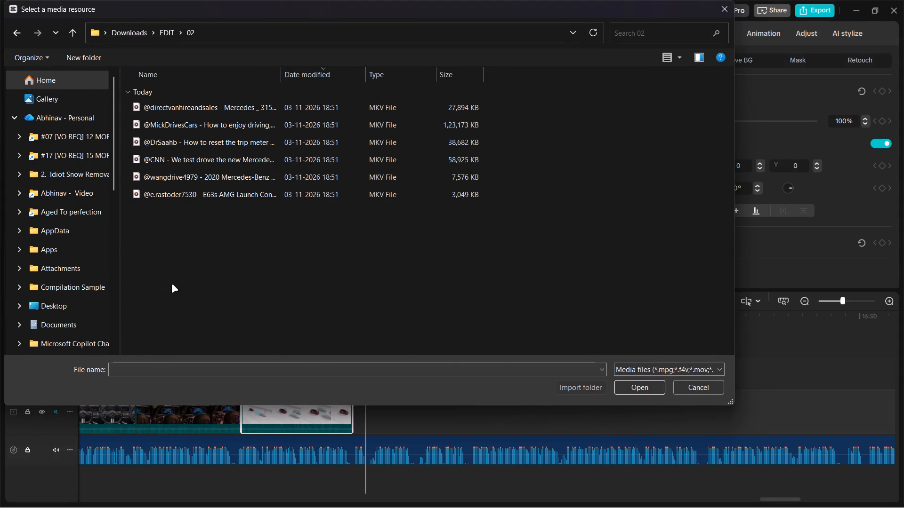
{"action": "key", "text": "Return"}
Add the newly imported clips to the main video track directly after the AutoTrader clip.
{"action": "left_click_drag", "start_coordinate": [188, 105], "coordinate": [383, 397]}
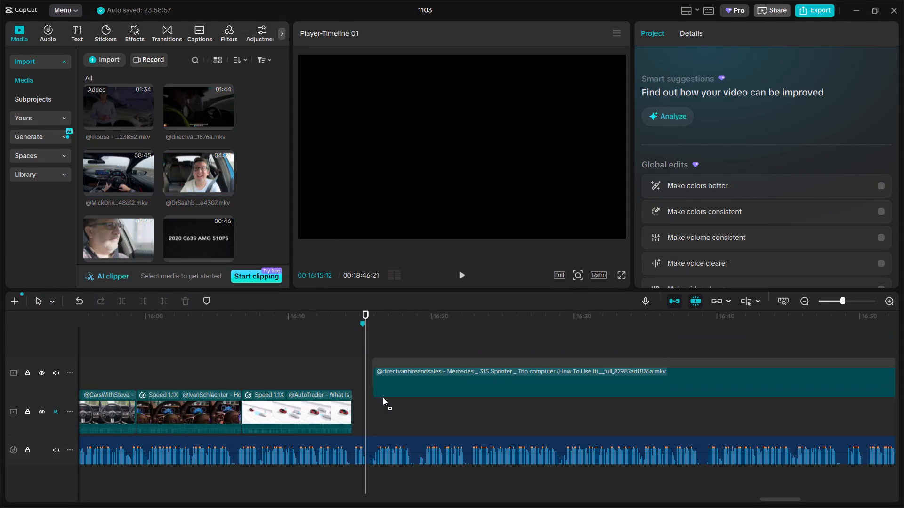
{"action": "left_click_drag", "start_coordinate": [383, 397], "coordinate": [387, 403]}
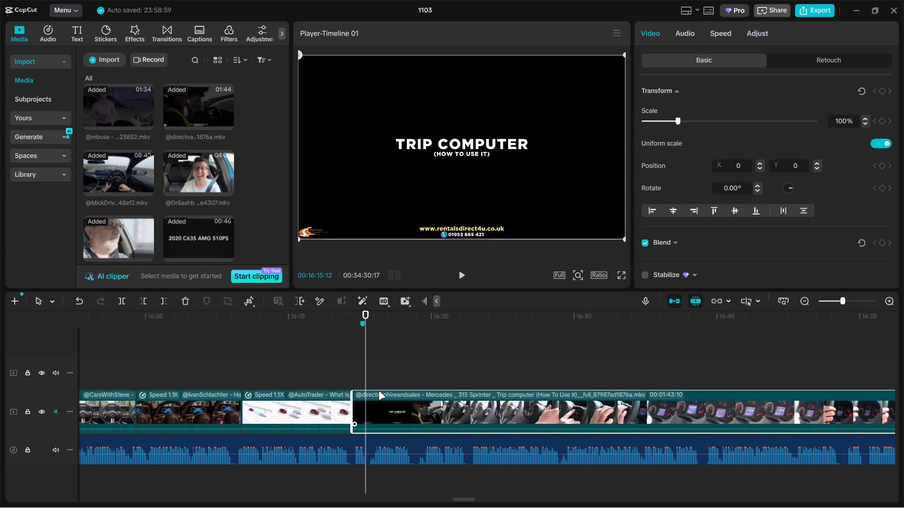
Trim the directvanhireandsales clip to the hand on the steering wheel controls, cutting everything before 00:16:28:17 and ending it at 00:16:21:21.
{"action": "left_click", "coordinate": [452, 358]}
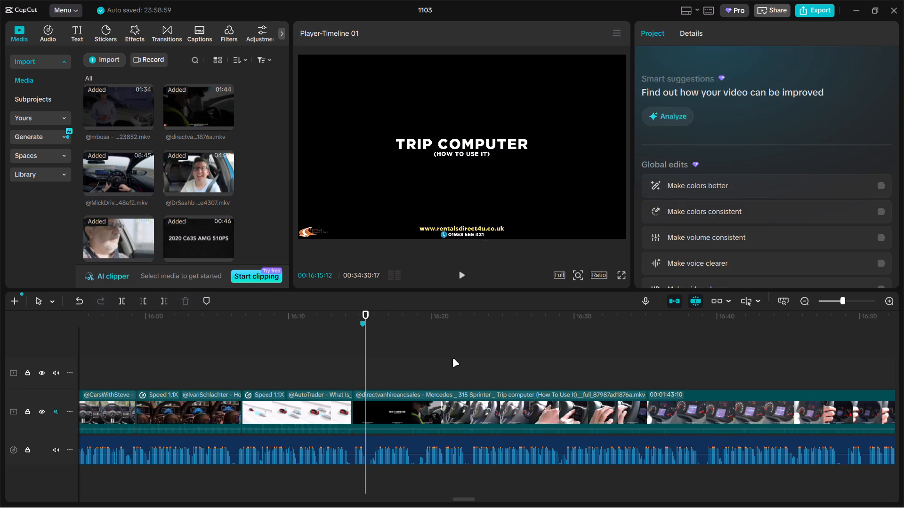
{"action": "left_click_drag", "start_coordinate": [452, 358], "coordinate": [554, 359]}
{"action": "left_click", "coordinate": [557, 400]}
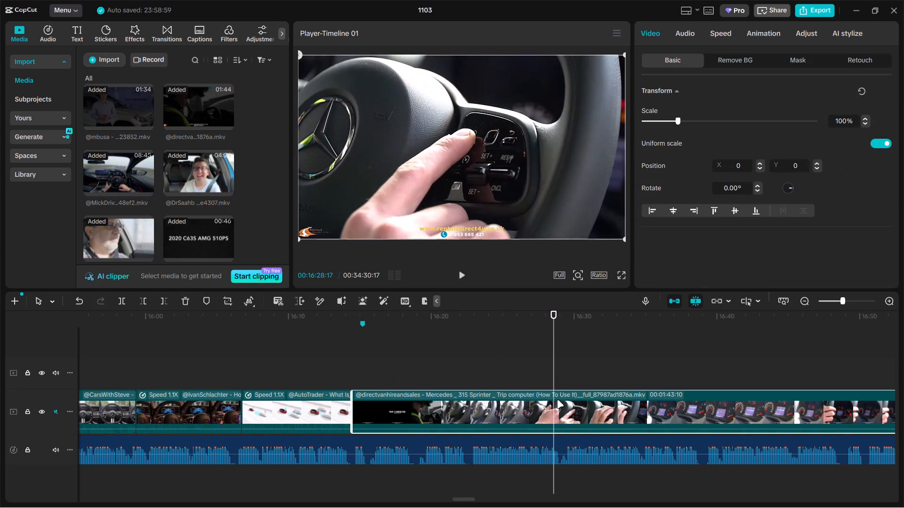
{"action": "key", "text": "ctrl+b"}
{"action": "left_click", "coordinate": [480, 397]}
{"action": "key", "text": "BackSpace"}
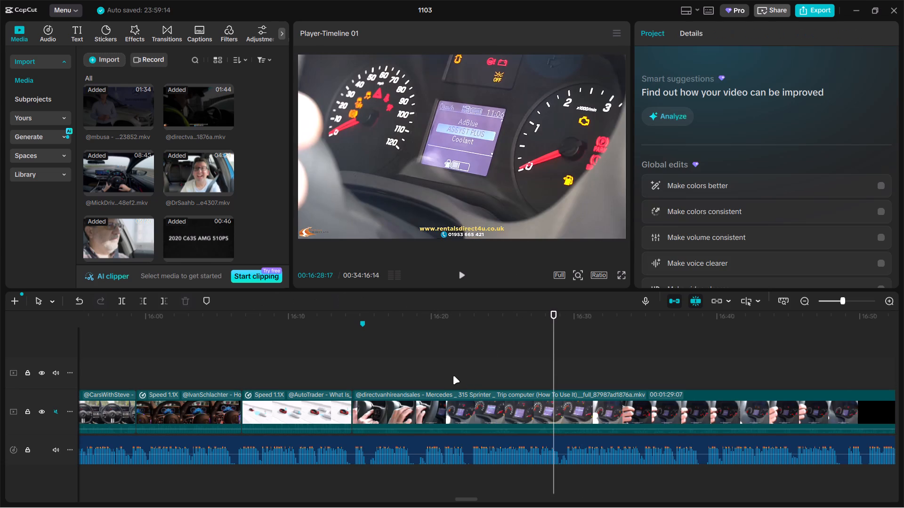
{"action": "double_click", "coordinate": [453, 376]}
{"action": "left_click", "coordinate": [469, 405]}
{"action": "key", "text": "ctrl+b"}
{"action": "key", "text": "BackSpace"}
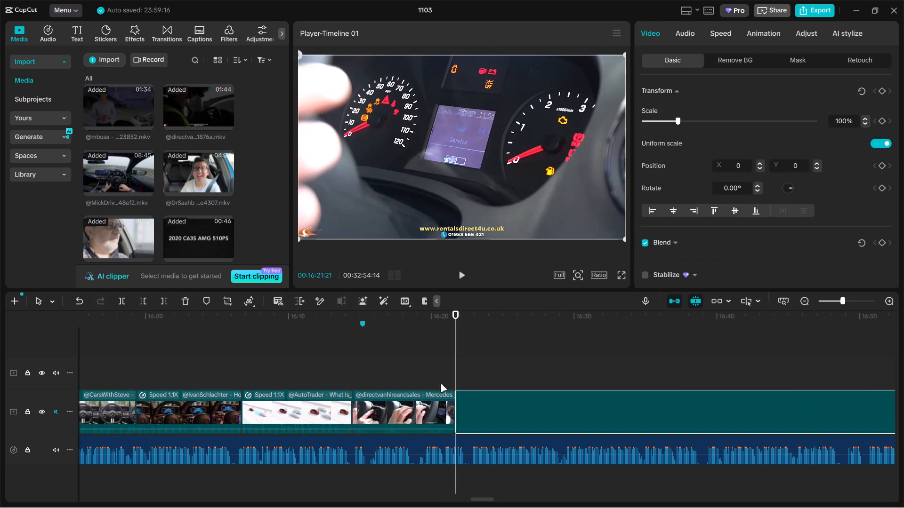
Scale the trimmed directvanhireandsales clip up slightly.
{"action": "left_click", "coordinate": [433, 381]}
{"action": "left_click", "coordinate": [456, 190]}
{"action": "left_click_drag", "start_coordinate": [681, 118], "coordinate": [685, 116]}
Trim the MickDrivesCars clip to a short motorway driving shot, removing its opening before about 00:16:30:01 and everything after 00:16:27:16.
{"action": "left_click", "coordinate": [495, 356]}
{"action": "left_click_drag", "start_coordinate": [496, 356], "coordinate": [575, 357]}
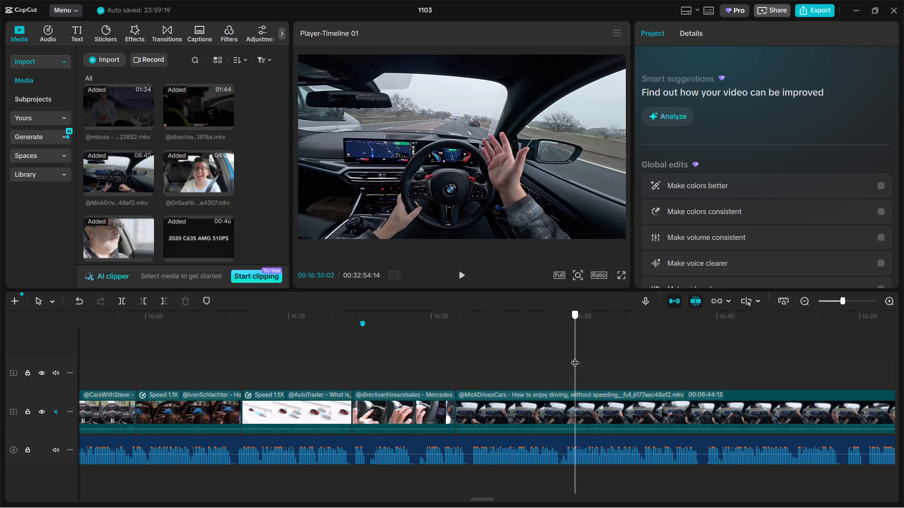
{"action": "left_click_drag", "start_coordinate": [575, 357], "coordinate": [574, 357]}
{"action": "left_click", "coordinate": [572, 415]}
{"action": "key", "text": "ctrl+b"}
{"action": "left_click", "coordinate": [533, 413]}
{"action": "key", "text": "BackSpace"}
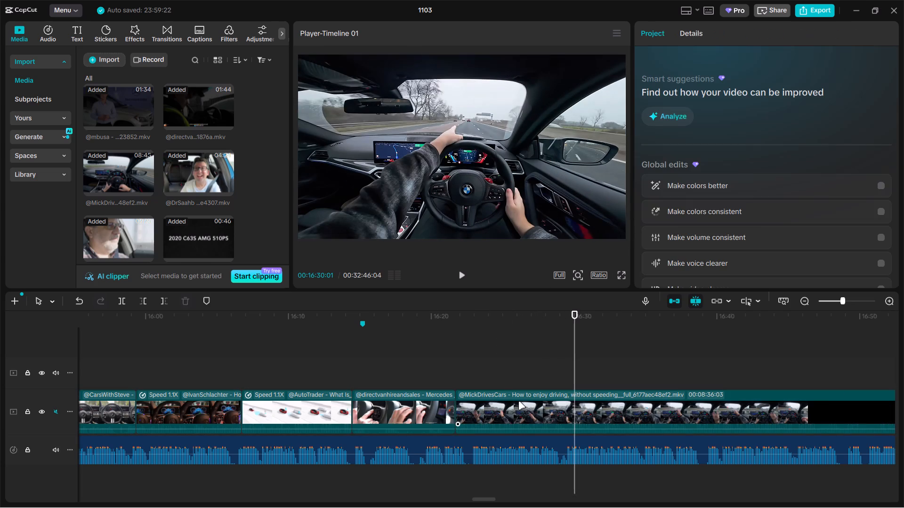
{"action": "left_click", "coordinate": [509, 375]}
{"action": "left_click_drag", "start_coordinate": [511, 374], "coordinate": [539, 374]}
{"action": "left_click", "coordinate": [555, 413]}
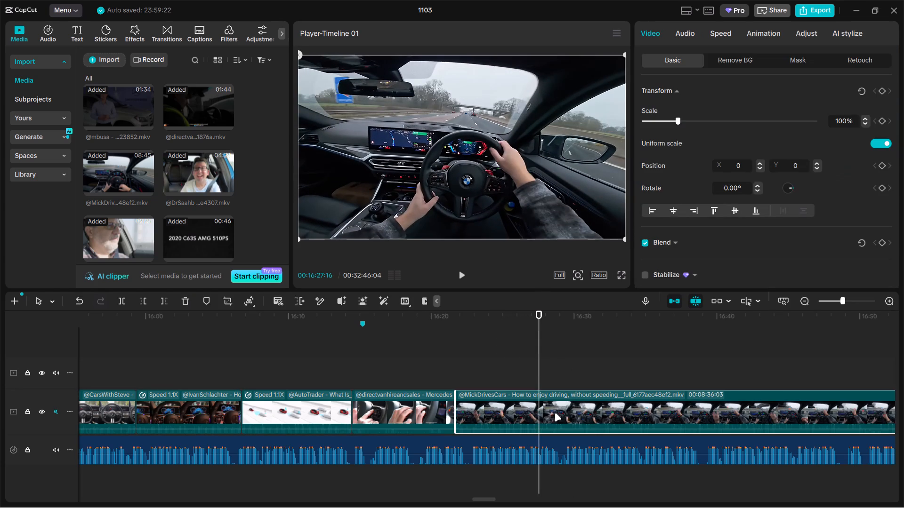
{"action": "key", "text": "ctrl+b"}
{"action": "key", "text": "BackSpace"}
Trim the DrSaahb clip to the steering wheel shot, removing its opening before 00:16:47:04 and everything after 00:16:33:08.
{"action": "left_click_drag", "start_coordinate": [553, 414], "coordinate": [515, 396]}
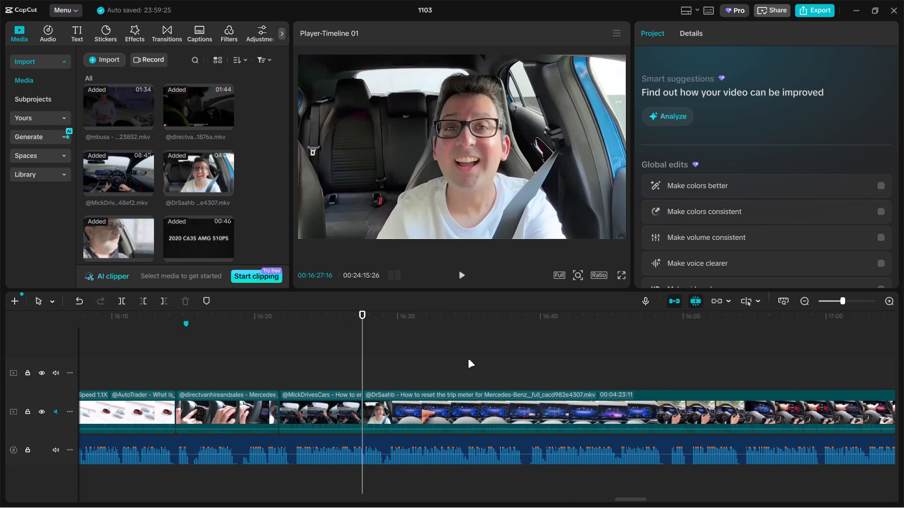
{"action": "left_click", "coordinate": [468, 359]}
{"action": "left_click_drag", "start_coordinate": [468, 359], "coordinate": [645, 356]}
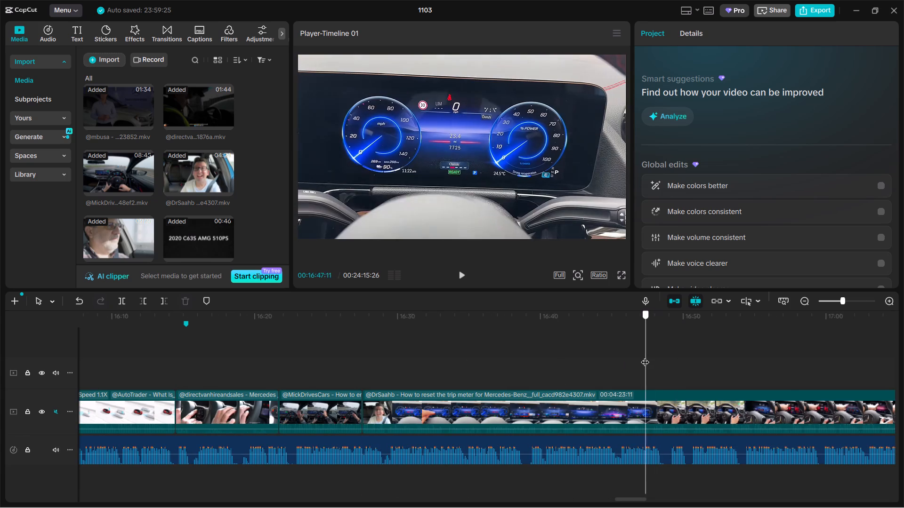
{"action": "left_click_drag", "start_coordinate": [645, 356], "coordinate": [642, 356]}
{"action": "left_click", "coordinate": [657, 404]}
{"action": "key", "text": "ctrl+b"}
{"action": "left_click", "coordinate": [554, 415]}
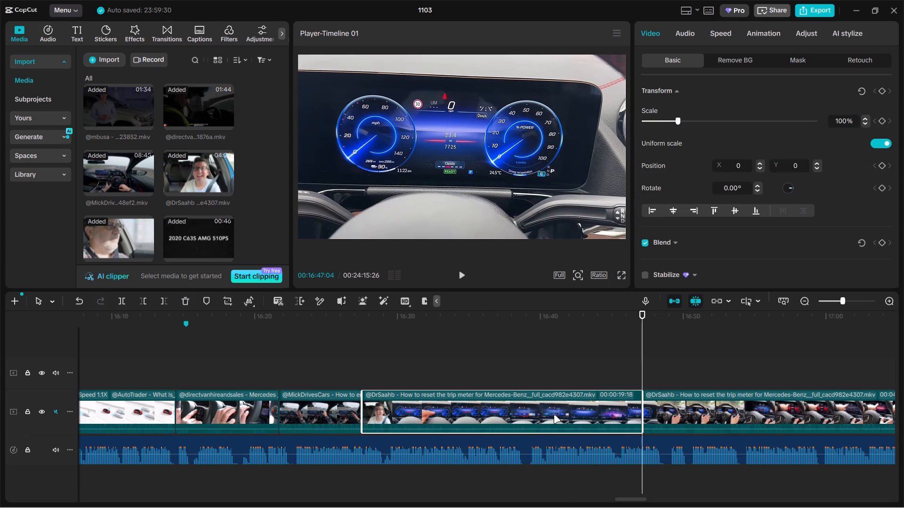
{"action": "key", "text": "BackSpace"}
{"action": "left_click", "coordinate": [444, 384]}
{"action": "left_click", "coordinate": [462, 412]}
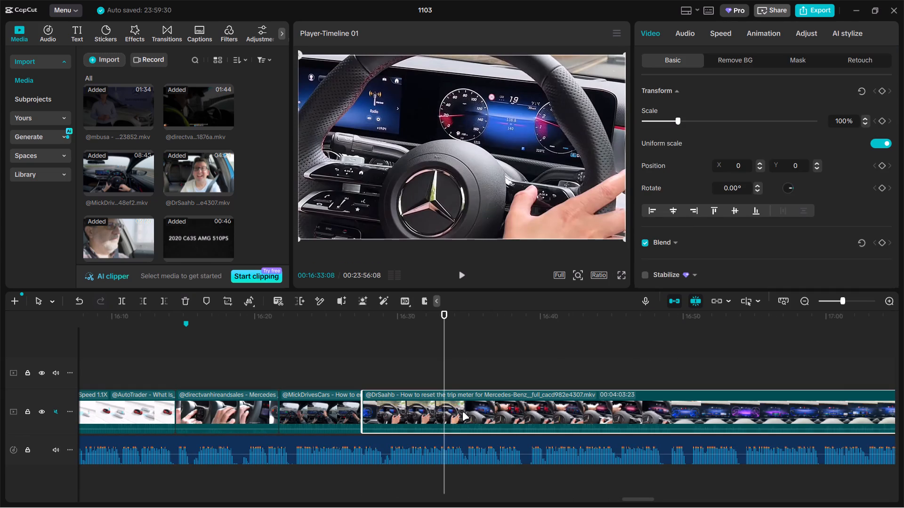
{"action": "key", "text": "ctrl+b"}
{"action": "key", "text": "BackSpace"}
Scrub through the CNN clip and remove its opening up to the highway driving shot at 00:17:42:07.
{"action": "scroll", "coordinate": [459, 398], "scroll_direction": "down", "scroll_amount": 6, "text": "ctrl"}
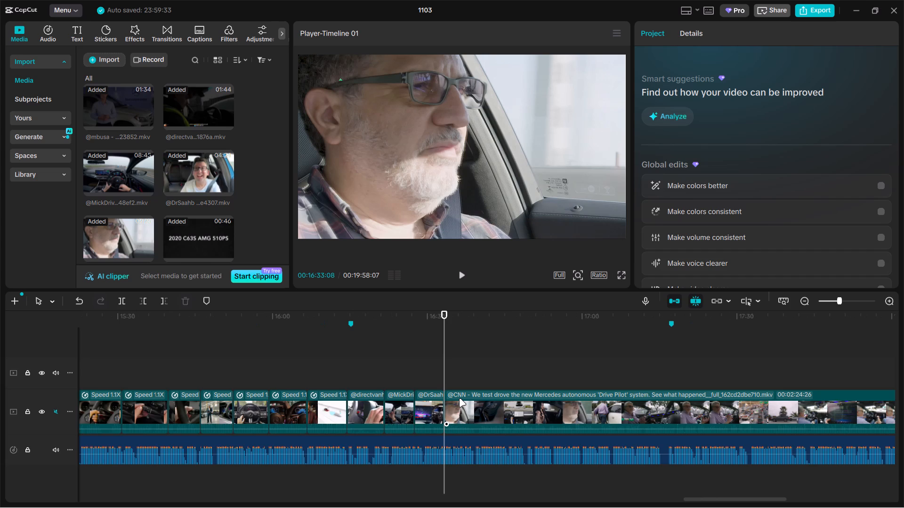
{"action": "scroll", "coordinate": [459, 398], "scroll_direction": "up", "scroll_amount": 3, "text": "ctrl"}
{"action": "left_click", "coordinate": [491, 373]}
{"action": "left_click_drag", "start_coordinate": [491, 373], "coordinate": [604, 363]}
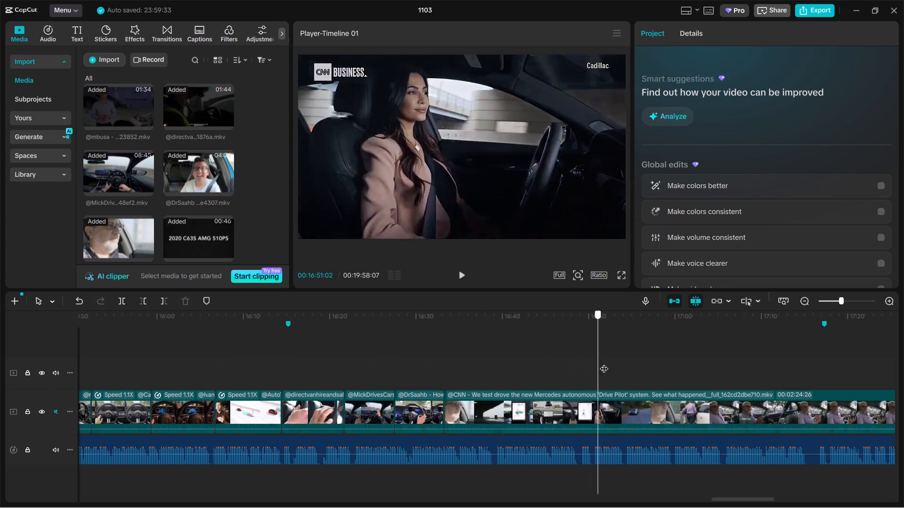
{"action": "left_click_drag", "start_coordinate": [604, 363], "coordinate": [590, 358]}
{"action": "left_click", "coordinate": [588, 396]}
{"action": "left_click_drag", "start_coordinate": [590, 347], "coordinate": [735, 347]}
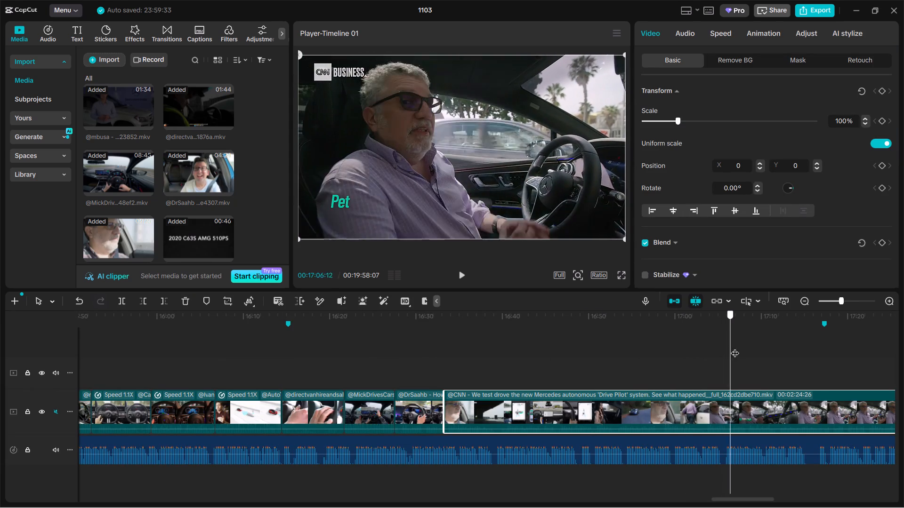
{"action": "left_click_drag", "start_coordinate": [735, 347], "coordinate": [833, 357]}
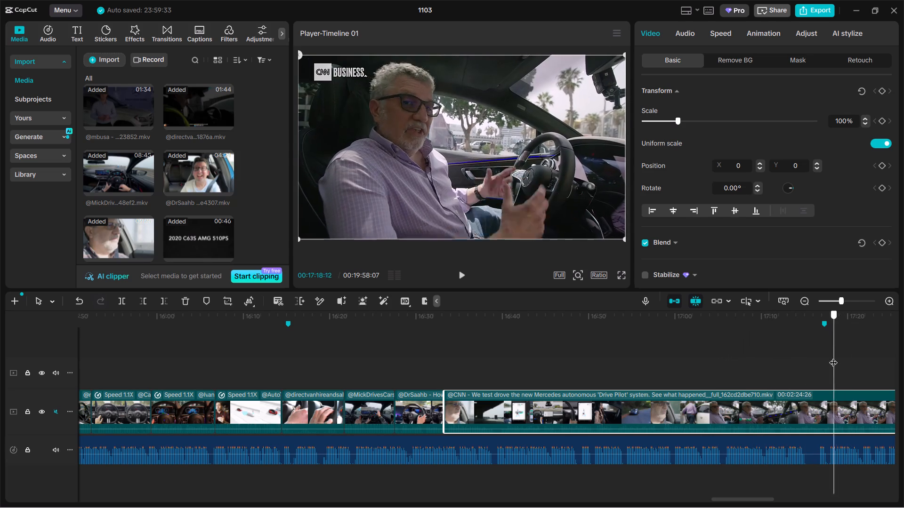
{"action": "left_click_drag", "start_coordinate": [833, 357], "coordinate": [890, 361]}
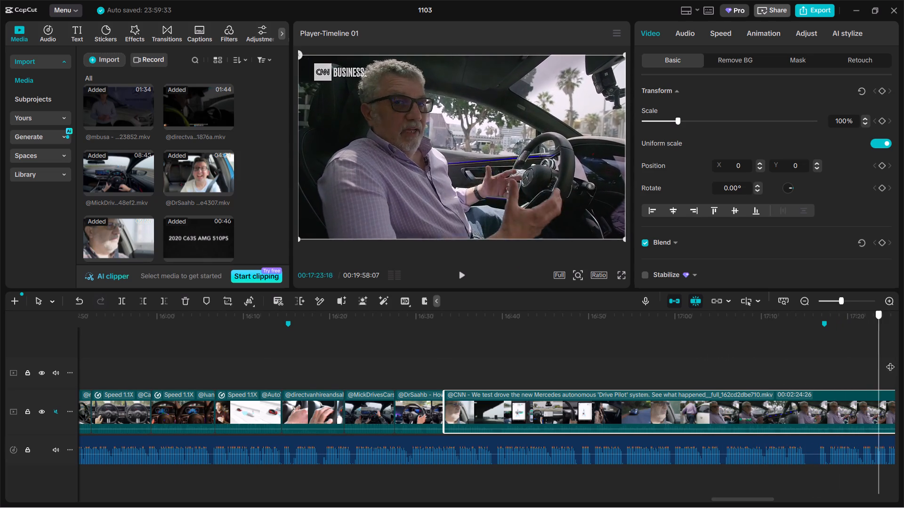
{"action": "left_click_drag", "start_coordinate": [890, 361], "coordinate": [502, 353]}
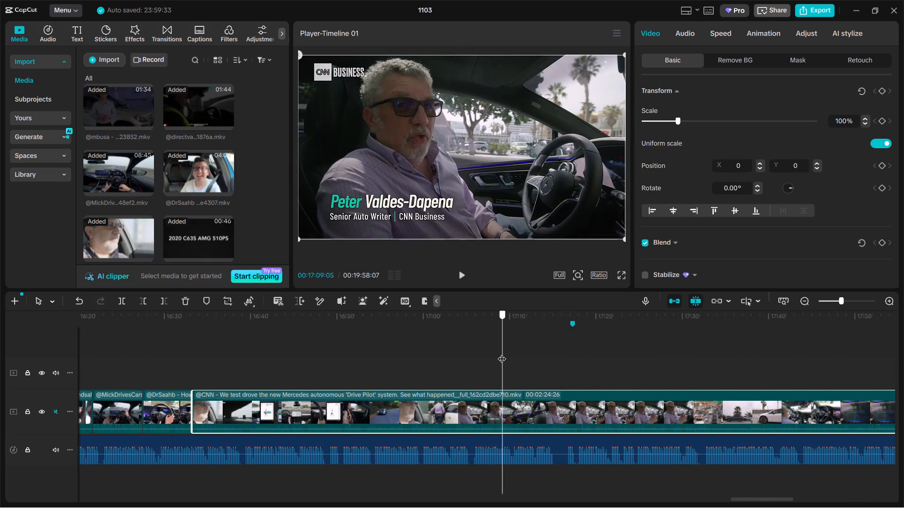
{"action": "left_click_drag", "start_coordinate": [502, 353], "coordinate": [679, 341]}
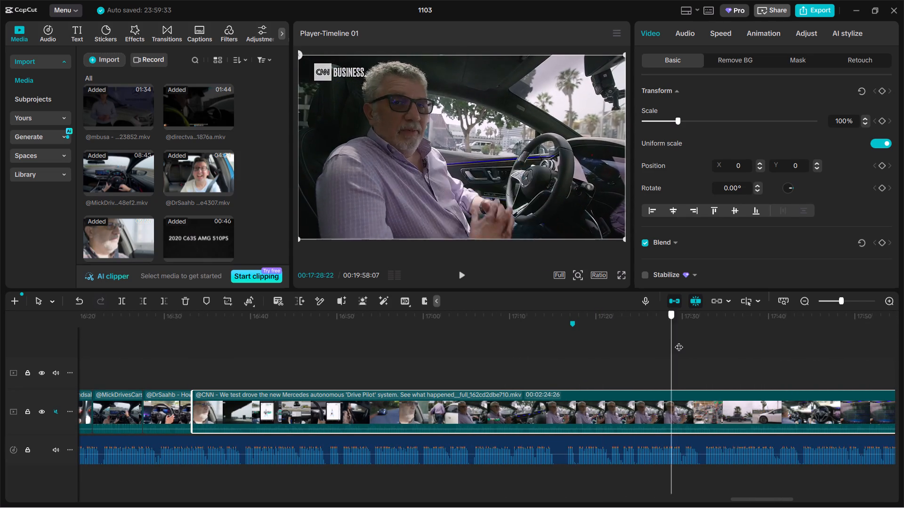
{"action": "left_click_drag", "start_coordinate": [679, 341], "coordinate": [785, 334]}
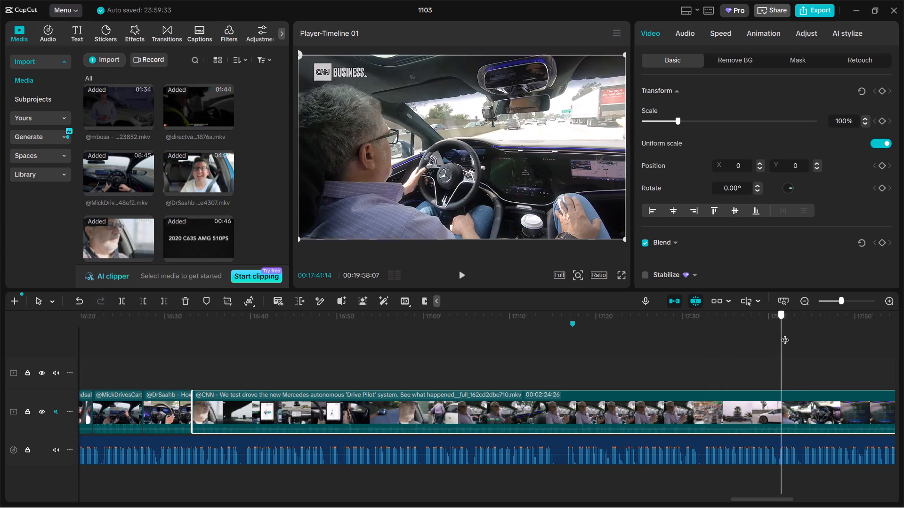
{"action": "left_click_drag", "start_coordinate": [785, 334], "coordinate": [788, 336]}
{"action": "key", "text": "ctrl+b"}
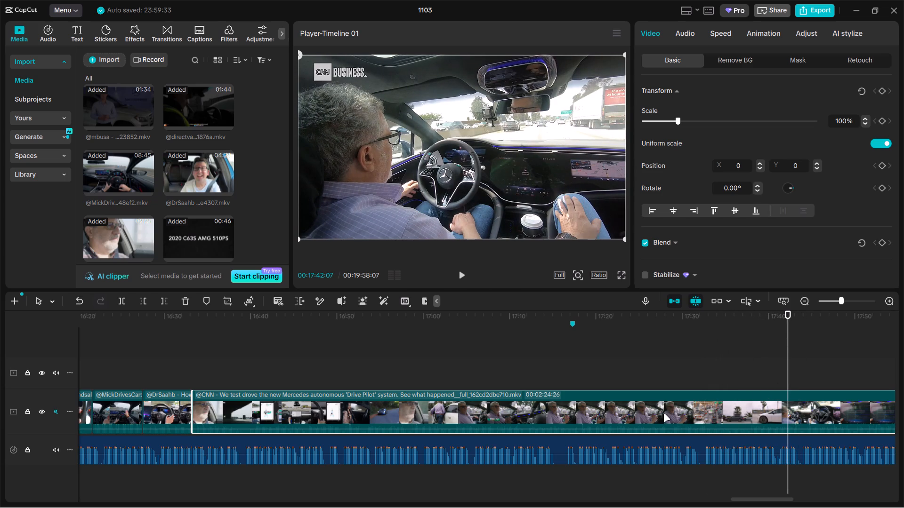
{"action": "left_click", "coordinate": [663, 414]}
{"action": "key", "text": "BackSpace"}
Cut out the section of the CNN clip between 00:16:37:12 and the Mercedes badge shot at 00:17:35:19.
{"action": "left_click", "coordinate": [189, 369]}
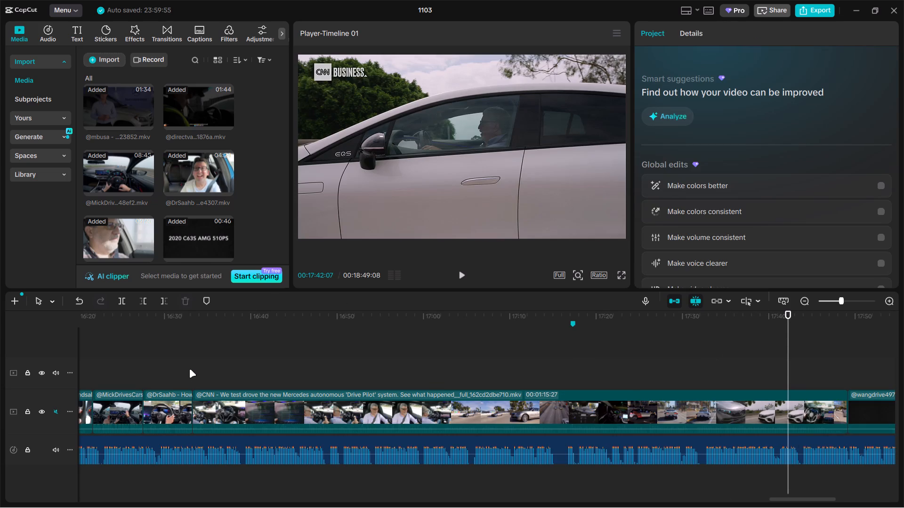
{"action": "left_click_drag", "start_coordinate": [189, 369], "coordinate": [228, 365]}
{"action": "left_click", "coordinate": [257, 397]}
{"action": "key", "text": "ctrl+b"}
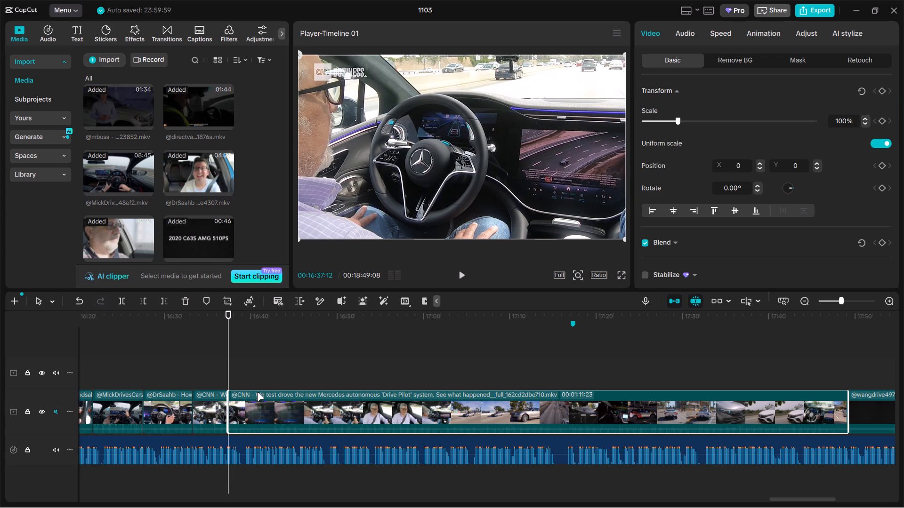
{"action": "left_click", "coordinate": [552, 371]}
{"action": "left_click_drag", "start_coordinate": [552, 371], "coordinate": [641, 367]}
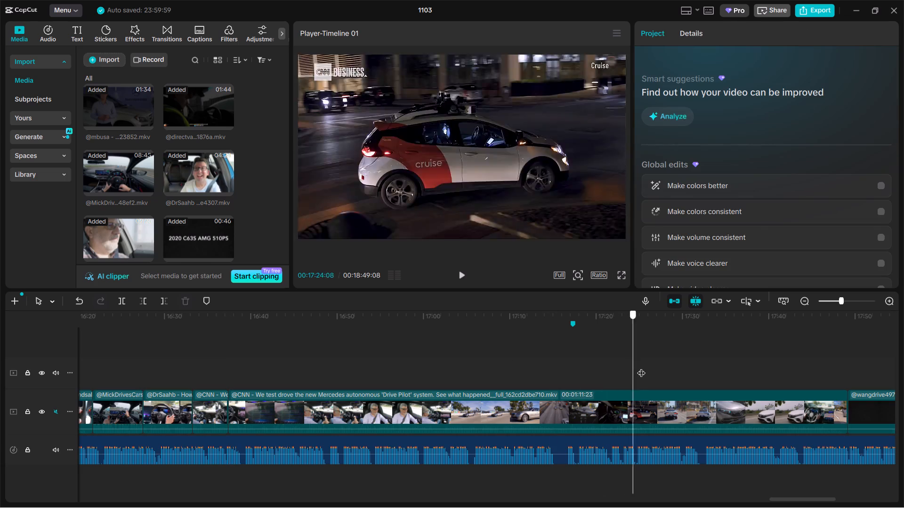
{"action": "left_click_drag", "start_coordinate": [641, 367], "coordinate": [736, 362]}
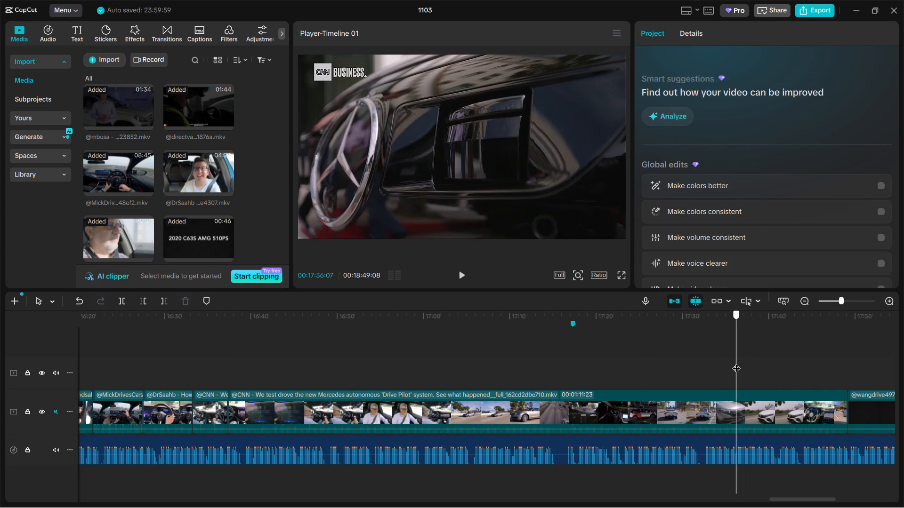
{"action": "left_click_drag", "start_coordinate": [736, 362], "coordinate": [731, 364]}
{"action": "left_click", "coordinate": [731, 415]}
{"action": "key", "text": "ctrl+b"}
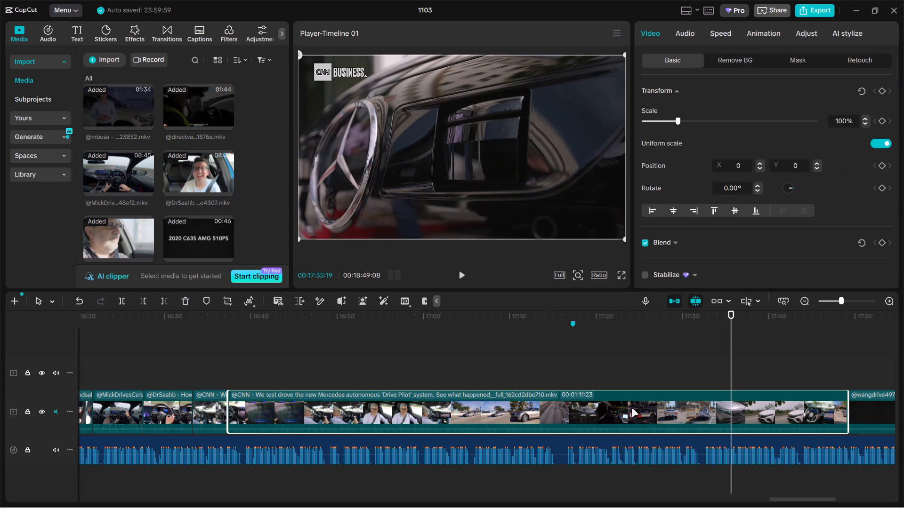
{"action": "left_click", "coordinate": [607, 408]}
{"action": "key", "text": "BackSpace"}
End the second CNN shot at 00:16:41:10 by removing the rest of that clip.
{"action": "left_click", "coordinate": [224, 373]}
{"action": "left_click_drag", "start_coordinate": [224, 373], "coordinate": [262, 373]}
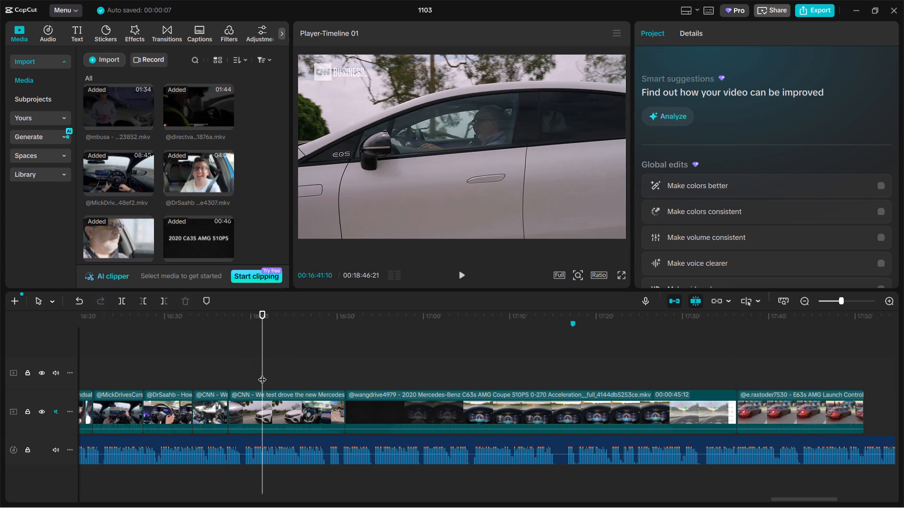
{"action": "left_click", "coordinate": [280, 407]}
{"action": "key", "text": "ctrl+b"}
{"action": "key", "text": "BackSpace"}
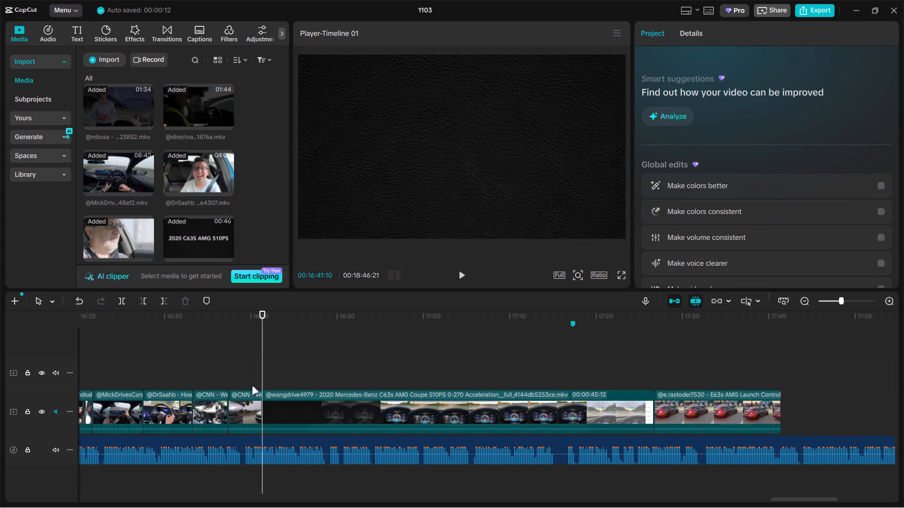
Remove the opening of the C63s AMG acceleration clip up to the dashboard driving shot at 00:17:01:04.
{"action": "left_click", "coordinate": [276, 373]}
{"action": "left_click_drag", "start_coordinate": [276, 373], "coordinate": [433, 365]}
{"action": "left_click", "coordinate": [446, 405]}
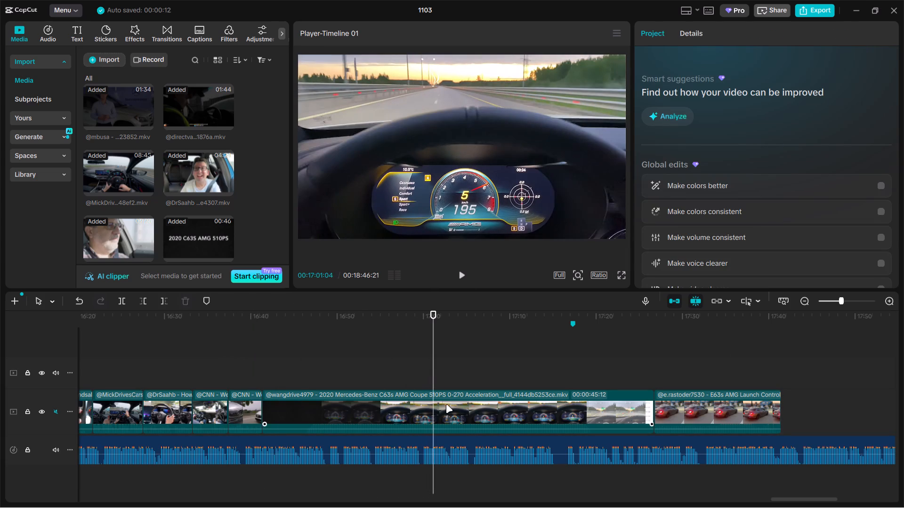
{"action": "key", "text": "ctrl+b"}
{"action": "left_click", "coordinate": [390, 407]}
{"action": "key", "text": "BackSpace"}
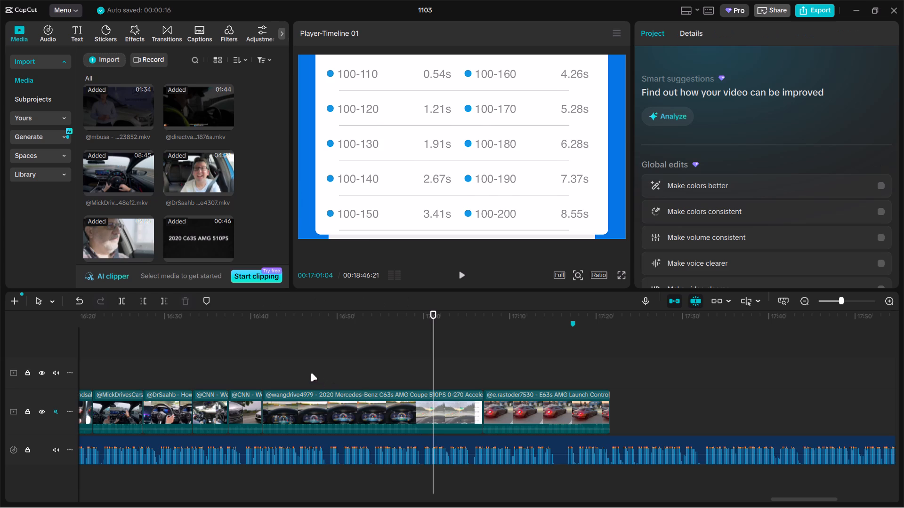
End the C63s AMG dashboard shot at 00:16:46:28 by removing the rest of that clip.
{"action": "left_click", "coordinate": [311, 373]}
{"action": "left_click", "coordinate": [323, 403]}
{"action": "key", "text": "ctrl+b"}
{"action": "key", "text": "BackSpace"}
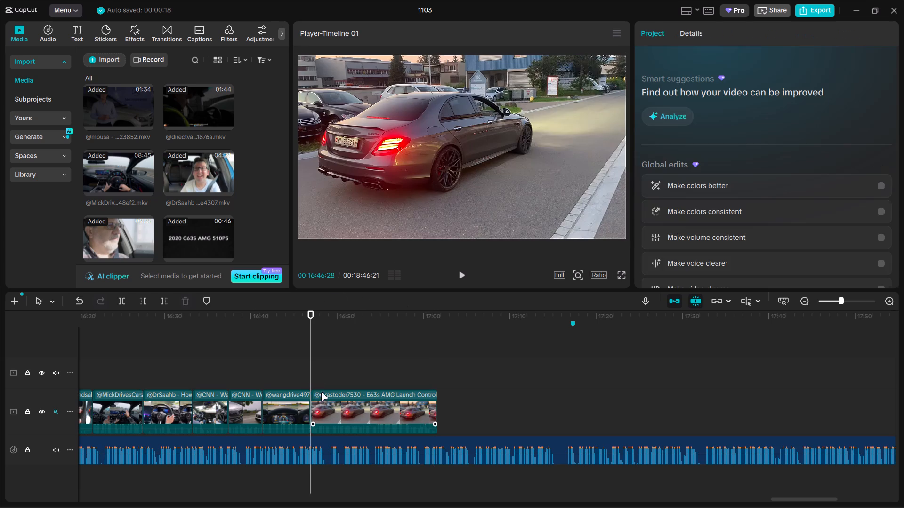
Shorten the E63s AMG Launch Control clip so it ends at about 00:16:54.
{"action": "left_click_drag", "start_coordinate": [314, 363], "coordinate": [386, 363]}
{"action": "left_click", "coordinate": [398, 405]}
{"action": "left_click_drag", "start_coordinate": [435, 410], "coordinate": [370, 413]}
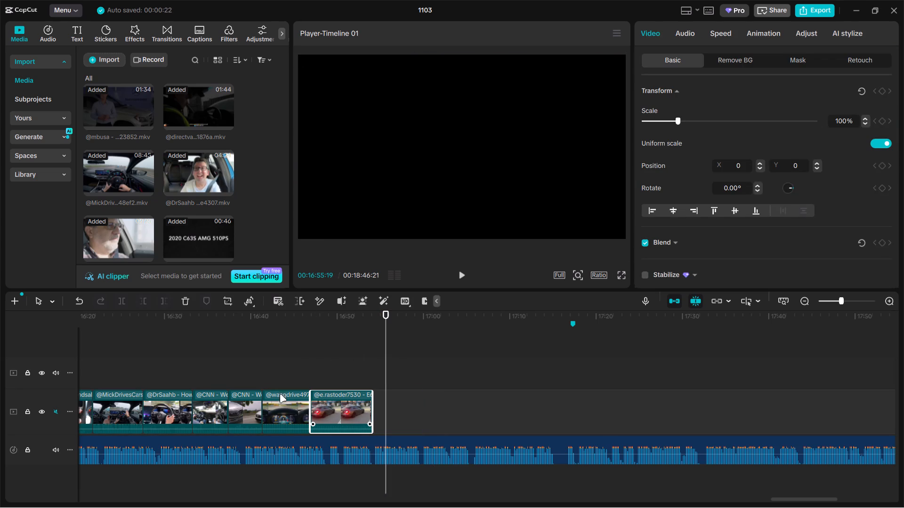
Move the CNN Mercedes badge shot to the end of the sequence, after the E63s launch clip.
{"action": "left_click", "coordinate": [203, 369]}
{"action": "left_click_drag", "start_coordinate": [203, 369], "coordinate": [231, 364]}
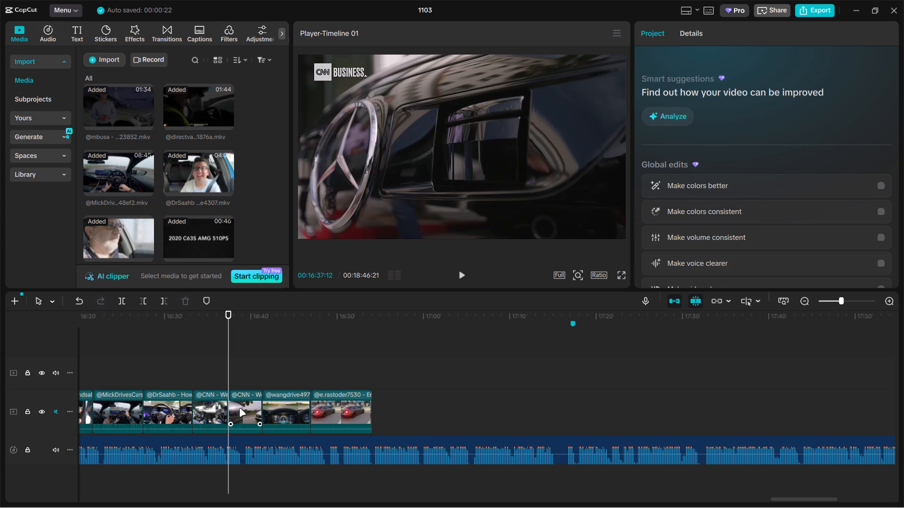
{"action": "left_click_drag", "start_coordinate": [239, 408], "coordinate": [405, 408]}
Scale the CNN highway driving shot to 140% so the CNN logo falls outside the frame.
{"action": "left_click", "coordinate": [196, 372]}
{"action": "left_click_drag", "start_coordinate": [196, 372], "coordinate": [215, 373]}
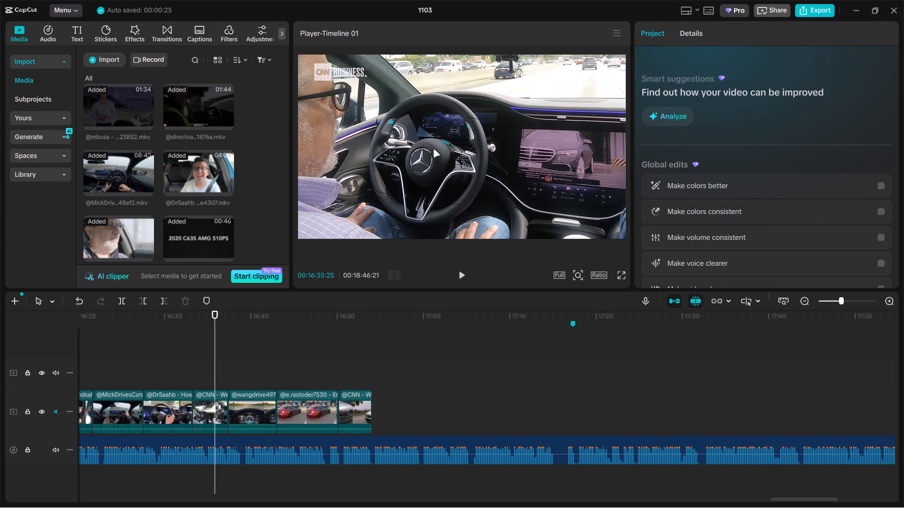
{"action": "left_click", "coordinate": [433, 149]}
{"action": "left_click_drag", "start_coordinate": [672, 119], "coordinate": [692, 116]}
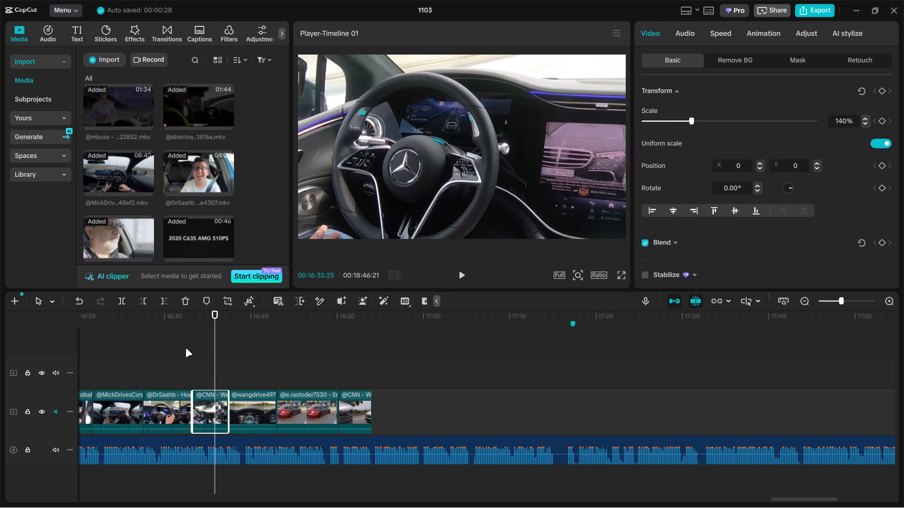
Extend the end of the MickDrivesCars shot by about 1.5 seconds.
{"action": "left_click", "coordinate": [178, 358]}
{"action": "left_click_drag", "start_coordinate": [178, 359], "coordinate": [488, 389]}
{"action": "scroll", "coordinate": [507, 389], "scroll_direction": "down", "scroll_amount": 11, "text": "ctrl"}
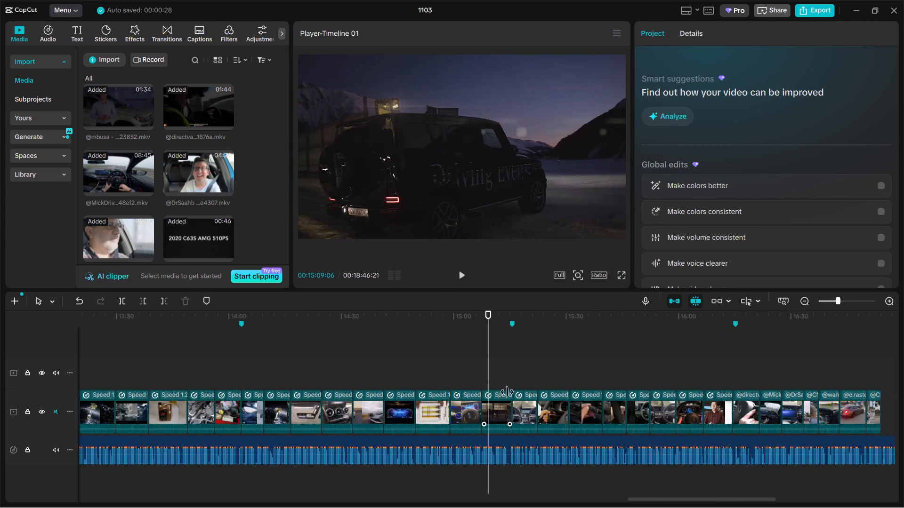
{"action": "scroll", "coordinate": [507, 392], "scroll_direction": "down", "scroll_amount": 4, "text": "ctrl"}
{"action": "left_click", "coordinate": [507, 392]}
{"action": "triple_click", "coordinate": [505, 392]}
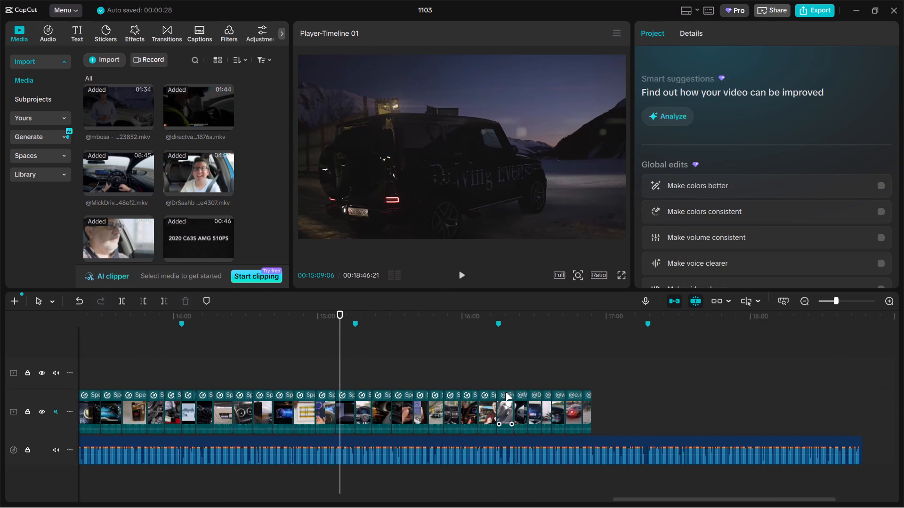
{"action": "left_click", "coordinate": [470, 373]}
{"action": "left_click_drag", "start_coordinate": [470, 373], "coordinate": [472, 370]}
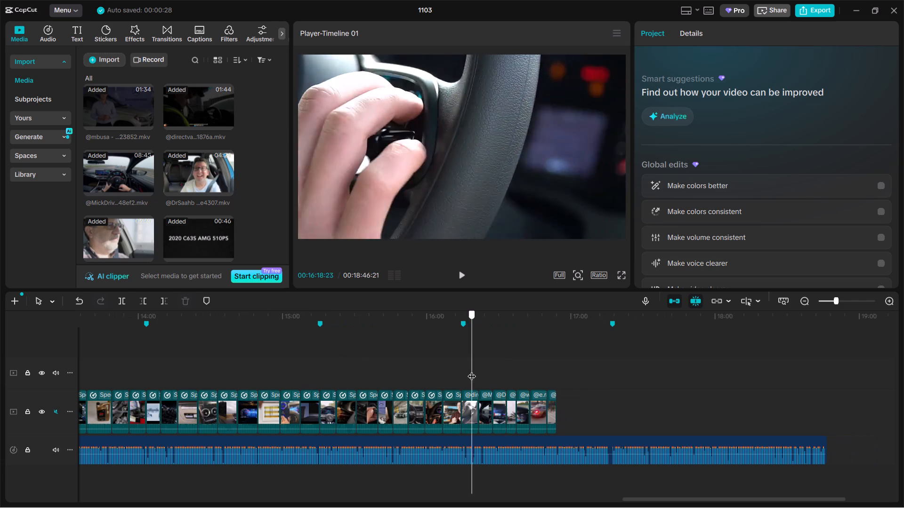
{"action": "left_click_drag", "start_coordinate": [472, 370], "coordinate": [484, 363]}
{"action": "scroll", "coordinate": [490, 363], "scroll_direction": "up", "scroll_amount": 6, "text": "ctrl"}
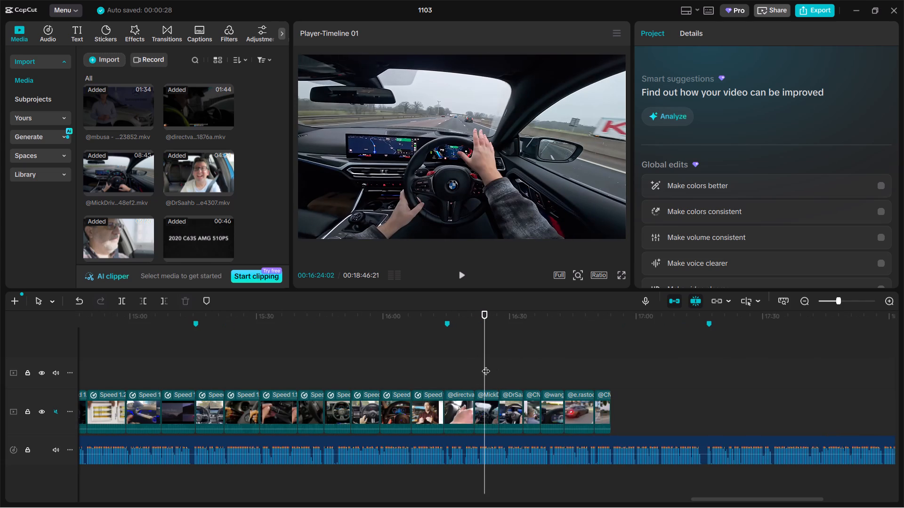
{"action": "left_click", "coordinate": [485, 403]}
{"action": "left_click_drag", "start_coordinate": [498, 405], "coordinate": [504, 405]}
{"action": "left_click", "coordinate": [518, 393]}
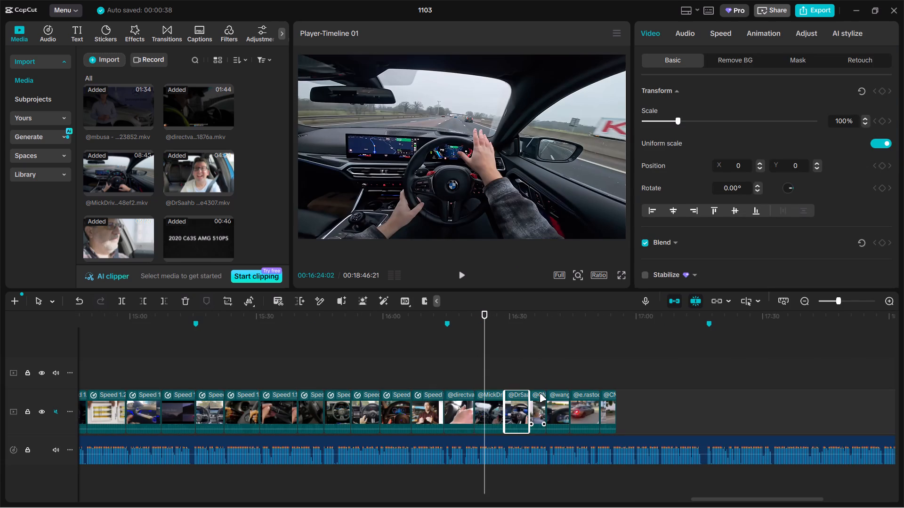
{"action": "left_click", "coordinate": [540, 394]}
Extend the ends of the directvanhire, MickDrivesCars and DrSaahb shots together by about 1.5 seconds each.
{"action": "left_click", "coordinate": [533, 375]}
{"action": "left_click_drag", "start_coordinate": [534, 375], "coordinate": [516, 377]}
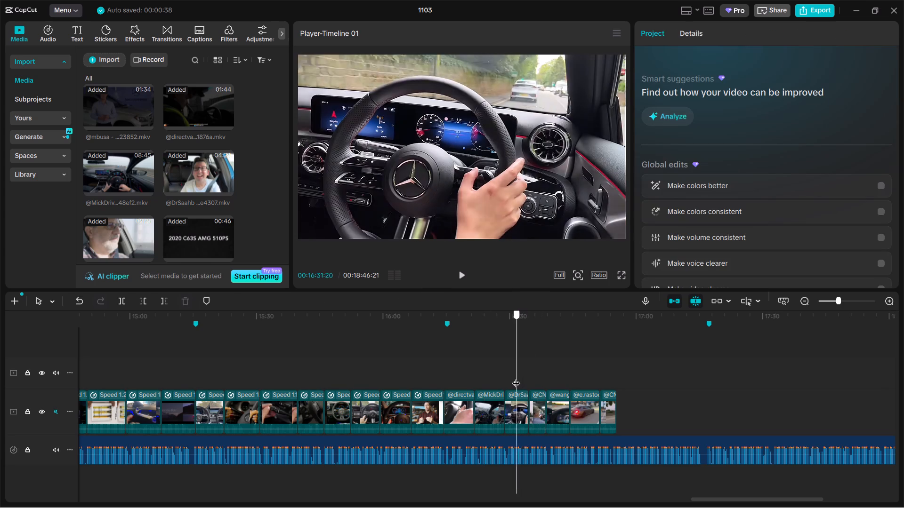
{"action": "left_click_drag", "start_coordinate": [516, 377], "coordinate": [515, 377]}
{"action": "left_click_drag", "start_coordinate": [460, 380], "coordinate": [529, 404]}
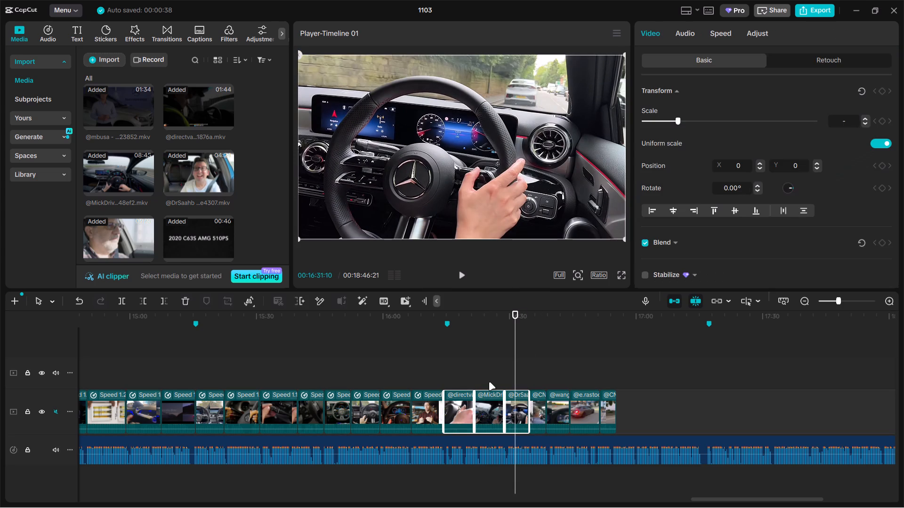
{"action": "left_click", "coordinate": [470, 377]}
{"action": "left_click_drag", "start_coordinate": [470, 377], "coordinate": [444, 375]}
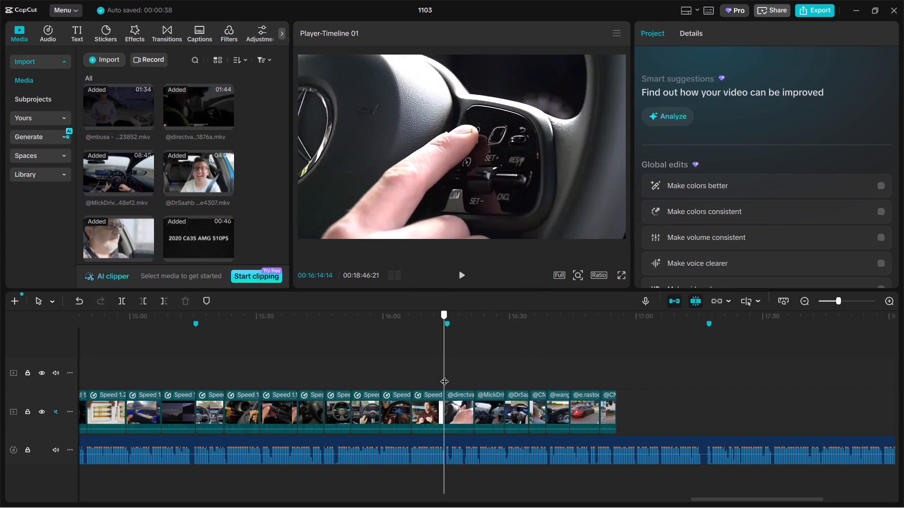
{"action": "left_click_drag", "start_coordinate": [444, 375], "coordinate": [470, 373]}
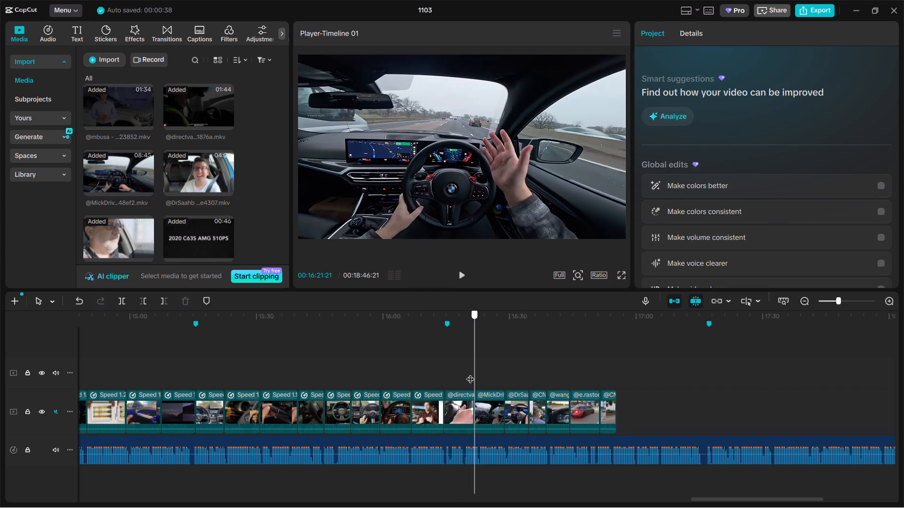
{"action": "left_click_drag", "start_coordinate": [470, 373], "coordinate": [461, 373]}
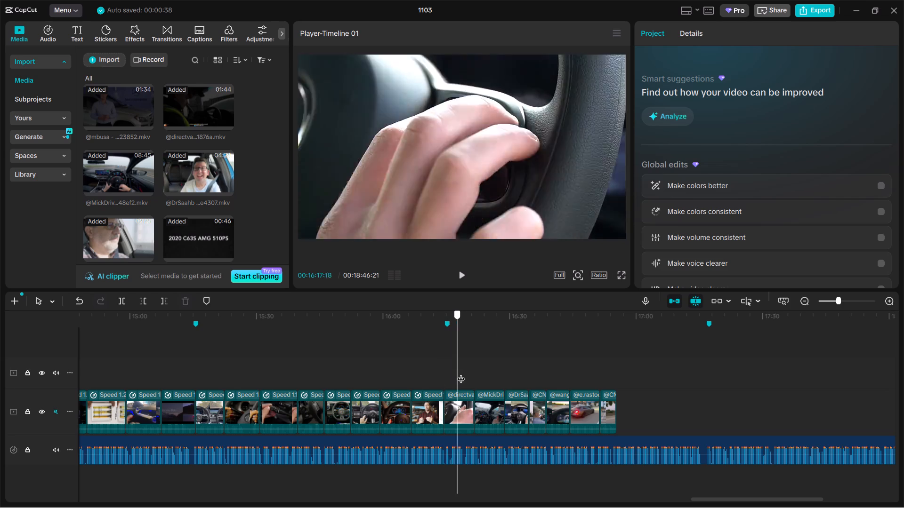
{"action": "left_click_drag", "start_coordinate": [461, 373], "coordinate": [476, 372]}
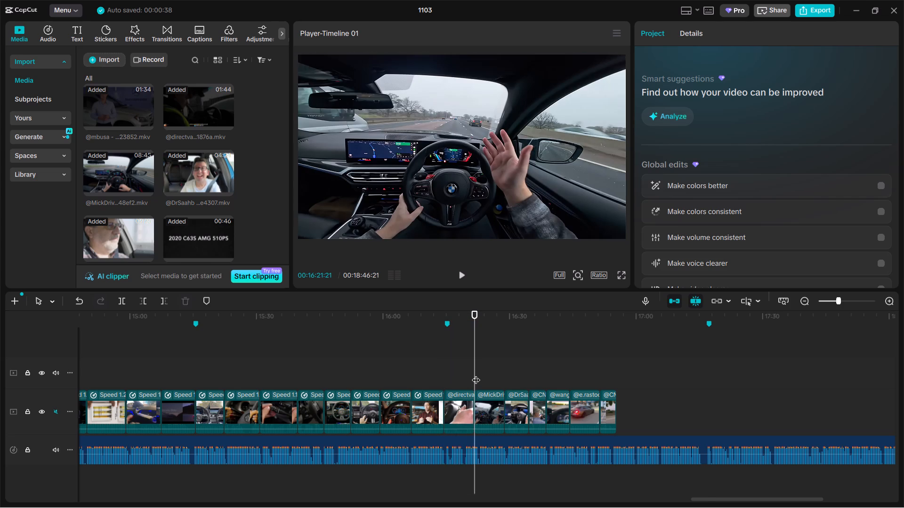
{"action": "scroll", "coordinate": [476, 374], "scroll_direction": "up", "scroll_amount": 2, "text": "ctrl"}
{"action": "left_click_drag", "start_coordinate": [459, 379], "coordinate": [529, 403], "text": "ctrl"}
{"action": "left_click_drag", "start_coordinate": [542, 400], "coordinate": [547, 400]}
Lengthen the C63s dashboard shot to end at about 00:16:51 and extend the E63s launch shot by about one second.
{"action": "left_click", "coordinate": [460, 377]}
{"action": "left_click_drag", "start_coordinate": [460, 377], "coordinate": [474, 376]}
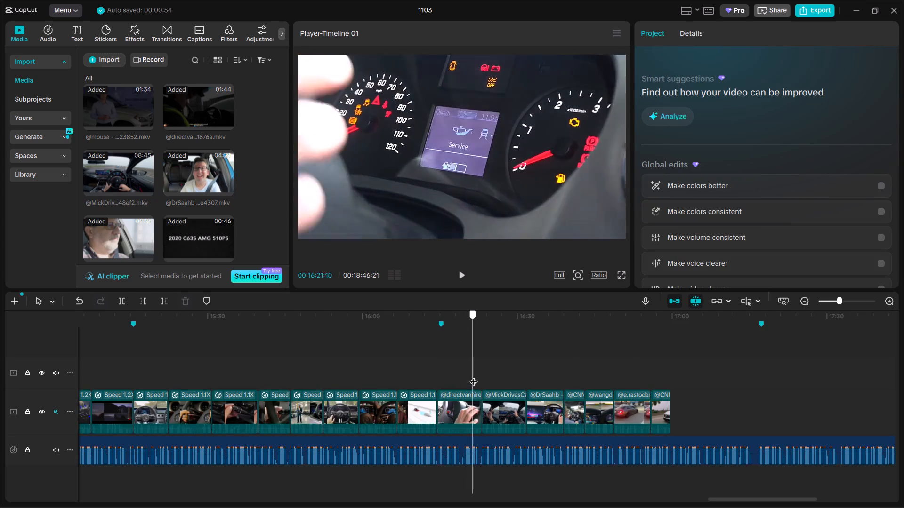
{"action": "left_click_drag", "start_coordinate": [474, 376], "coordinate": [509, 371]}
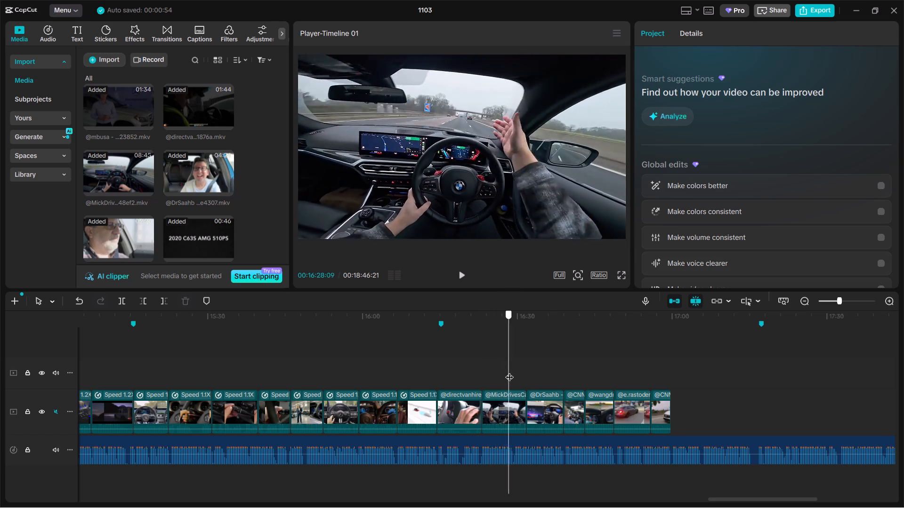
{"action": "left_click_drag", "start_coordinate": [509, 371], "coordinate": [532, 368]}
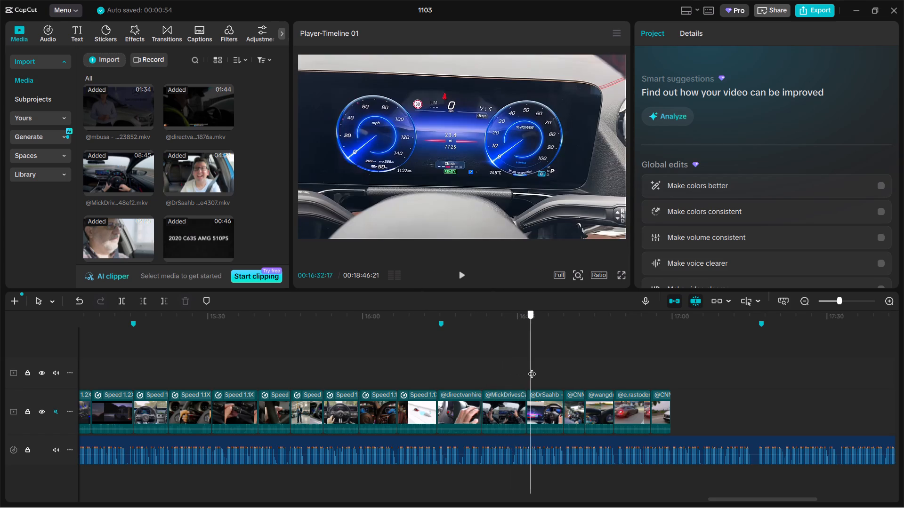
{"action": "left_click_drag", "start_coordinate": [532, 368], "coordinate": [600, 368]}
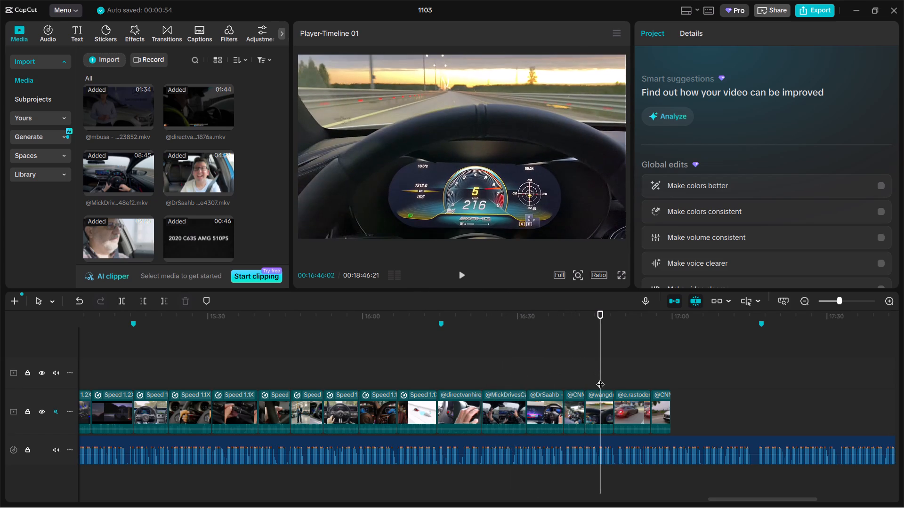
{"action": "left_click", "coordinate": [602, 405]}
{"action": "left_click_drag", "start_coordinate": [612, 404], "coordinate": [619, 402]}
{"action": "left_click", "coordinate": [630, 401]}
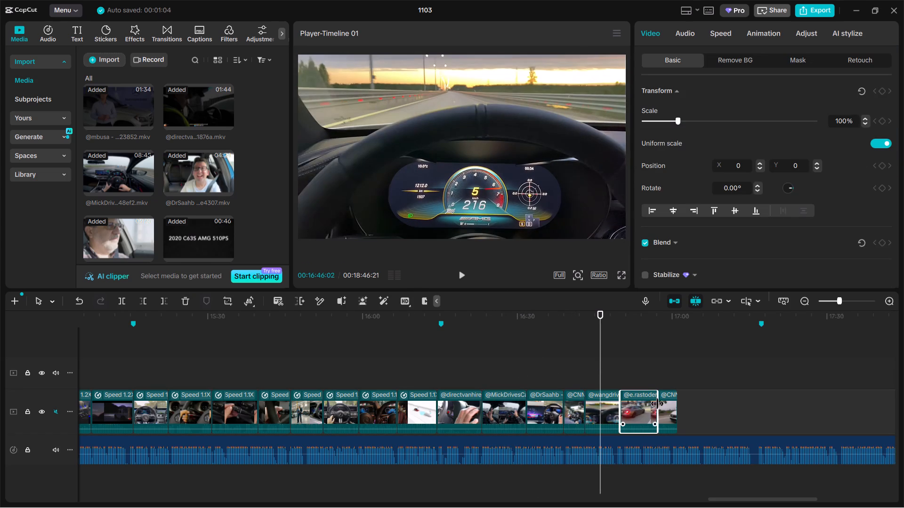
{"action": "left_click", "coordinate": [657, 405]}
{"action": "left_click", "coordinate": [605, 405]}
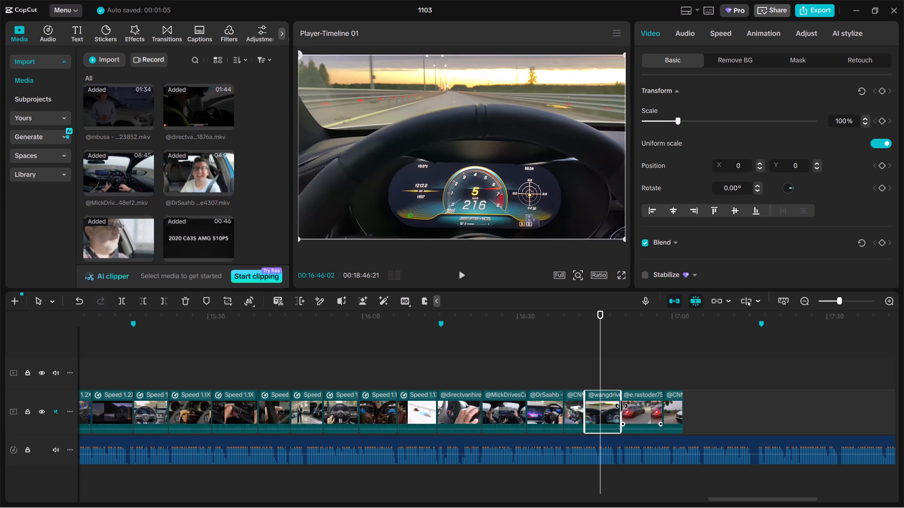
{"action": "left_click_drag", "start_coordinate": [621, 406], "coordinate": [626, 405]}
Copy the MBOwnersClub shot of the black Mercedes beside the engine stand at 00:12:06:26.
{"action": "left_click", "coordinate": [638, 389]}
{"action": "left_click_drag", "start_coordinate": [639, 387], "coordinate": [192, 365]}
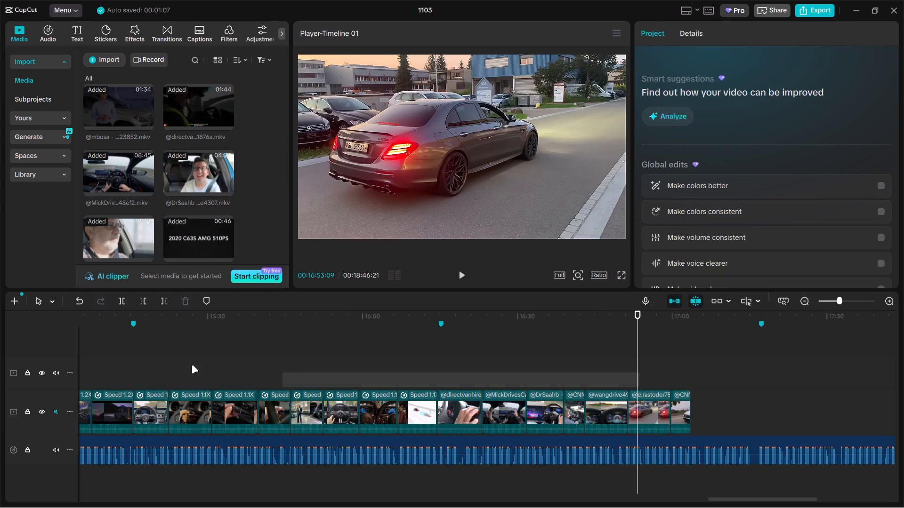
{"action": "left_click_drag", "start_coordinate": [192, 365], "coordinate": [154, 360]}
{"action": "left_click", "coordinate": [154, 357]}
{"action": "left_click_drag", "start_coordinate": [154, 357], "coordinate": [176, 338]}
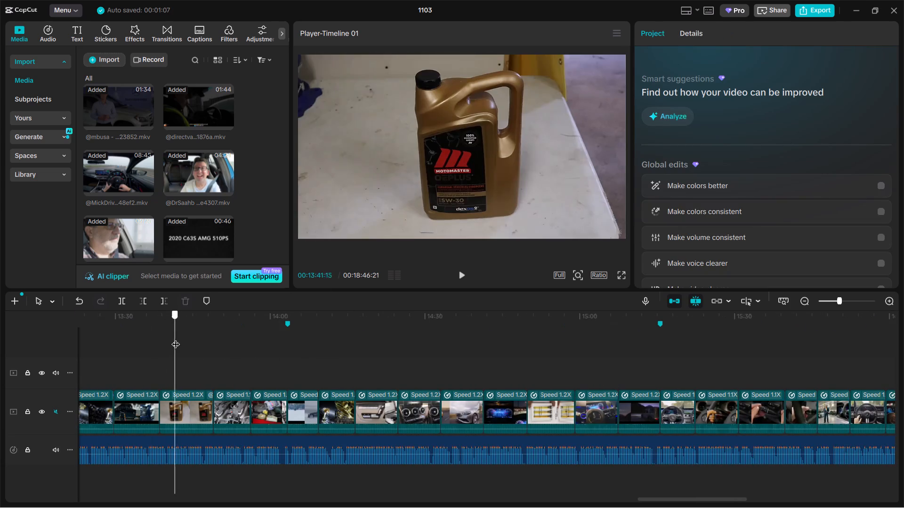
{"action": "left_click_drag", "start_coordinate": [176, 338], "coordinate": [346, 331]}
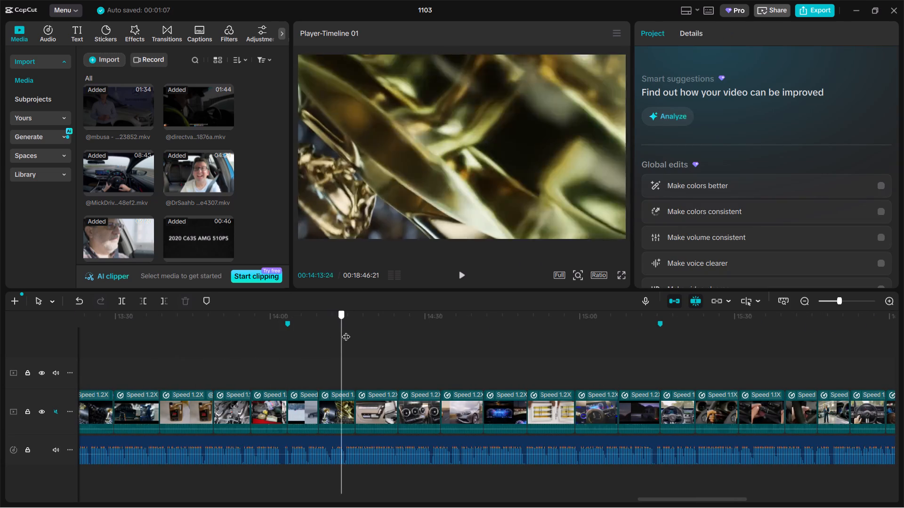
{"action": "left_click_drag", "start_coordinate": [346, 331], "coordinate": [183, 304]}
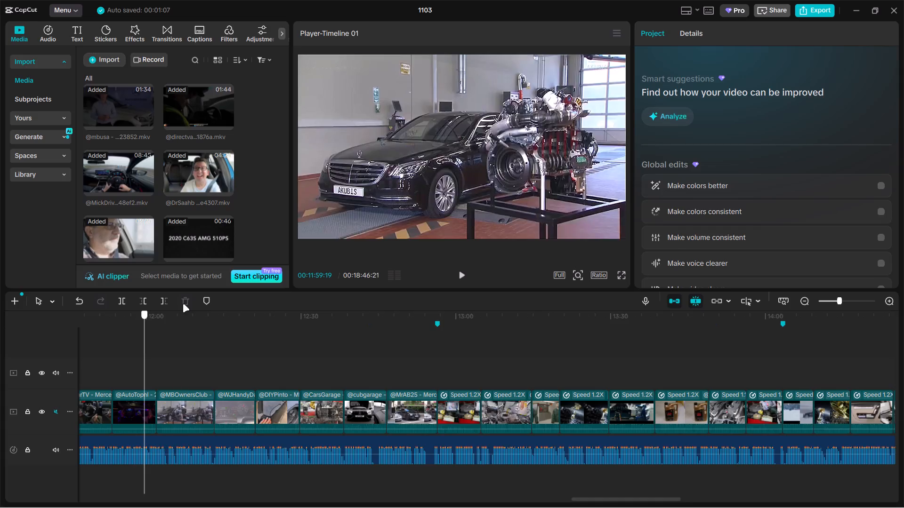
{"action": "left_click_drag", "start_coordinate": [183, 304], "coordinate": [182, 314]}
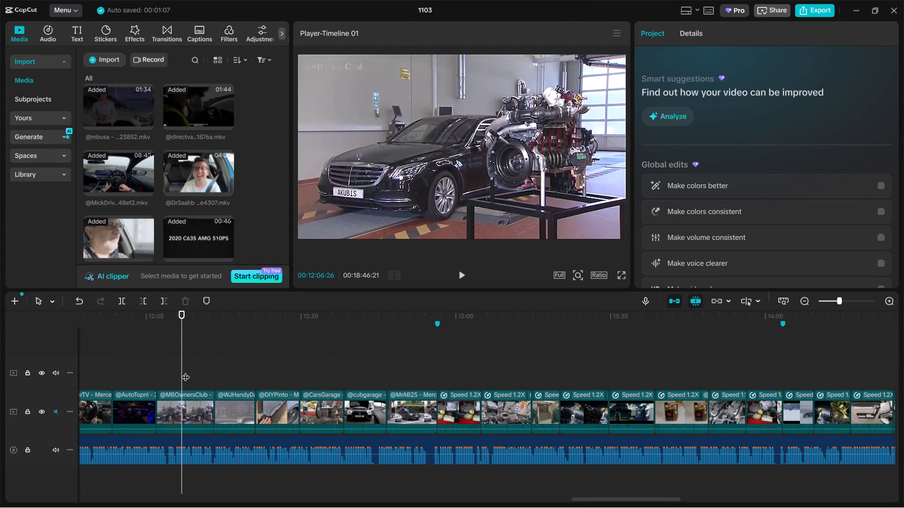
{"action": "left_click", "coordinate": [190, 406]}
{"action": "key", "text": "ctrl+c"}
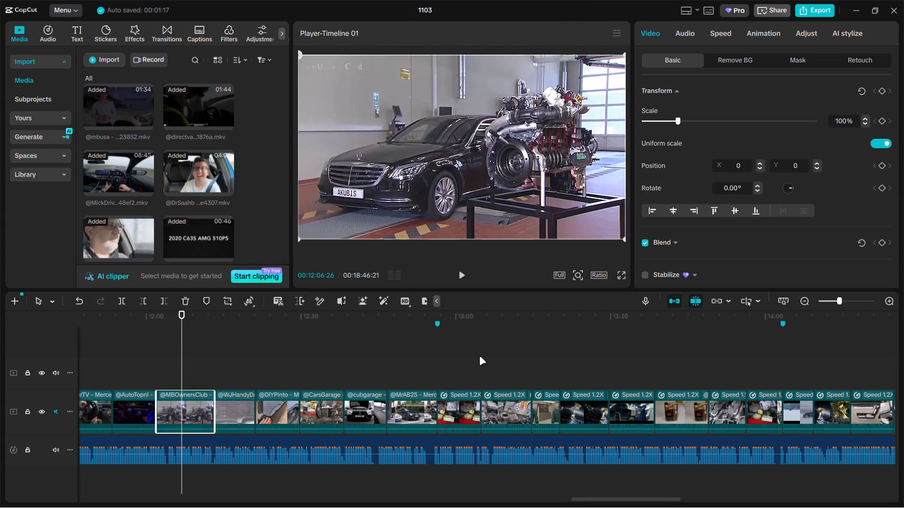
Paste the MBOwnersClub shot after the CNN badge shot at 00:17:03:20 and shorten it to end at about 00:17:12.
{"action": "left_click", "coordinate": [475, 357]}
{"action": "left_click_drag", "start_coordinate": [465, 363], "coordinate": [486, 363]}
{"action": "left_click", "coordinate": [485, 365]}
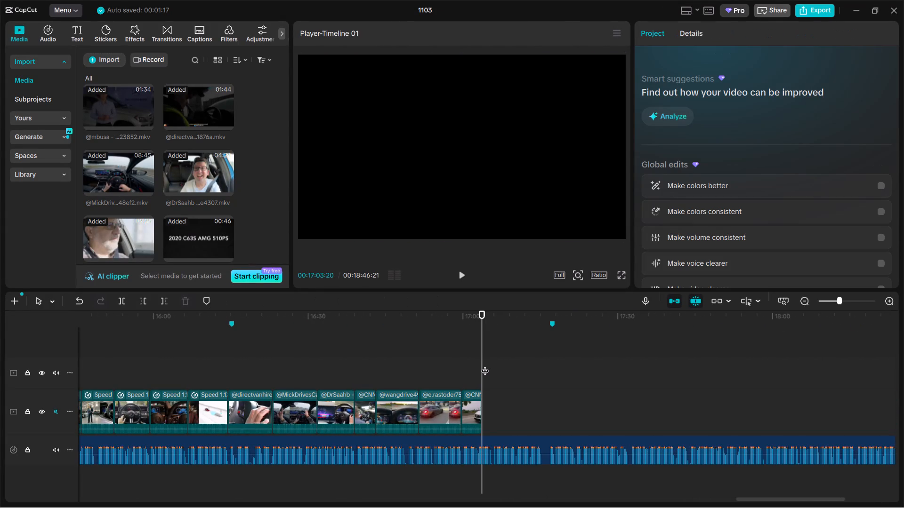
{"action": "key", "text": "ctrl+v"}
{"action": "left_click_drag", "start_coordinate": [506, 361], "coordinate": [501, 408]}
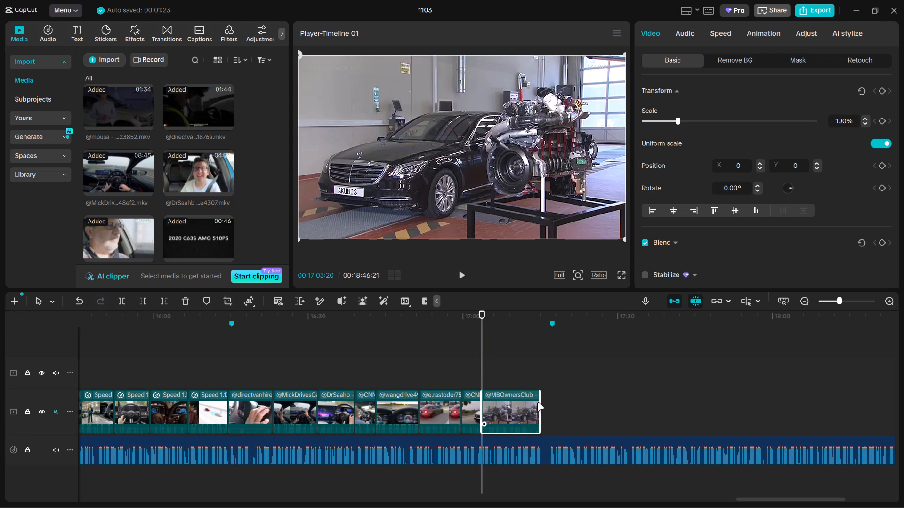
{"action": "left_click_drag", "start_coordinate": [537, 402], "coordinate": [522, 404]}
Extend the directvanhire, MickDrivesCars and DrSaahb shots together by about one more second each.
{"action": "left_click_drag", "start_coordinate": [263, 373], "coordinate": [328, 410]}
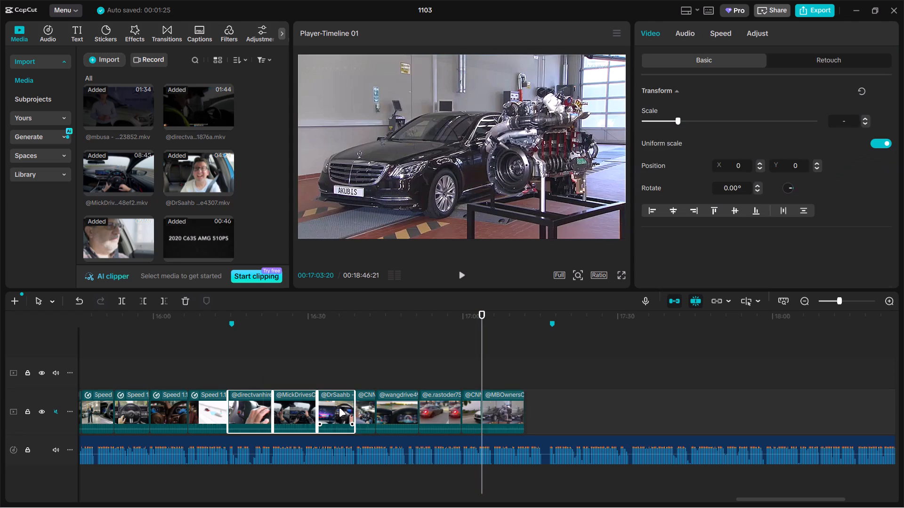
{"action": "left_click", "coordinate": [355, 406]}
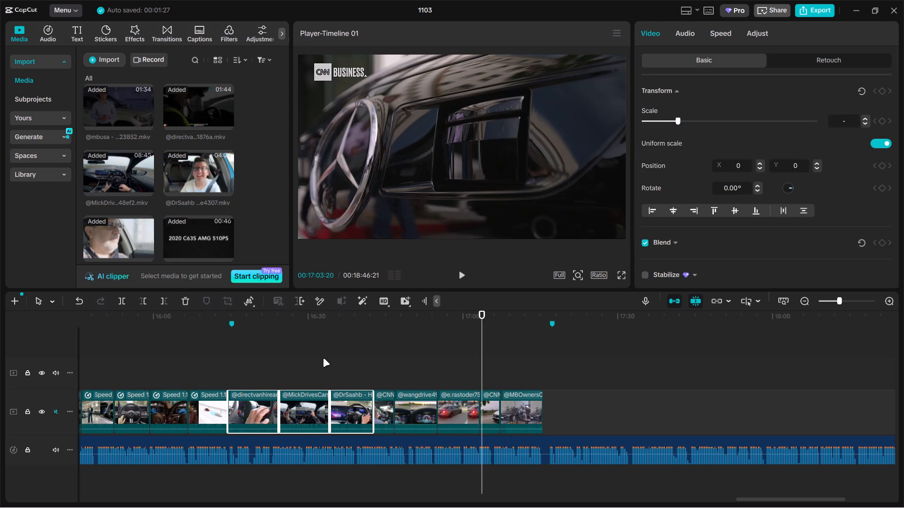
Play back the end of the finished section, from the MBOwnersClub shot past the 00:17:16 marker.
{"action": "left_click", "coordinate": [323, 358]}
{"action": "left_click_drag", "start_coordinate": [323, 359], "coordinate": [549, 368]}
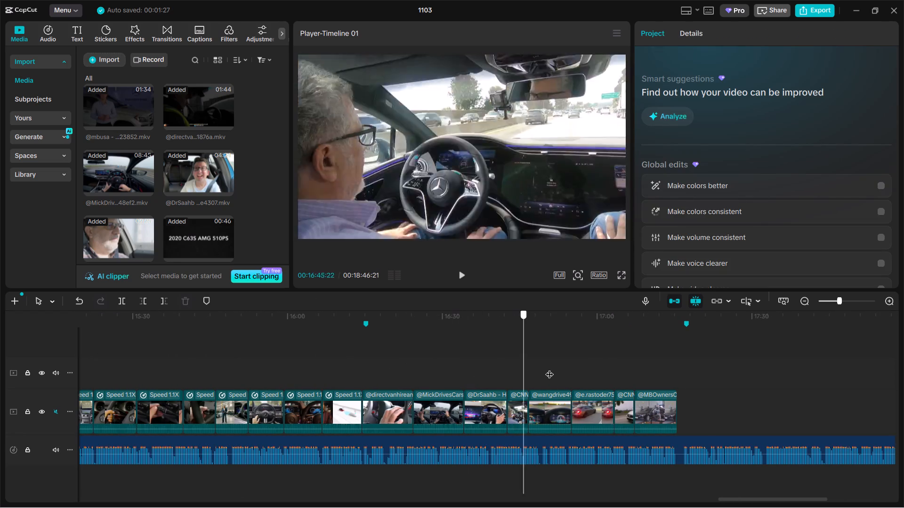
{"action": "left_click_drag", "start_coordinate": [549, 368], "coordinate": [668, 378]}
{"action": "key", "text": "space"}
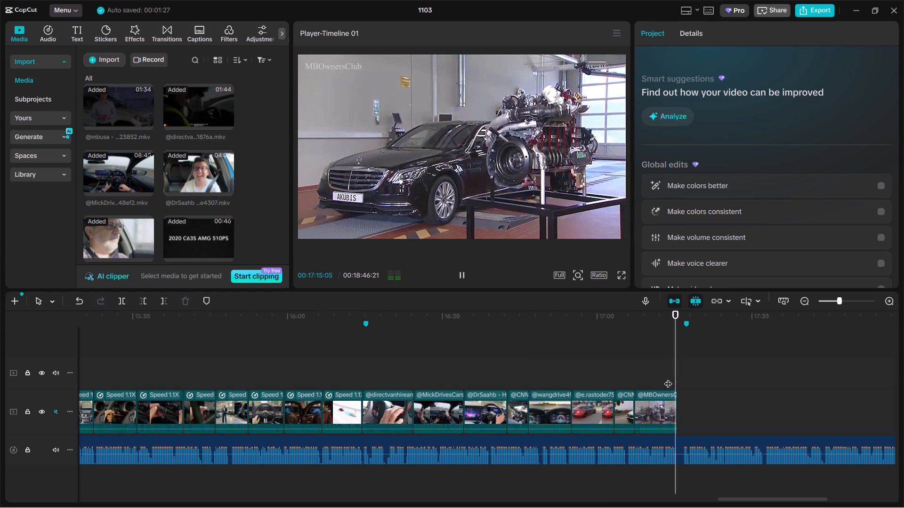
{"action": "left_click", "coordinate": [660, 386]}
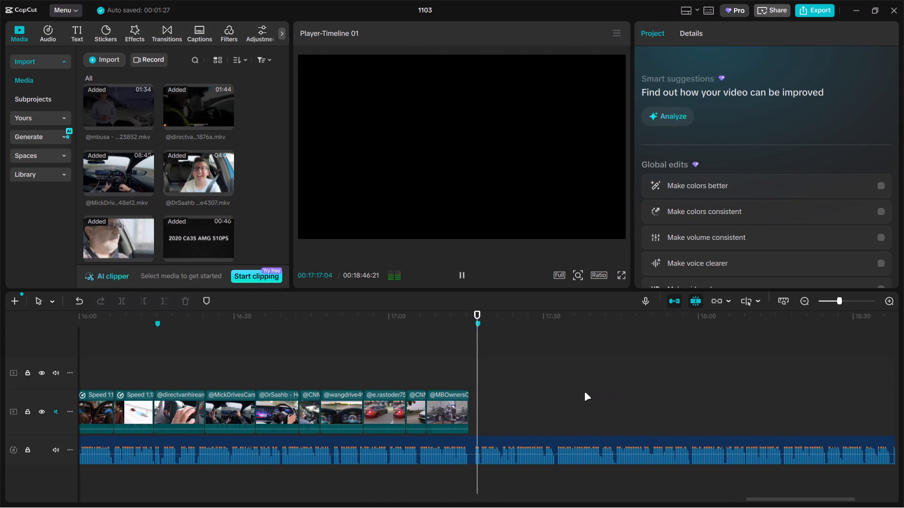
{"action": "key", "text": "space"}
Import all the MKV clips from folder 01 inside Downloads > EDIT into the project media.
{"action": "left_click", "coordinate": [109, 59]}
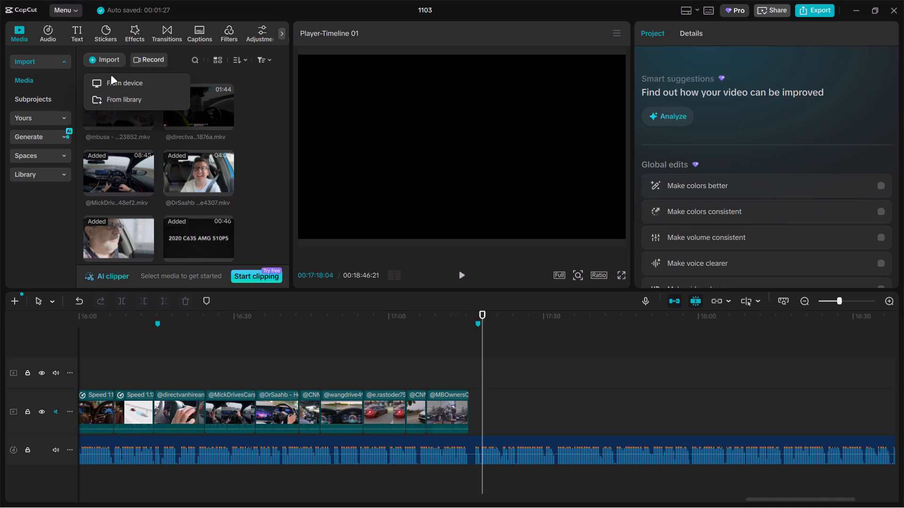
{"action": "left_click", "coordinate": [111, 76]}
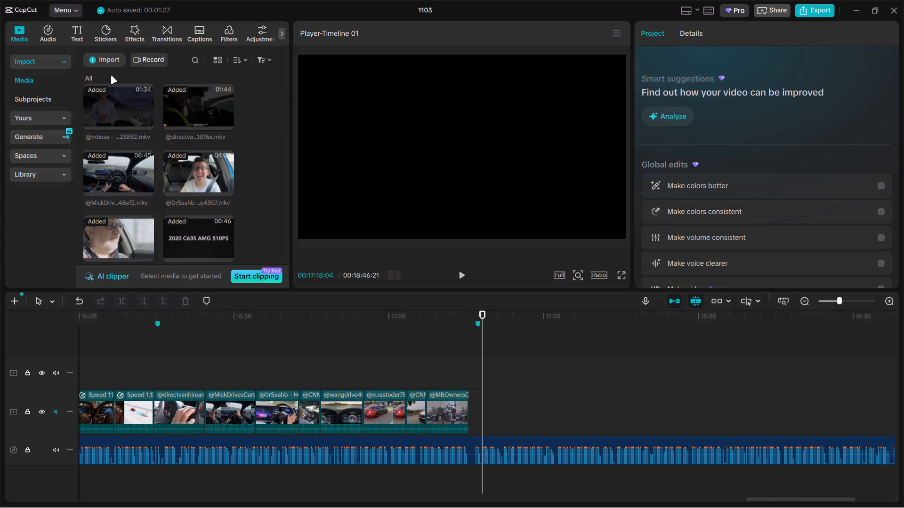
{"action": "left_click", "coordinate": [74, 34]}
{"action": "scroll", "coordinate": [197, 260], "scroll_direction": "down", "scroll_amount": 3}
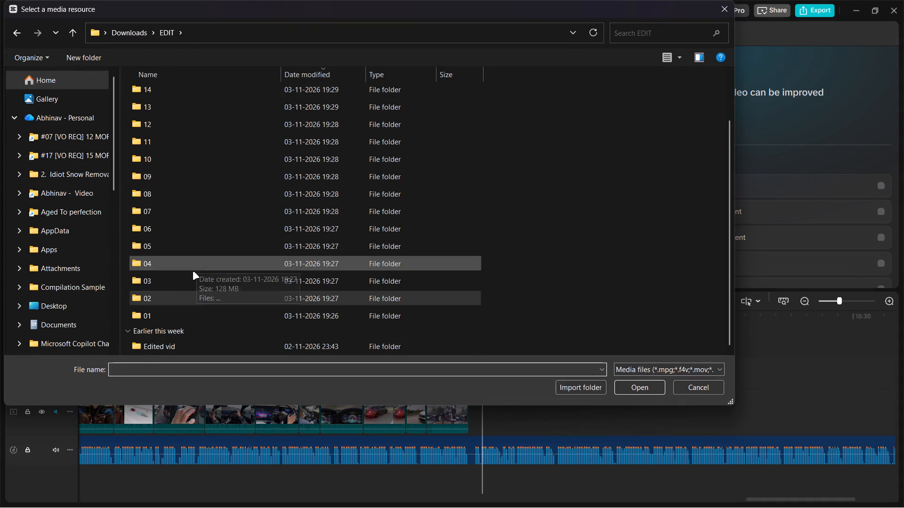
{"action": "double_click", "coordinate": [174, 310]}
{"action": "key", "text": "ctrl+a"}
{"action": "key", "text": "ctrl+s"}
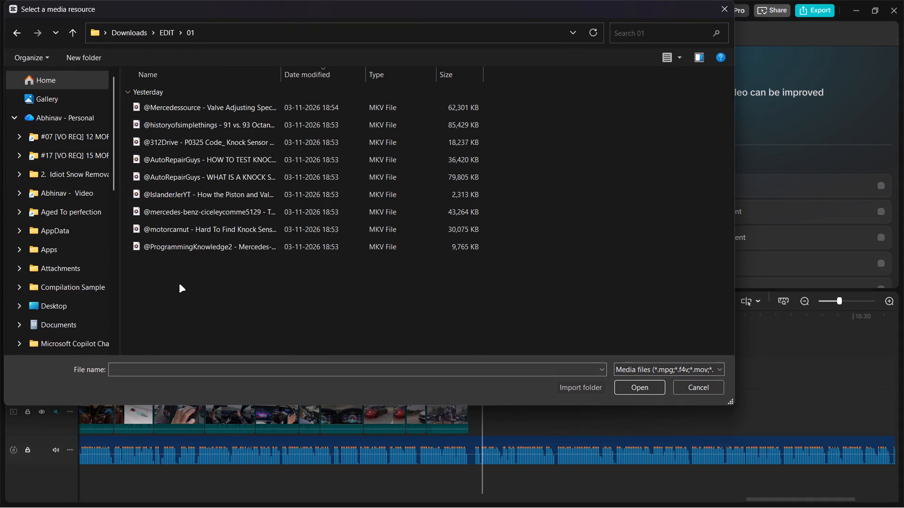
{"action": "key", "text": "Return"}
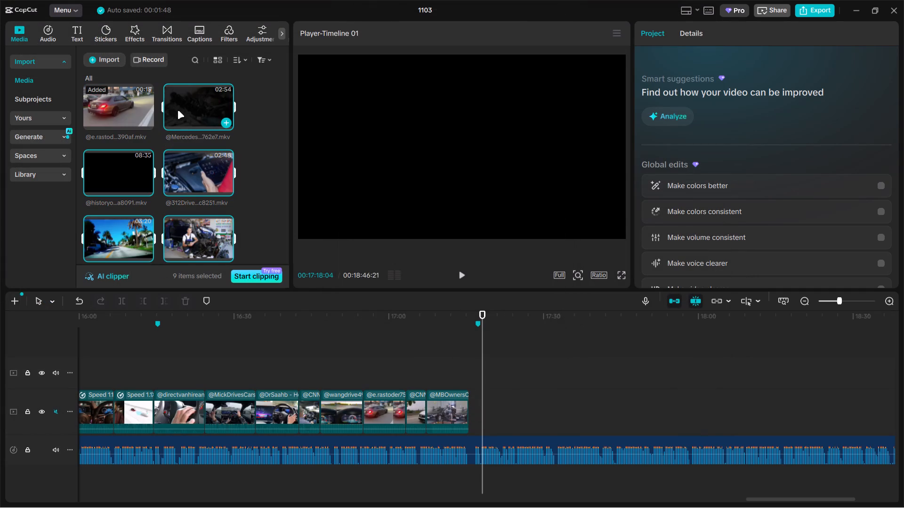
Place all the newly imported clips on the main video track directly after the MBOwnersClub shot.
{"action": "left_click_drag", "start_coordinate": [178, 110], "coordinate": [522, 417]}
Move the last clips, from AutoRepairGuys' "WHAT IS A KNOCK S..." through ProgrammingKnowledge2, ahead of the Mercedessource clip at the start of the new batch.
{"action": "scroll", "coordinate": [517, 405], "scroll_direction": "down", "scroll_amount": 10, "text": "ctrl"}
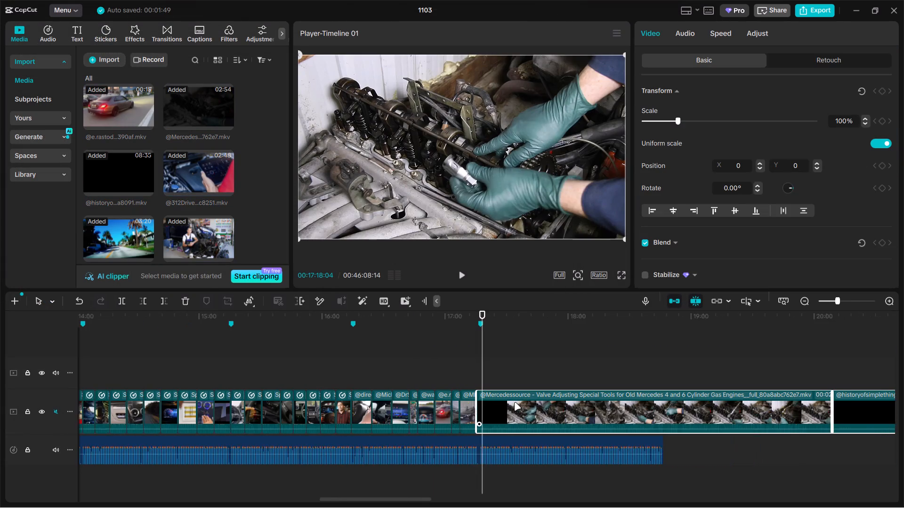
{"action": "left_click", "coordinate": [514, 402], "text": "ctrl"}
{"action": "scroll", "coordinate": [514, 401], "scroll_direction": "down", "scroll_amount": 19, "text": "ctrl"}
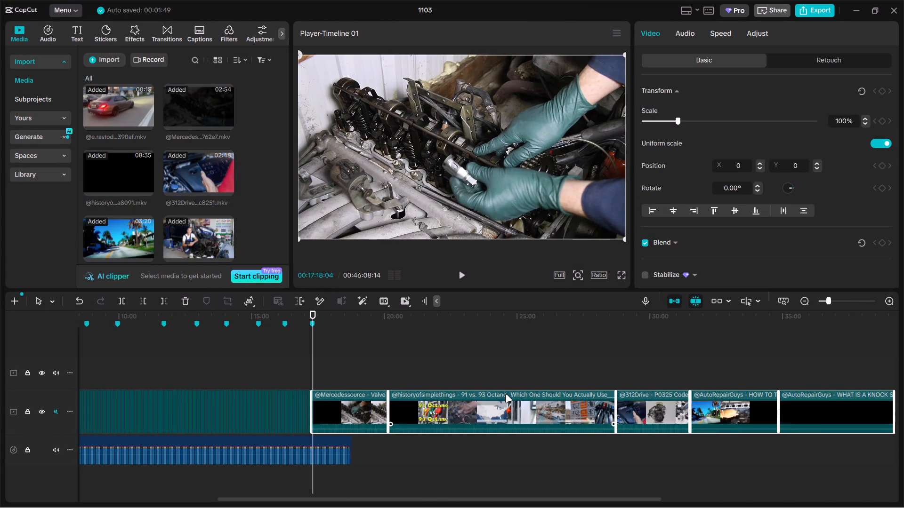
{"action": "scroll", "coordinate": [505, 394], "scroll_direction": "down", "scroll_amount": 4, "text": "ctrl"}
{"action": "left_click", "coordinate": [645, 366]}
{"action": "left_click_drag", "start_coordinate": [645, 366], "coordinate": [856, 419]}
{"action": "left_click_drag", "start_coordinate": [640, 376], "coordinate": [856, 428]}
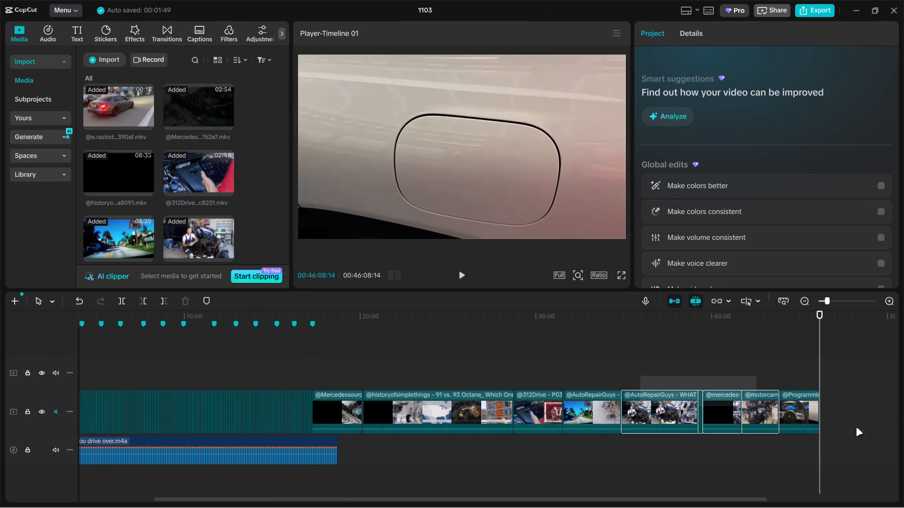
{"action": "left_click_drag", "start_coordinate": [856, 428], "coordinate": [878, 433]}
{"action": "left_click_drag", "start_coordinate": [672, 406], "coordinate": [345, 415]}
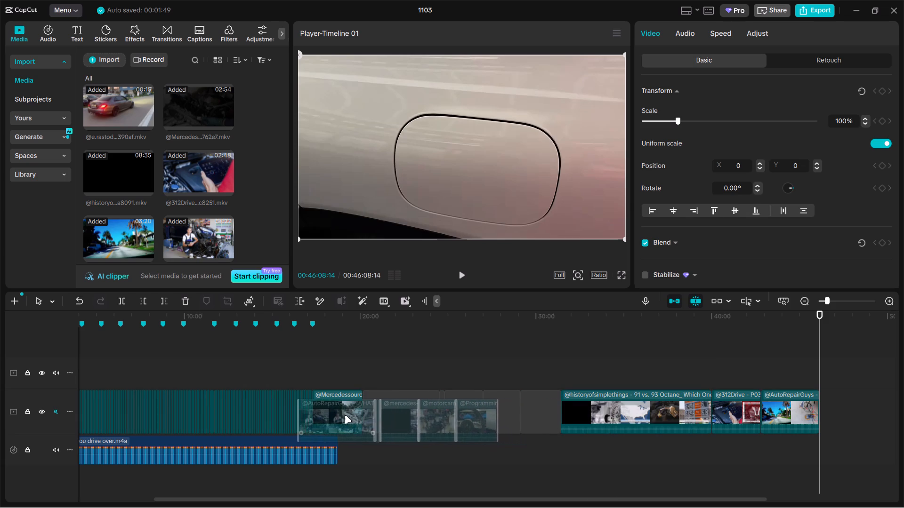
{"action": "left_click_drag", "start_coordinate": [345, 415], "coordinate": [332, 414]}
{"action": "left_click", "coordinate": [335, 370]}
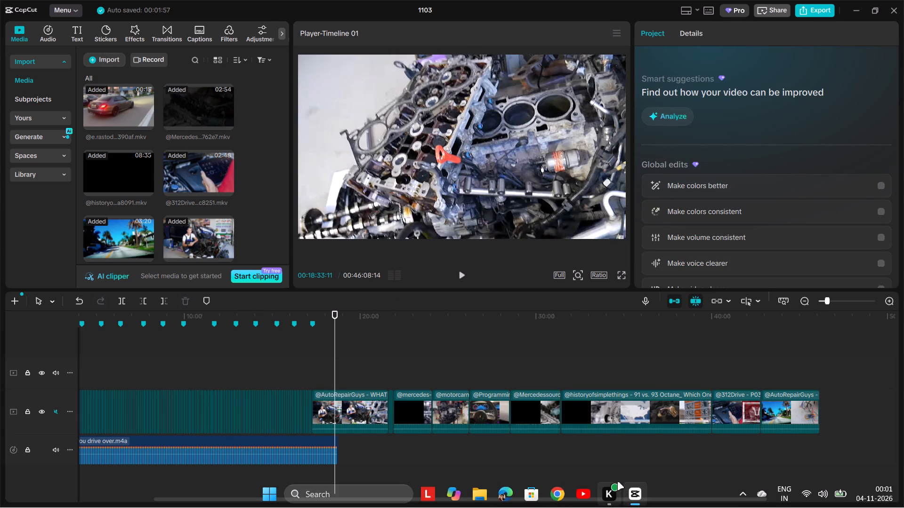
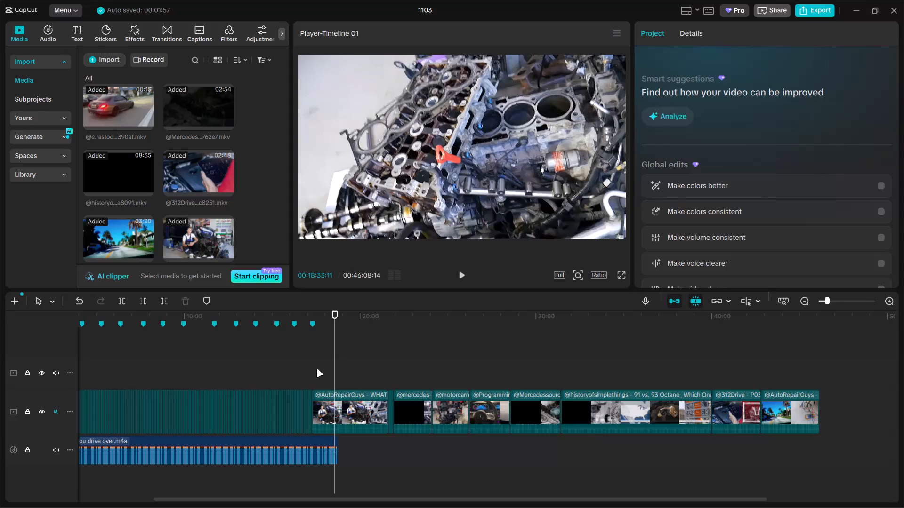
Split AutoRepairGuys' "WHAT IS A KNOCK SENSOR" clip at 00:20:07:20 and delete the part before the cut.
{"action": "left_click", "coordinate": [321, 369]}
{"action": "left_click_drag", "start_coordinate": [321, 369], "coordinate": [318, 369]}
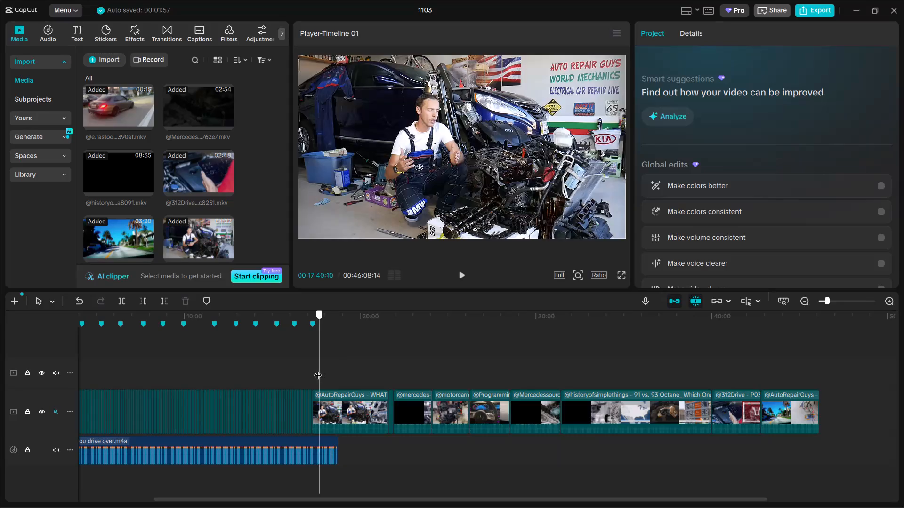
{"action": "left_click_drag", "start_coordinate": [318, 369], "coordinate": [316, 369]}
{"action": "scroll", "coordinate": [316, 369], "scroll_direction": "up", "scroll_amount": 8, "text": "ctrl"}
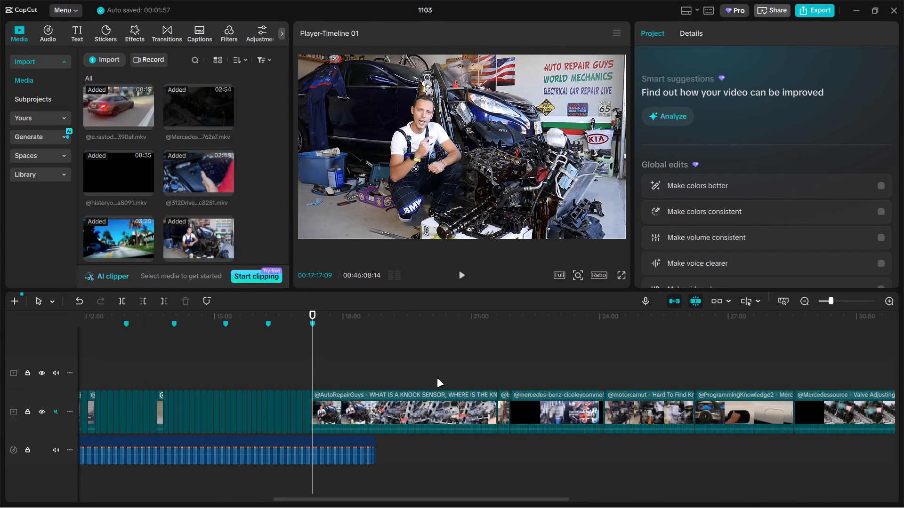
{"action": "scroll", "coordinate": [369, 367], "scroll_direction": "up", "scroll_amount": 6, "text": "ctrl"}
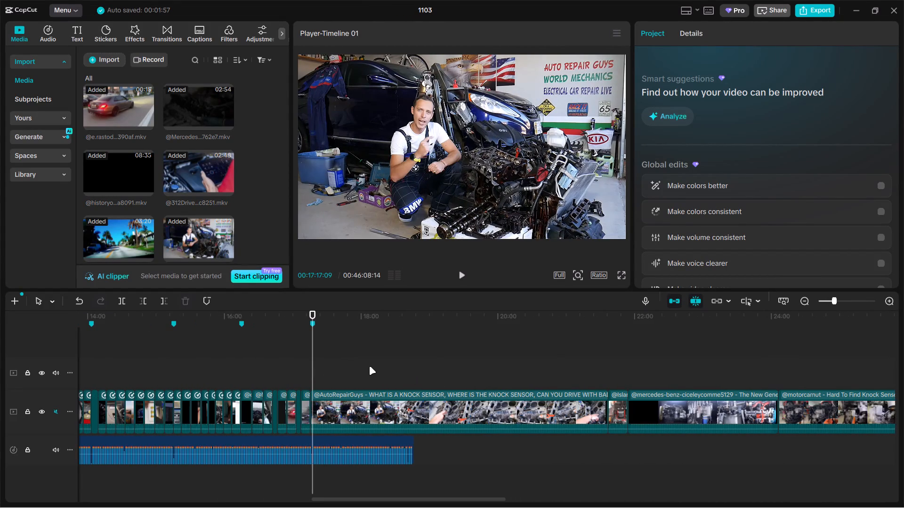
{"action": "left_click", "coordinate": [369, 366]}
{"action": "left_click_drag", "start_coordinate": [370, 366], "coordinate": [506, 369]}
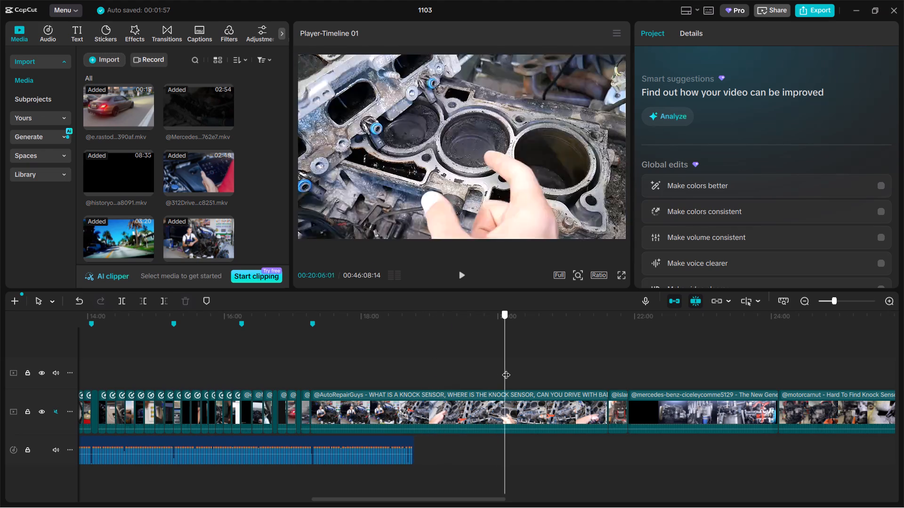
{"action": "left_click_drag", "start_coordinate": [506, 369], "coordinate": [507, 369]}
{"action": "left_click", "coordinate": [512, 420]}
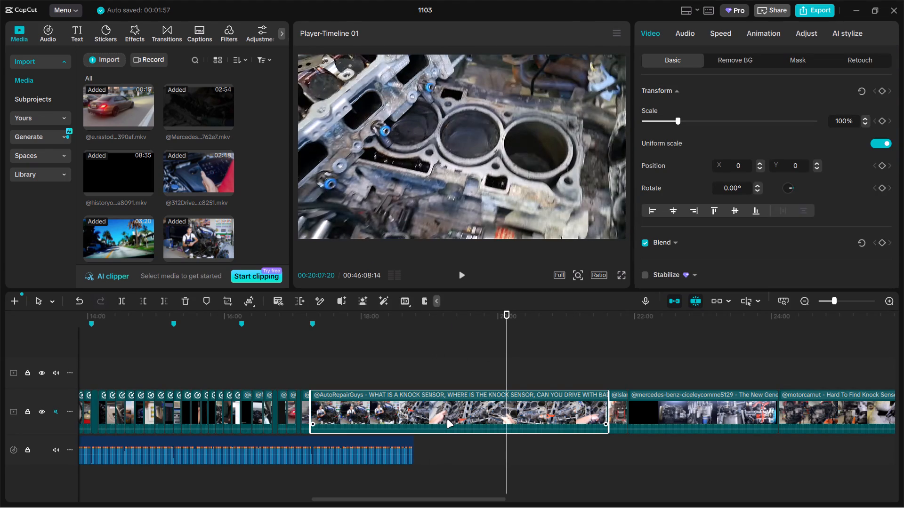
{"action": "key", "text": "ctrl+b"}
{"action": "left_click", "coordinate": [445, 420]}
{"action": "key", "text": "BackSpace"}
Split the remaining "WHAT IS A KNOCK SENSOR" footage at 00:17:27:06 and delete everything after the cut.
{"action": "left_click", "coordinate": [331, 370]}
{"action": "left_click_drag", "start_coordinate": [331, 370], "coordinate": [327, 370]}
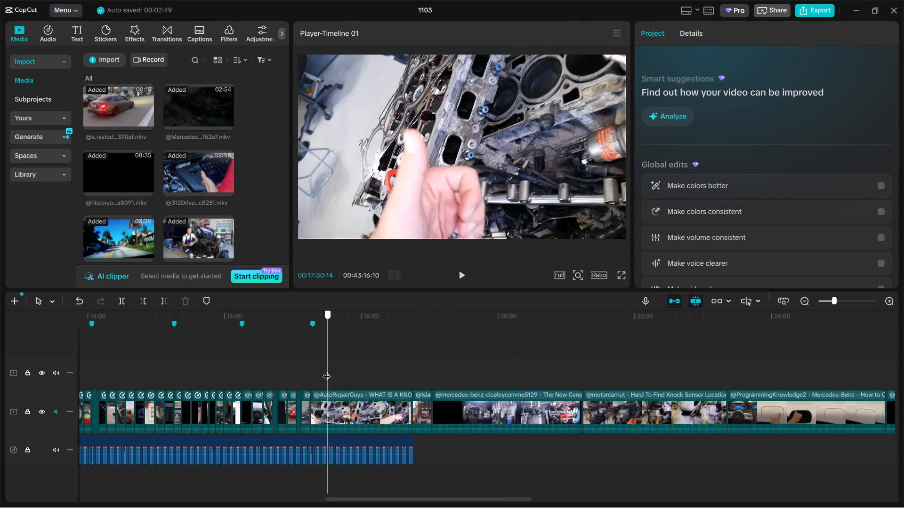
{"action": "left_click_drag", "start_coordinate": [327, 370], "coordinate": [325, 370]}
{"action": "left_click", "coordinate": [348, 414]}
{"action": "scroll", "coordinate": [347, 412], "scroll_direction": "up", "scroll_amount": 5, "text": "ctrl"}
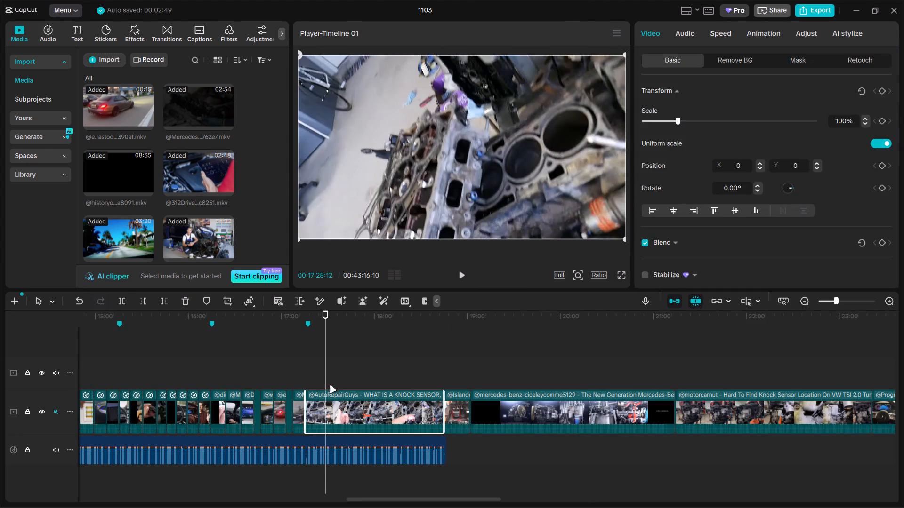
{"action": "left_click", "coordinate": [323, 373]}
{"action": "key", "text": "ctrl+b"}
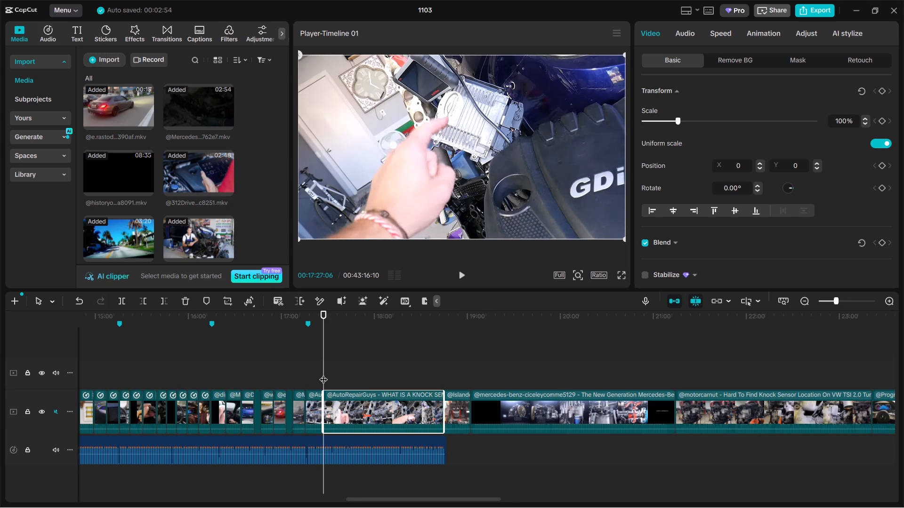
{"action": "key", "text": "BackSpace"}
Trim the end of the short clip after the AutoRepairGuys shot back to about 00:17:37, removing the last 7 seconds or so.
{"action": "left_click_drag", "start_coordinate": [323, 371], "coordinate": [340, 371]}
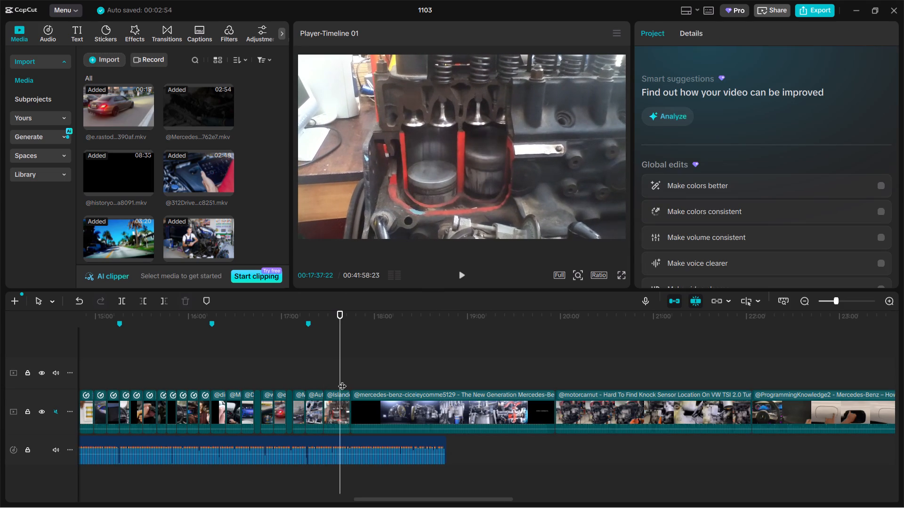
{"action": "left_click", "coordinate": [343, 406]}
{"action": "left_click_drag", "start_coordinate": [349, 406], "coordinate": [339, 404]}
Split the mercedes-benz-ciceleycomme5129 engine clip at 00:18:23:19 and delete the part before the cut.
{"action": "left_click", "coordinate": [359, 377]}
{"action": "left_click_drag", "start_coordinate": [359, 377], "coordinate": [372, 377]}
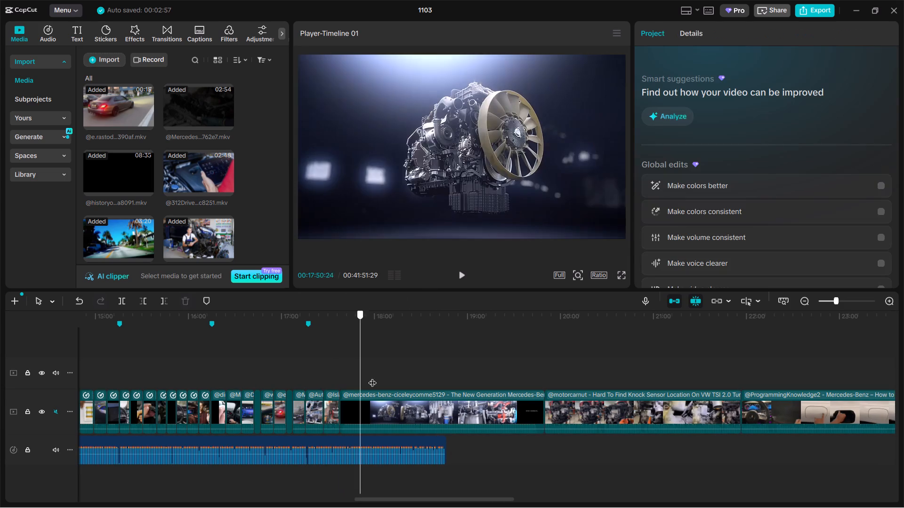
{"action": "left_click_drag", "start_coordinate": [372, 377], "coordinate": [411, 378]}
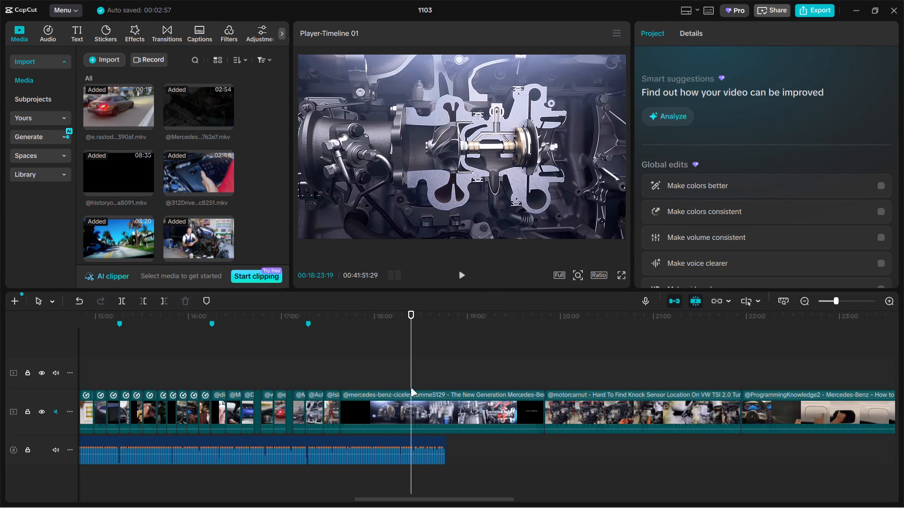
{"action": "left_click", "coordinate": [412, 413]}
{"action": "key", "text": "ctrl+b"}
{"action": "left_click", "coordinate": [379, 413]}
{"action": "key", "text": "BackSpace"}
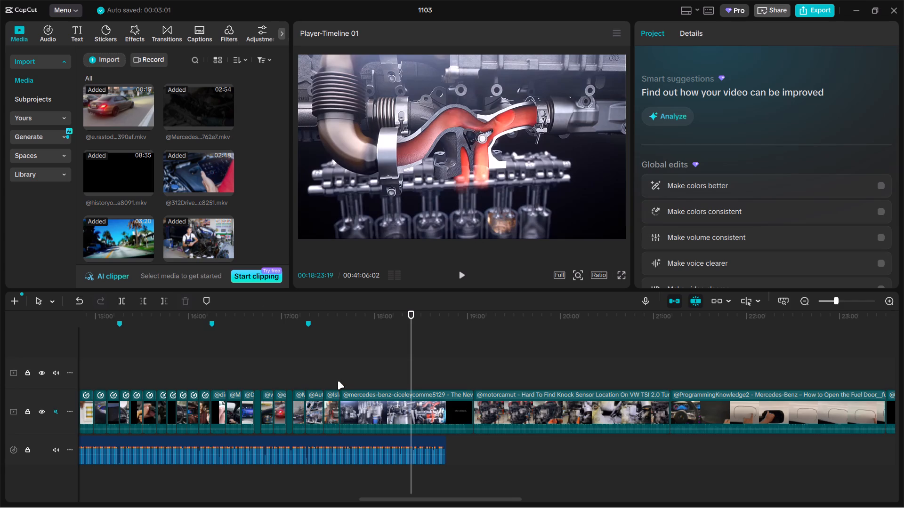
Split the remaining mercedes-benz-ciceleycomme5129 footage at 00:17:56:08 and delete everything after the cut.
{"action": "left_click", "coordinate": [338, 381]}
{"action": "left_click_drag", "start_coordinate": [338, 381], "coordinate": [369, 381]}
{"action": "left_click", "coordinate": [381, 408]}
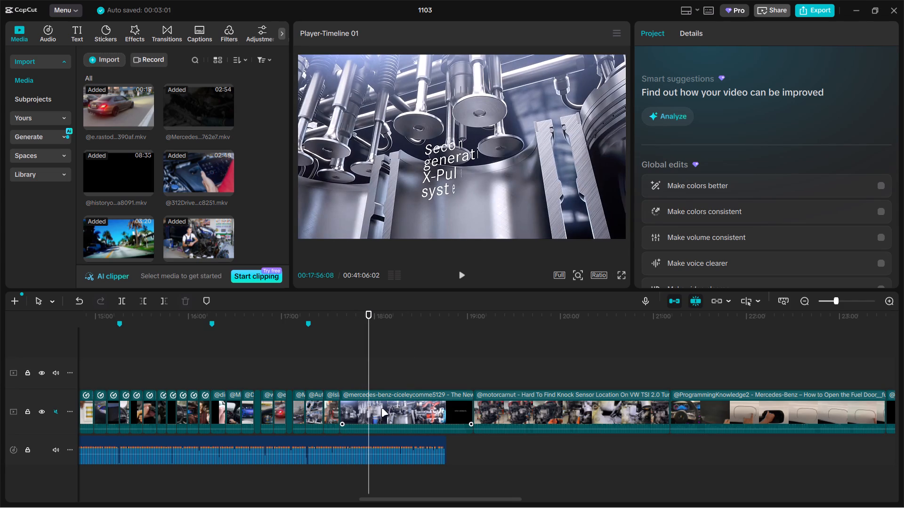
{"action": "key", "text": "ctrl+b"}
{"action": "key", "text": "BackSpace"}
Trim about 12 seconds off the motorcarnut clip's start, split it at 00:18:08:13 and delete the part after the cut.
{"action": "left_click_drag", "start_coordinate": [371, 387], "coordinate": [415, 384]}
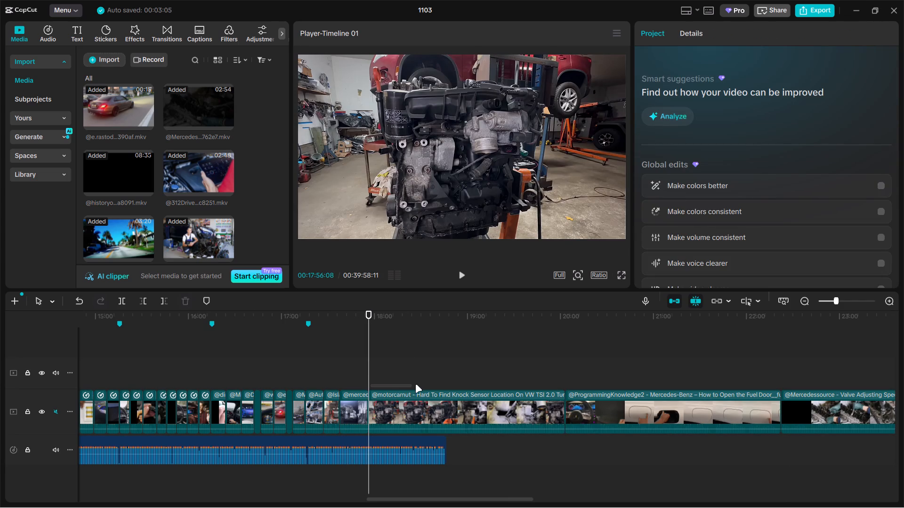
{"action": "left_click_drag", "start_coordinate": [415, 384], "coordinate": [417, 384]}
{"action": "left_click", "coordinate": [417, 383]}
{"action": "left_click_drag", "start_coordinate": [415, 382], "coordinate": [387, 380]}
{"action": "left_click", "coordinate": [399, 410]}
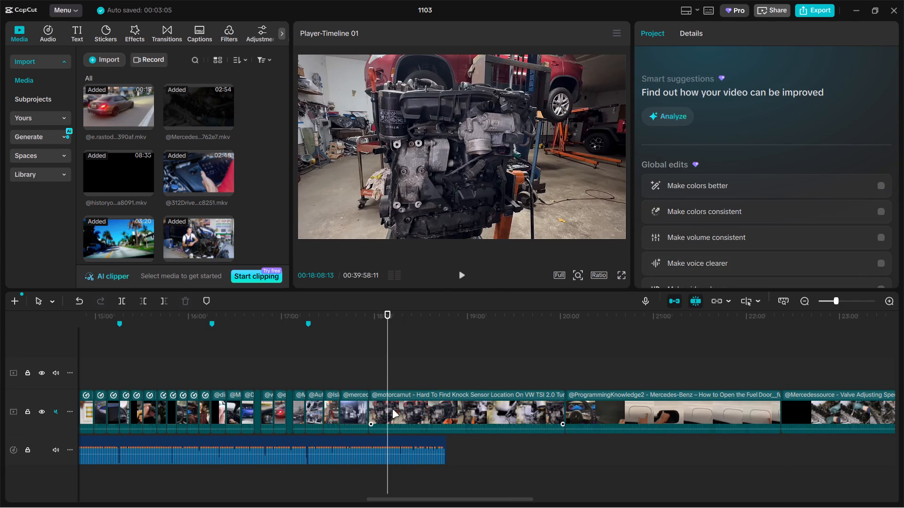
{"action": "left_click_drag", "start_coordinate": [367, 403], "coordinate": [387, 403]}
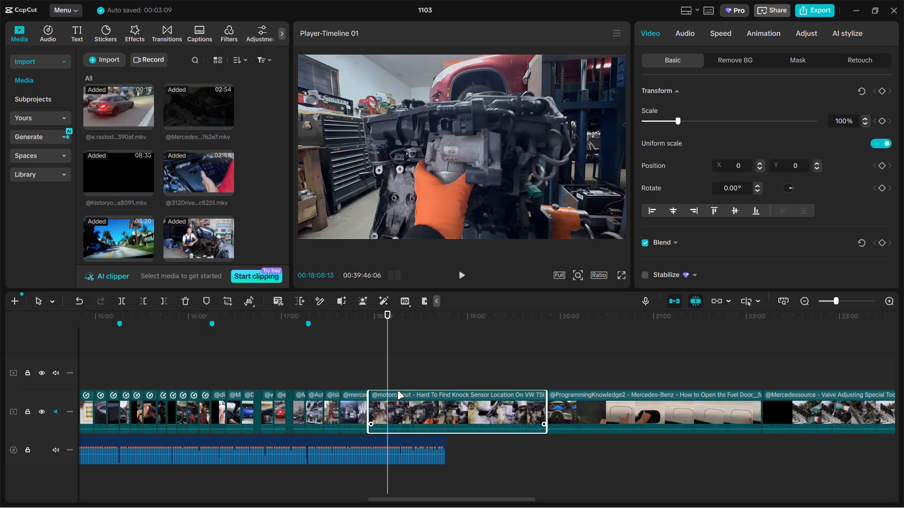
{"action": "key", "text": "ctrl+b"}
{"action": "key", "text": "BackSpace"}
Split the ProgrammingKnowledge2 fuel door clip at 00:18:23:28 and delete everything after the cut, keeping the dashboard footage.
{"action": "left_click_drag", "start_coordinate": [387, 370], "coordinate": [439, 373]}
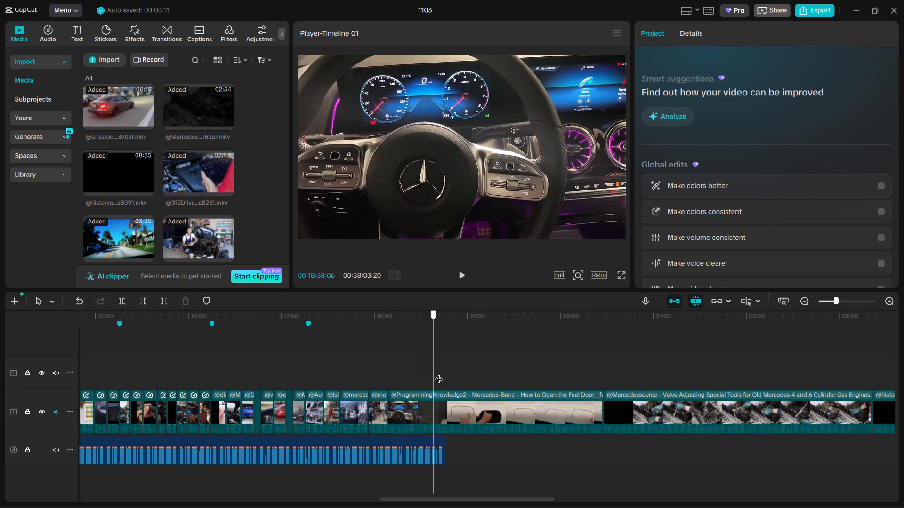
{"action": "left_click_drag", "start_coordinate": [439, 373], "coordinate": [417, 373]}
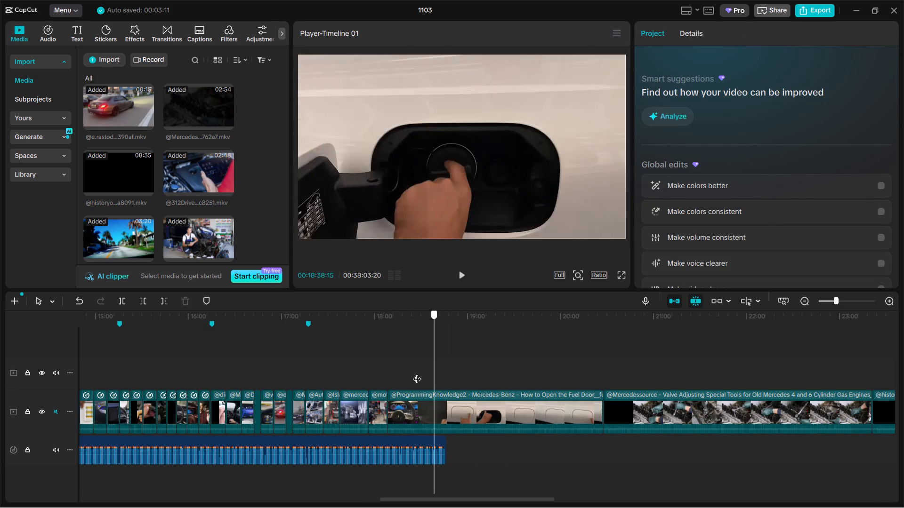
{"action": "left_click_drag", "start_coordinate": [417, 373], "coordinate": [412, 373]}
{"action": "left_click", "coordinate": [424, 409]}
{"action": "key", "text": "ctrl+b"}
{"action": "key", "text": "BackSpace"}
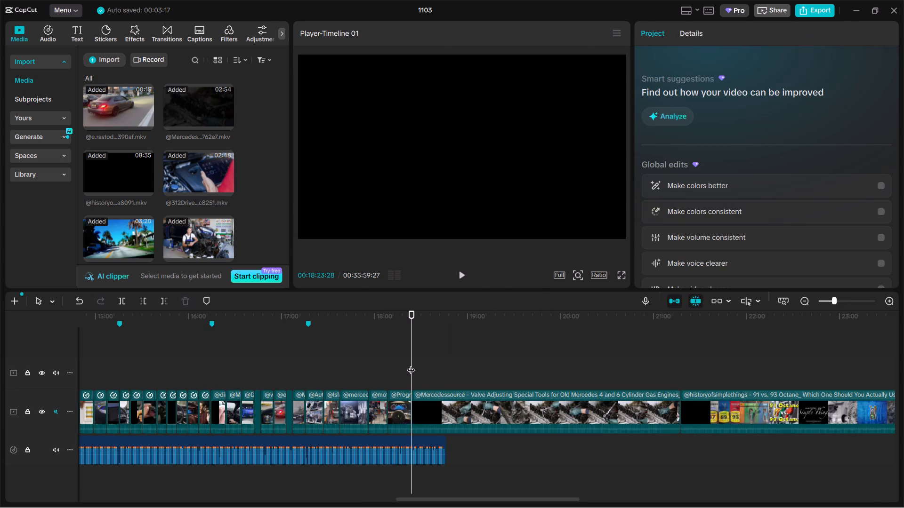
Split the Mercedessource valve adjusting clip at 00:19:14:01 and delete the part before the cut.
{"action": "left_click_drag", "start_coordinate": [411, 364], "coordinate": [489, 373]}
{"action": "left_click", "coordinate": [492, 414]}
{"action": "key", "text": "ctrl+b"}
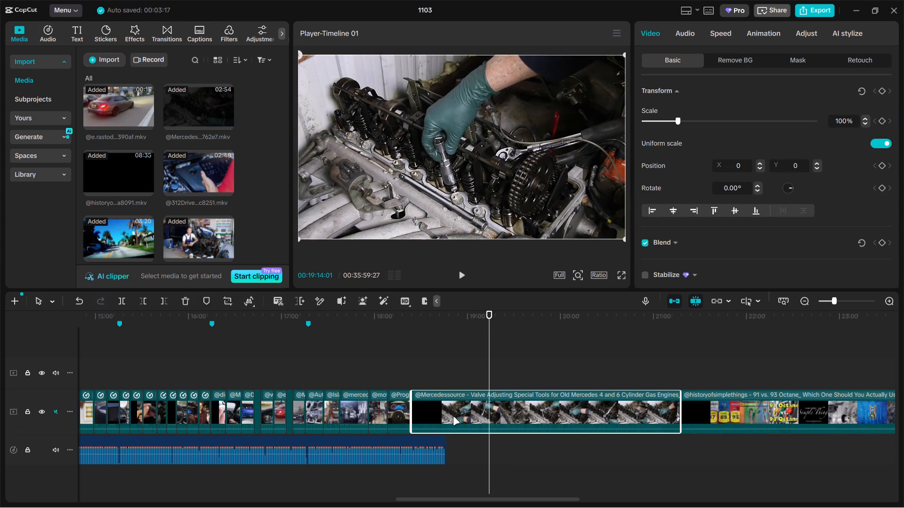
{"action": "left_click", "coordinate": [453, 417]}
{"action": "key", "text": "BackSpace"}
Split the remaining Mercedessource footage about 15 seconds after its start and delete everything after the cut.
{"action": "left_click", "coordinate": [428, 386]}
{"action": "left_click_drag", "start_coordinate": [429, 386], "coordinate": [436, 386]}
{"action": "left_click", "coordinate": [442, 409]}
{"action": "key", "text": "ctrl+b"}
{"action": "key", "text": "BackSpace"}
Skim the historyofsimplethings "91 vs. 93 Octane" clip and delete the whole clip from the timeline.
{"action": "left_click_drag", "start_coordinate": [436, 380], "coordinate": [478, 381]}
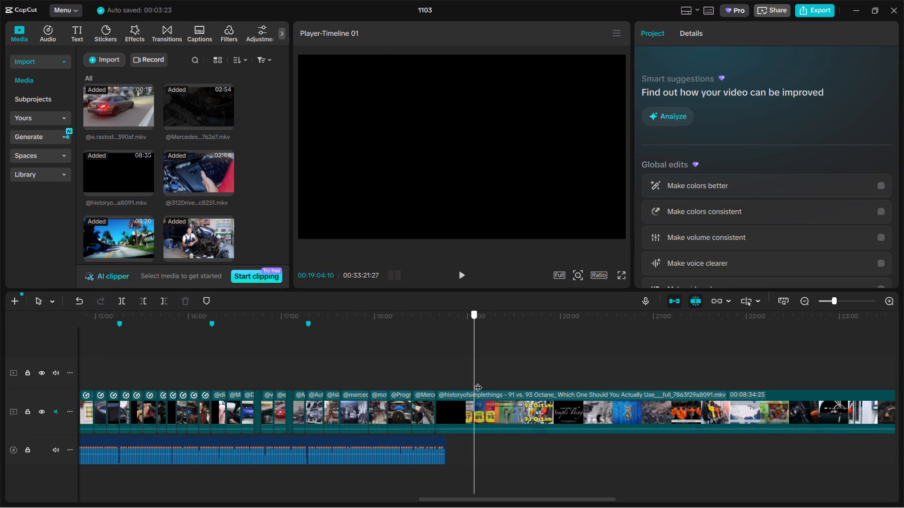
{"action": "left_click_drag", "start_coordinate": [478, 381], "coordinate": [628, 374]}
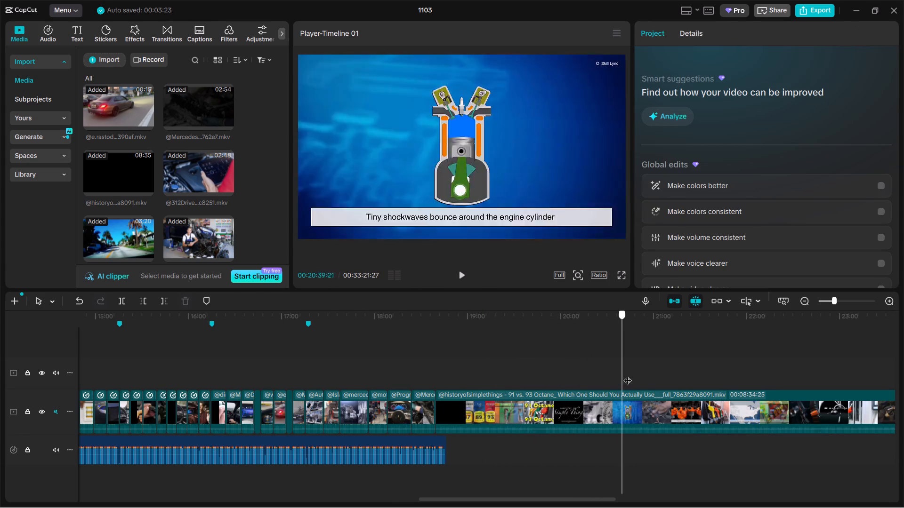
{"action": "left_click_drag", "start_coordinate": [628, 374], "coordinate": [707, 374]}
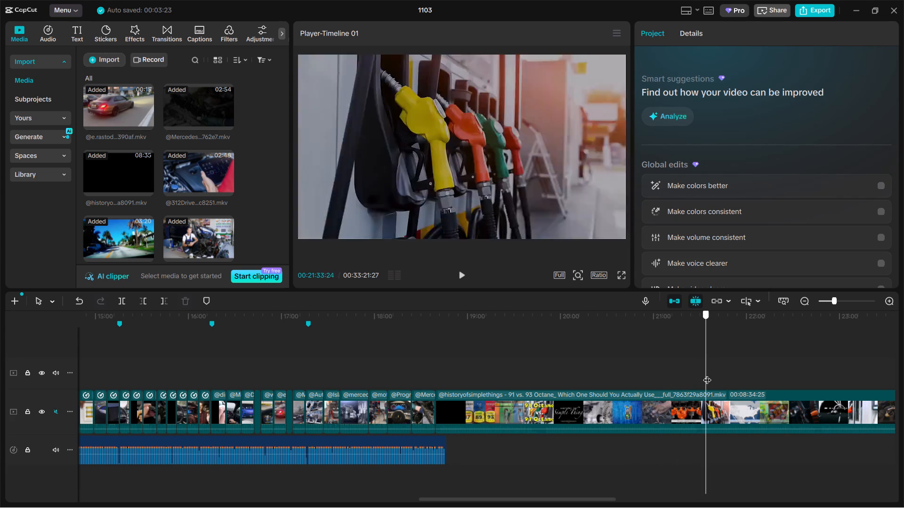
{"action": "left_click_drag", "start_coordinate": [707, 374], "coordinate": [771, 372]}
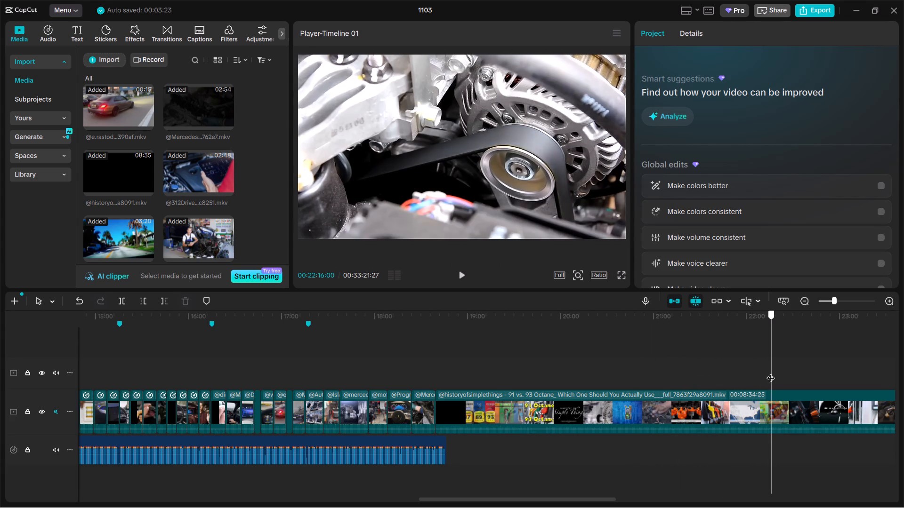
{"action": "left_click", "coordinate": [746, 407]}
{"action": "key", "text": "BackSpace"}
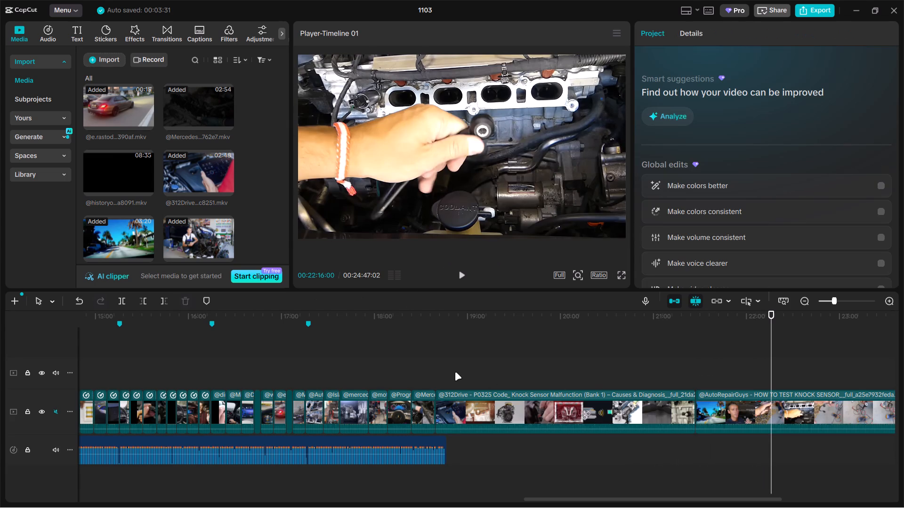
Split the 312Drive "P0325 Code" clip at 00:20:12:29, where the engine and sensor animation plays, and delete the part before it.
{"action": "left_click", "coordinate": [455, 372]}
{"action": "left_click_drag", "start_coordinate": [455, 372], "coordinate": [562, 367]}
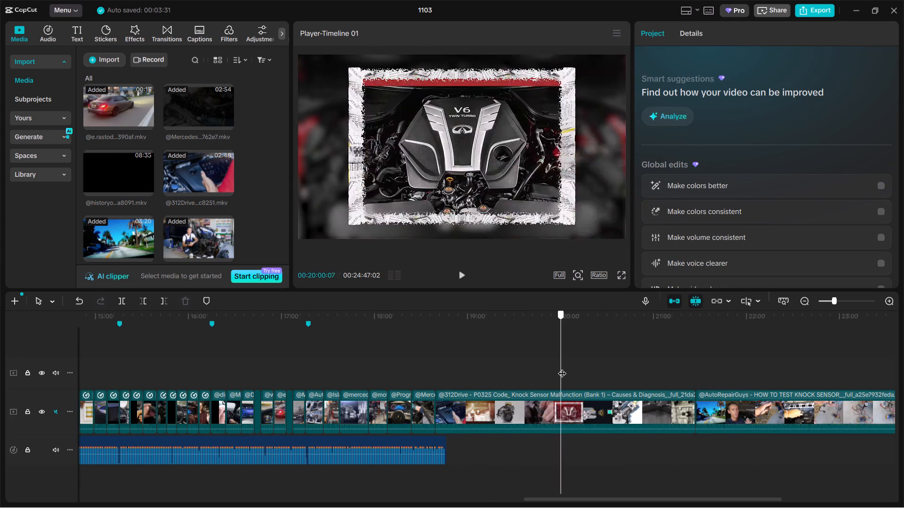
{"action": "left_click_drag", "start_coordinate": [562, 367], "coordinate": [585, 369]}
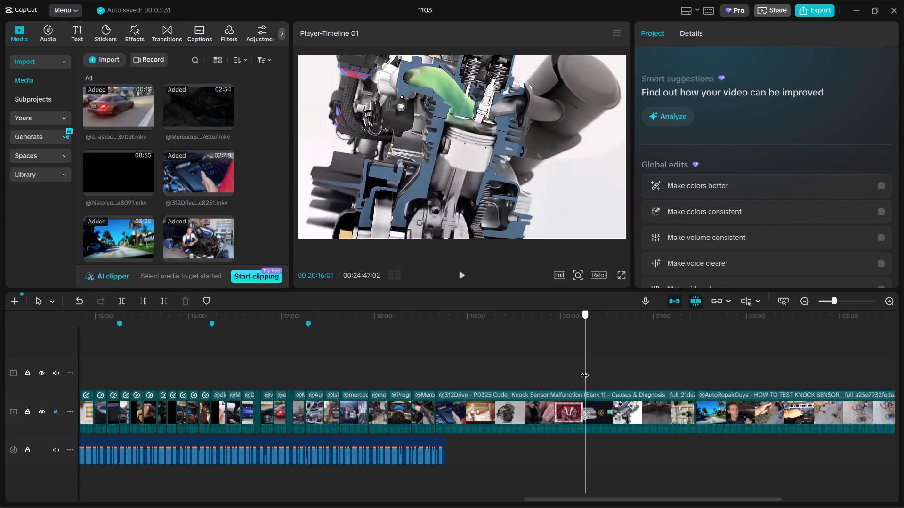
{"action": "left_click_drag", "start_coordinate": [585, 369], "coordinate": [581, 369]}
{"action": "left_click", "coordinate": [577, 406]}
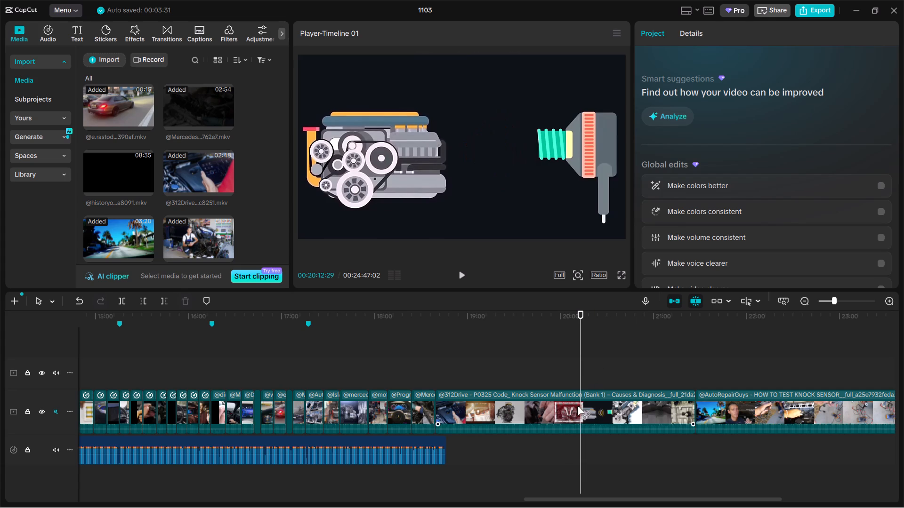
{"action": "key", "text": "ctrl+b"}
{"action": "left_click", "coordinate": [530, 409]}
{"action": "key", "text": "BackSpace"}
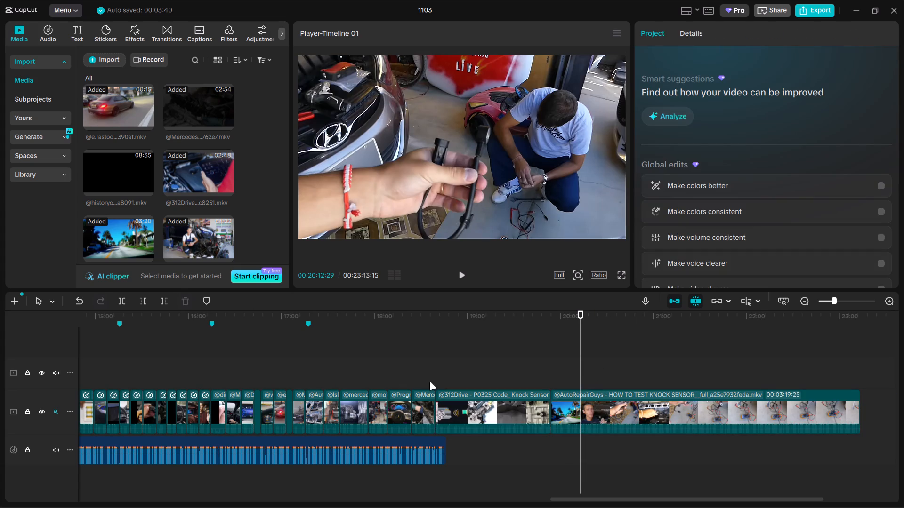
Split the remaining 312Drive footage at 00:18:55:25 and delete everything after the cut.
{"action": "left_click", "coordinate": [435, 372]}
{"action": "left_click_drag", "start_coordinate": [435, 372], "coordinate": [460, 372]}
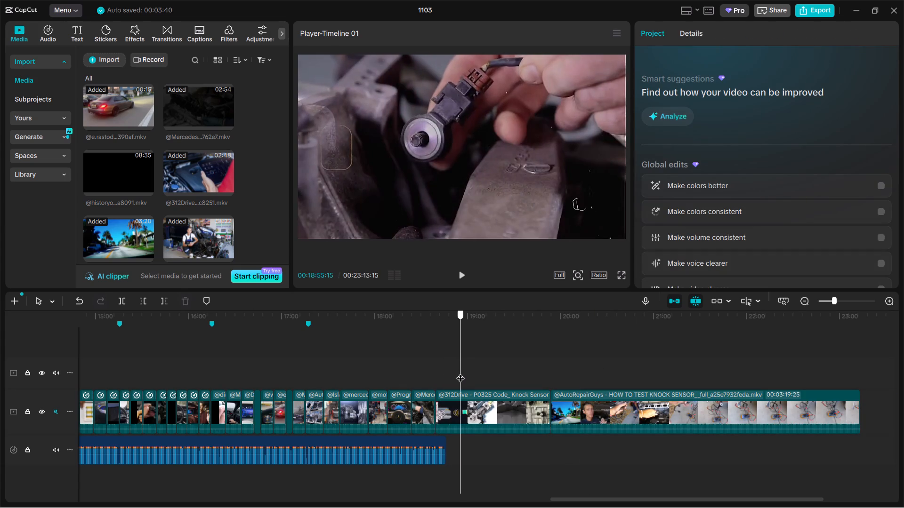
{"action": "left_click_drag", "start_coordinate": [460, 372], "coordinate": [461, 373]}
{"action": "left_click", "coordinate": [463, 406]}
{"action": "key", "text": "ctrl+b"}
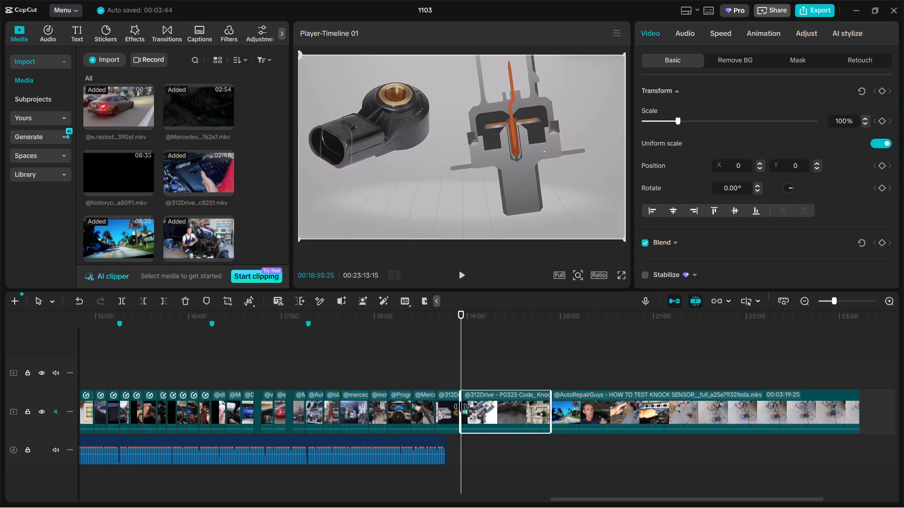
{"action": "key", "text": "BackSpace"}
Skim AutoRepairGuys' "HOW TO TEST KNOCK SENSOR" clip, split it at 00:19:46:07 and delete the part before the cut.
{"action": "left_click_drag", "start_coordinate": [460, 375], "coordinate": [578, 373]}
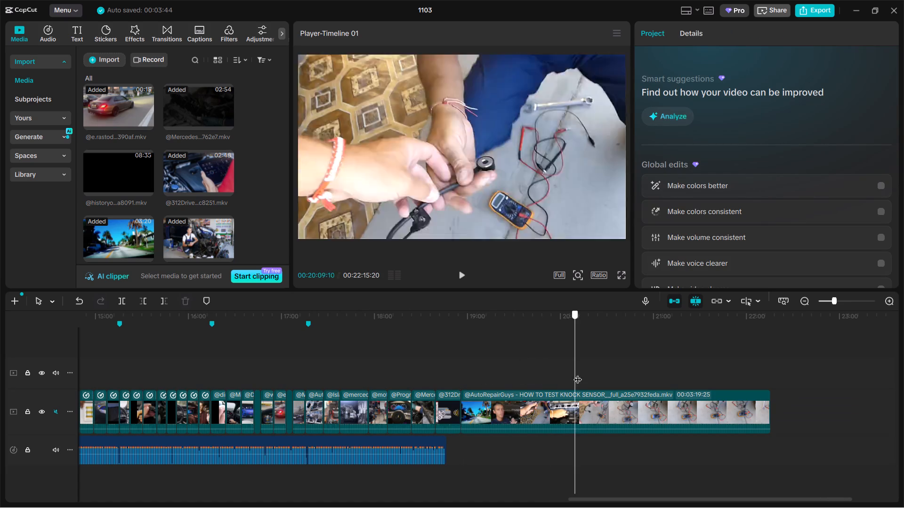
{"action": "left_click_drag", "start_coordinate": [578, 373], "coordinate": [691, 373]}
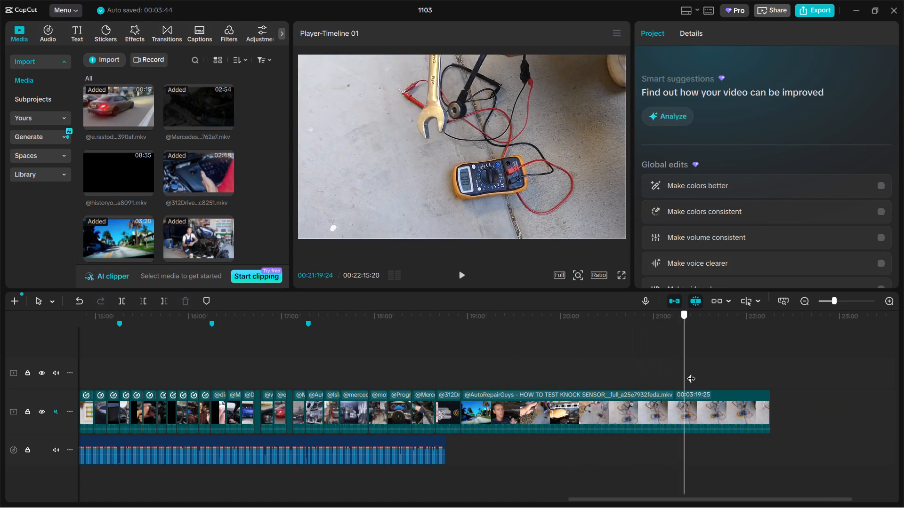
{"action": "left_click_drag", "start_coordinate": [691, 373], "coordinate": [539, 380]}
{"action": "left_click", "coordinate": [540, 427]}
{"action": "key", "text": "ctrl+b"}
{"action": "left_click", "coordinate": [506, 419]}
{"action": "key", "text": "BackSpace"}
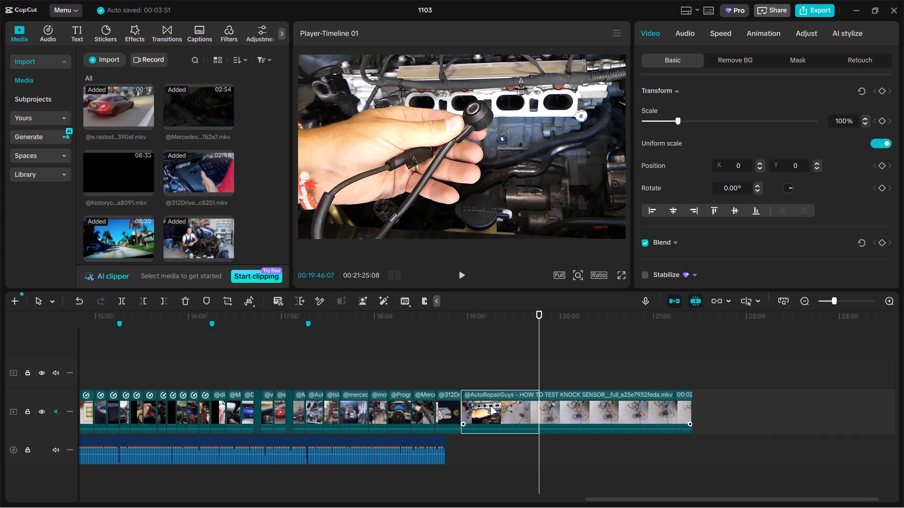
Split the AutoRepairGuys "HOW TO TEST KNOCK SENSOR" clip at 00:19:11:18 and delete everything after the cut.
{"action": "left_click", "coordinate": [484, 377]}
{"action": "left_click", "coordinate": [484, 377]}
{"action": "left_click", "coordinate": [494, 405]}
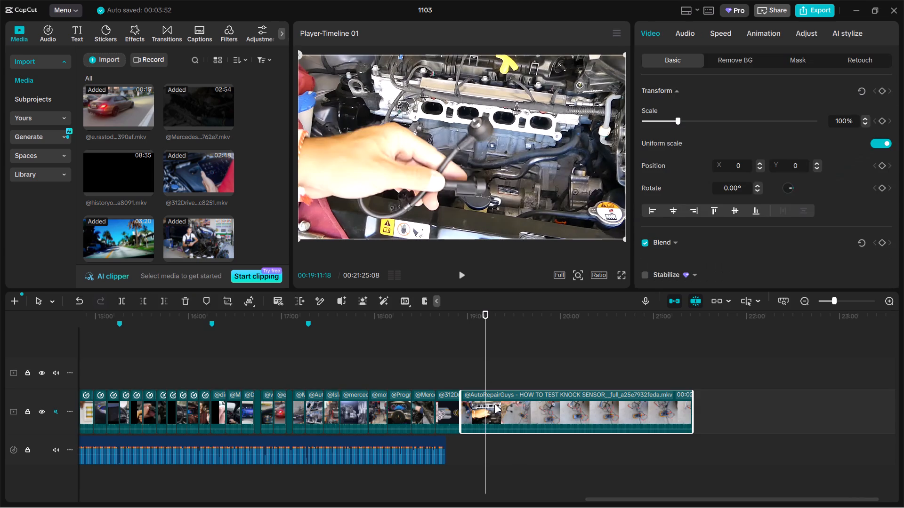
{"action": "key", "text": "ctrl+b"}
{"action": "key", "text": "BackSpace"}
Select the group of clips from the start of the knock sensor section to the timeline's end and set their speed to 1.20x.
{"action": "left_click_drag", "start_coordinate": [483, 375], "coordinate": [680, 412]}
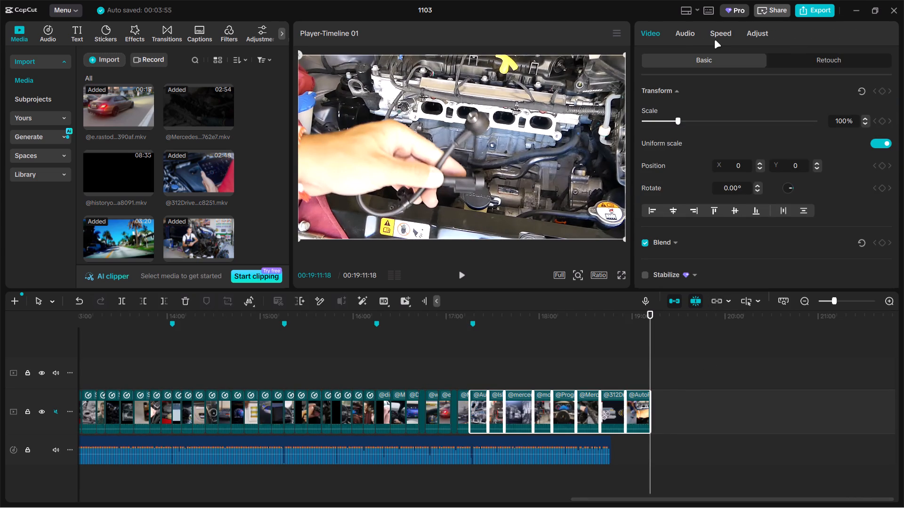
{"action": "left_click", "coordinate": [718, 35]}
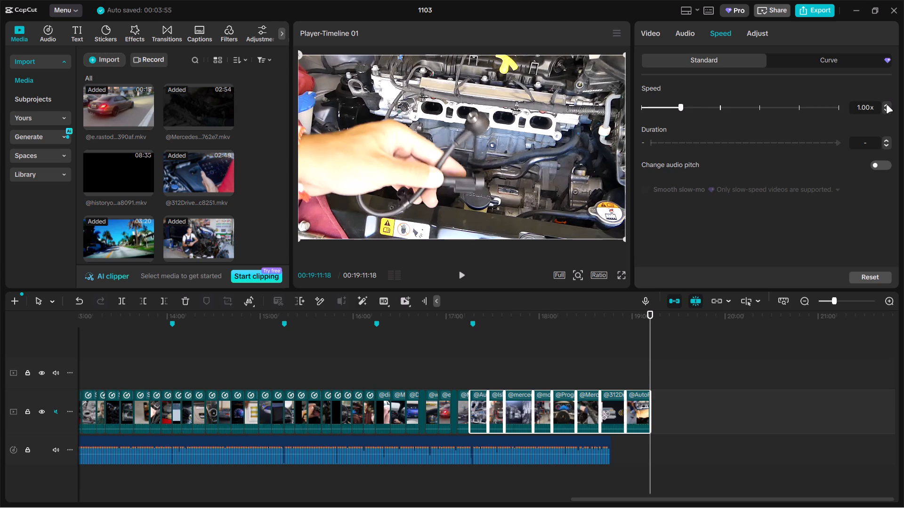
{"action": "left_click", "coordinate": [886, 105]}
{"action": "left_click", "coordinate": [886, 105]}
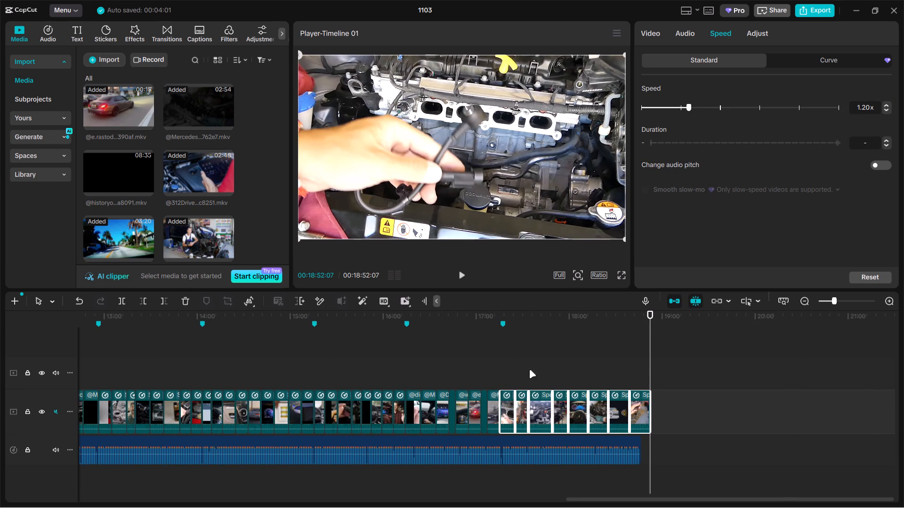
Play the sped-up section from about 00:17:16, skim its last shots, and trim the end of the 312Drive clip back to 00:18:35:15.
{"action": "left_click", "coordinate": [500, 377]}
{"action": "key", "text": "space"}
{"action": "scroll", "coordinate": [658, 392], "scroll_direction": "up", "scroll_amount": 2, "text": "ctrl"}
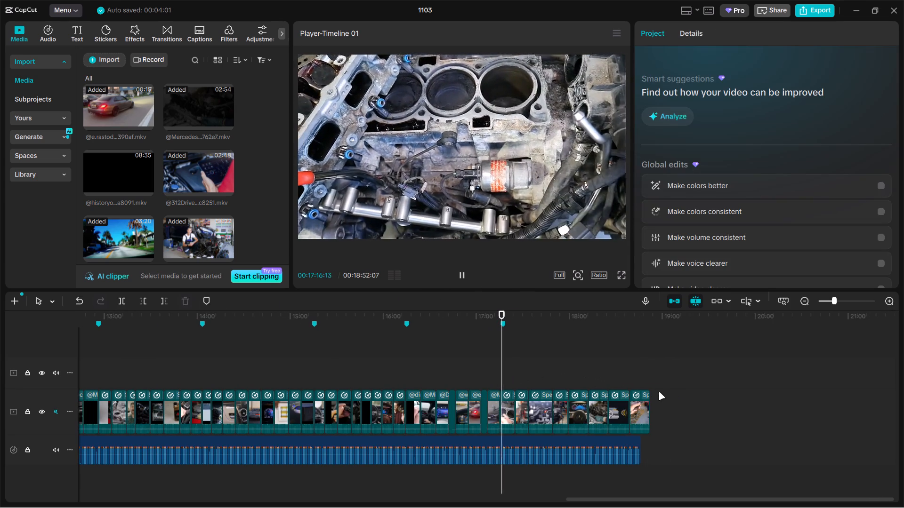
{"action": "scroll", "coordinate": [658, 392], "scroll_direction": "up", "scroll_amount": 4, "text": "ctrl"}
{"action": "left_click", "coordinate": [657, 390]}
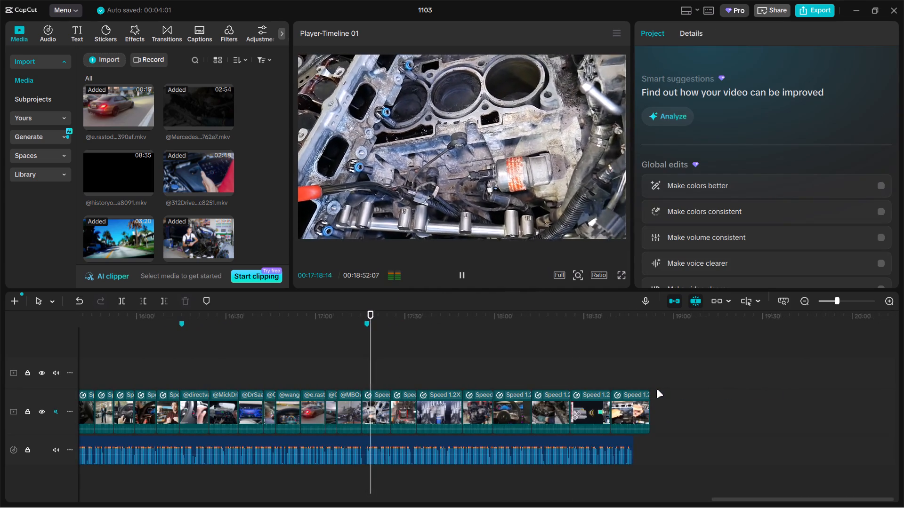
{"action": "scroll", "coordinate": [656, 389], "scroll_direction": "up", "scroll_amount": 2, "text": "ctrl"}
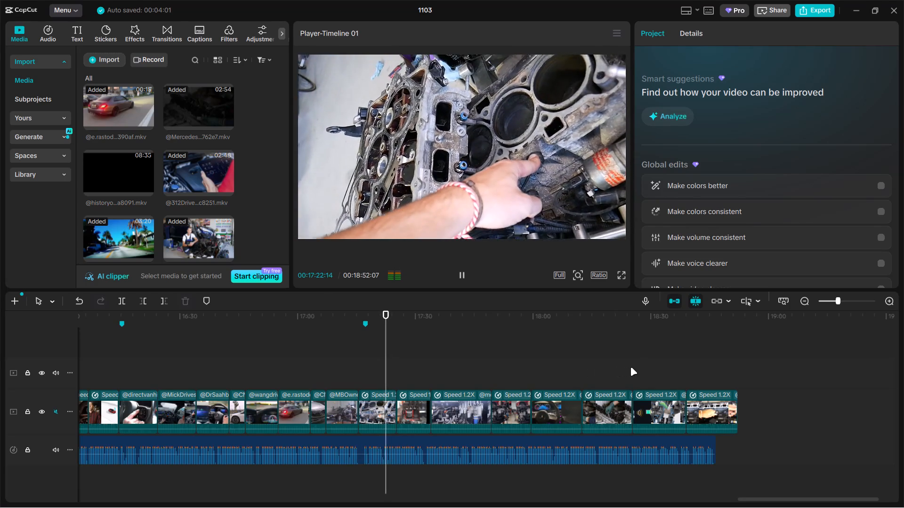
{"action": "left_click", "coordinate": [630, 367]}
{"action": "left_click_drag", "start_coordinate": [635, 368], "coordinate": [693, 366]}
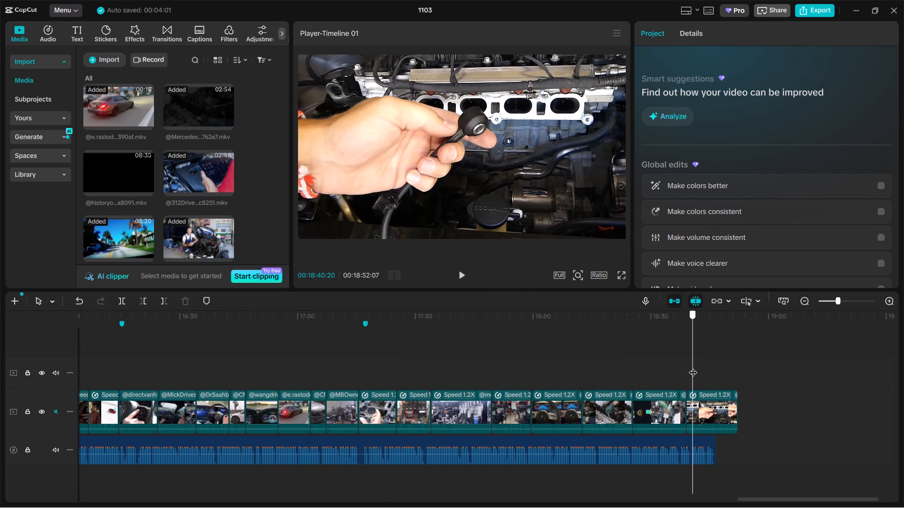
{"action": "left_click_drag", "start_coordinate": [693, 366], "coordinate": [678, 364]}
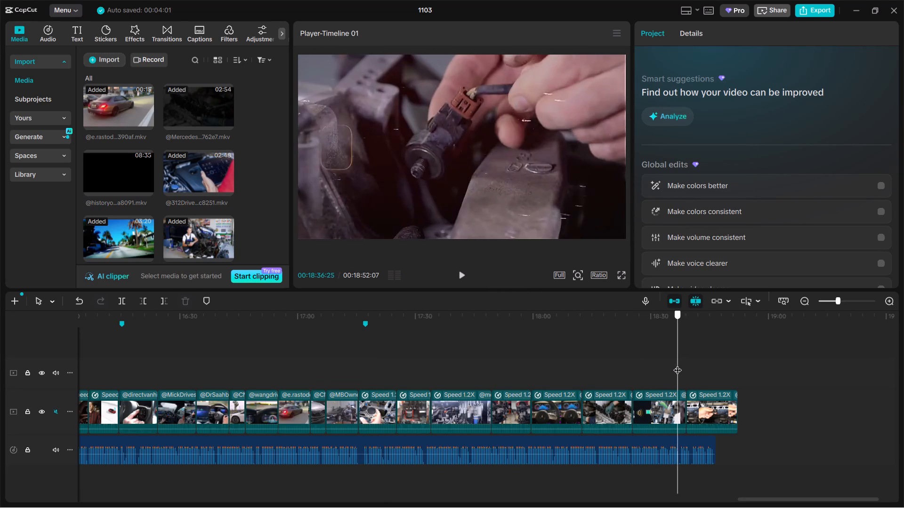
{"action": "left_click_drag", "start_coordinate": [678, 364], "coordinate": [672, 364]}
{"action": "left_click", "coordinate": [667, 402]}
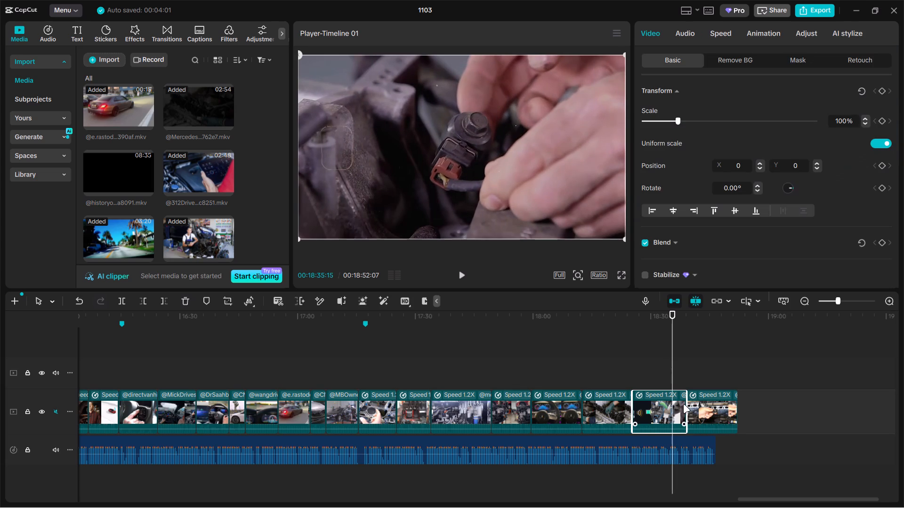
{"action": "left_click_drag", "start_coordinate": [685, 405], "coordinate": [673, 405]}
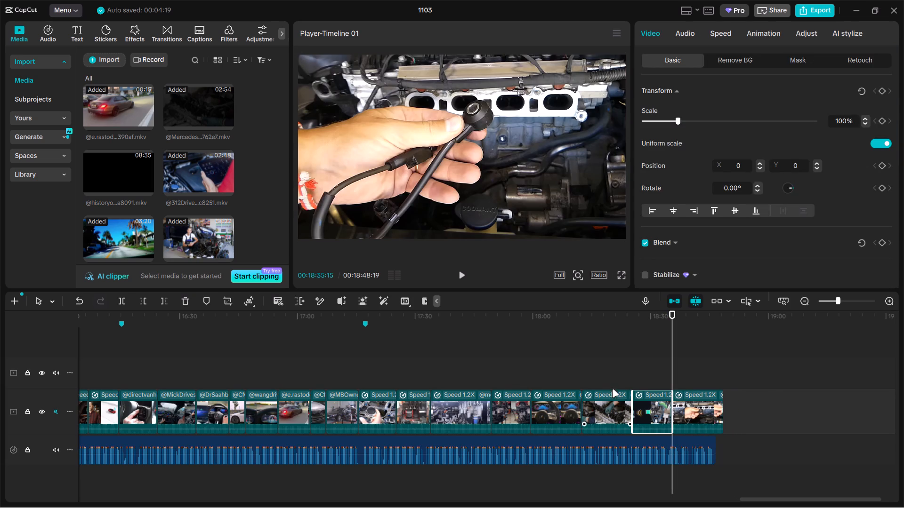
Trim the end of the final AutoRepairGuys clip so the timeline ends at 00:18:46:21.
{"action": "left_click_drag", "start_coordinate": [552, 375], "coordinate": [678, 408]}
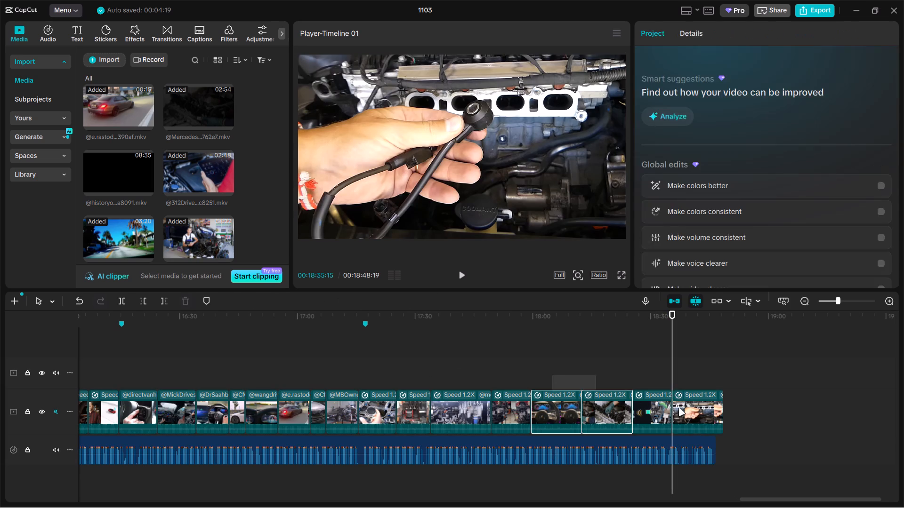
{"action": "left_click_drag", "start_coordinate": [678, 408], "coordinate": [707, 410]}
{"action": "left_click", "coordinate": [698, 380]}
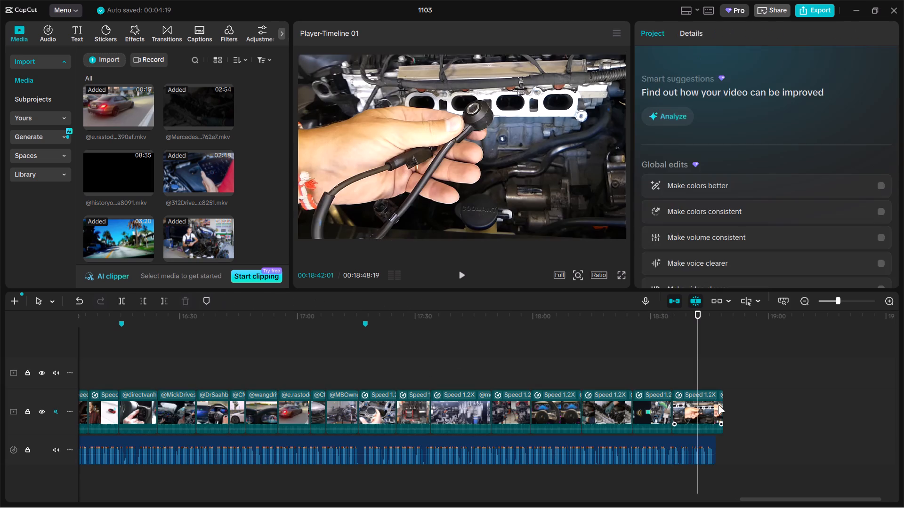
{"action": "left_click", "coordinate": [718, 405]}
{"action": "left_click_drag", "start_coordinate": [724, 405], "coordinate": [711, 405]}
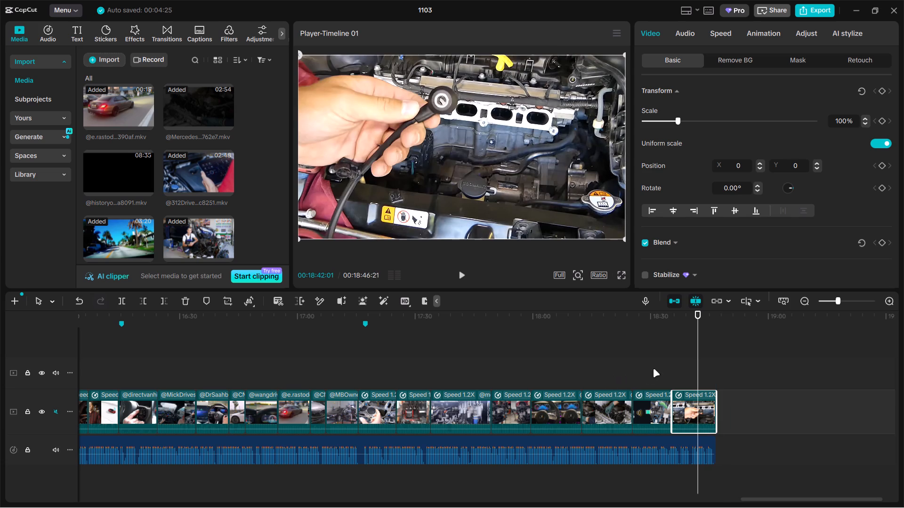
Skim back to the cutaway engine clip with red-outlined cylinders near 00:17:28 and extend its end by about 1 second.
{"action": "left_click", "coordinate": [656, 368]}
{"action": "left_click_drag", "start_coordinate": [656, 368], "coordinate": [672, 371]}
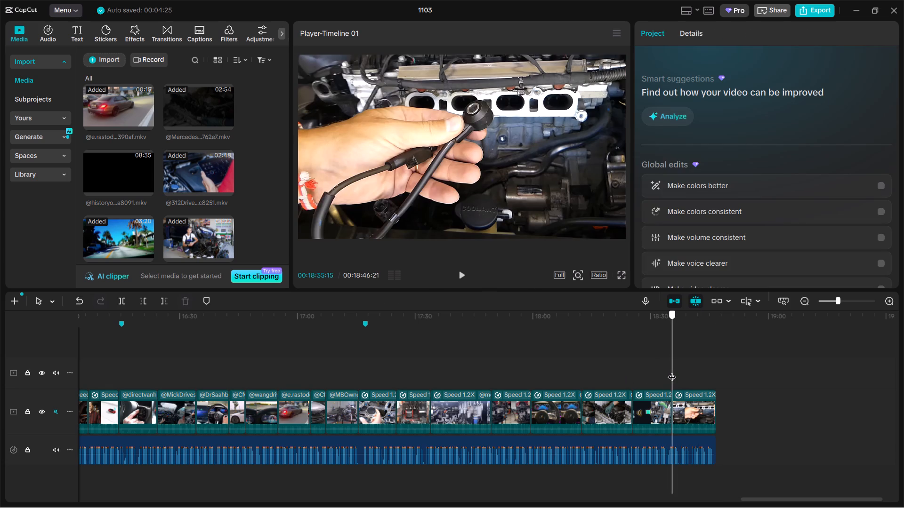
{"action": "left_click_drag", "start_coordinate": [672, 371], "coordinate": [644, 371]}
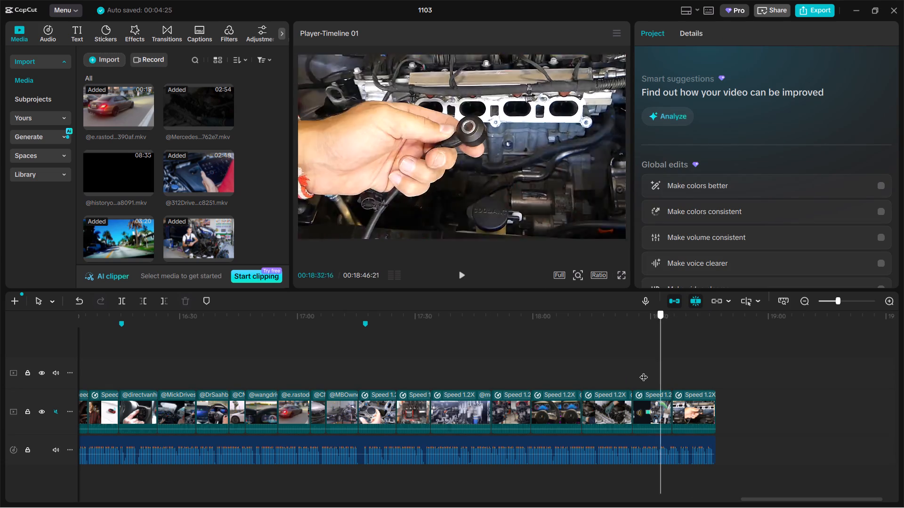
{"action": "left_click_drag", "start_coordinate": [644, 371], "coordinate": [412, 380]}
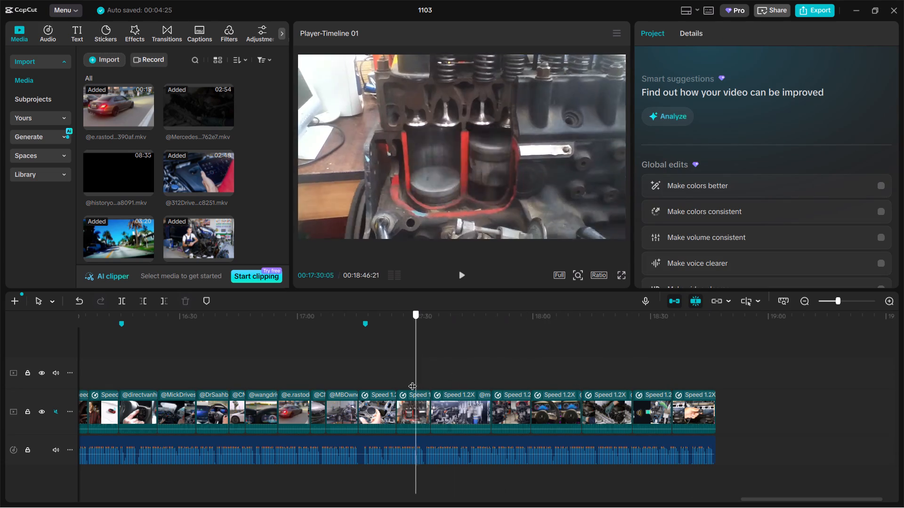
{"action": "left_click_drag", "start_coordinate": [412, 380], "coordinate": [409, 375]}
{"action": "left_click", "coordinate": [418, 402]}
{"action": "left_click_drag", "start_coordinate": [428, 404], "coordinate": [429, 404]}
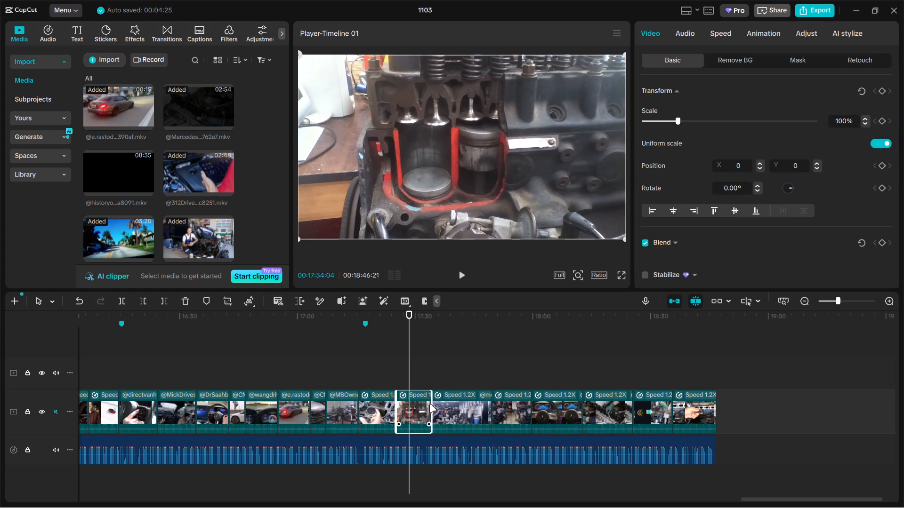
{"action": "left_click_drag", "start_coordinate": [429, 404], "coordinate": [433, 404]}
Review the extended cutaway engine clip, its transition to the next shot, and the remaining shots near the end of the section.
{"action": "left_click_drag", "start_coordinate": [557, 376], "coordinate": [752, 415]}
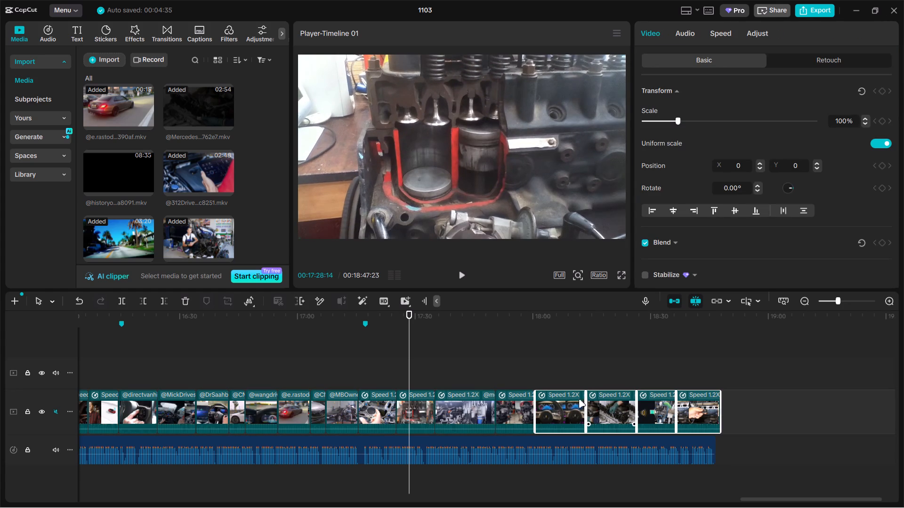
{"action": "left_click", "coordinate": [413, 371]}
{"action": "left_click_drag", "start_coordinate": [413, 371], "coordinate": [401, 373]}
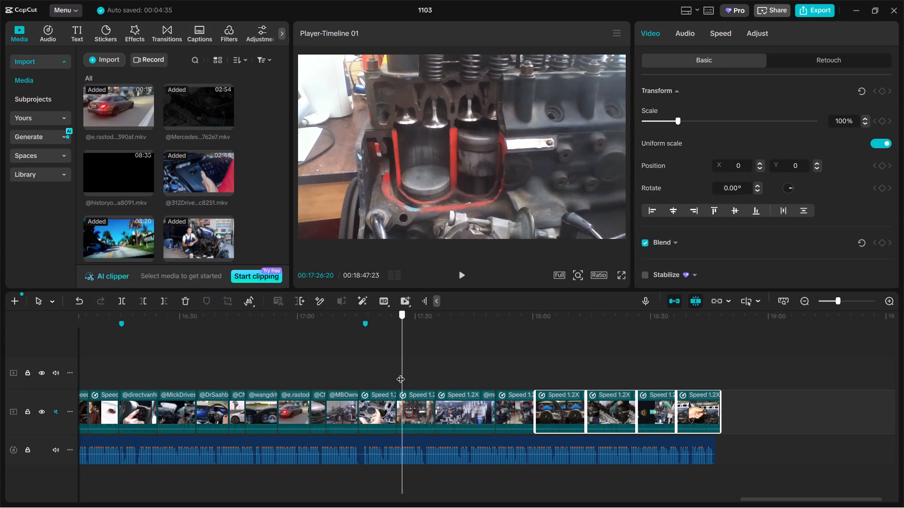
{"action": "left_click_drag", "start_coordinate": [401, 373], "coordinate": [422, 368]}
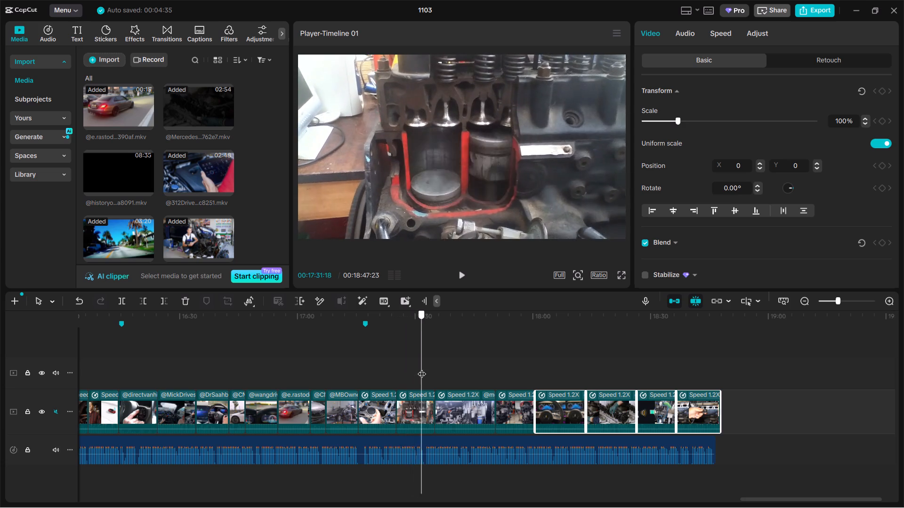
{"action": "left_click_drag", "start_coordinate": [422, 368], "coordinate": [433, 364]}
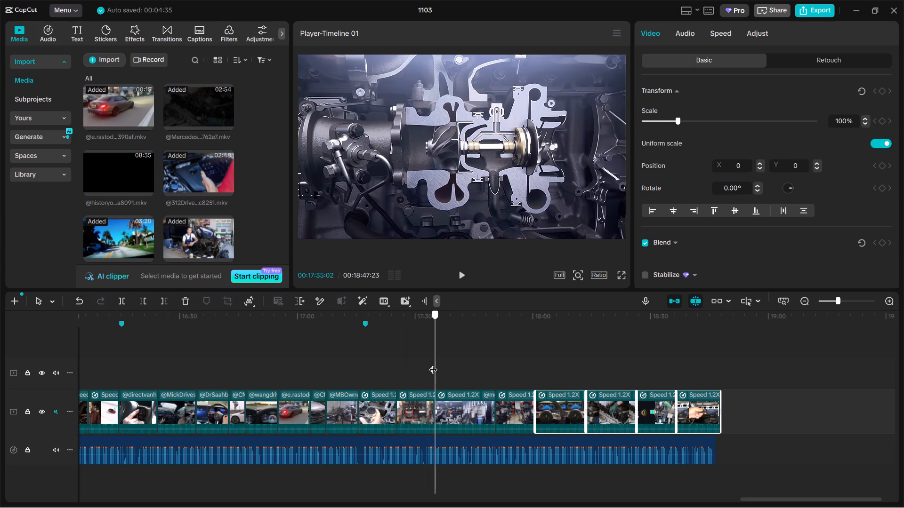
{"action": "left_click_drag", "start_coordinate": [433, 364], "coordinate": [688, 371]}
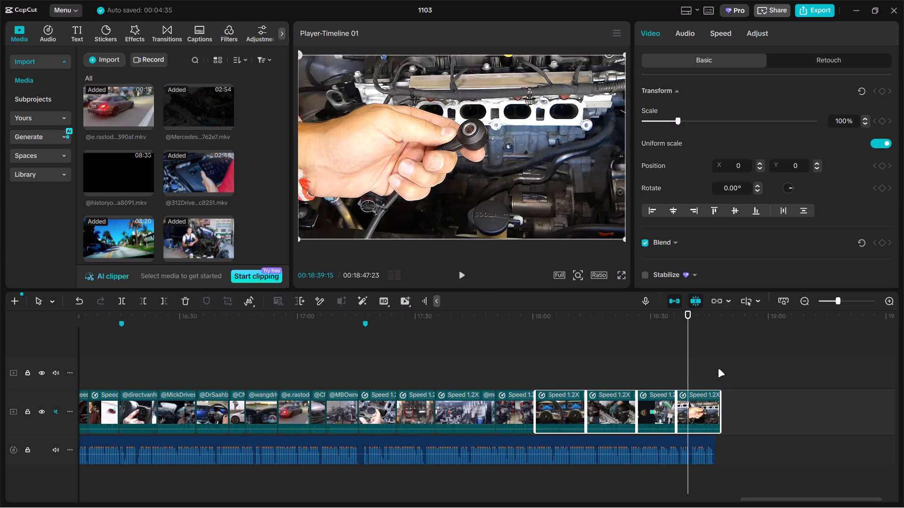
{"action": "left_click", "coordinate": [718, 369]}
{"action": "left_click", "coordinate": [604, 364]}
{"action": "left_click_drag", "start_coordinate": [604, 364], "coordinate": [595, 365]}
{"action": "left_click_drag", "start_coordinate": [567, 372], "coordinate": [782, 421]}
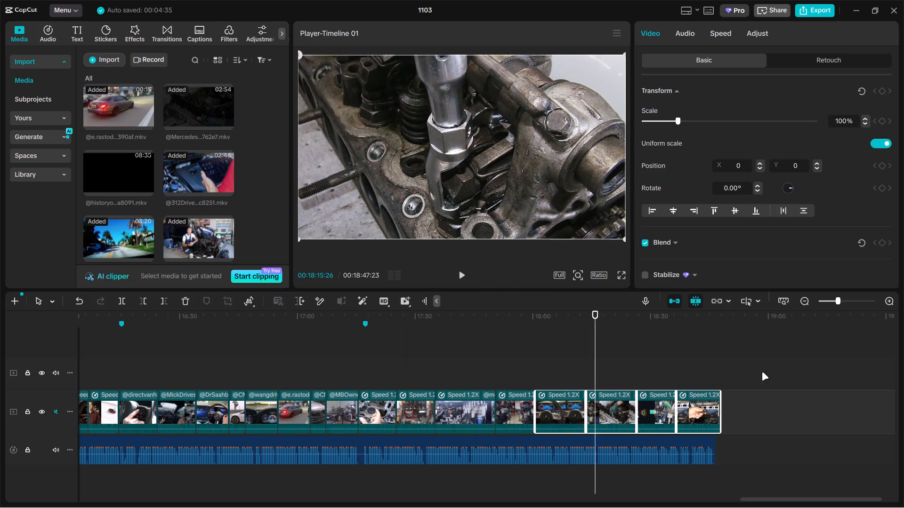
Shorten the final AutoRepairGuys clip from its end to a length of 00:00:10:27.
{"action": "left_click", "coordinate": [728, 318]}
{"action": "scroll", "coordinate": [746, 395], "scroll_direction": "up", "scroll_amount": 16, "text": "ctrl"}
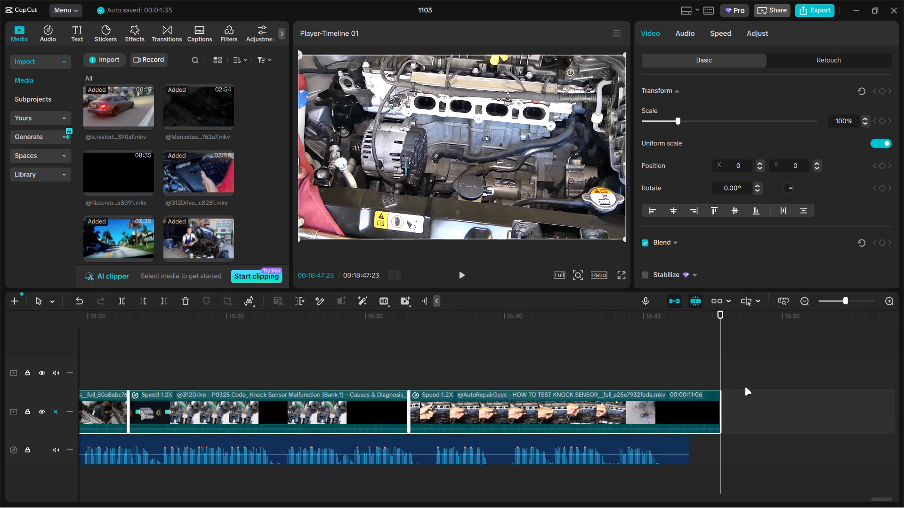
{"action": "left_click_drag", "start_coordinate": [723, 404], "coordinate": [715, 404]}
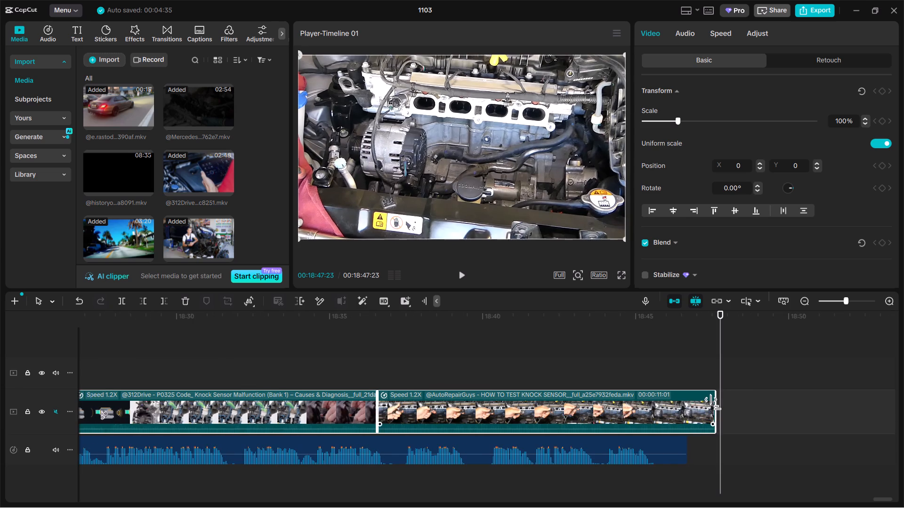
{"action": "left_click_drag", "start_coordinate": [702, 404], "coordinate": [696, 404]}
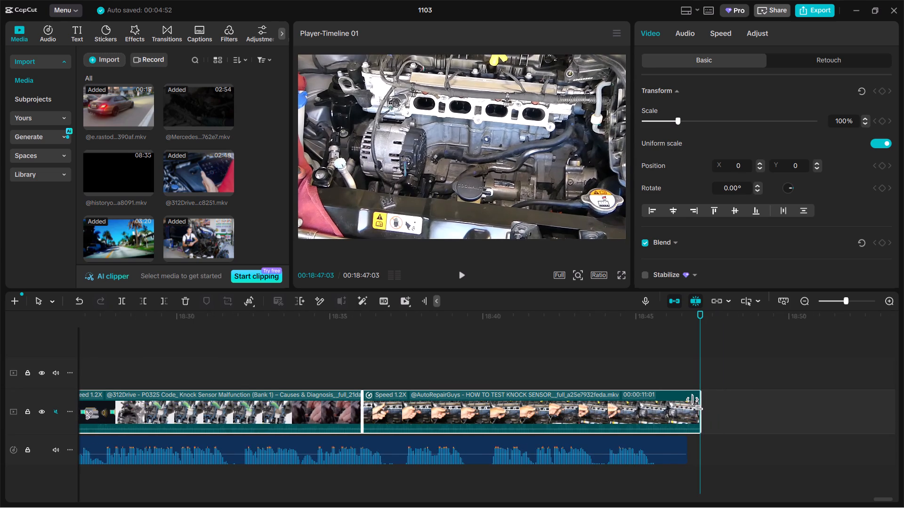
{"action": "left_click_drag", "start_coordinate": [696, 404], "coordinate": [695, 404]}
Trim the silent tail of the voice-over audio so it ends together with the last video clip at 00:18:46:17.
{"action": "left_click", "coordinate": [667, 387]}
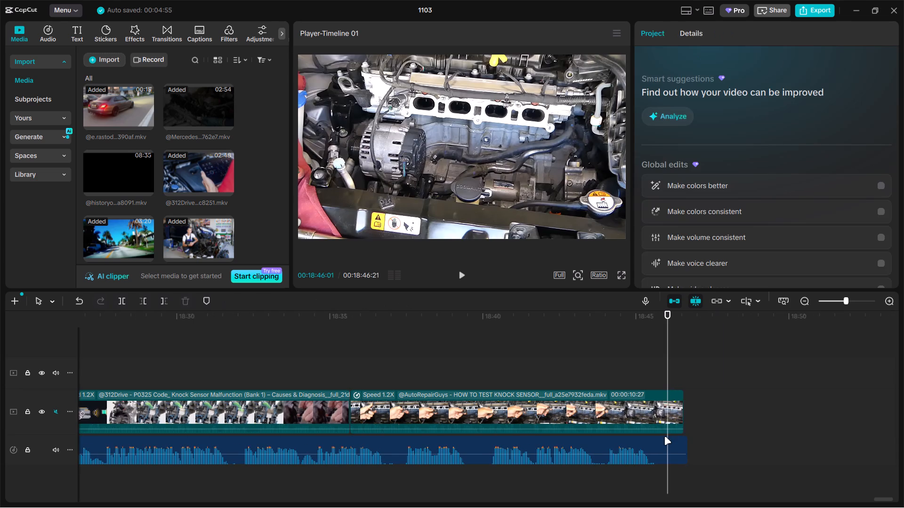
{"action": "left_click", "coordinate": [664, 437]}
{"action": "left_click_drag", "start_coordinate": [687, 444], "coordinate": [670, 444]}
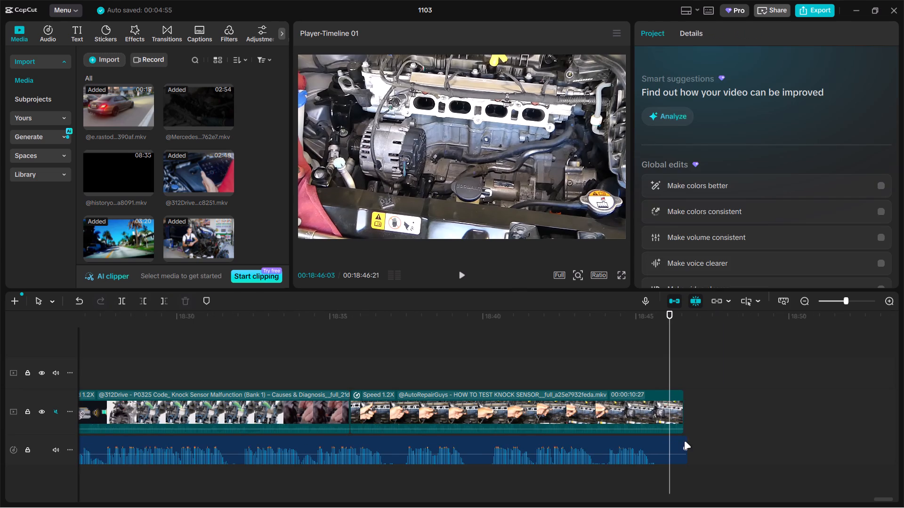
{"action": "left_click", "coordinate": [670, 442]}
{"action": "left_click_drag", "start_coordinate": [690, 444], "coordinate": [679, 443]}
{"action": "left_click", "coordinate": [670, 444]}
{"action": "left_click", "coordinate": [638, 368]}
{"action": "left_click", "coordinate": [650, 451]}
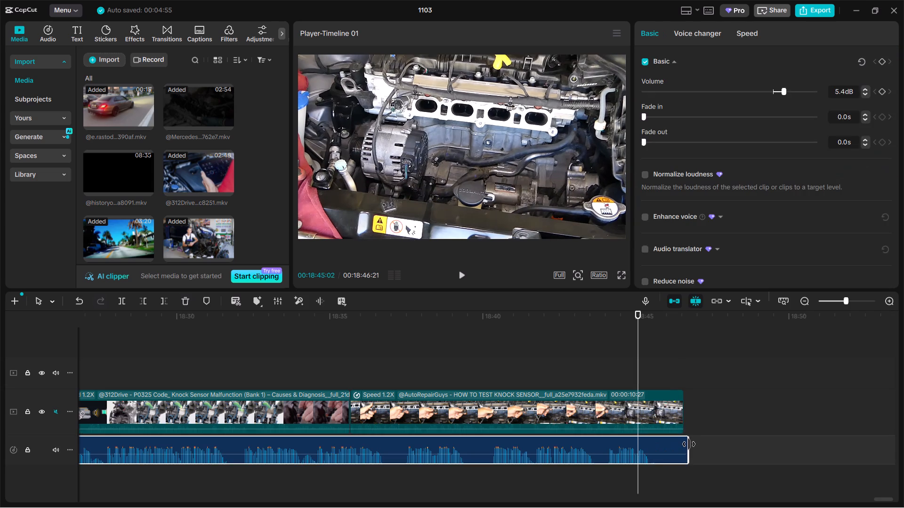
{"action": "left_click_drag", "start_coordinate": [689, 444], "coordinate": [651, 444]}
{"action": "left_click", "coordinate": [661, 447]}
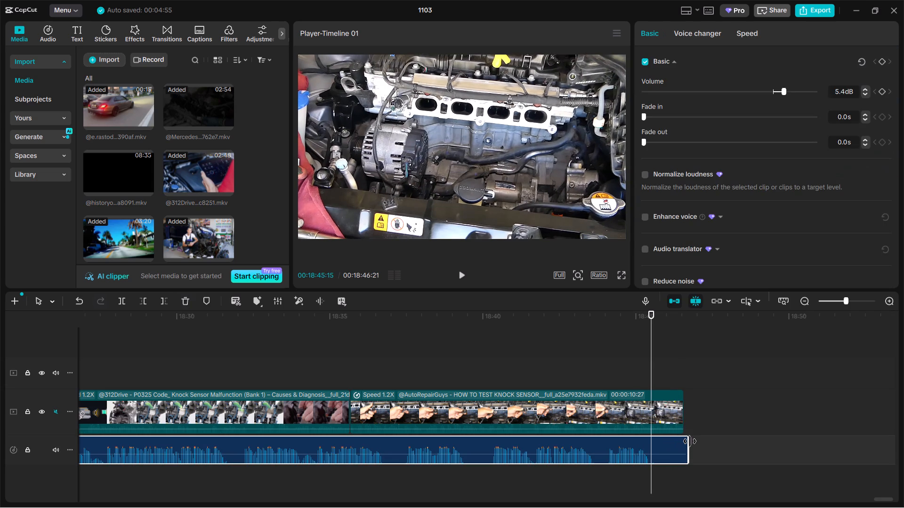
{"action": "left_click_drag", "start_coordinate": [689, 441], "coordinate": [673, 450]}
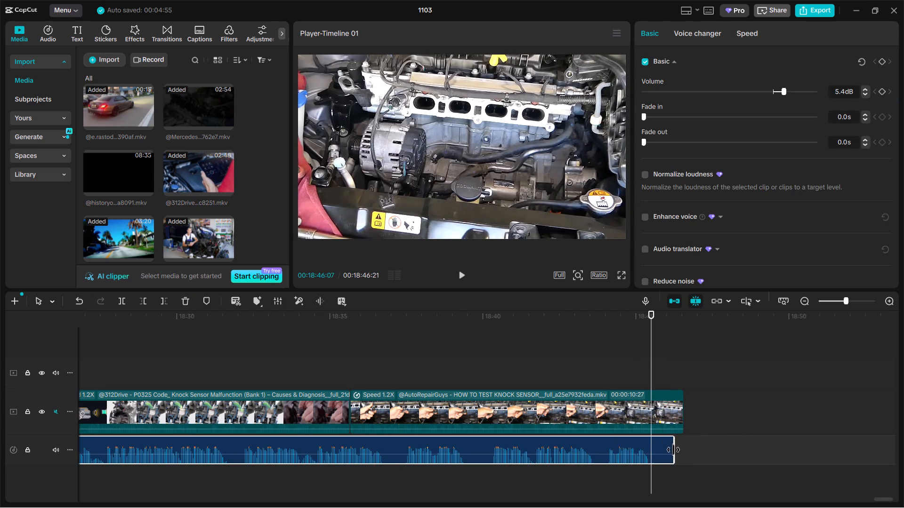
{"action": "left_click_drag", "start_coordinate": [673, 450], "coordinate": [680, 450]}
Place the playhead at the end of the timeline, 00:18:46:17.
{"action": "scroll", "coordinate": [727, 432], "scroll_direction": "down", "scroll_amount": 20, "text": "ctrl"}
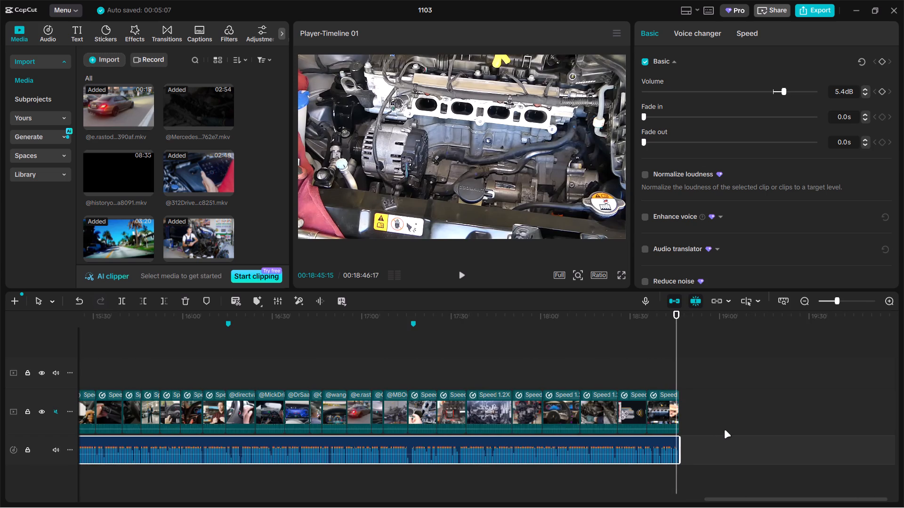
{"action": "left_click", "coordinate": [553, 367], "text": "ctrl"}
{"action": "left_click_drag", "start_coordinate": [553, 367], "coordinate": [722, 375]}
{"action": "scroll", "coordinate": [722, 375], "scroll_direction": "down", "scroll_amount": 5, "text": "ctrl"}
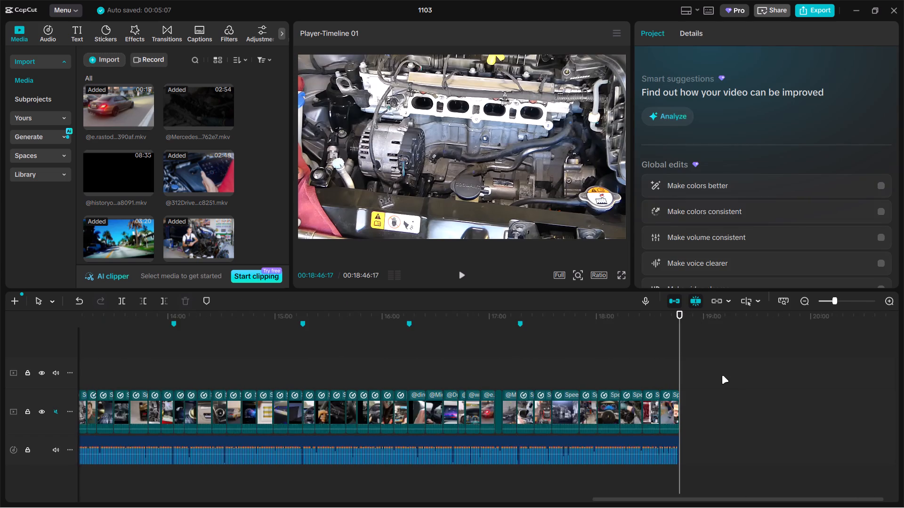
{"action": "scroll", "coordinate": [722, 375], "scroll_direction": "down", "scroll_amount": 9, "text": "ctrl"}
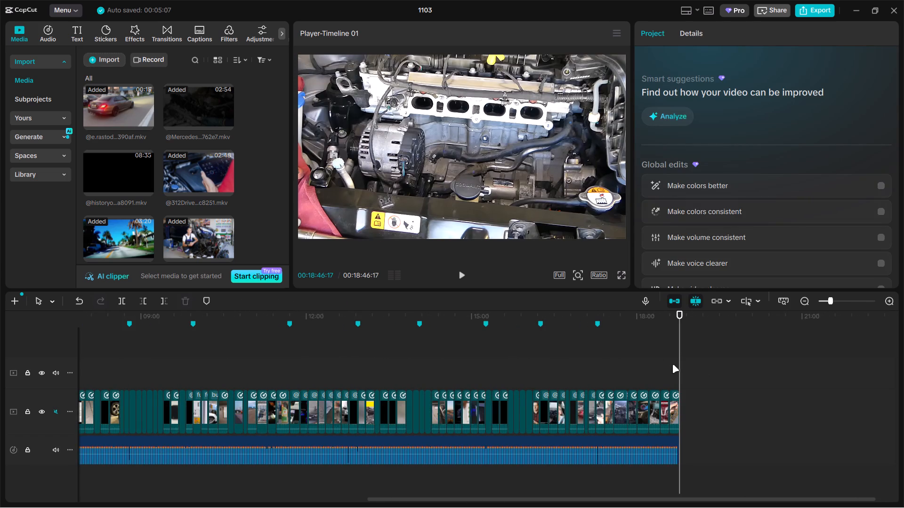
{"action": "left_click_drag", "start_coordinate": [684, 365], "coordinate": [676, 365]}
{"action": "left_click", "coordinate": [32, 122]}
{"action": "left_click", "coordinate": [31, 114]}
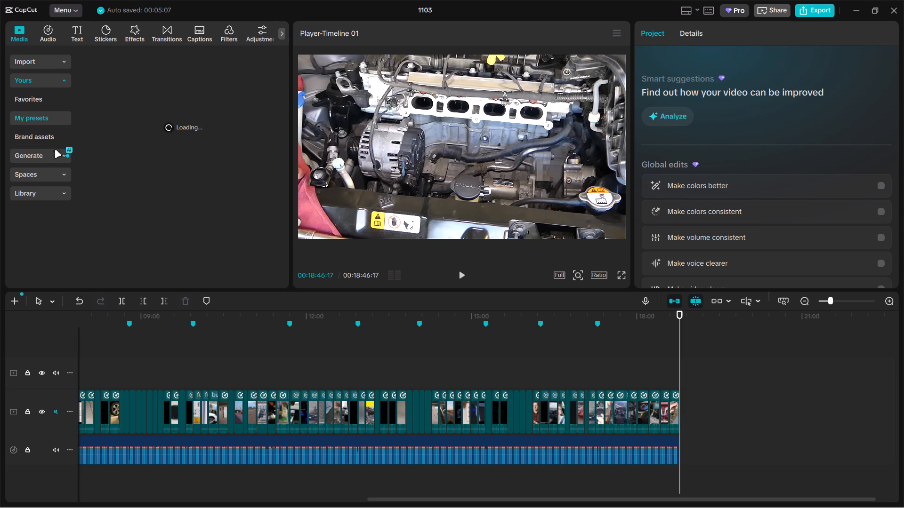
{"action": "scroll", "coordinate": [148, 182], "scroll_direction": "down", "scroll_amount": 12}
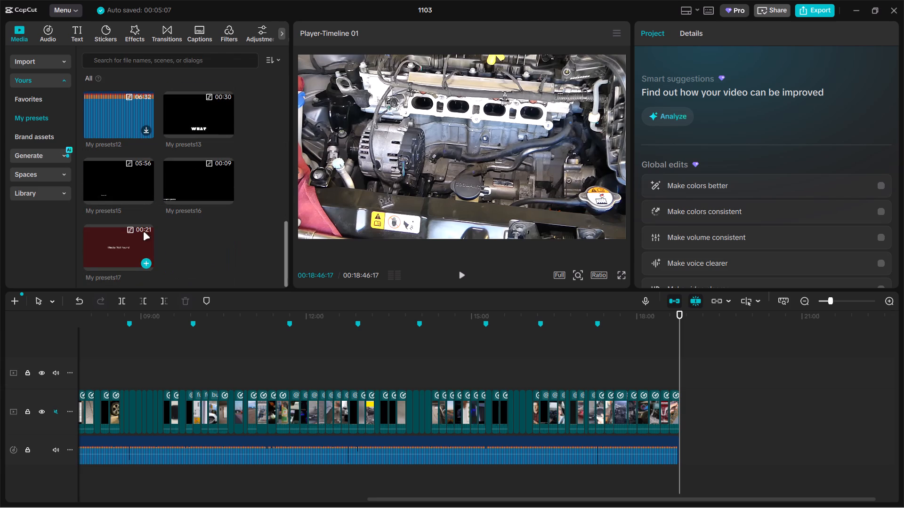
Move the Mercedes-AMG GLE 63 S clip above the main track from the timeline's beginning to about 00:00:45.
{"action": "left_click", "coordinate": [225, 359]}
{"action": "left_click_drag", "start_coordinate": [225, 359], "coordinate": [189, 356]}
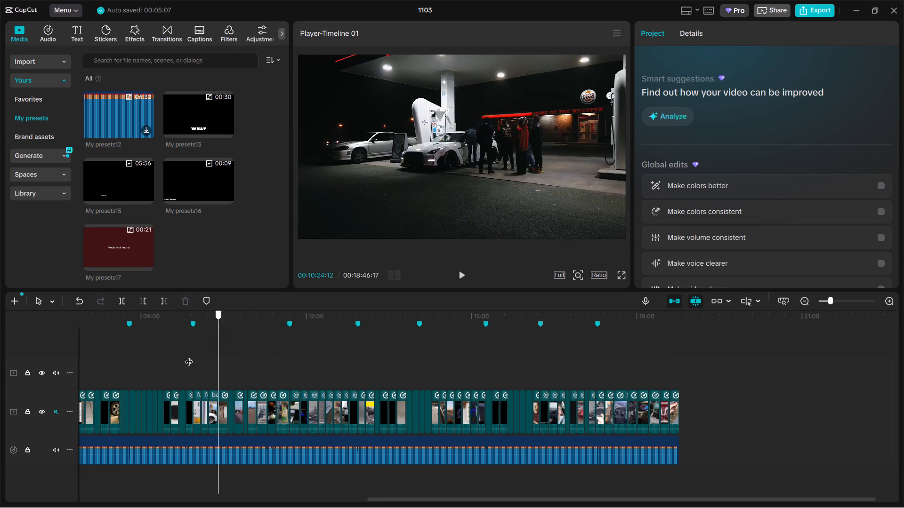
{"action": "left_click_drag", "start_coordinate": [189, 356], "coordinate": [62, 352]}
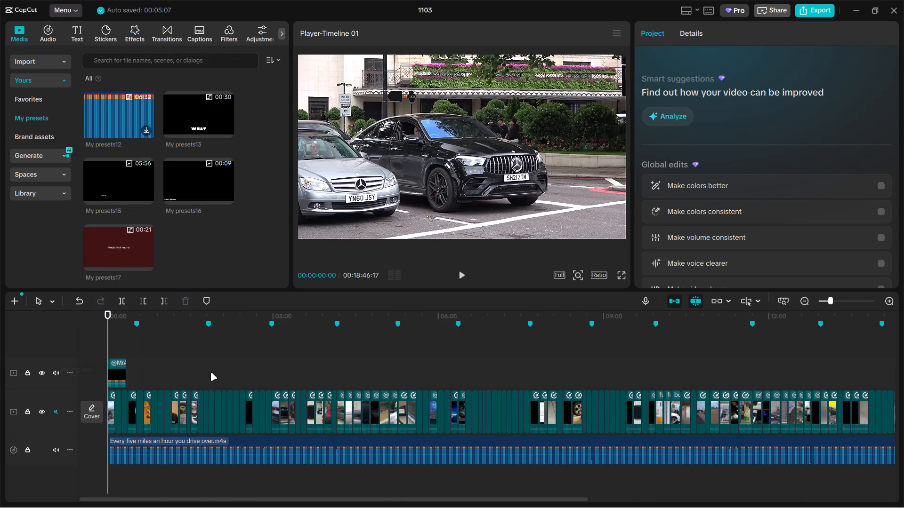
{"action": "scroll", "coordinate": [206, 373], "scroll_direction": "up", "scroll_amount": 17, "text": "ctrl"}
{"action": "scroll", "coordinate": [199, 383], "scroll_direction": "up", "scroll_amount": 7, "text": "ctrl"}
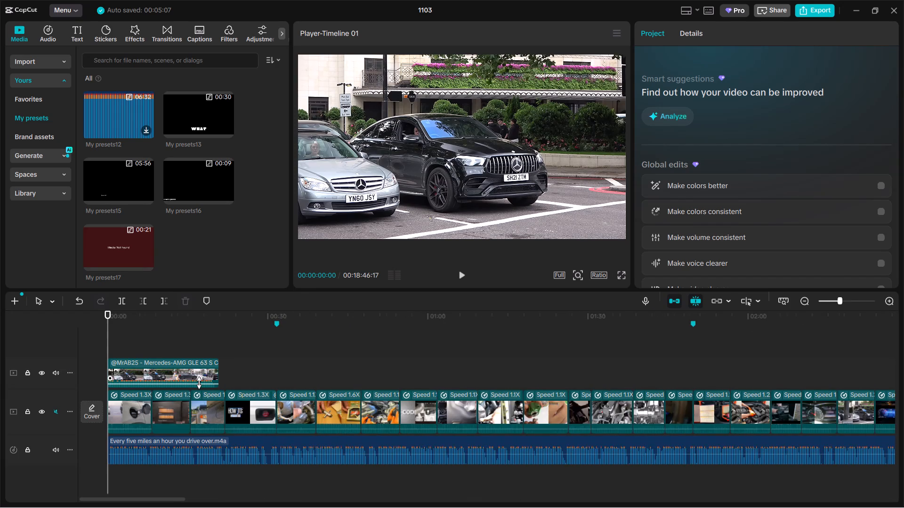
{"action": "scroll", "coordinate": [199, 383], "scroll_direction": "up", "scroll_amount": 1, "text": "ctrl"}
{"action": "left_click_drag", "start_coordinate": [200, 367], "coordinate": [533, 372]}
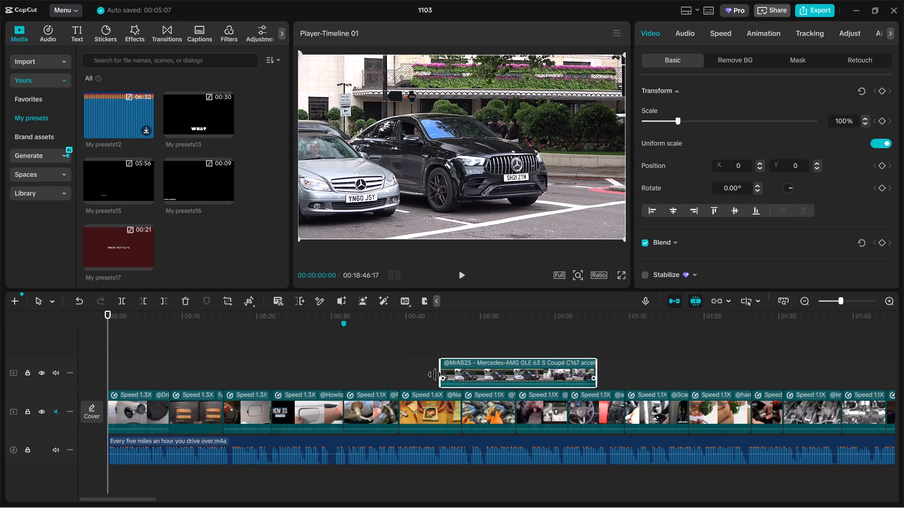
Duplicate the first four main-track clips, through the fuel door shot, onto the upper track starting at 00:00.
{"action": "left_click_drag", "start_coordinate": [144, 367], "coordinate": [299, 416]}
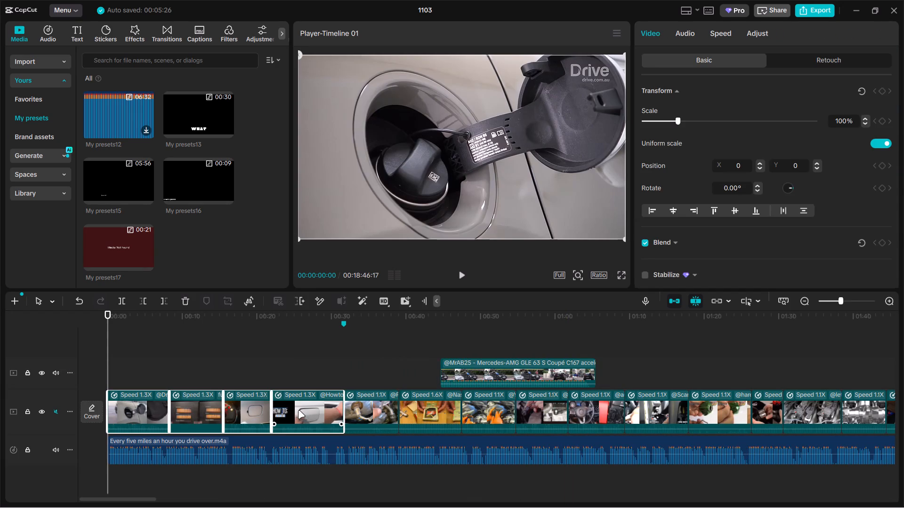
{"action": "key", "text": "ctrl+c"}
{"action": "key", "text": "ctrl+v"}
{"action": "left_click", "coordinate": [263, 336]}
Bring the Mercedes-AMG clip back near the duplicated clips so it starts at about 00:00:33.
{"action": "left_click_drag", "start_coordinate": [472, 373], "coordinate": [442, 376]}
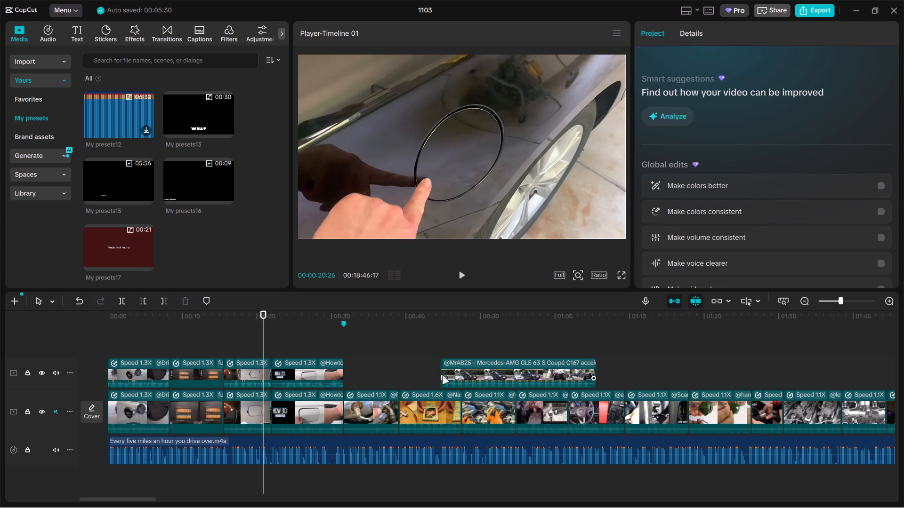
{"action": "left_click_drag", "start_coordinate": [442, 376], "coordinate": [363, 374]}
{"action": "left_click_drag", "start_coordinate": [363, 367], "coordinate": [388, 397]}
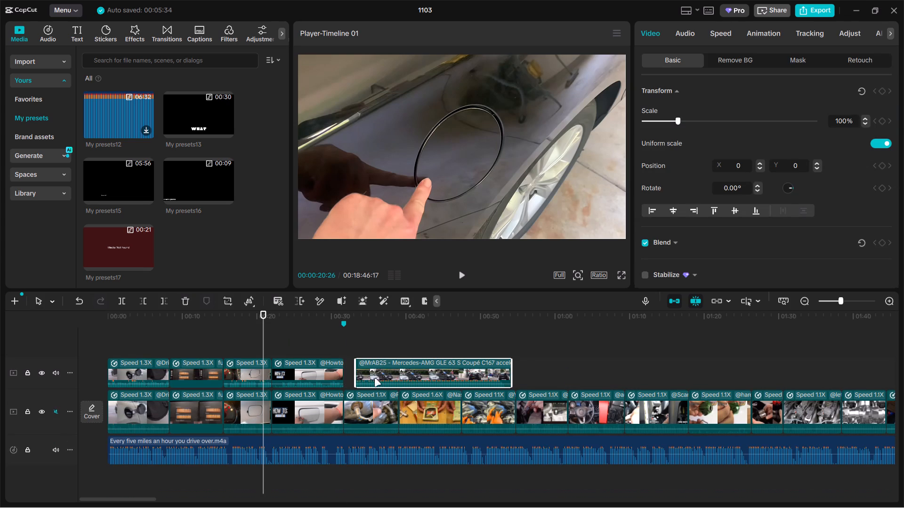
Preview the Mercedes-AMG clip's opening and trim its standing-still footage in stages until the clip starts at about 00:00:39.
{"action": "left_click", "coordinate": [357, 341]}
{"action": "left_click_drag", "start_coordinate": [357, 341], "coordinate": [422, 341]}
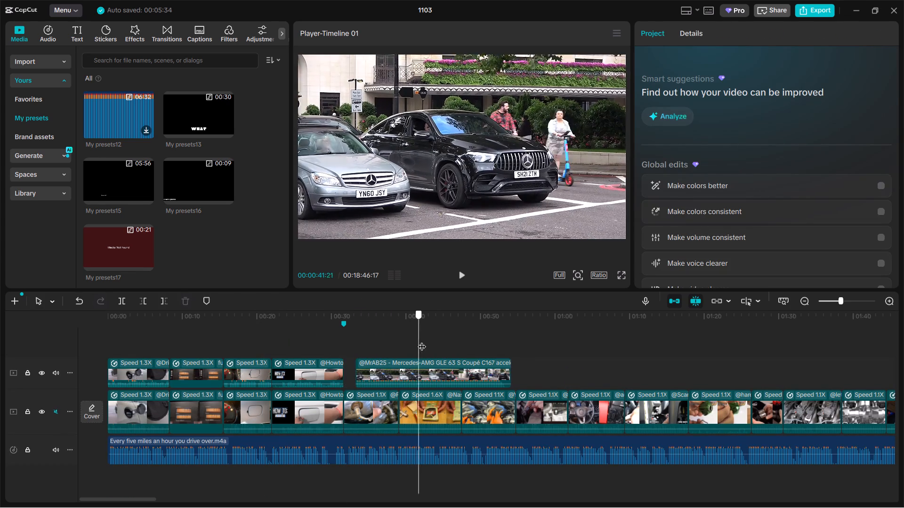
{"action": "left_click_drag", "start_coordinate": [422, 341], "coordinate": [366, 337]}
{"action": "left_click", "coordinate": [373, 373]}
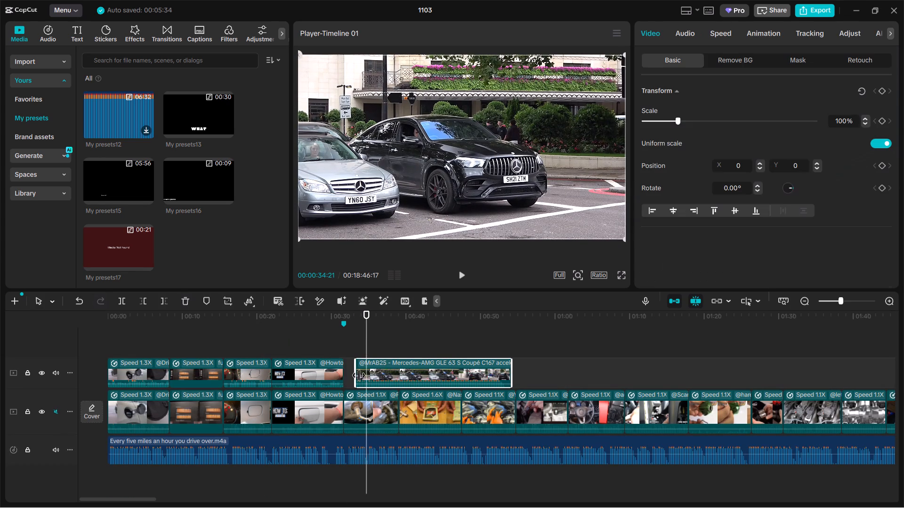
{"action": "left_click_drag", "start_coordinate": [358, 375], "coordinate": [379, 373]}
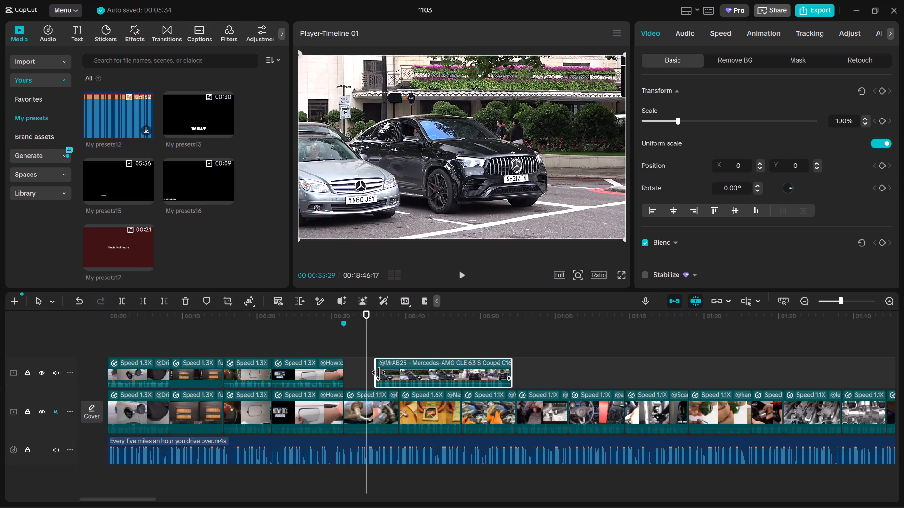
{"action": "left_click_drag", "start_coordinate": [379, 373], "coordinate": [379, 373]}
{"action": "left_click", "coordinate": [376, 349]}
{"action": "left_click_drag", "start_coordinate": [376, 349], "coordinate": [400, 349]}
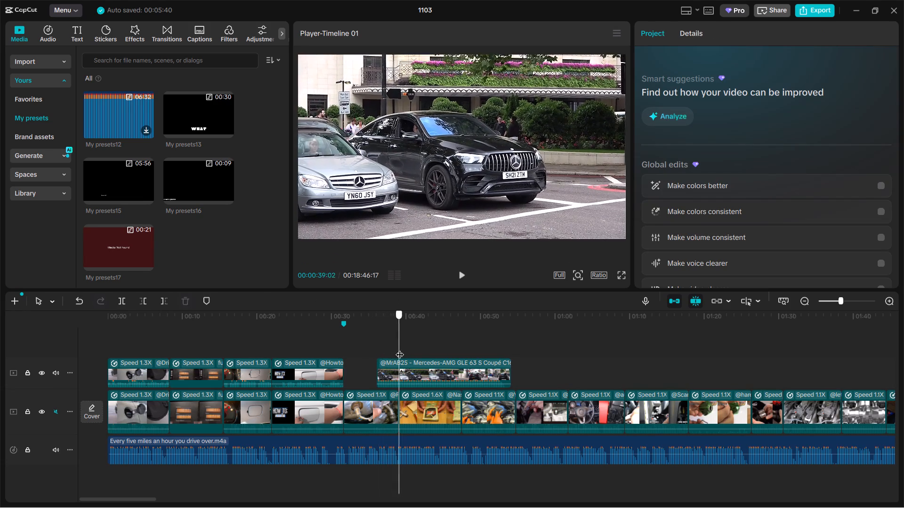
{"action": "left_click_drag", "start_coordinate": [400, 349], "coordinate": [422, 352]}
{"action": "left_click", "coordinate": [415, 373]}
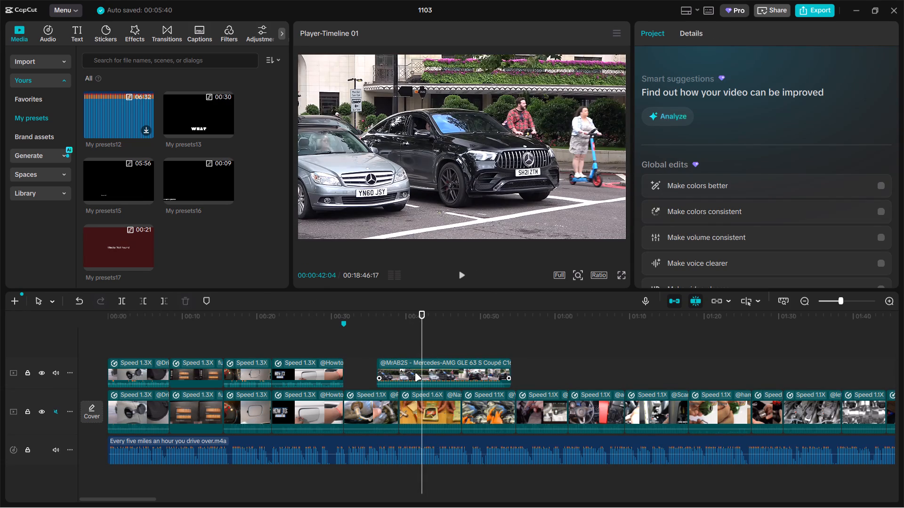
{"action": "left_click_drag", "start_coordinate": [379, 371], "coordinate": [394, 369]}
{"action": "left_click", "coordinate": [390, 346]}
{"action": "left_click_drag", "start_coordinate": [390, 346], "coordinate": [417, 347]}
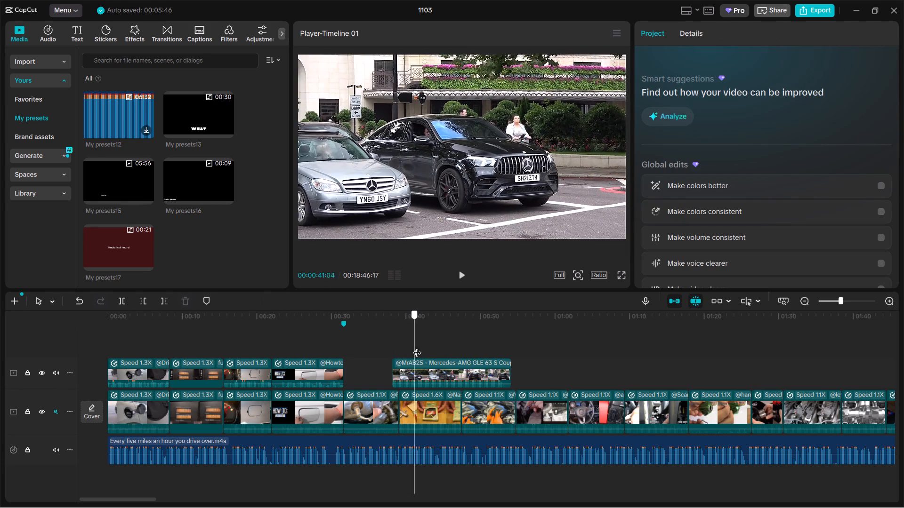
{"action": "left_click_drag", "start_coordinate": [417, 347], "coordinate": [432, 351]}
{"action": "left_click", "coordinate": [422, 374]}
{"action": "left_click_drag", "start_coordinate": [393, 373], "coordinate": [402, 372]}
Trim the Mercedes-AMG clip from both ends so it keeps only the stretch from about 00:00:41 to 00:00:51.
{"action": "left_click", "coordinate": [395, 350]}
{"action": "left_click_drag", "start_coordinate": [396, 350], "coordinate": [430, 348]}
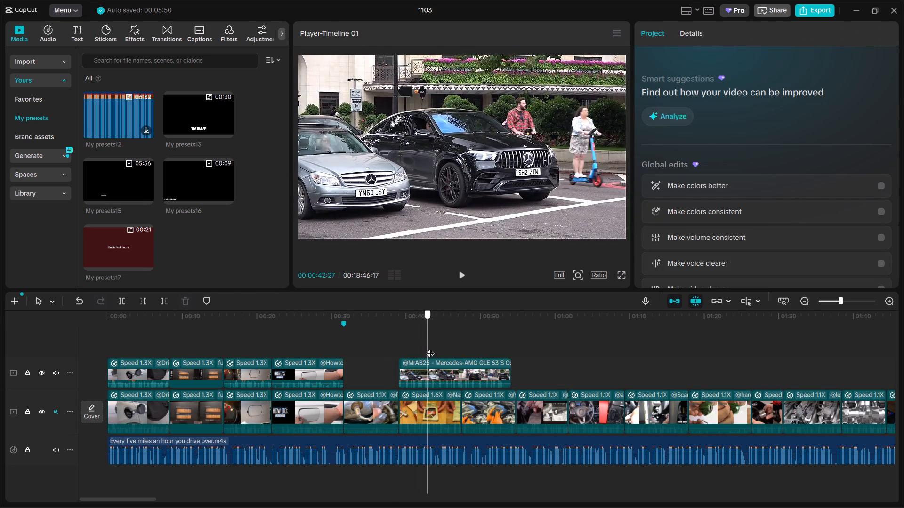
{"action": "left_click_drag", "start_coordinate": [430, 348], "coordinate": [460, 348]}
{"action": "left_click", "coordinate": [469, 374]}
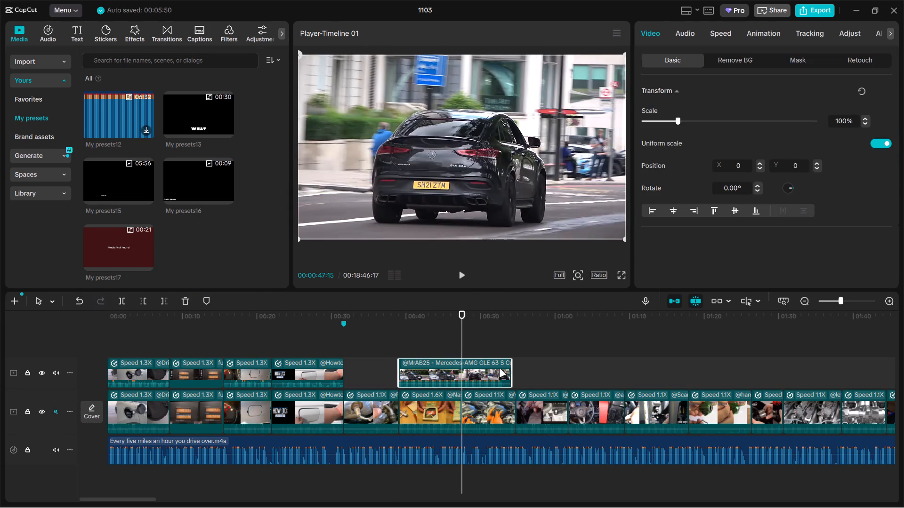
{"action": "left_click_drag", "start_coordinate": [511, 369], "coordinate": [488, 369]}
{"action": "left_click_drag", "start_coordinate": [399, 368], "coordinate": [401, 368]}
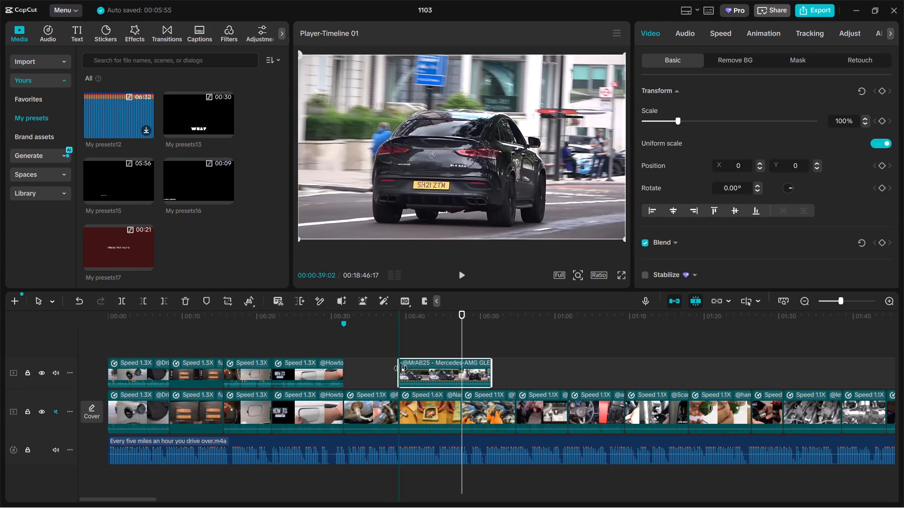
{"action": "left_click_drag", "start_coordinate": [401, 368], "coordinate": [414, 368]}
Place the trimmed Mercedes-AMG clip directly after the four duplicated clips on the upper track, starting at 00:00:31:20.
{"action": "left_click_drag", "start_coordinate": [441, 368], "coordinate": [364, 368]}
{"action": "left_click_drag", "start_coordinate": [354, 365], "coordinate": [361, 398]}
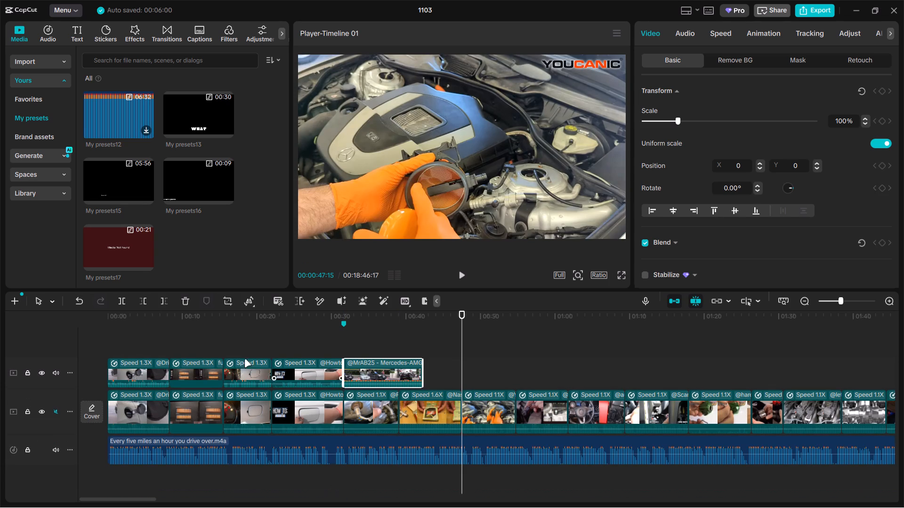
Shorten all five upper-track clips together from their ends by about 2 seconds each.
{"action": "left_click_drag", "start_coordinate": [143, 344], "coordinate": [384, 387]}
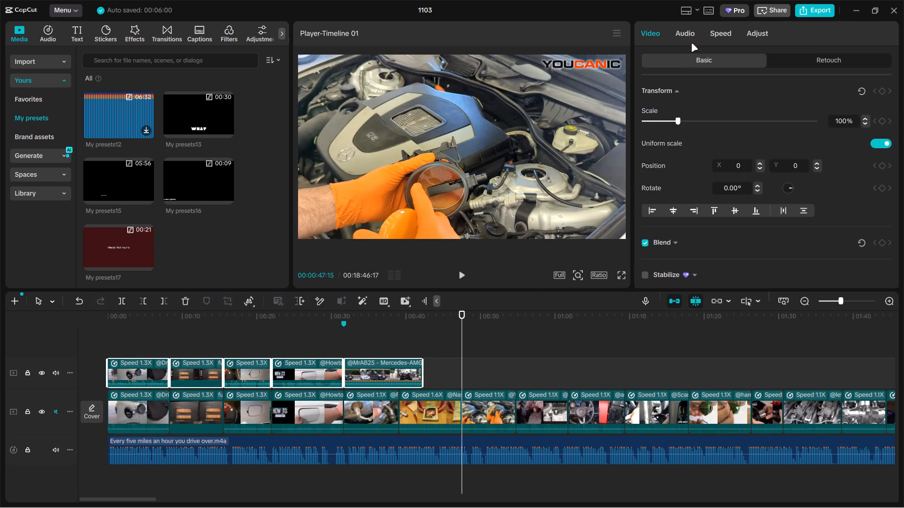
{"action": "left_click", "coordinate": [709, 31]}
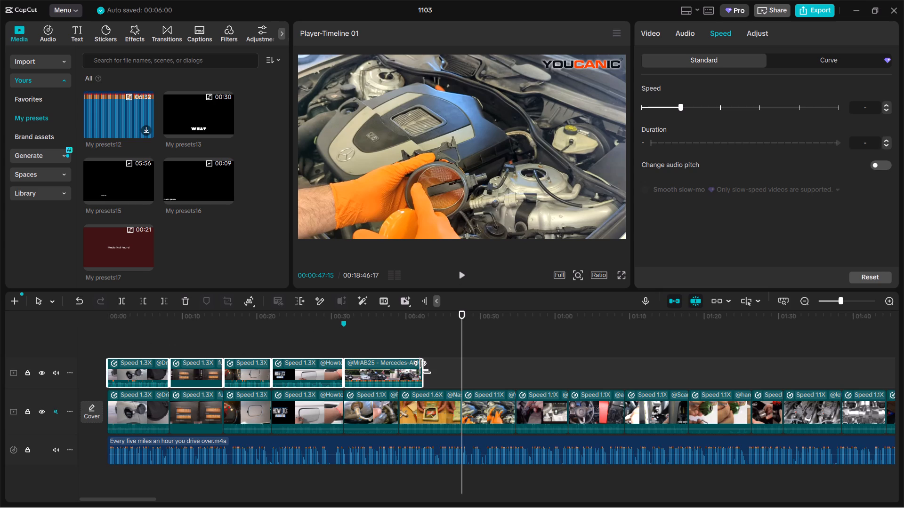
{"action": "left_click_drag", "start_coordinate": [424, 367], "coordinate": [405, 369]}
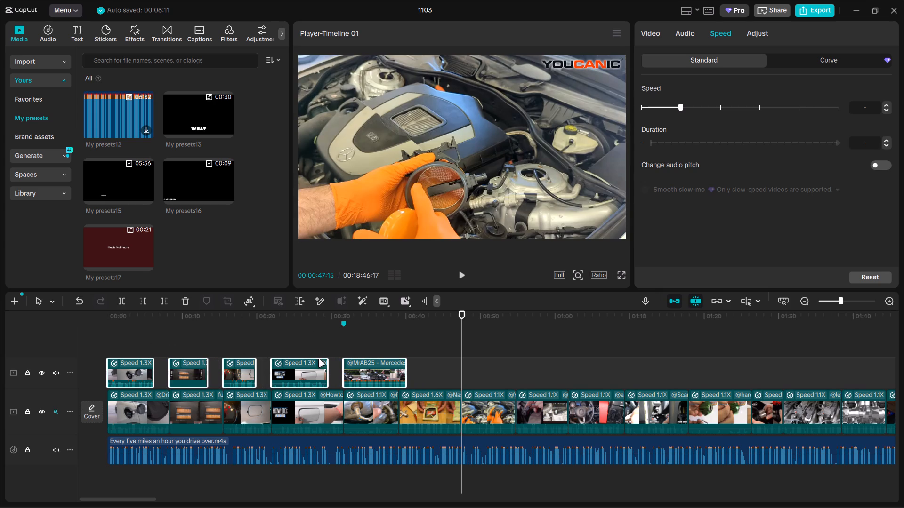
{"action": "left_click", "coordinate": [417, 345]}
Close the gaps between the five shortened upper-track clips so they run back to back up to about the first marker.
{"action": "left_click_drag", "start_coordinate": [199, 369], "coordinate": [182, 370]}
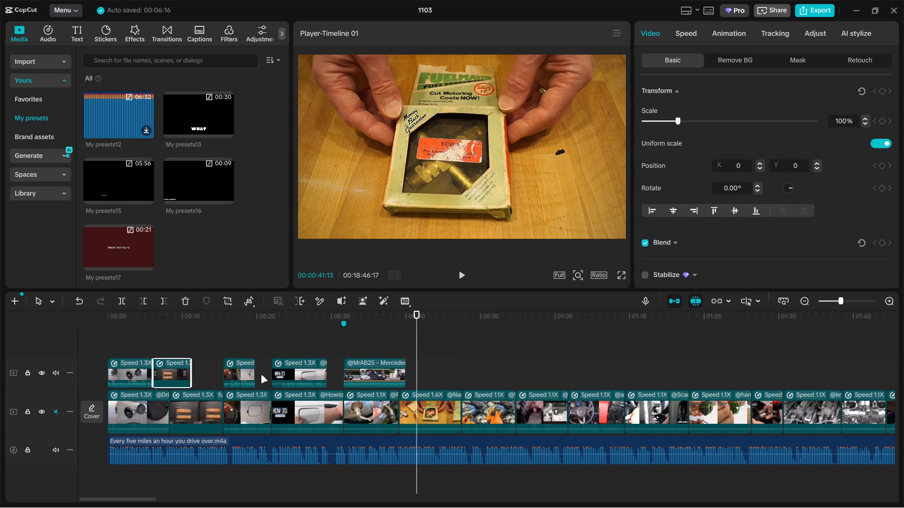
{"action": "left_click_drag", "start_coordinate": [241, 367], "coordinate": [209, 368]}
{"action": "left_click_drag", "start_coordinate": [291, 374], "coordinate": [245, 374]}
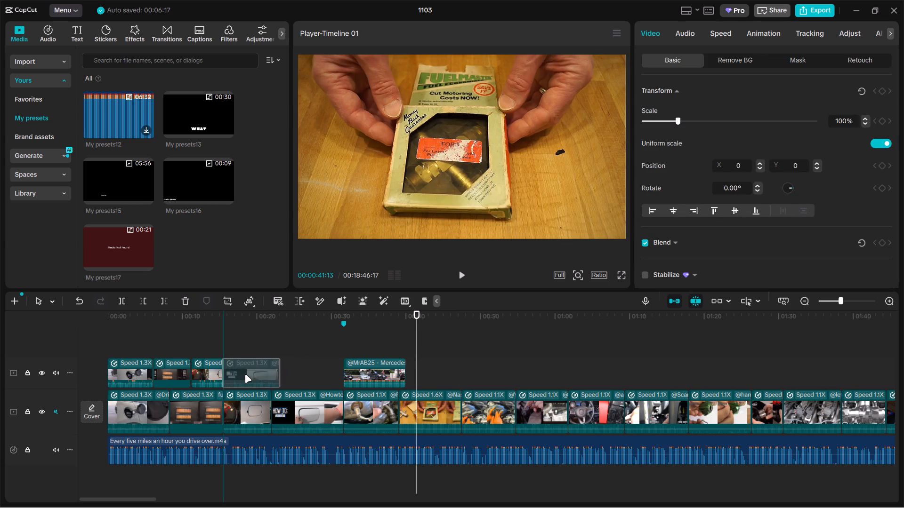
{"action": "left_click_drag", "start_coordinate": [245, 374], "coordinate": [244, 374]}
{"action": "left_click_drag", "start_coordinate": [362, 380], "coordinate": [297, 376]}
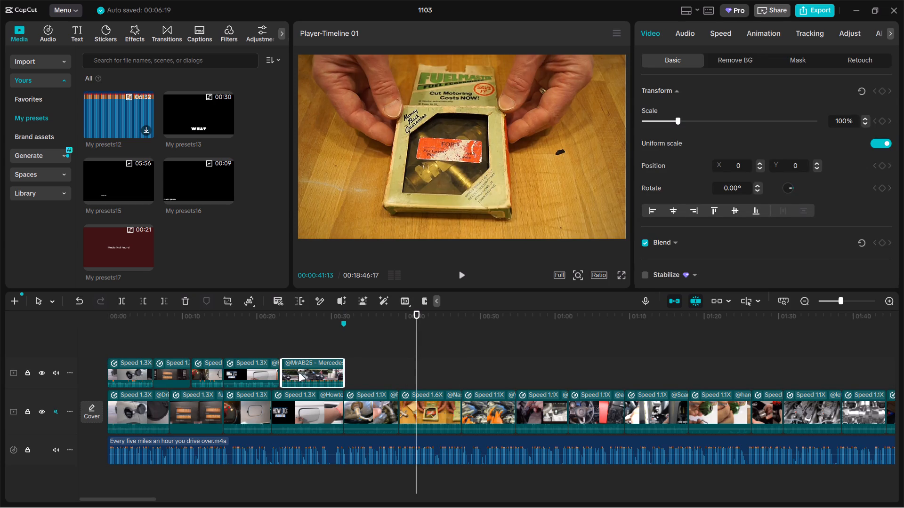
{"action": "left_click", "coordinate": [322, 347]}
{"action": "left_click_drag", "start_coordinate": [322, 347], "coordinate": [324, 347]}
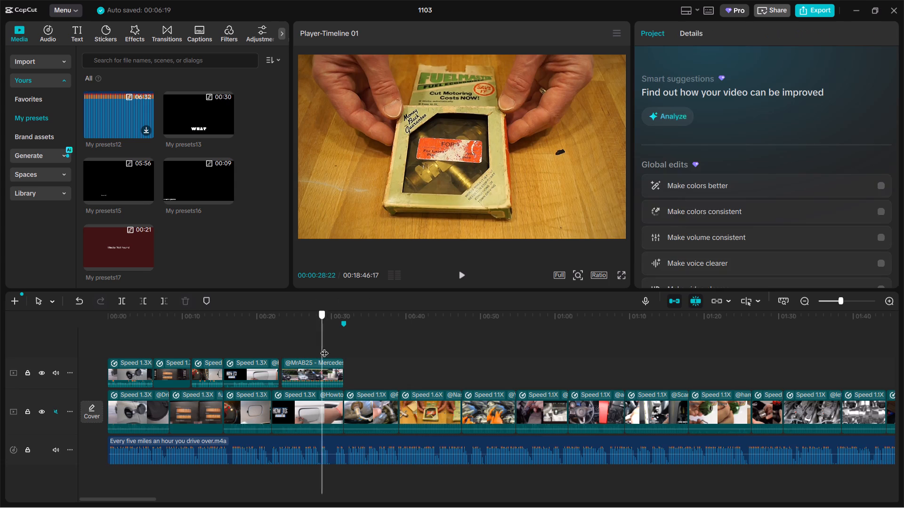
{"action": "left_click_drag", "start_coordinate": [324, 347], "coordinate": [342, 346]}
{"action": "left_click_drag", "start_coordinate": [316, 366], "coordinate": [307, 356]}
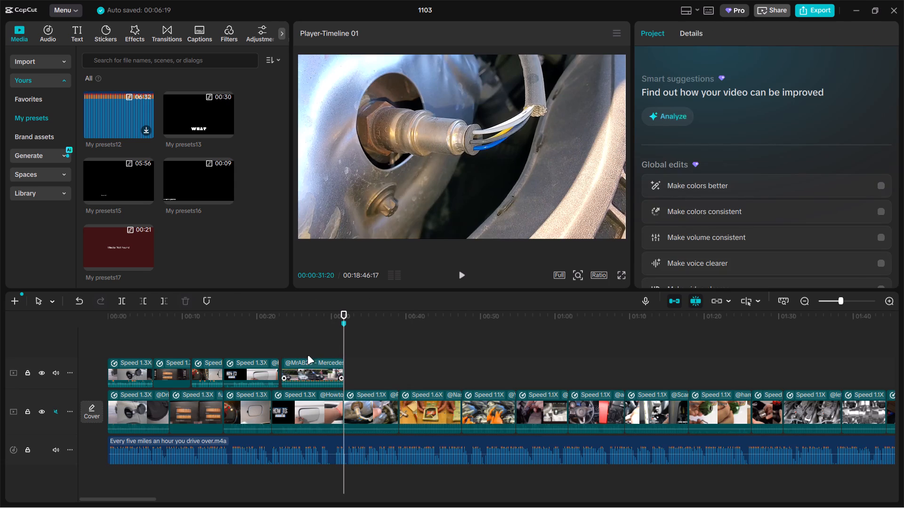
{"action": "left_click_drag", "start_coordinate": [307, 356], "coordinate": [311, 361]}
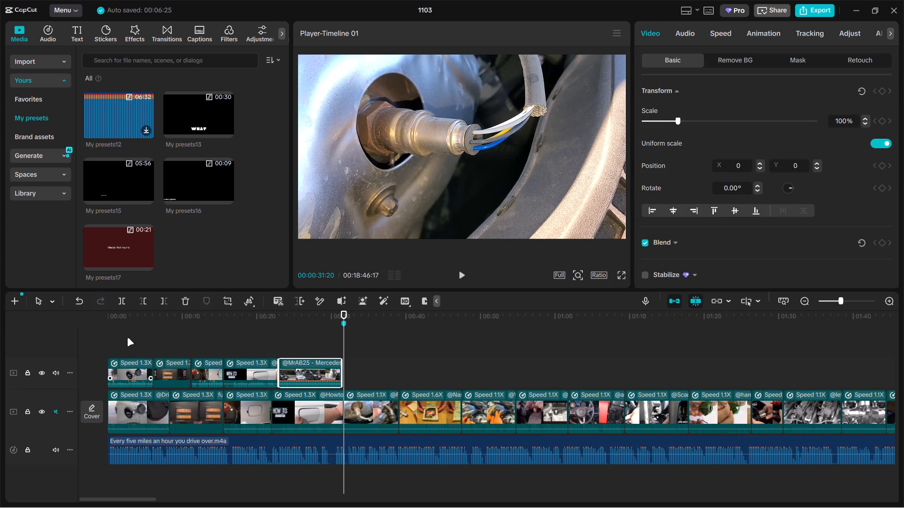
Insert the five upper-track clips as one block into the main track, directly after its first clip.
{"action": "left_click_drag", "start_coordinate": [125, 335], "coordinate": [358, 373]}
{"action": "left_click_drag", "start_coordinate": [315, 372], "coordinate": [172, 423]}
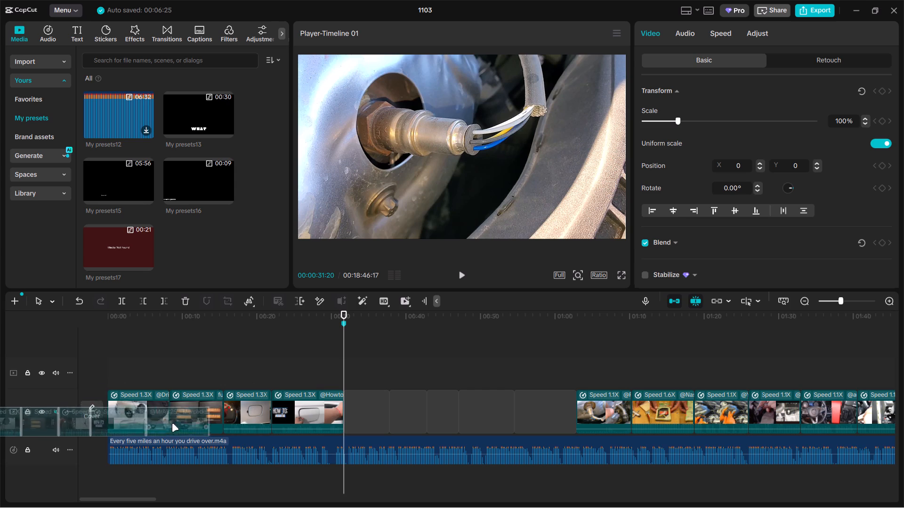
{"action": "left_click_drag", "start_coordinate": [172, 423], "coordinate": [304, 361]}
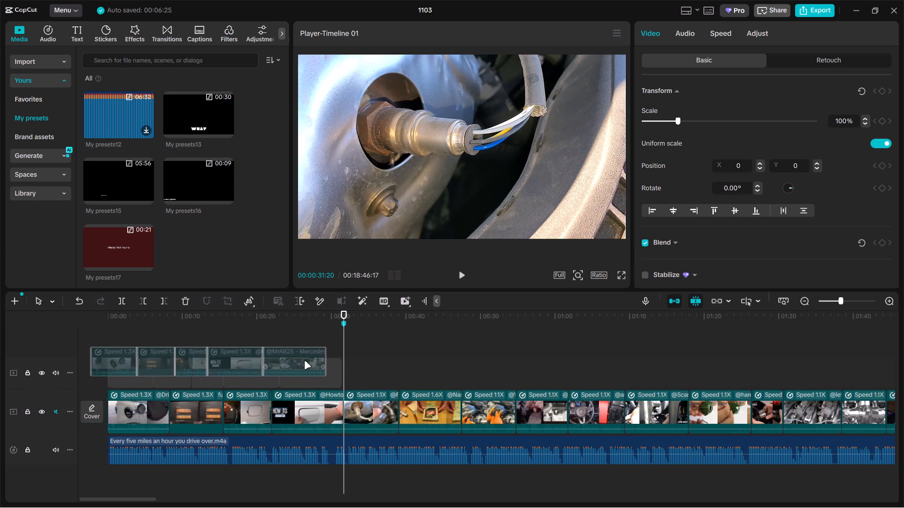
{"action": "left_click_drag", "start_coordinate": [304, 361], "coordinate": [313, 364]}
{"action": "left_click_drag", "start_coordinate": [142, 372], "coordinate": [89, 437]}
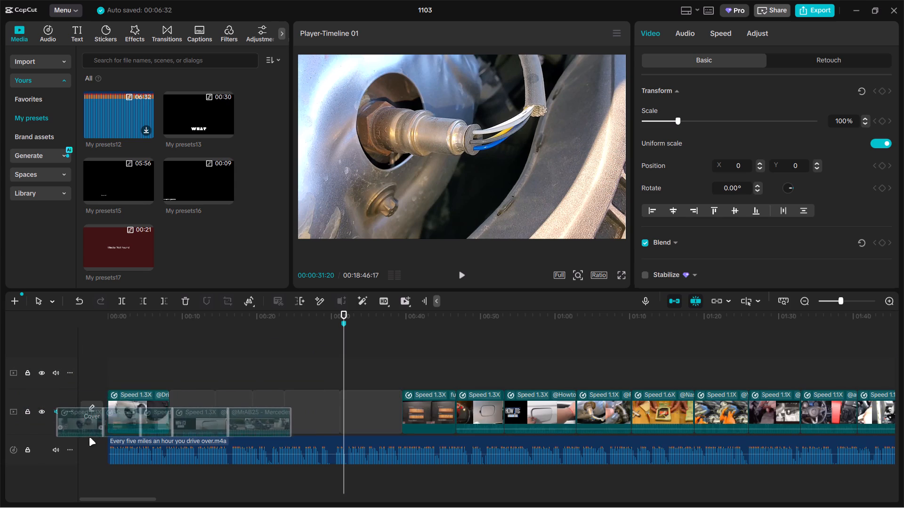
{"action": "left_click_drag", "start_coordinate": [89, 437], "coordinate": [105, 420]}
Delete the original, unshortened fuel cap clip from the beginning of the main track.
{"action": "left_click", "coordinate": [130, 407]}
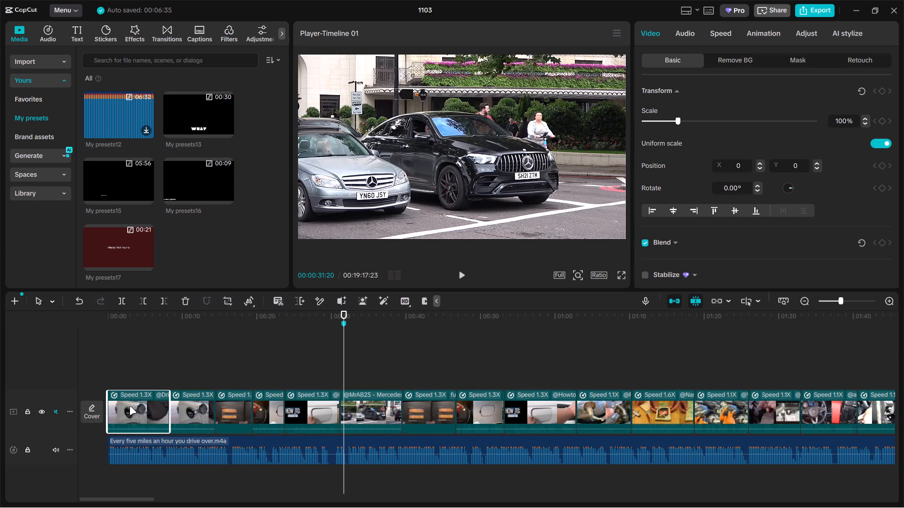
{"action": "key", "text": "BackSpace"}
{"action": "left_click", "coordinate": [315, 369]}
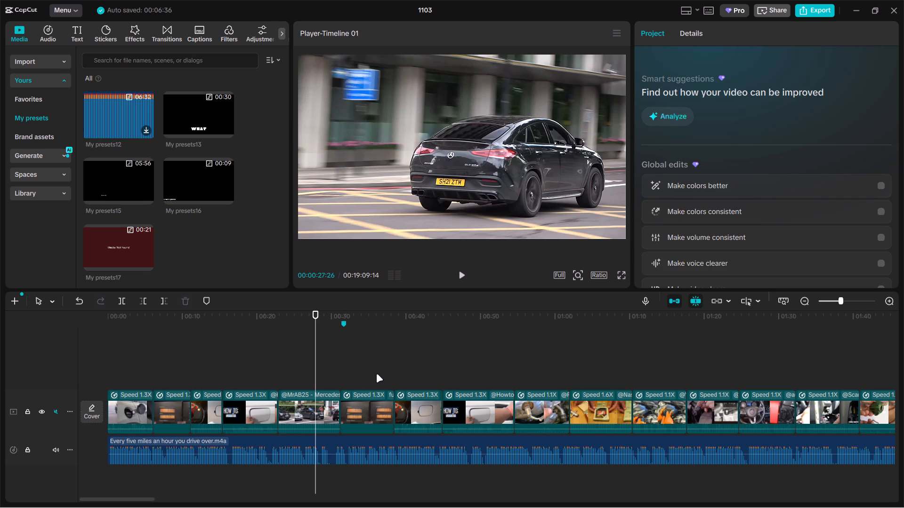
Undo the deletion of the original fuel cap clip and the insertion of the five-clip block into the main track.
{"action": "key", "text": "ctrl+z"}
{"action": "key", "text": "ctrl+z"}
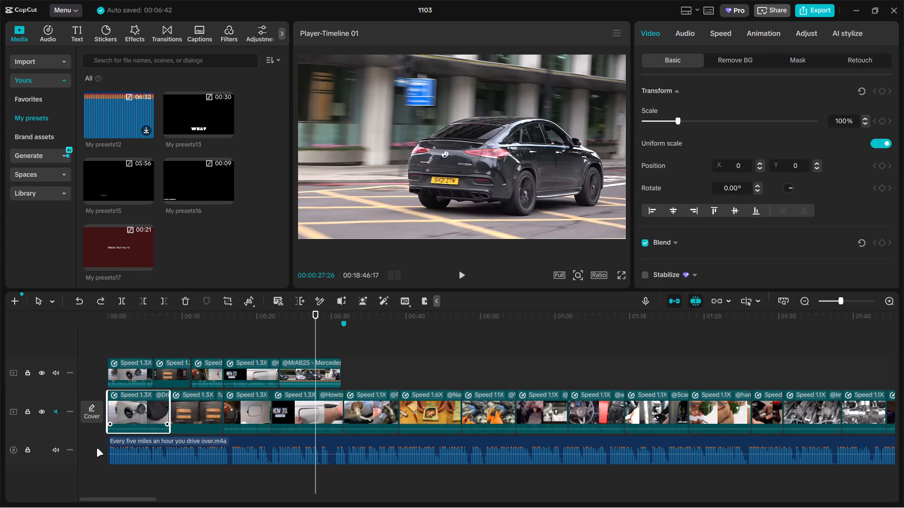
Delete the four original opening clips from the main track, from the fuel cap clip through the one reaching the first marker.
{"action": "left_click", "coordinate": [96, 448]}
{"action": "left_click", "coordinate": [148, 407]}
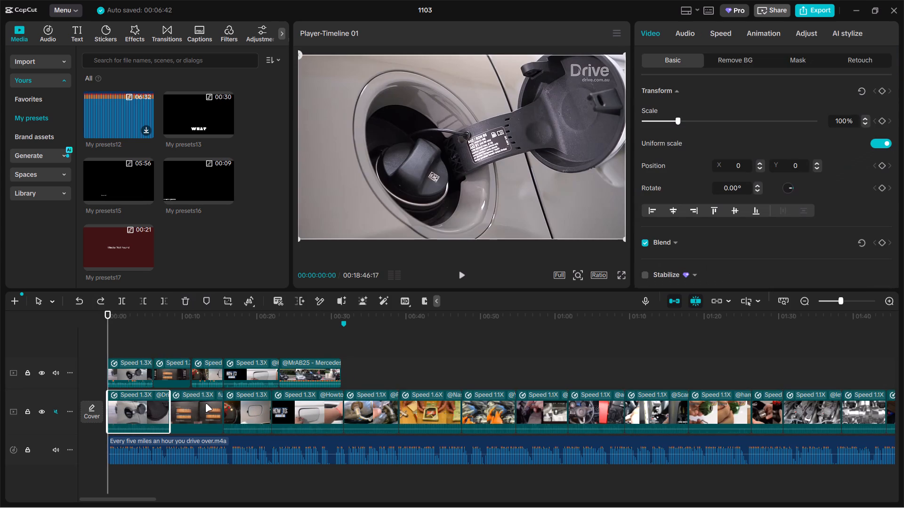
{"action": "left_click", "coordinate": [205, 404], "text": "ctrl"}
{"action": "left_click", "coordinate": [238, 406], "text": "ctrl"}
{"action": "left_click", "coordinate": [323, 409], "text": "ctrl"}
{"action": "key", "text": "BackSpace"}
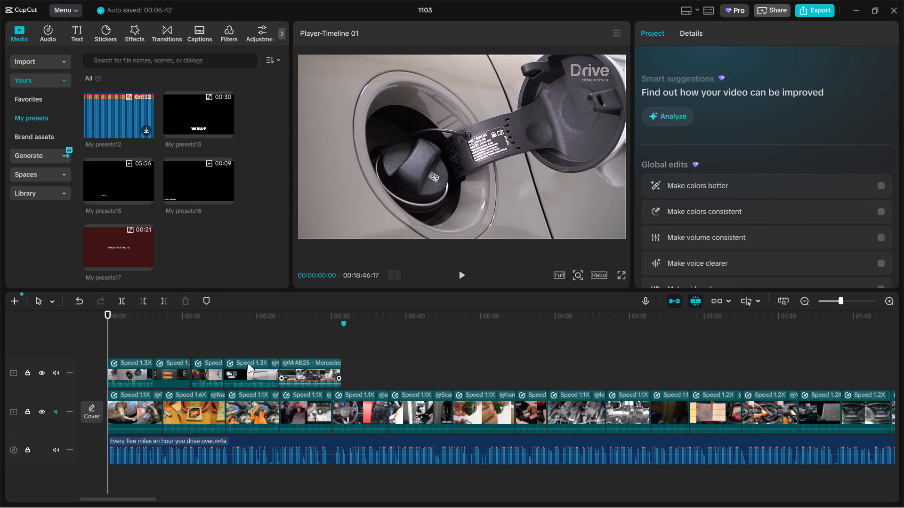
Move all five shortened upper-track clips together to the very beginning of the main track.
{"action": "left_click_drag", "start_coordinate": [121, 347], "coordinate": [332, 374]}
{"action": "left_click_drag", "start_coordinate": [134, 369], "coordinate": [128, 373]}
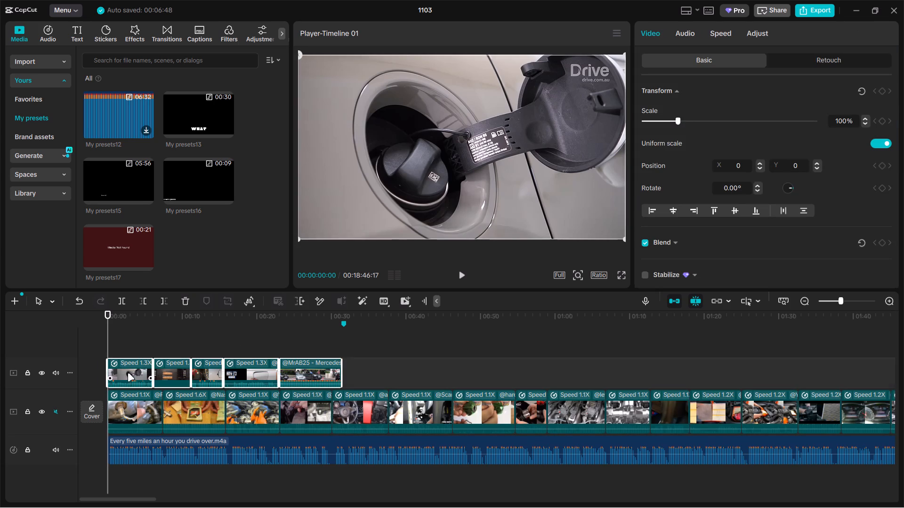
{"action": "left_click_drag", "start_coordinate": [128, 373], "coordinate": [105, 402]}
Extend the end of the Mercedes-AMG clip on the main track to the first marker.
{"action": "left_click", "coordinate": [316, 378]}
{"action": "left_click", "coordinate": [318, 402]}
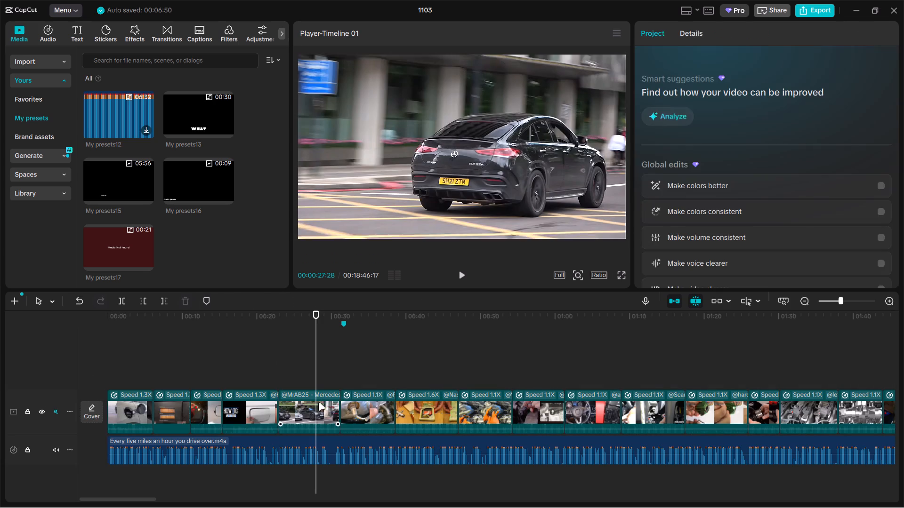
{"action": "left_click", "coordinate": [341, 406]}
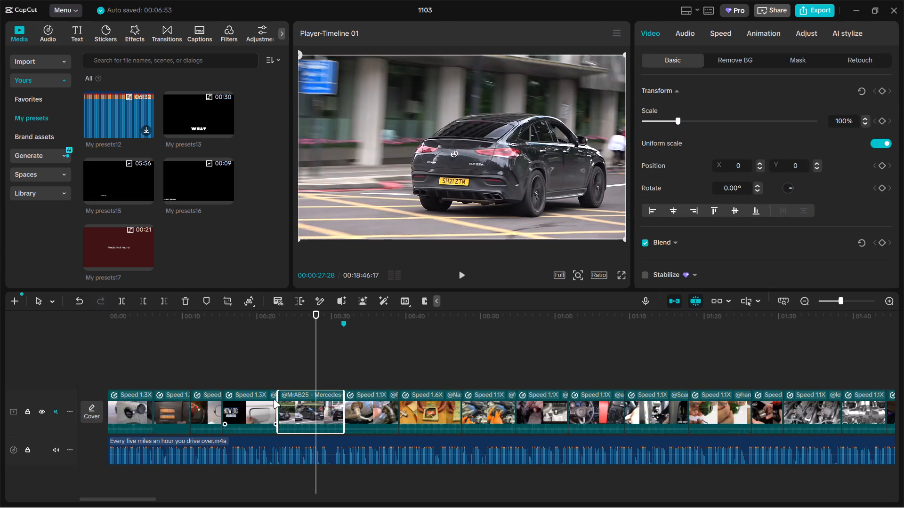
Reorder the main track so the Mercedes-AMG clip comes first, with the fuel cap clip directly after it.
{"action": "left_click_drag", "start_coordinate": [307, 402], "coordinate": [162, 412]}
{"action": "double_click", "coordinate": [150, 374]}
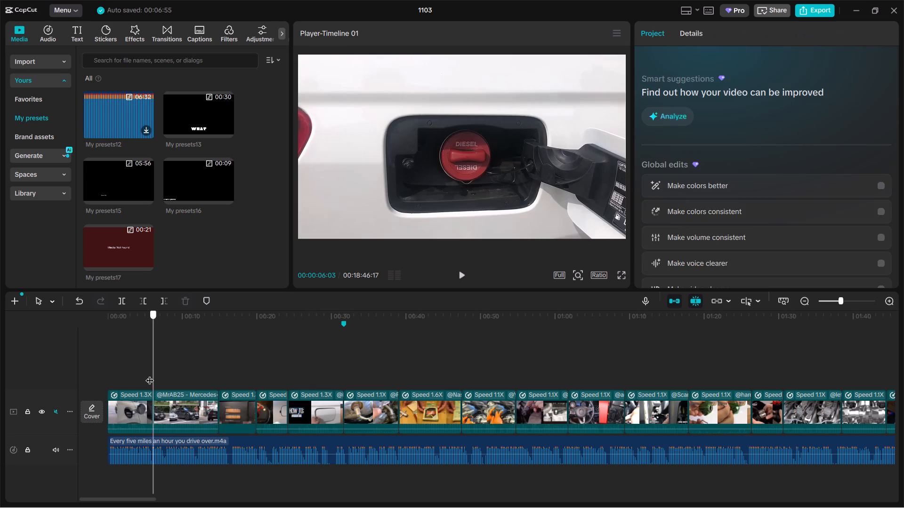
{"action": "left_click_drag", "start_coordinate": [187, 399], "coordinate": [120, 397]}
{"action": "left_click_drag", "start_coordinate": [186, 407], "coordinate": [120, 407]}
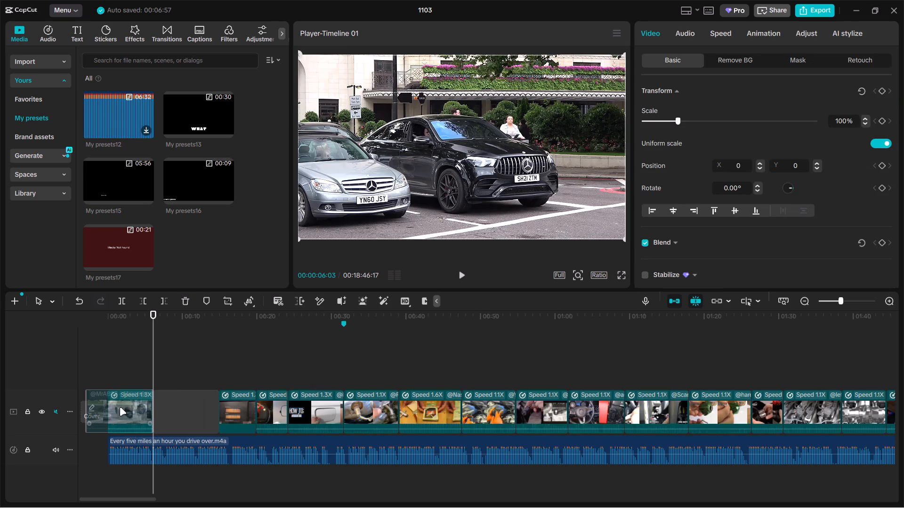
{"action": "left_click_drag", "start_coordinate": [120, 407], "coordinate": [134, 419]}
{"action": "left_click_drag", "start_coordinate": [114, 403], "coordinate": [184, 403]}
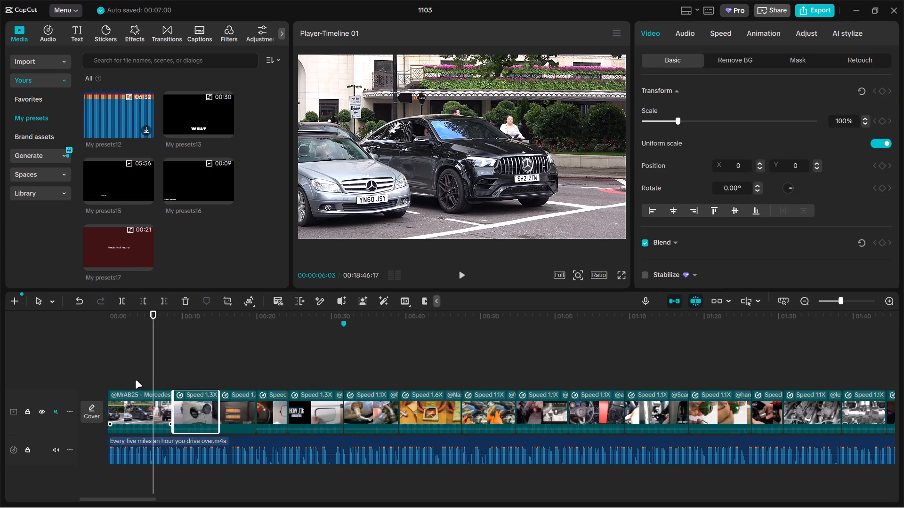
Scale the fuel cap clip with the Drive watermark, second on the main track, to 142%.
{"action": "left_click", "coordinate": [135, 380]}
{"action": "left_click_drag", "start_coordinate": [132, 380], "coordinate": [174, 373]}
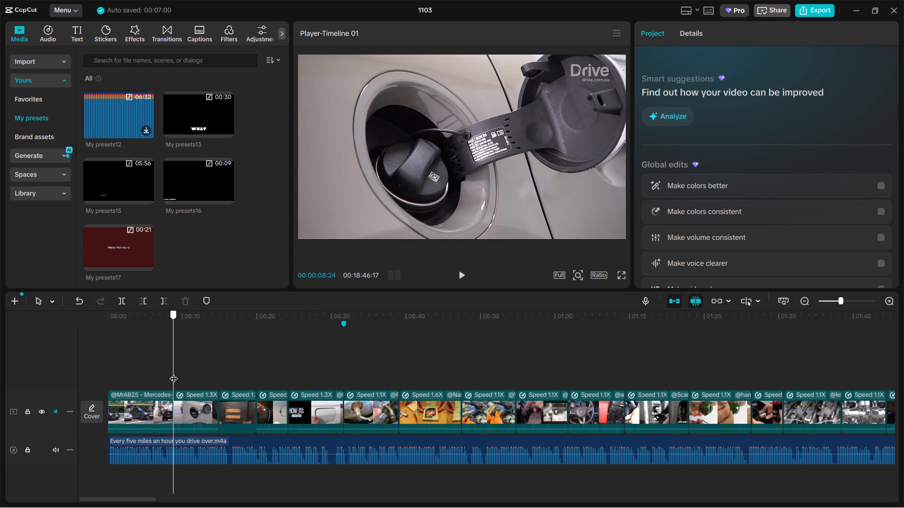
{"action": "left_click_drag", "start_coordinate": [174, 373], "coordinate": [184, 373]}
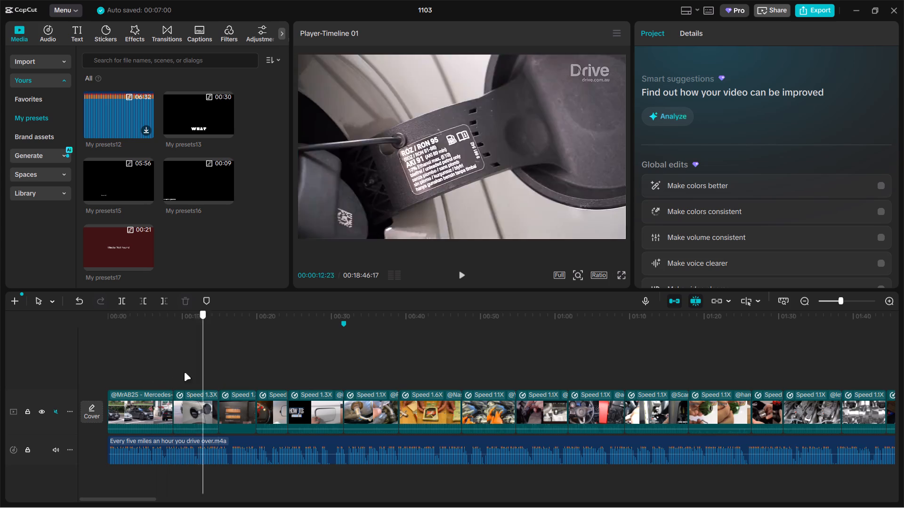
{"action": "left_click_drag", "start_coordinate": [184, 373], "coordinate": [161, 369]}
{"action": "left_click", "coordinate": [567, 104]}
{"action": "left_click", "coordinate": [202, 352]}
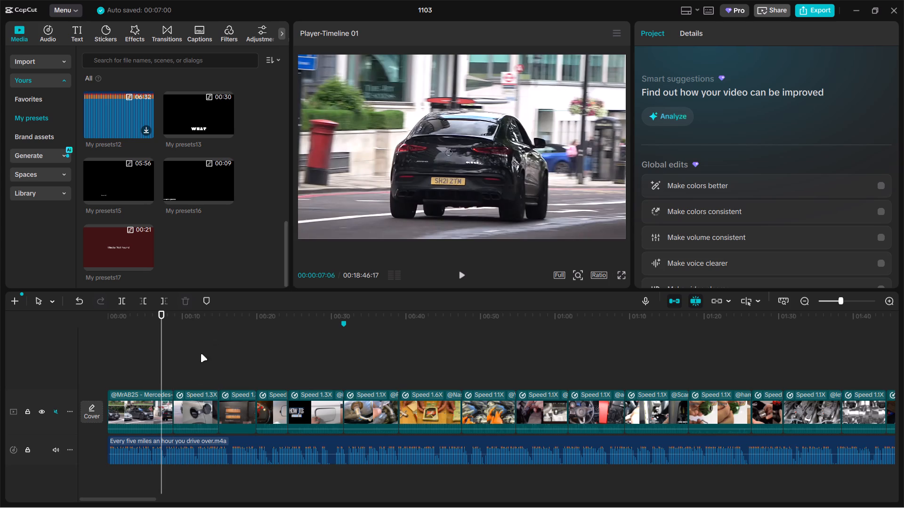
{"action": "left_click", "coordinate": [200, 403]}
{"action": "left_click_drag", "start_coordinate": [675, 119], "coordinate": [684, 116]}
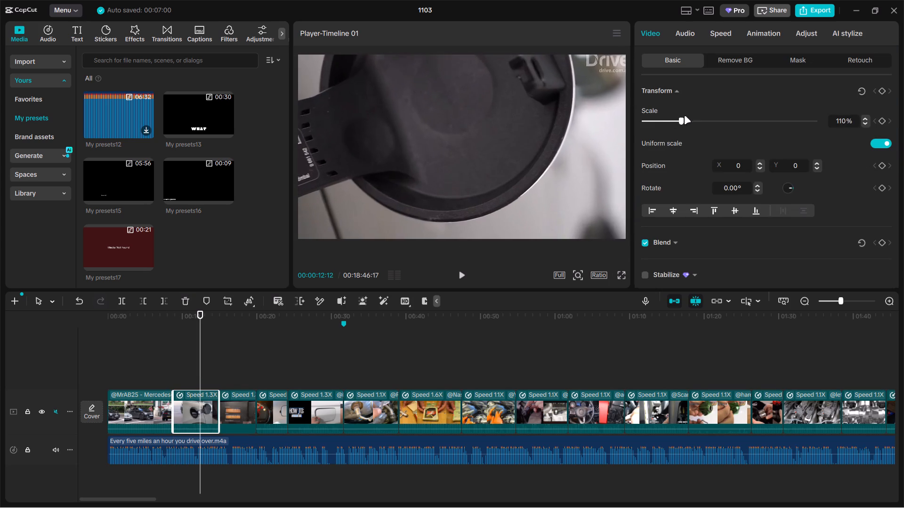
{"action": "left_click_drag", "start_coordinate": [684, 116], "coordinate": [692, 109]}
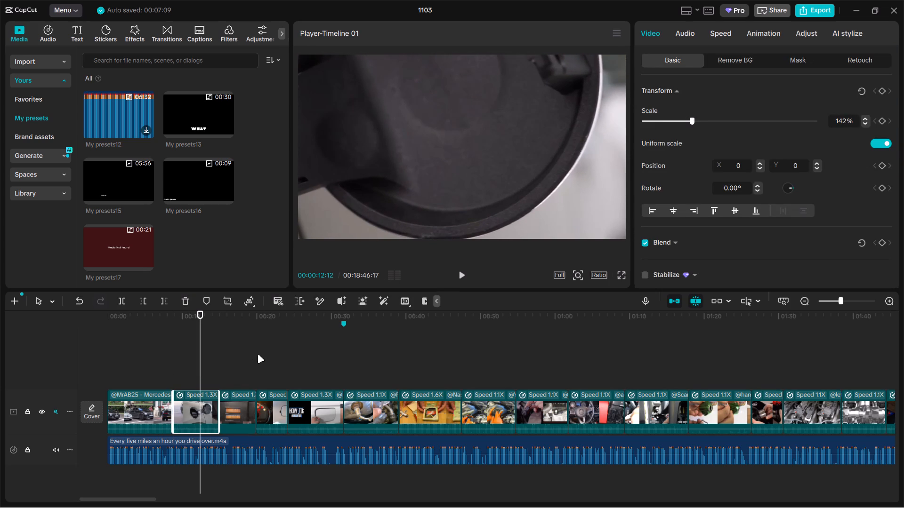
Scale the fuel pump display clip, third on the main track, to 112%.
{"action": "scroll", "coordinate": [268, 352], "scroll_direction": "down", "scroll_amount": 11, "text": "ctrl"}
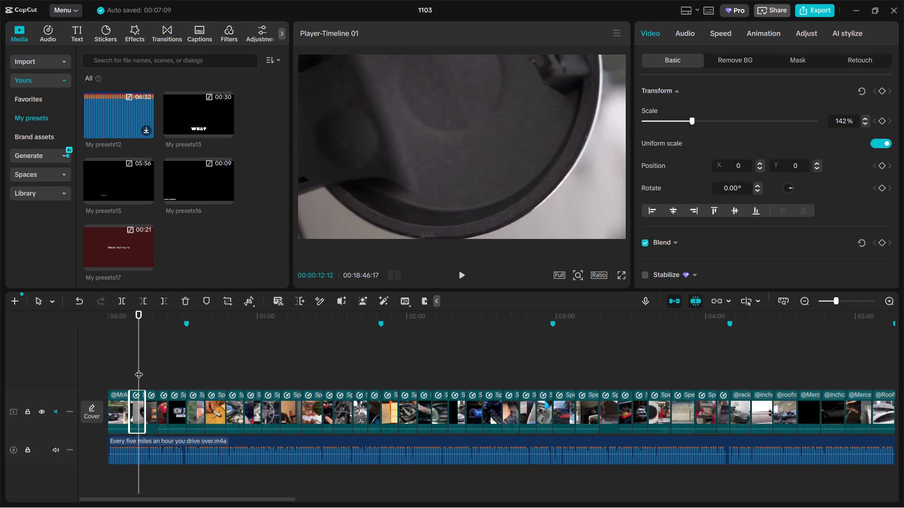
{"action": "left_click_drag", "start_coordinate": [138, 369], "coordinate": [153, 361]}
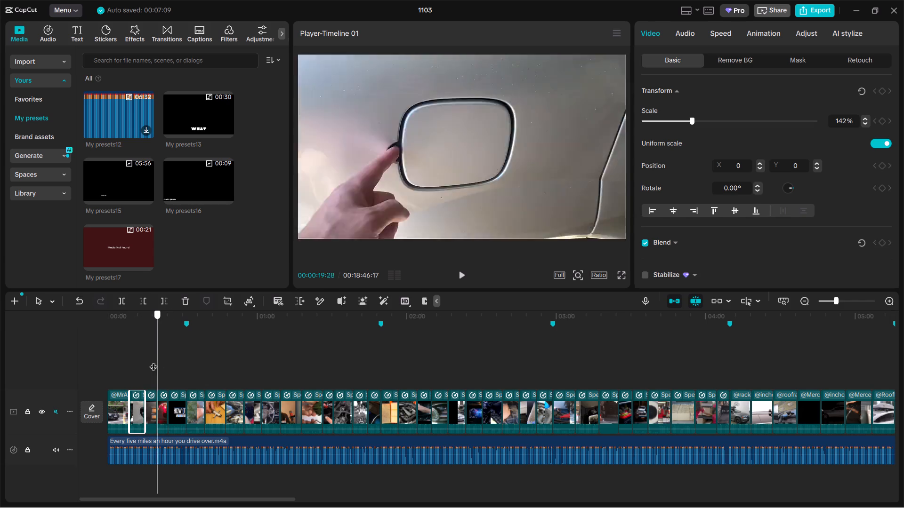
{"action": "left_click_drag", "start_coordinate": [153, 361], "coordinate": [147, 363]}
{"action": "left_click", "coordinate": [394, 160]}
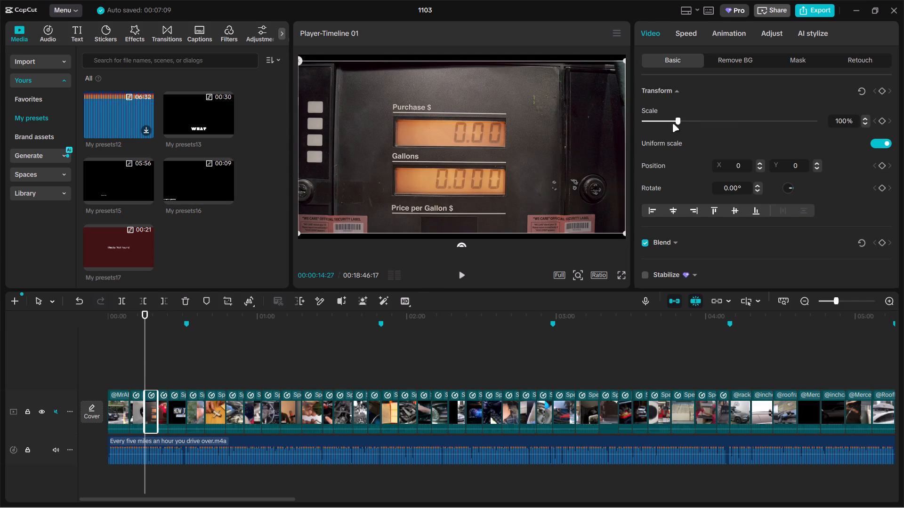
{"action": "left_click_drag", "start_coordinate": [679, 120], "coordinate": [683, 119]}
Scale the engine clip with the YOUCANIC watermark at about 0:51 to 127%.
{"action": "left_click_drag", "start_coordinate": [144, 366], "coordinate": [162, 354]}
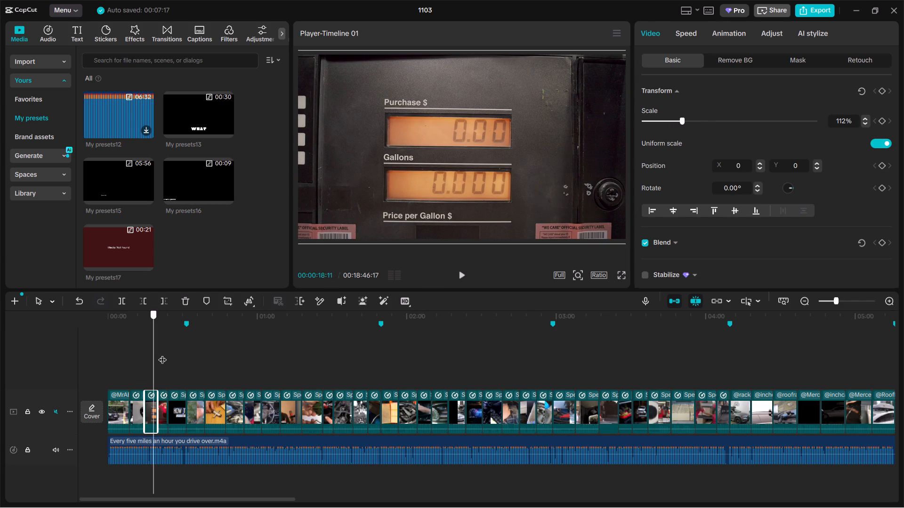
{"action": "left_click_drag", "start_coordinate": [162, 354], "coordinate": [189, 340]}
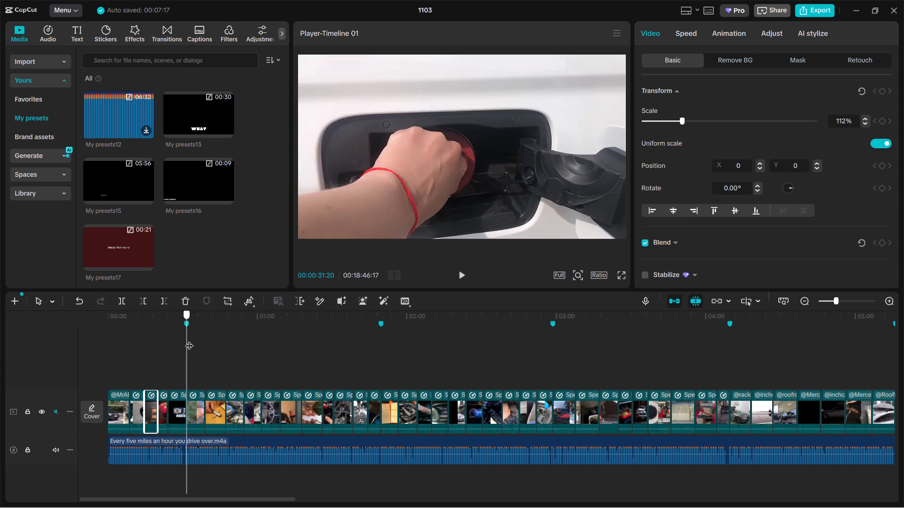
{"action": "left_click_drag", "start_coordinate": [189, 340], "coordinate": [236, 341]}
{"action": "left_click", "coordinate": [483, 134]}
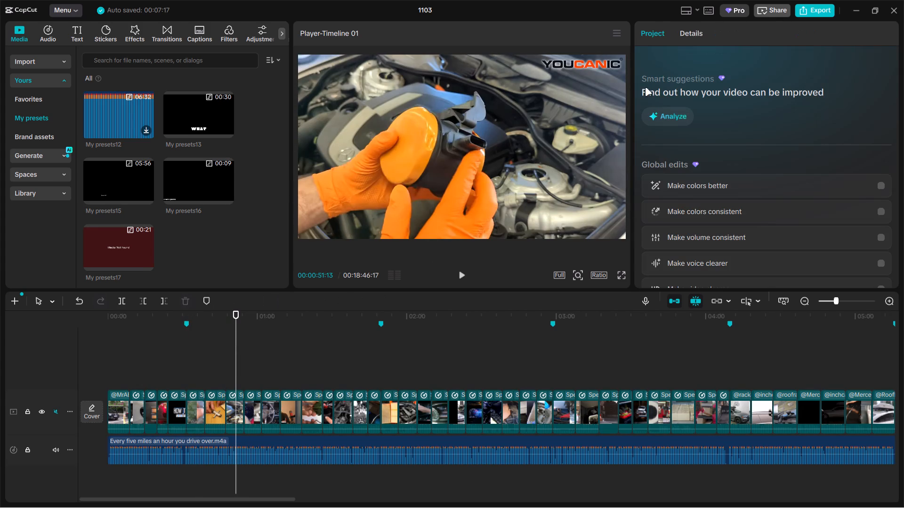
{"action": "left_click", "coordinate": [235, 404]}
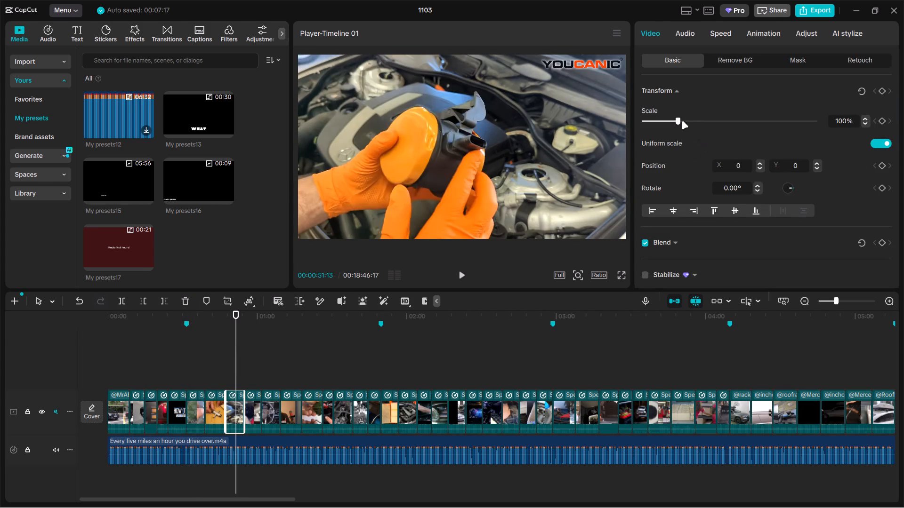
{"action": "left_click_drag", "start_coordinate": [676, 117], "coordinate": [687, 111]}
Scale the speedometer clip with the 110km/h caption at about 2:12 to 125%.
{"action": "left_click_drag", "start_coordinate": [238, 363], "coordinate": [242, 359]}
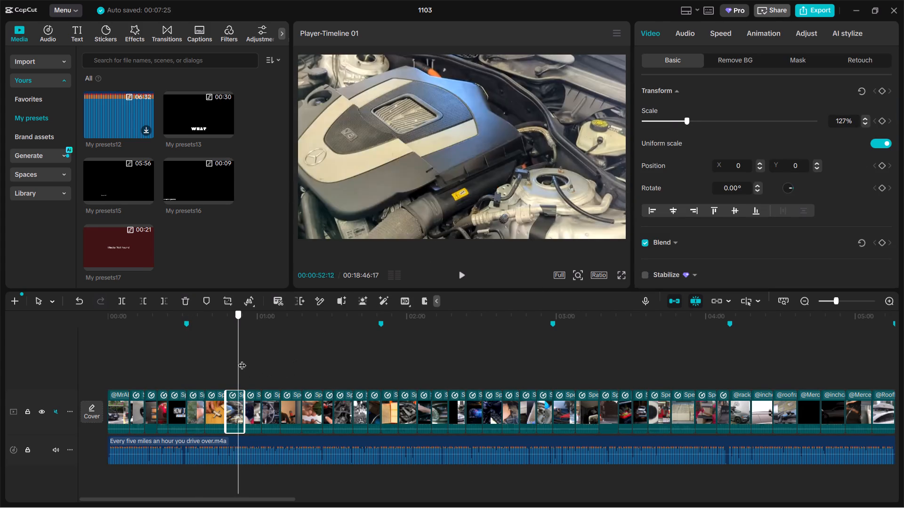
{"action": "left_click_drag", "start_coordinate": [242, 359], "coordinate": [394, 331]}
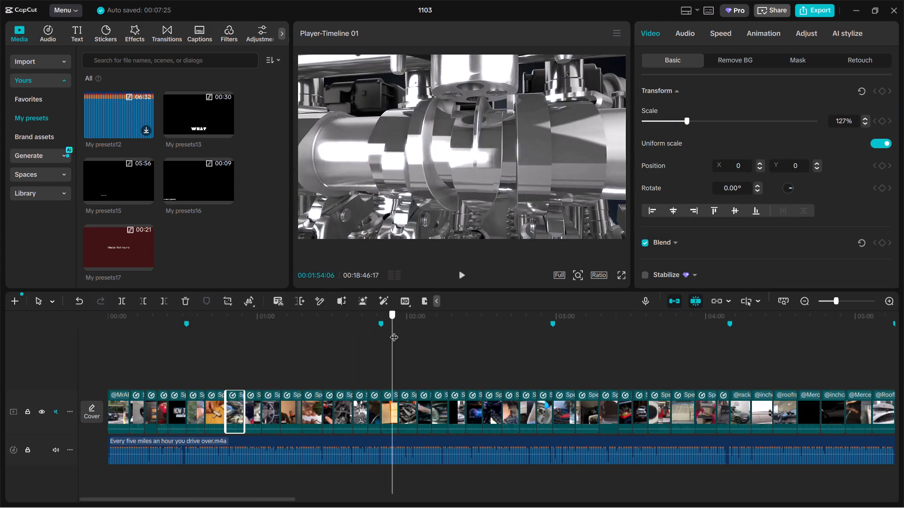
{"action": "left_click_drag", "start_coordinate": [394, 331], "coordinate": [438, 324]}
{"action": "left_click", "coordinate": [473, 114]}
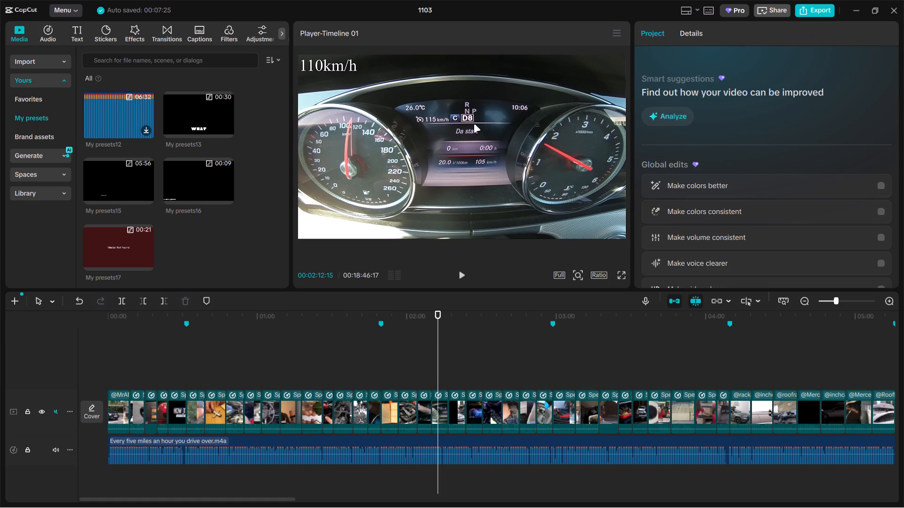
{"action": "left_click", "coordinate": [442, 411]}
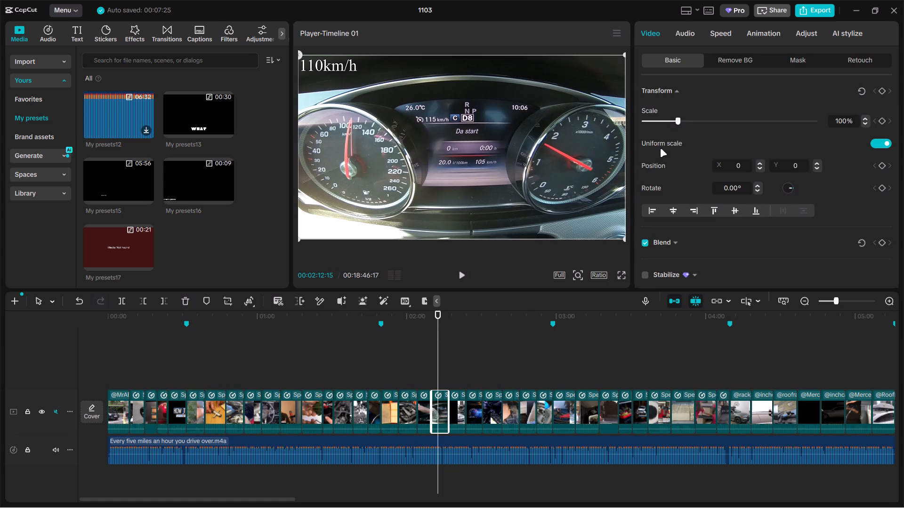
{"action": "left_click_drag", "start_coordinate": [677, 119], "coordinate": [686, 116]}
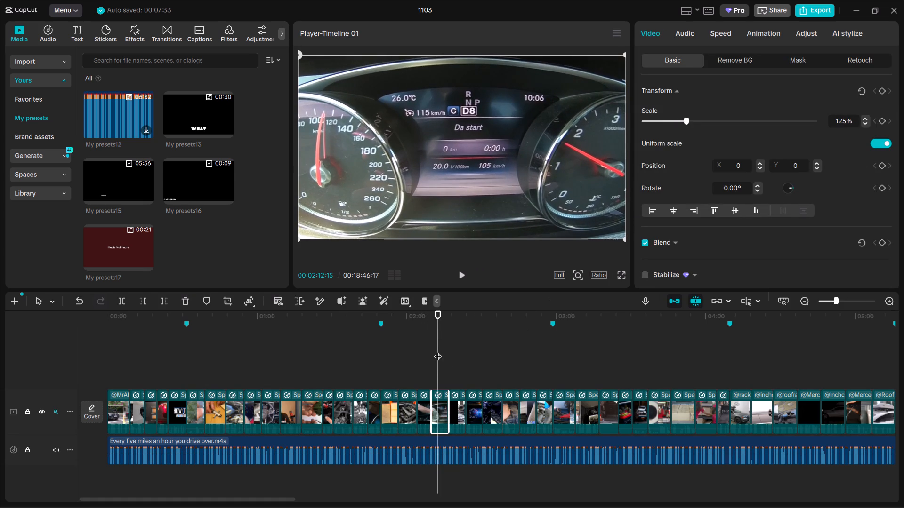
Scale the black-barred clip of a gloved hand with a tyre tread gauge at about 8:20 to 143%.
{"action": "left_click_drag", "start_coordinate": [438, 350], "coordinate": [542, 324]}
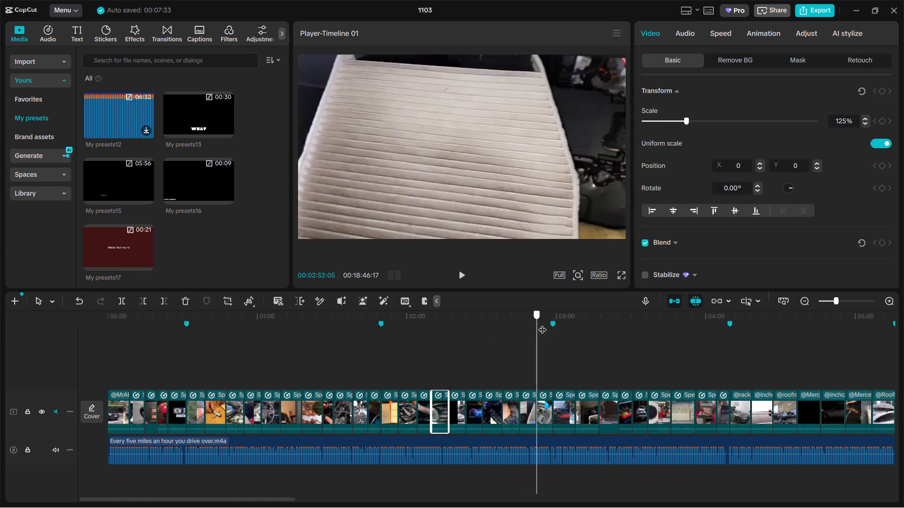
{"action": "left_click_drag", "start_coordinate": [542, 324], "coordinate": [684, 302]}
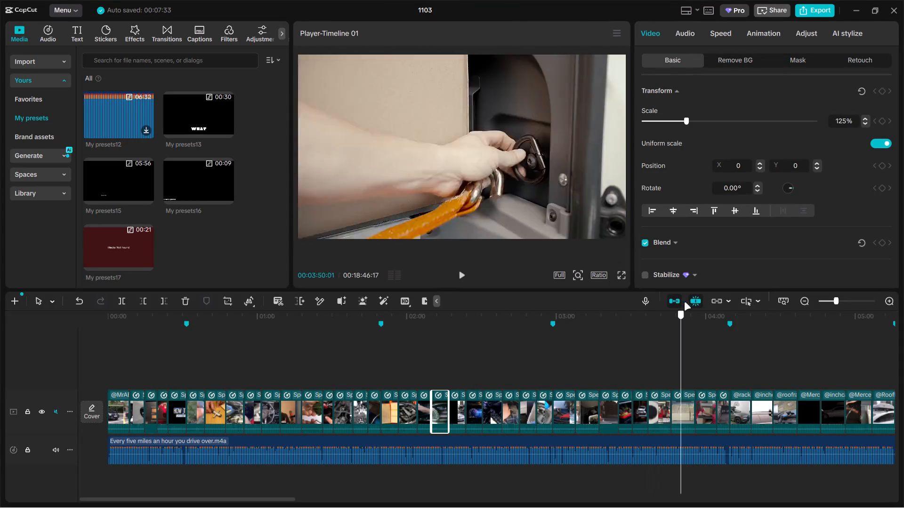
{"action": "left_click_drag", "start_coordinate": [684, 302], "coordinate": [834, 297]}
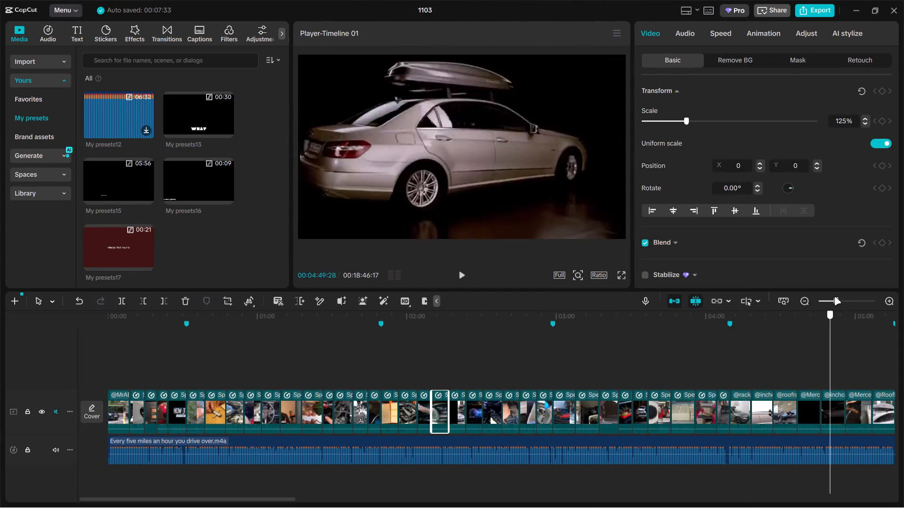
{"action": "left_click_drag", "start_coordinate": [834, 297], "coordinate": [836, 297]}
{"action": "left_click_drag", "start_coordinate": [747, 397], "coordinate": [630, 392]}
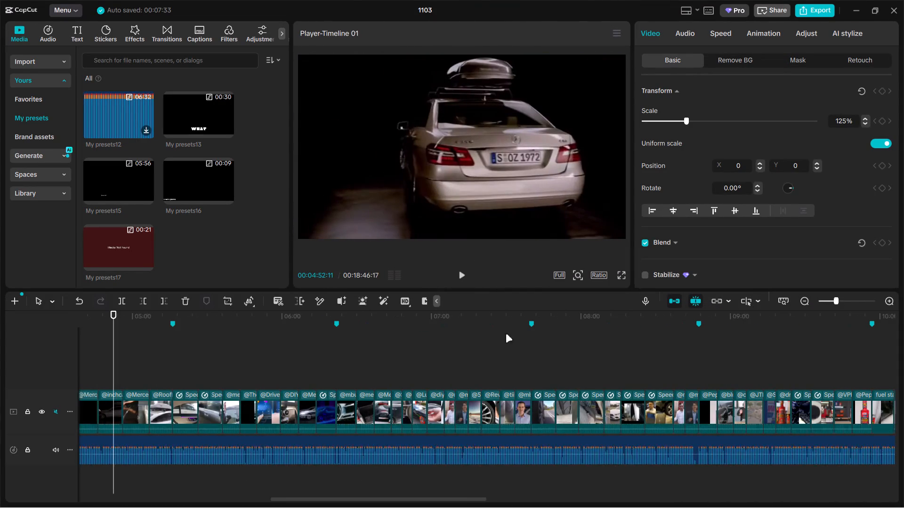
{"action": "left_click_drag", "start_coordinate": [100, 357], "coordinate": [216, 351]}
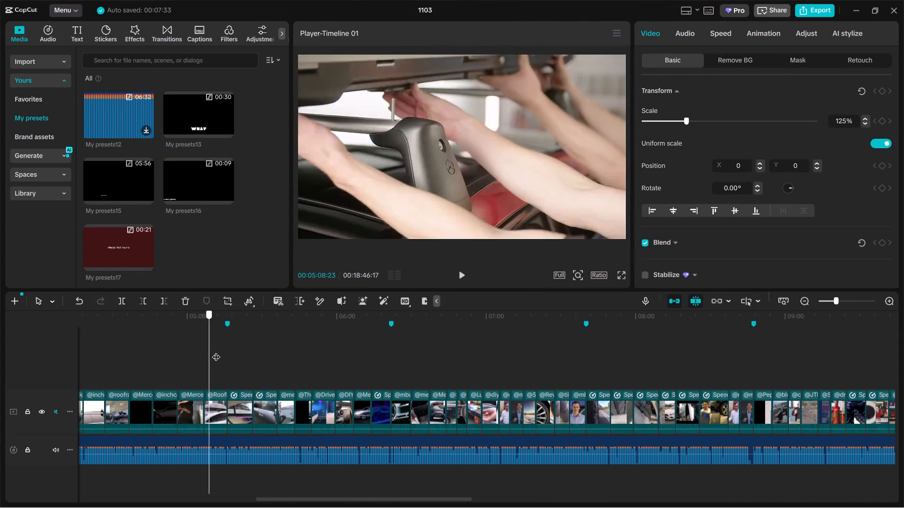
{"action": "left_click_drag", "start_coordinate": [216, 351], "coordinate": [455, 327]}
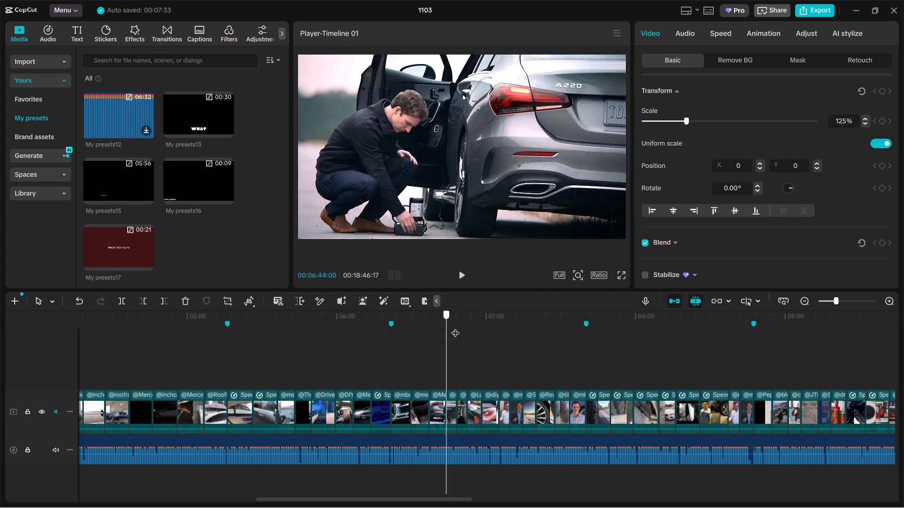
{"action": "left_click_drag", "start_coordinate": [455, 327], "coordinate": [672, 319]}
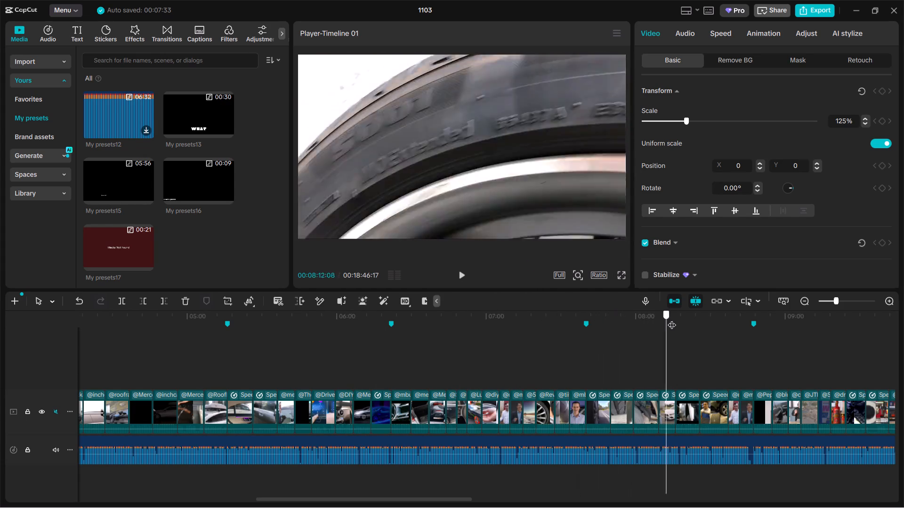
{"action": "left_click_drag", "start_coordinate": [672, 319], "coordinate": [689, 320]}
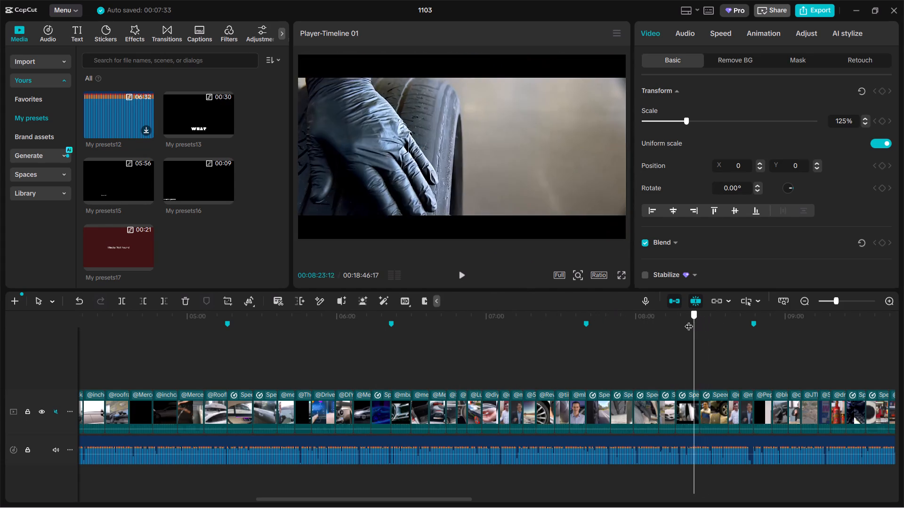
{"action": "left_click_drag", "start_coordinate": [689, 320], "coordinate": [686, 320]}
{"action": "left_click", "coordinate": [520, 138]}
{"action": "left_click_drag", "start_coordinate": [679, 119], "coordinate": [681, 119]}
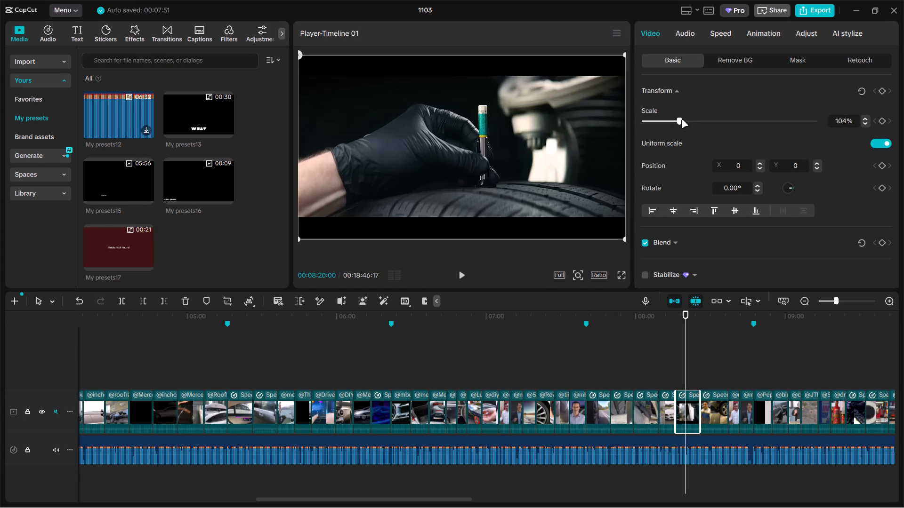
{"action": "left_click_drag", "start_coordinate": [681, 119], "coordinate": [694, 114]}
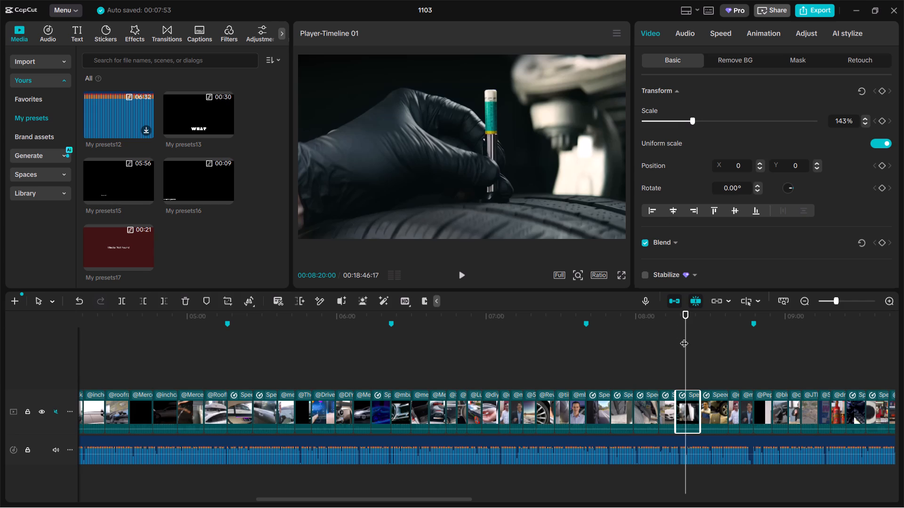
Check the clips from about 7:45 to 9:37 on the main track for watermarks, captions and black bars.
{"action": "left_click_drag", "start_coordinate": [684, 337], "coordinate": [712, 325]}
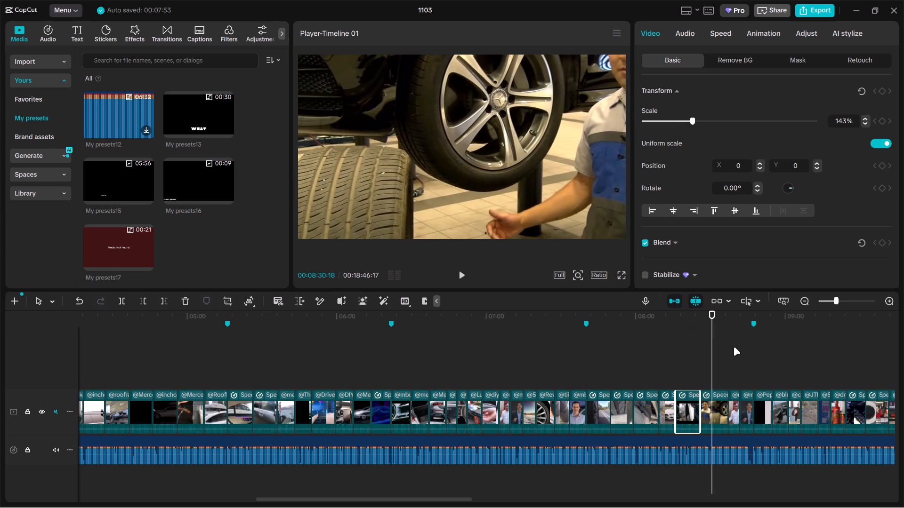
{"action": "left_click_drag", "start_coordinate": [714, 357], "coordinate": [738, 350]}
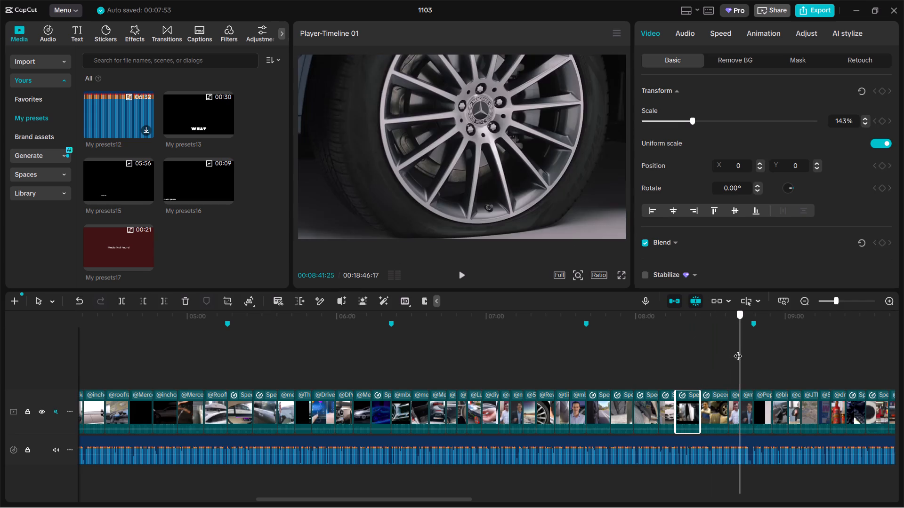
{"action": "left_click_drag", "start_coordinate": [738, 350], "coordinate": [820, 330]}
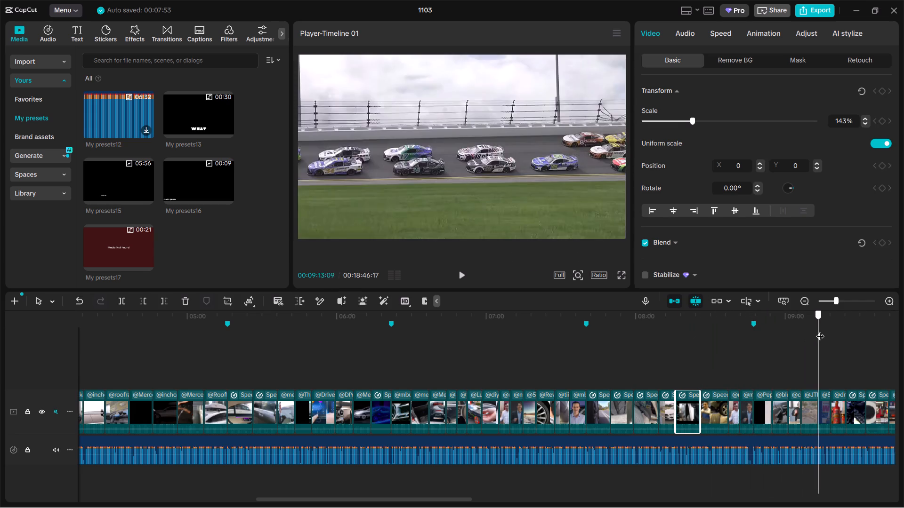
{"action": "left_click_drag", "start_coordinate": [820, 330], "coordinate": [613, 329]}
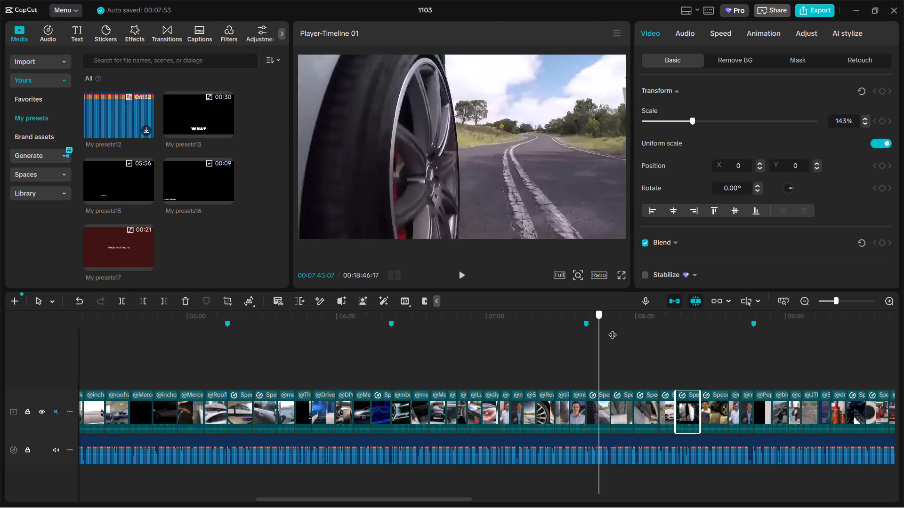
{"action": "left_click_drag", "start_coordinate": [613, 329], "coordinate": [722, 325]}
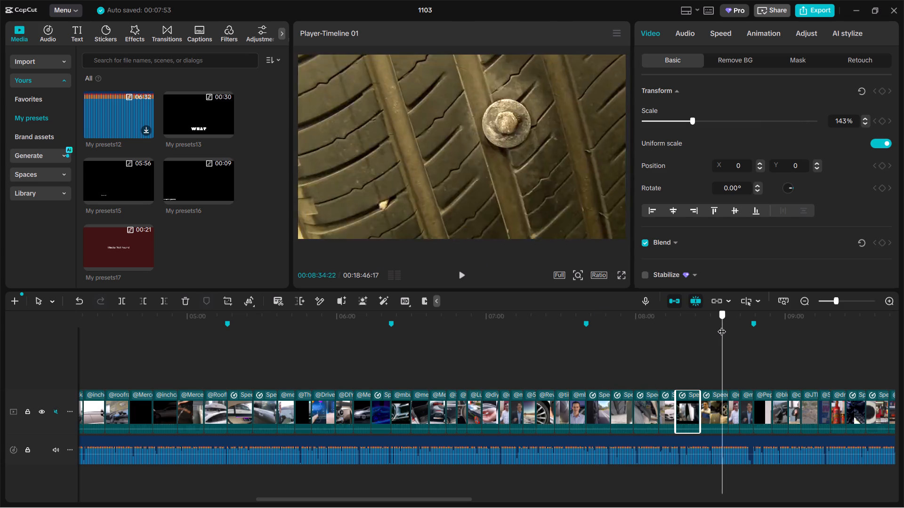
{"action": "left_click_drag", "start_coordinate": [722, 325], "coordinate": [833, 322]}
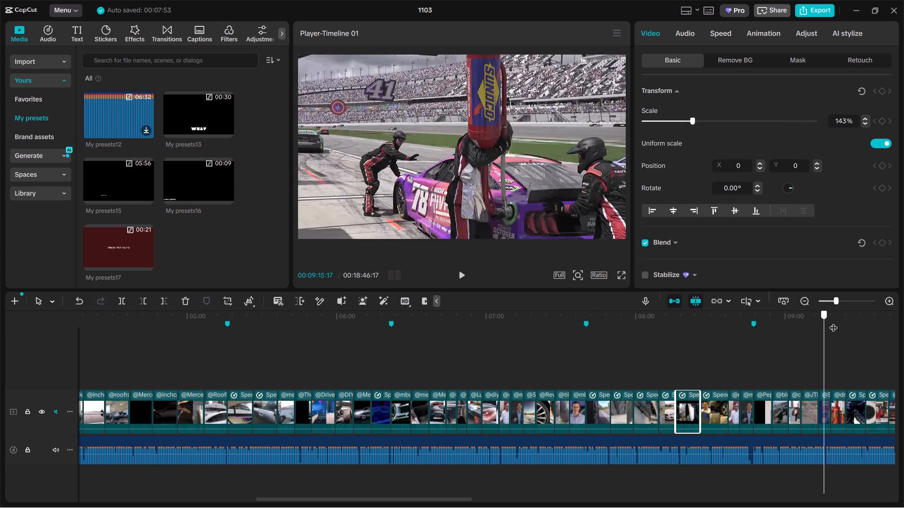
{"action": "left_click_drag", "start_coordinate": [833, 322], "coordinate": [878, 327]}
{"action": "left_click_drag", "start_coordinate": [771, 423], "coordinate": [630, 441]}
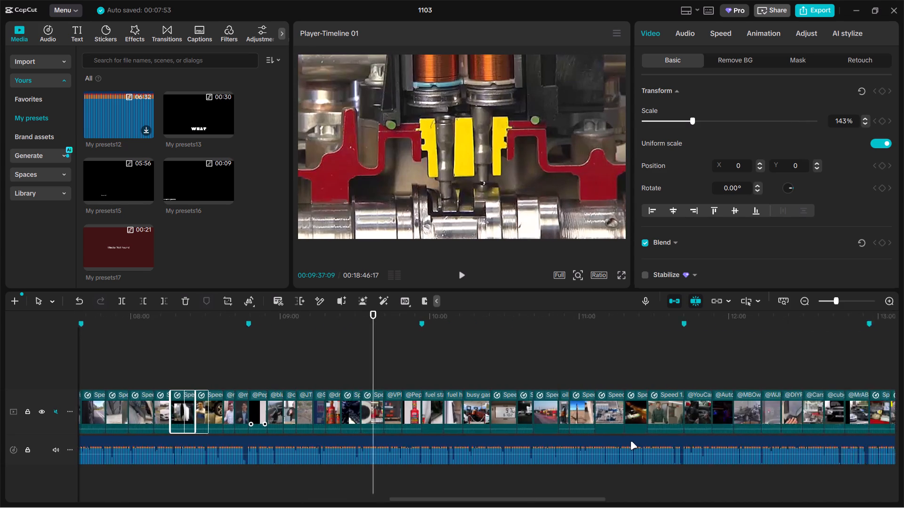
{"action": "left_click_drag", "start_coordinate": [630, 441], "coordinate": [544, 418]}
Scale the black Mercedes and engine clip with the MBOwnersClub watermark at about 12:10 to 121%.
{"action": "left_click_drag", "start_coordinate": [118, 357], "coordinate": [167, 349]}
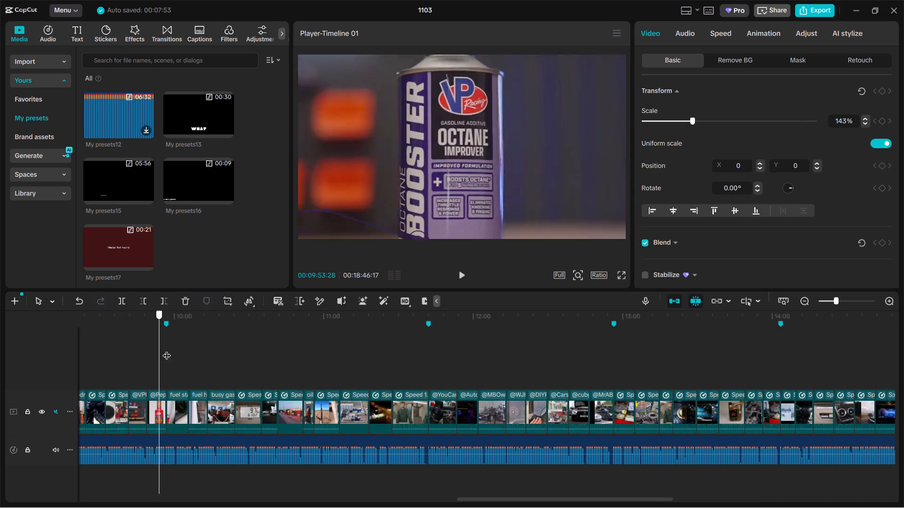
{"action": "left_click_drag", "start_coordinate": [167, 349], "coordinate": [338, 334]}
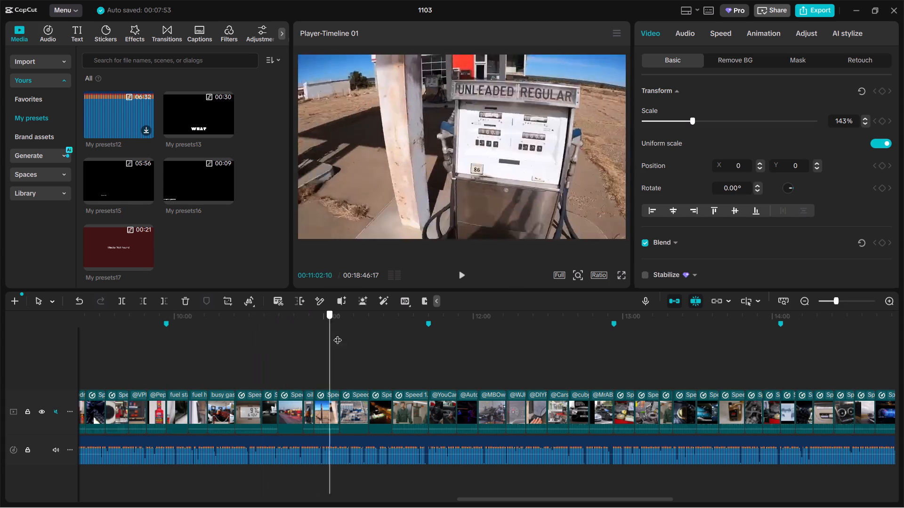
{"action": "left_click_drag", "start_coordinate": [338, 334], "coordinate": [538, 320]}
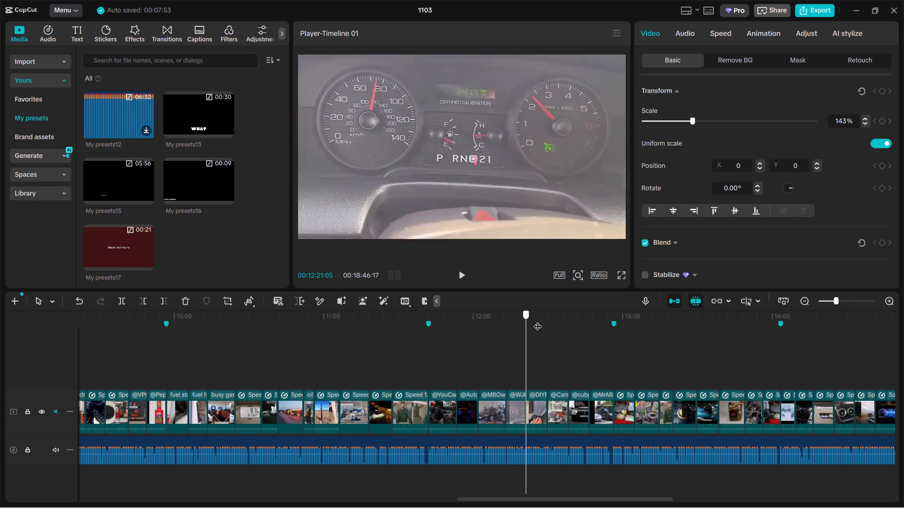
{"action": "left_click_drag", "start_coordinate": [538, 320], "coordinate": [541, 320]}
{"action": "left_click_drag", "start_coordinate": [543, 320], "coordinate": [488, 325]}
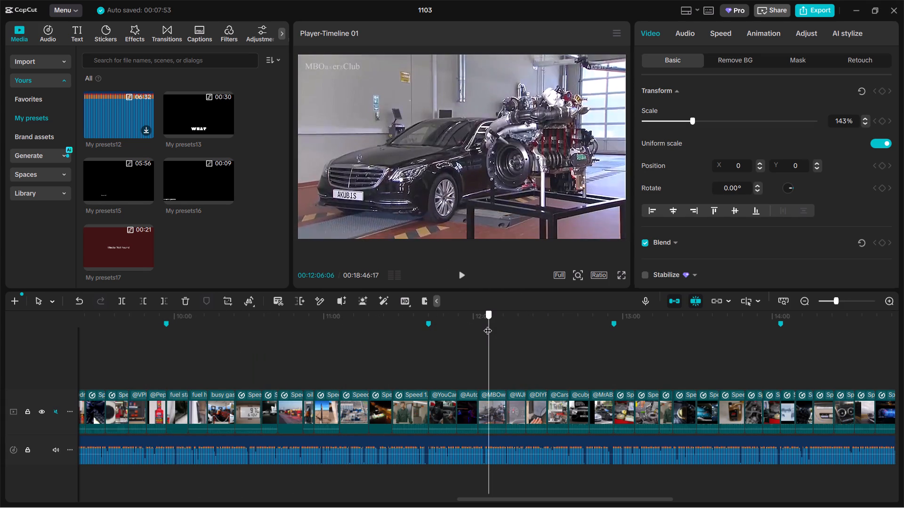
{"action": "left_click_drag", "start_coordinate": [488, 325], "coordinate": [499, 320]}
{"action": "left_click", "coordinate": [406, 137]}
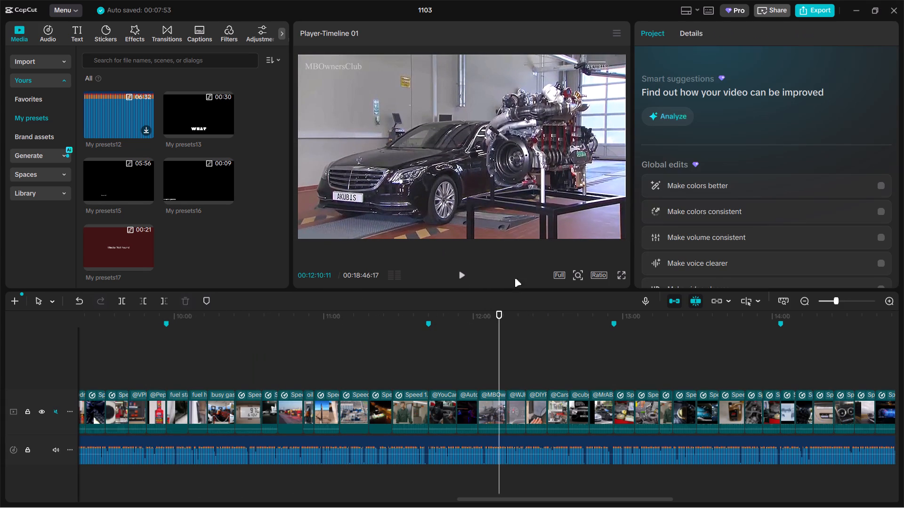
{"action": "left_click", "coordinate": [490, 403]}
{"action": "left_click_drag", "start_coordinate": [678, 124], "coordinate": [678, 123]}
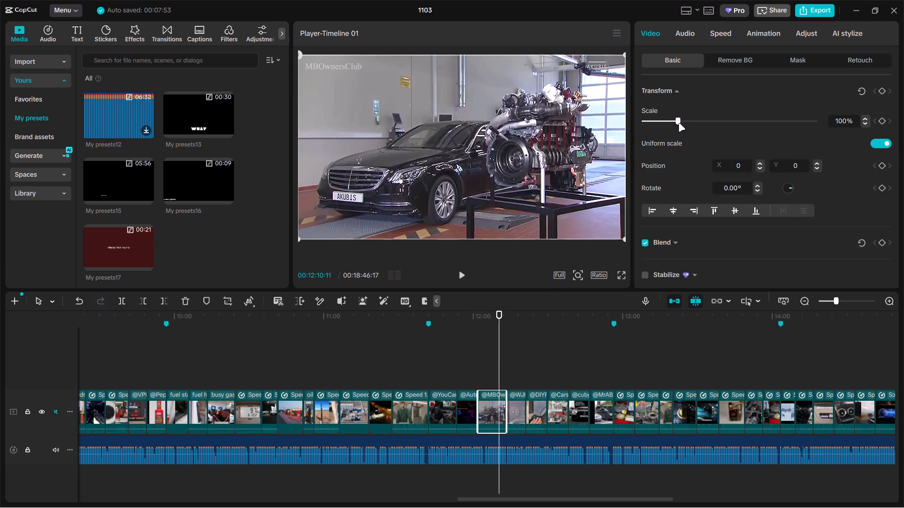
{"action": "left_click_drag", "start_coordinate": [678, 123], "coordinate": [685, 121]}
Check the remaining clips from about 12:17 to the end of the timeline for watermarks, captions and black bars.
{"action": "left_click_drag", "start_coordinate": [500, 345], "coordinate": [523, 338]}
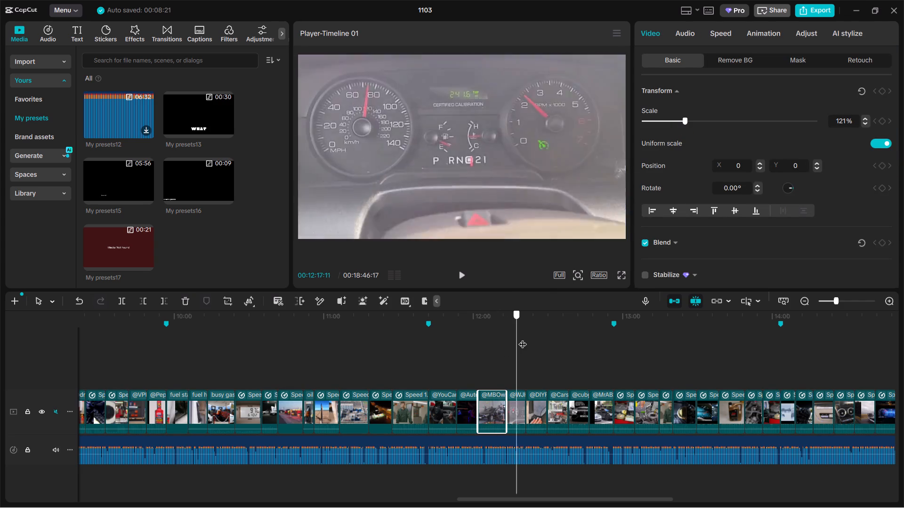
{"action": "left_click_drag", "start_coordinate": [523, 338], "coordinate": [769, 321]}
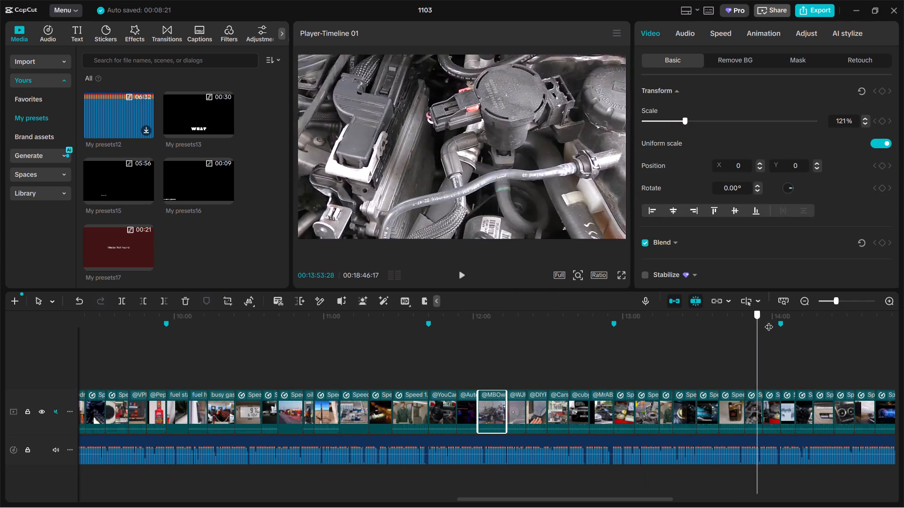
{"action": "left_click_drag", "start_coordinate": [769, 321], "coordinate": [903, 321]}
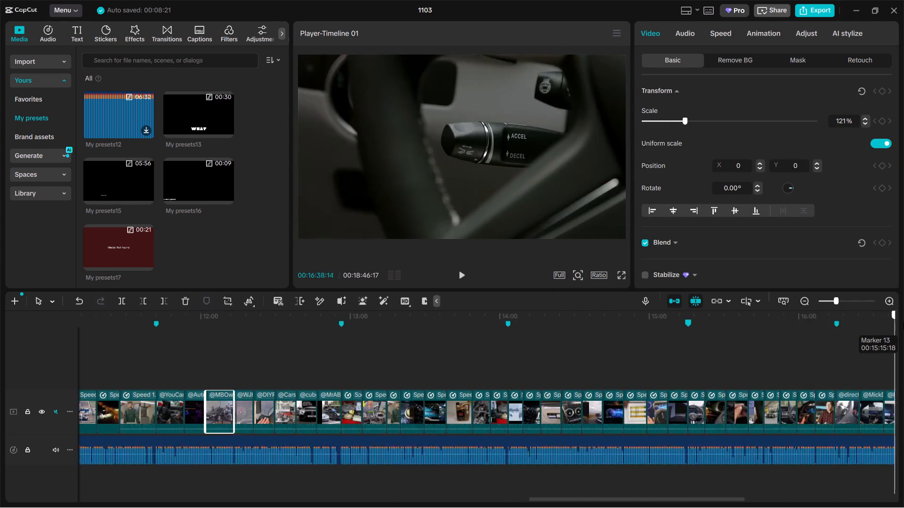
{"action": "left_click_drag", "start_coordinate": [903, 321], "coordinate": [157, 316]}
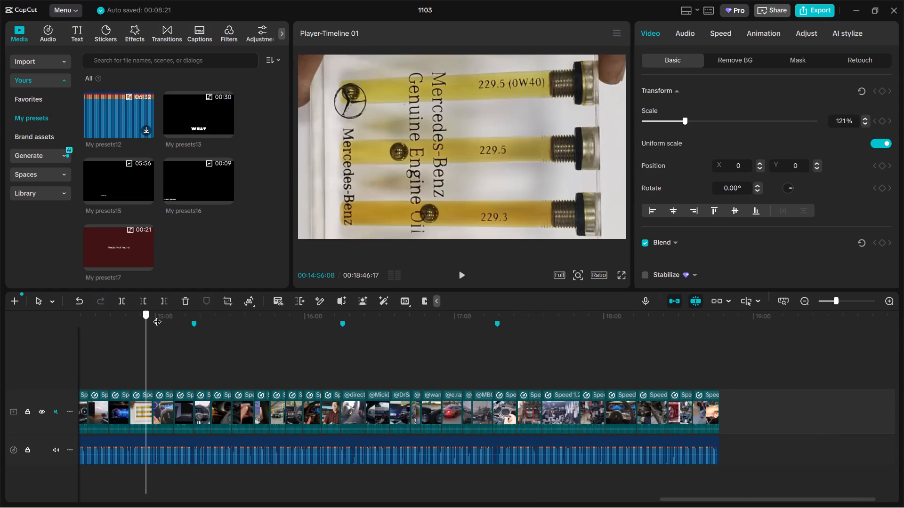
{"action": "left_click_drag", "start_coordinate": [157, 316], "coordinate": [613, 317]}
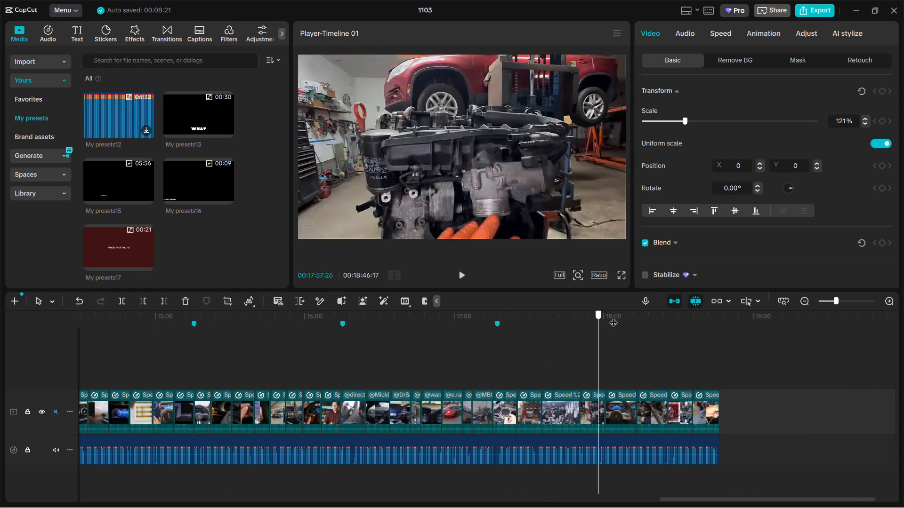
{"action": "left_click_drag", "start_coordinate": [613, 317], "coordinate": [769, 321]}
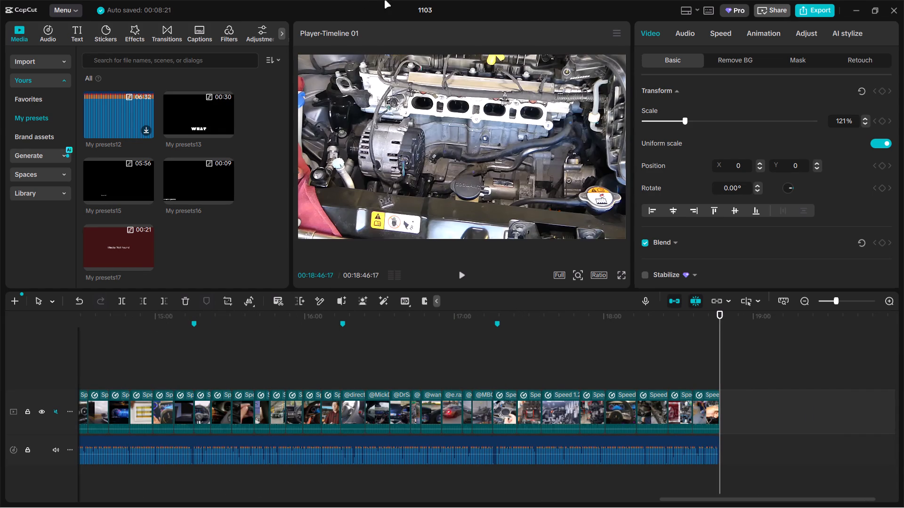
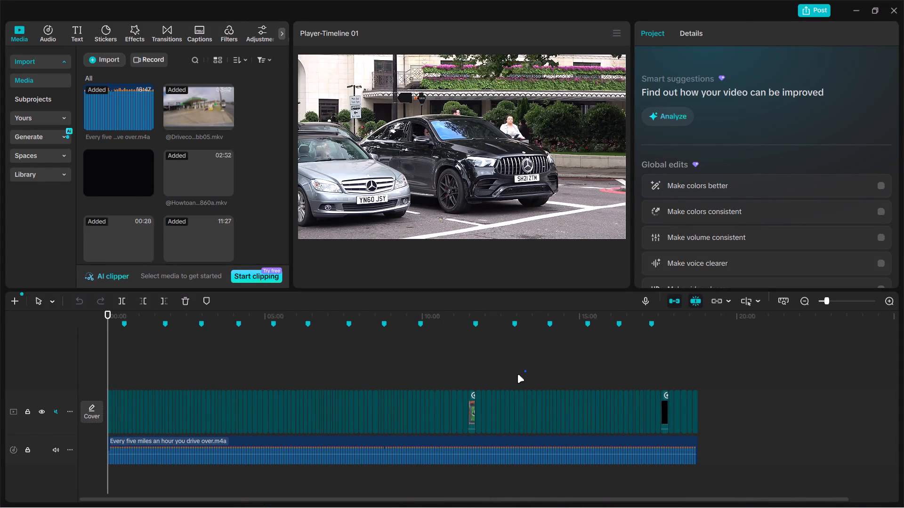
Trim the end of the Castrol engine oil clip on the video track back to the playhead at 11:37:25.
{"action": "left_click", "coordinate": [468, 369]}
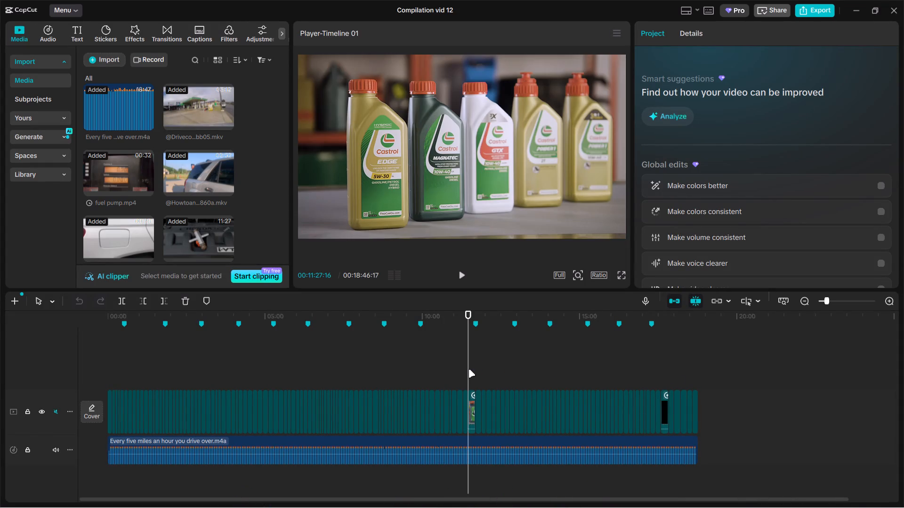
{"action": "scroll", "coordinate": [555, 408], "scroll_direction": "up", "scroll_amount": 8, "text": "ctrl"}
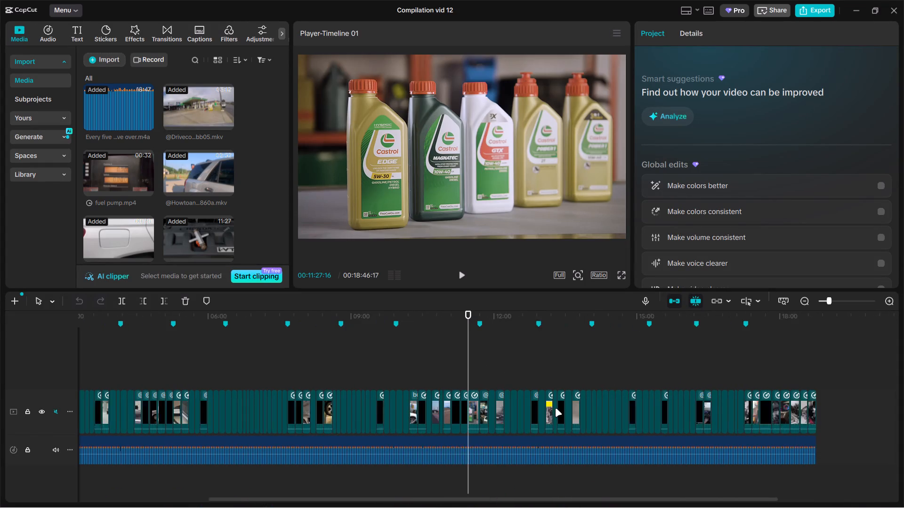
{"action": "scroll", "coordinate": [555, 408], "scroll_direction": "up", "scroll_amount": 19, "text": "ctrl"}
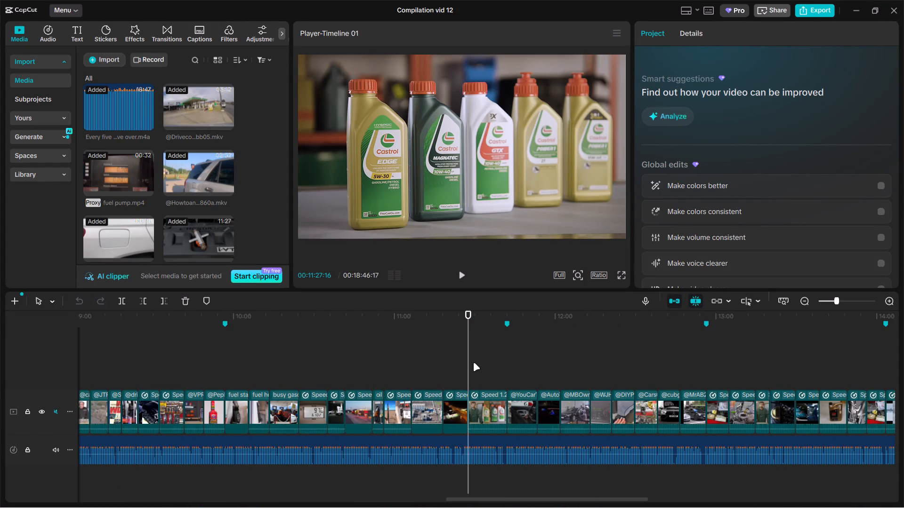
{"action": "left_click_drag", "start_coordinate": [469, 363], "coordinate": [508, 358]}
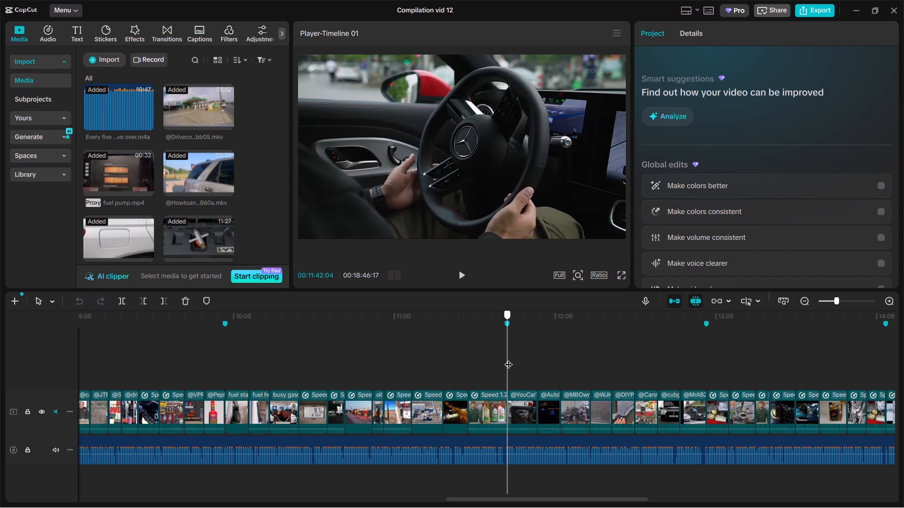
{"action": "left_click_drag", "start_coordinate": [508, 358], "coordinate": [498, 358]}
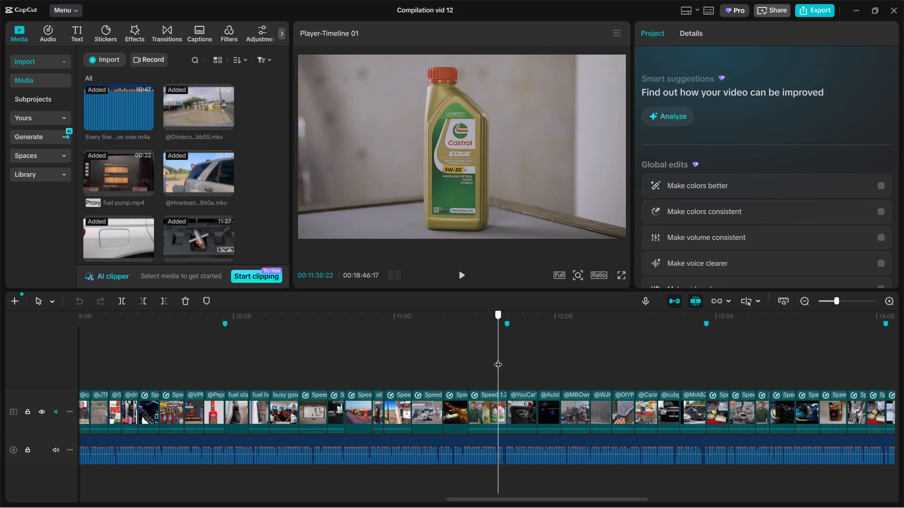
{"action": "left_click_drag", "start_coordinate": [498, 358], "coordinate": [496, 358]}
{"action": "left_click", "coordinate": [494, 411]}
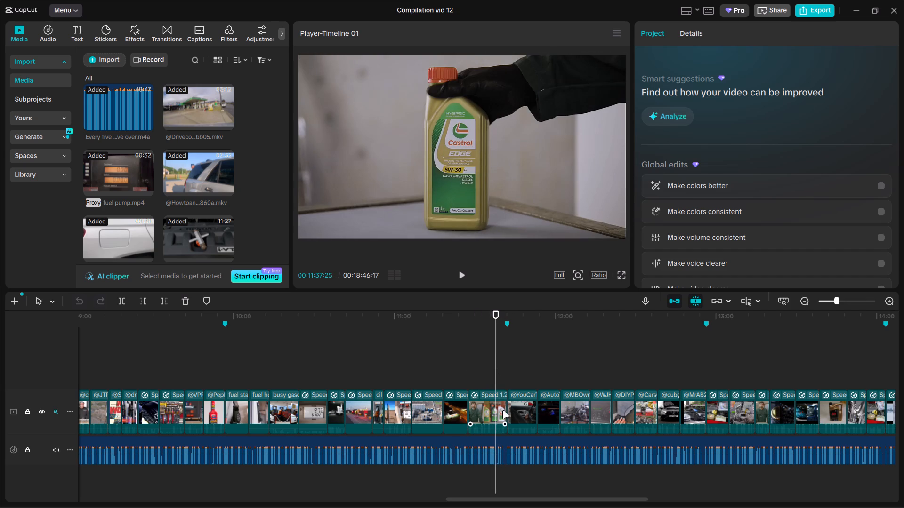
{"action": "left_click_drag", "start_coordinate": [506, 408], "coordinate": [493, 406]}
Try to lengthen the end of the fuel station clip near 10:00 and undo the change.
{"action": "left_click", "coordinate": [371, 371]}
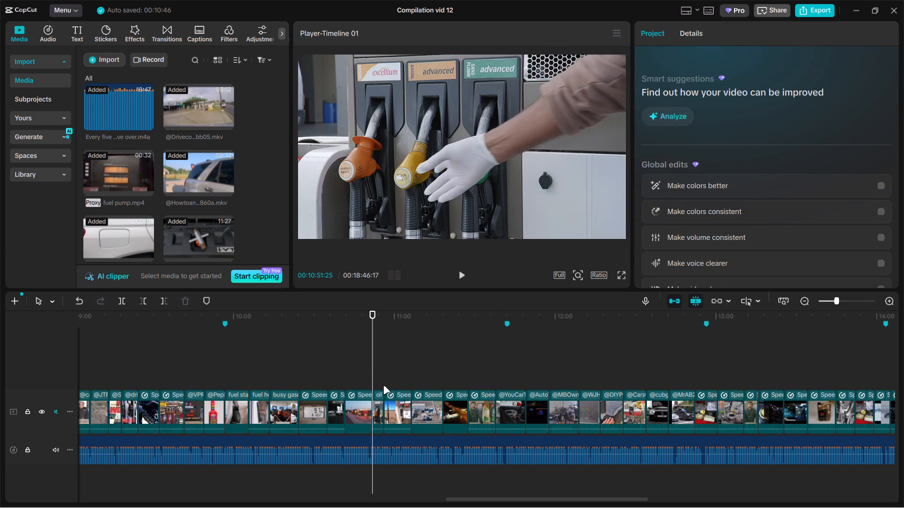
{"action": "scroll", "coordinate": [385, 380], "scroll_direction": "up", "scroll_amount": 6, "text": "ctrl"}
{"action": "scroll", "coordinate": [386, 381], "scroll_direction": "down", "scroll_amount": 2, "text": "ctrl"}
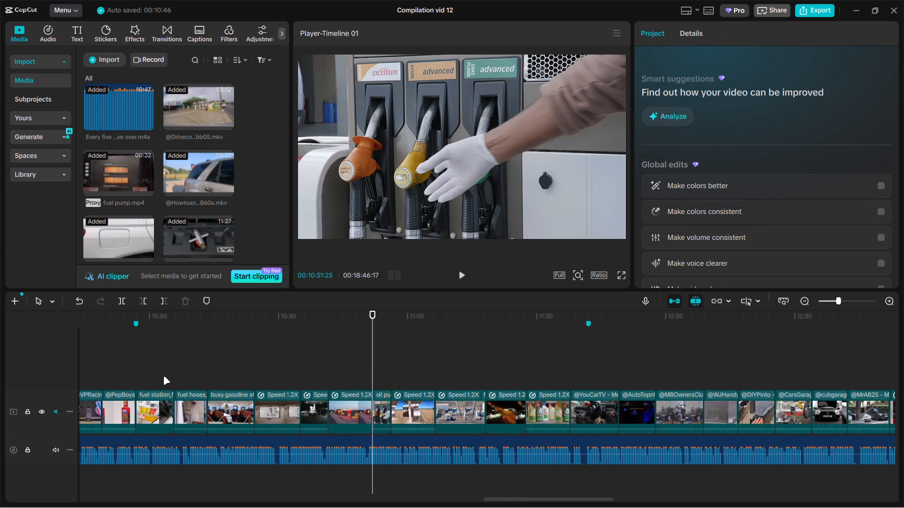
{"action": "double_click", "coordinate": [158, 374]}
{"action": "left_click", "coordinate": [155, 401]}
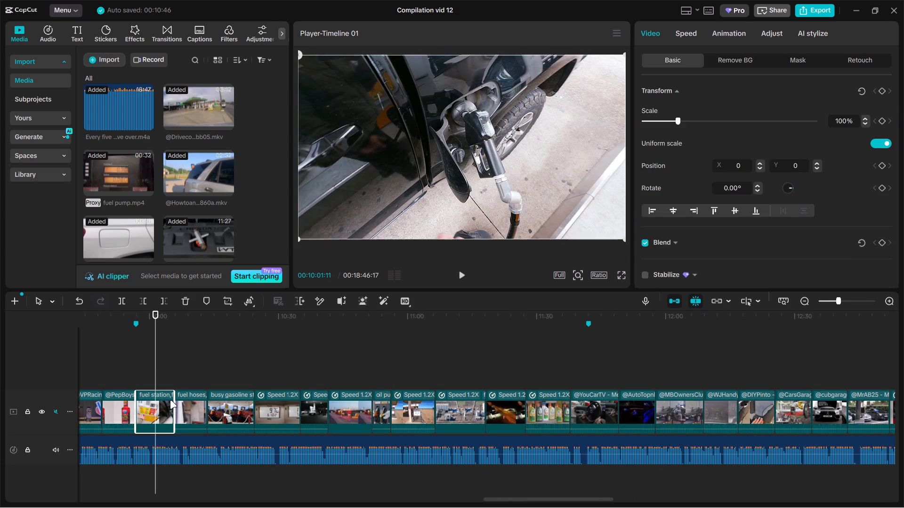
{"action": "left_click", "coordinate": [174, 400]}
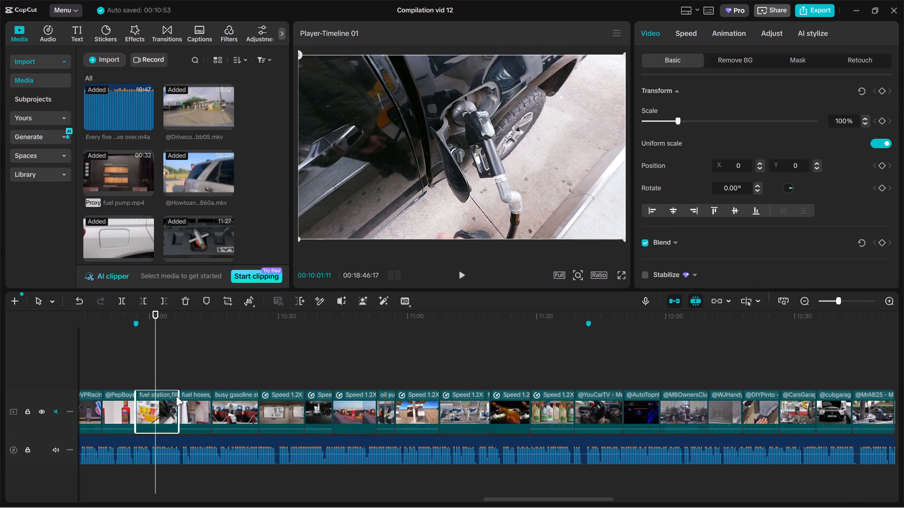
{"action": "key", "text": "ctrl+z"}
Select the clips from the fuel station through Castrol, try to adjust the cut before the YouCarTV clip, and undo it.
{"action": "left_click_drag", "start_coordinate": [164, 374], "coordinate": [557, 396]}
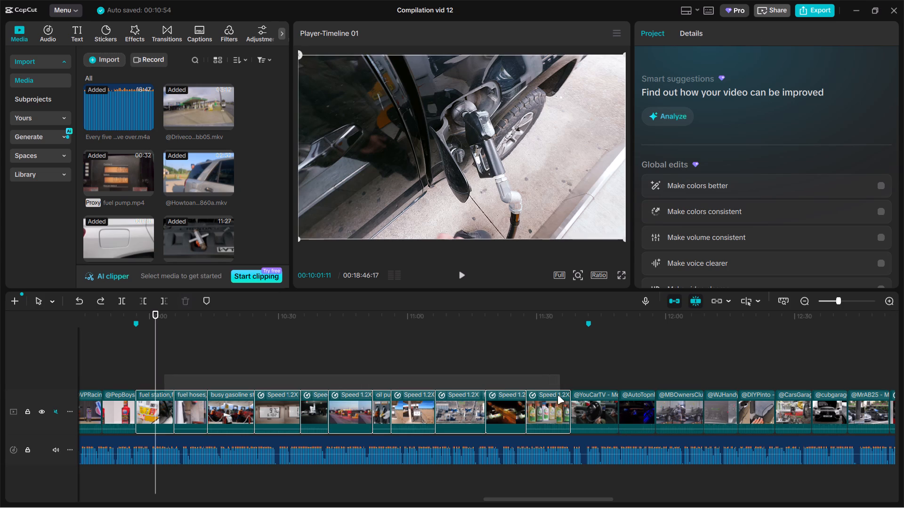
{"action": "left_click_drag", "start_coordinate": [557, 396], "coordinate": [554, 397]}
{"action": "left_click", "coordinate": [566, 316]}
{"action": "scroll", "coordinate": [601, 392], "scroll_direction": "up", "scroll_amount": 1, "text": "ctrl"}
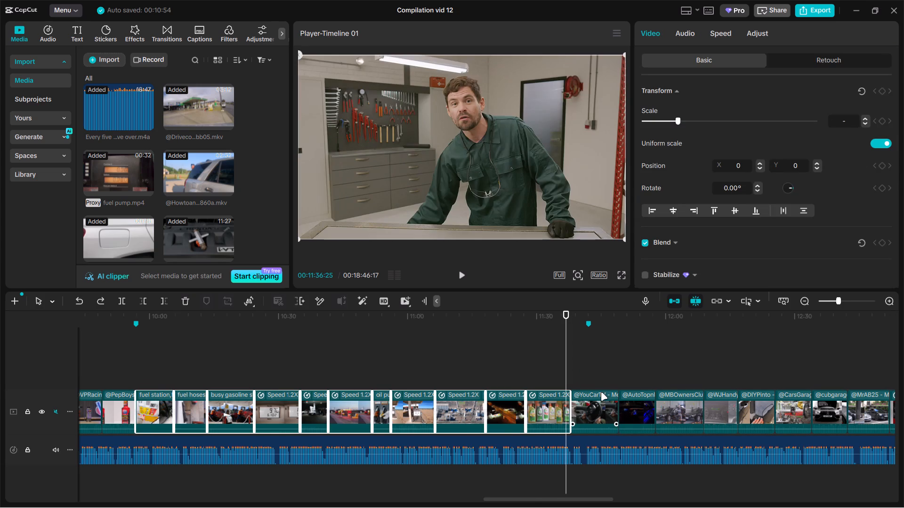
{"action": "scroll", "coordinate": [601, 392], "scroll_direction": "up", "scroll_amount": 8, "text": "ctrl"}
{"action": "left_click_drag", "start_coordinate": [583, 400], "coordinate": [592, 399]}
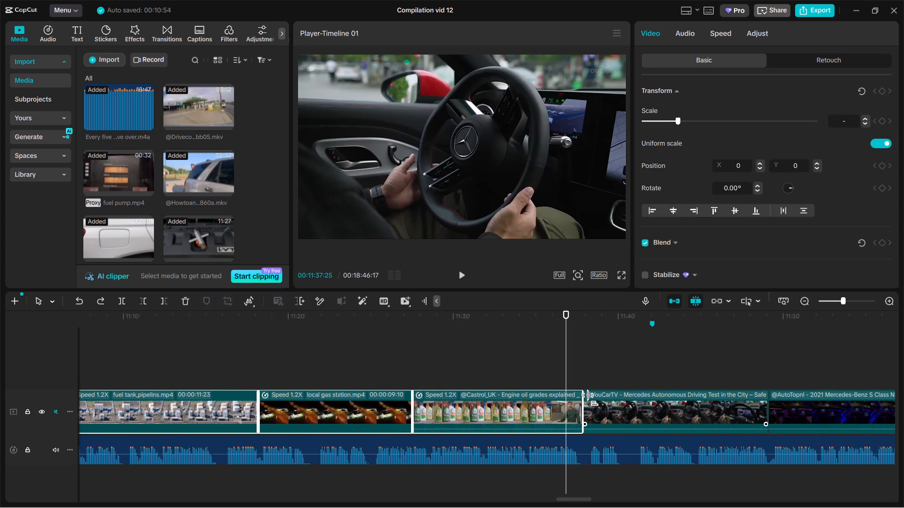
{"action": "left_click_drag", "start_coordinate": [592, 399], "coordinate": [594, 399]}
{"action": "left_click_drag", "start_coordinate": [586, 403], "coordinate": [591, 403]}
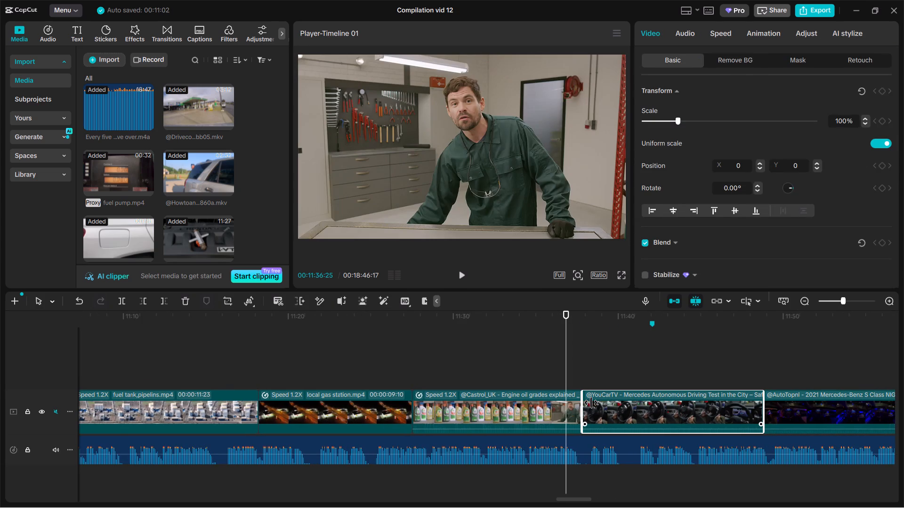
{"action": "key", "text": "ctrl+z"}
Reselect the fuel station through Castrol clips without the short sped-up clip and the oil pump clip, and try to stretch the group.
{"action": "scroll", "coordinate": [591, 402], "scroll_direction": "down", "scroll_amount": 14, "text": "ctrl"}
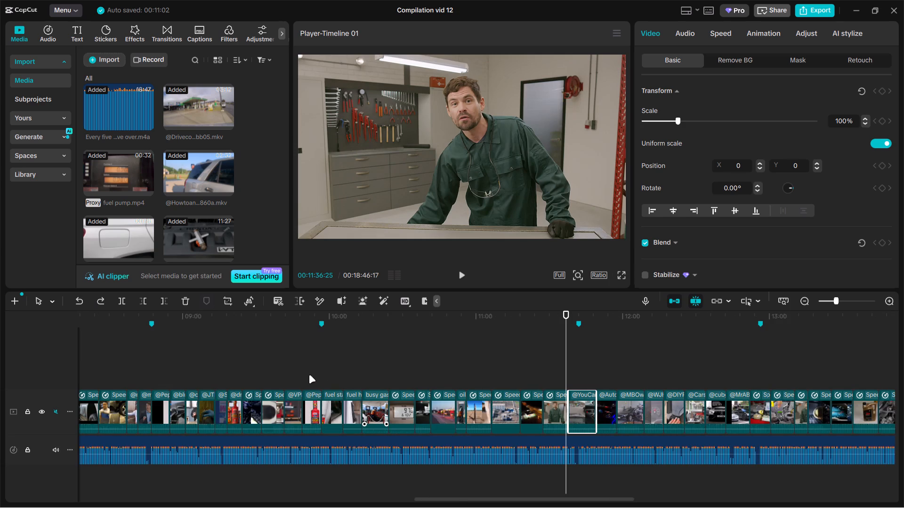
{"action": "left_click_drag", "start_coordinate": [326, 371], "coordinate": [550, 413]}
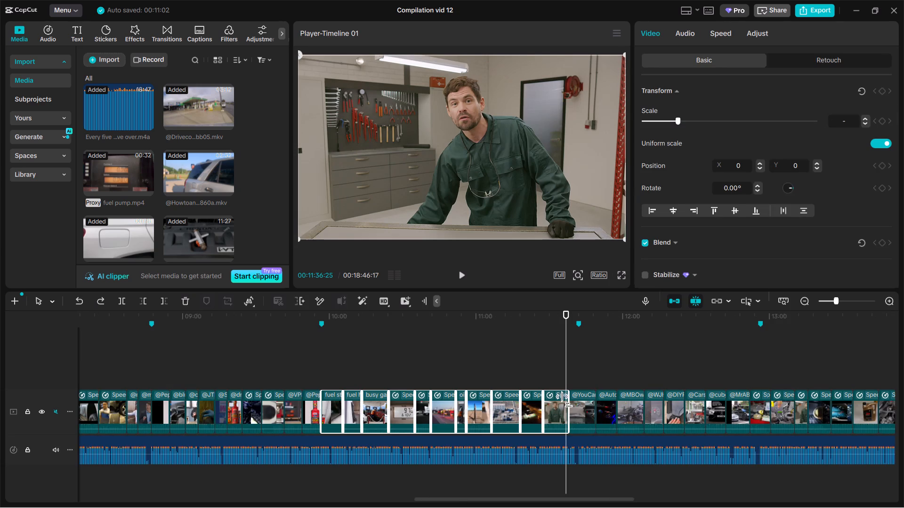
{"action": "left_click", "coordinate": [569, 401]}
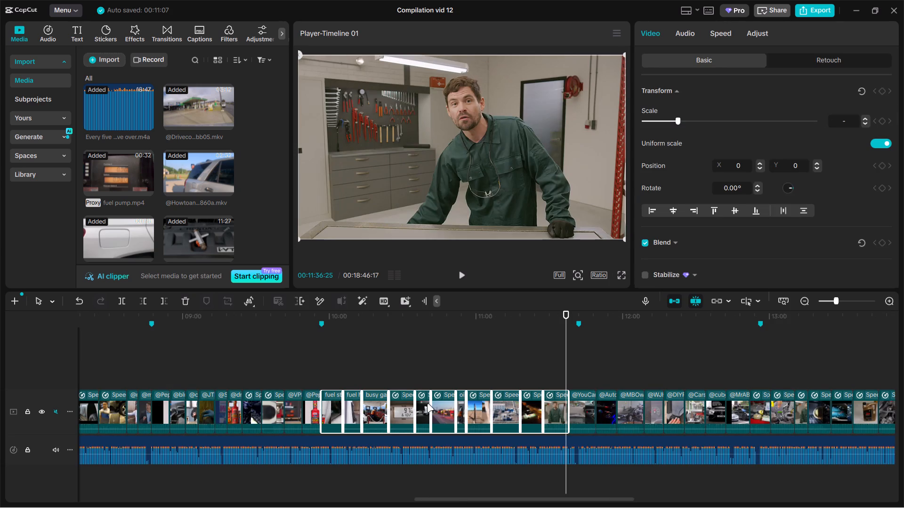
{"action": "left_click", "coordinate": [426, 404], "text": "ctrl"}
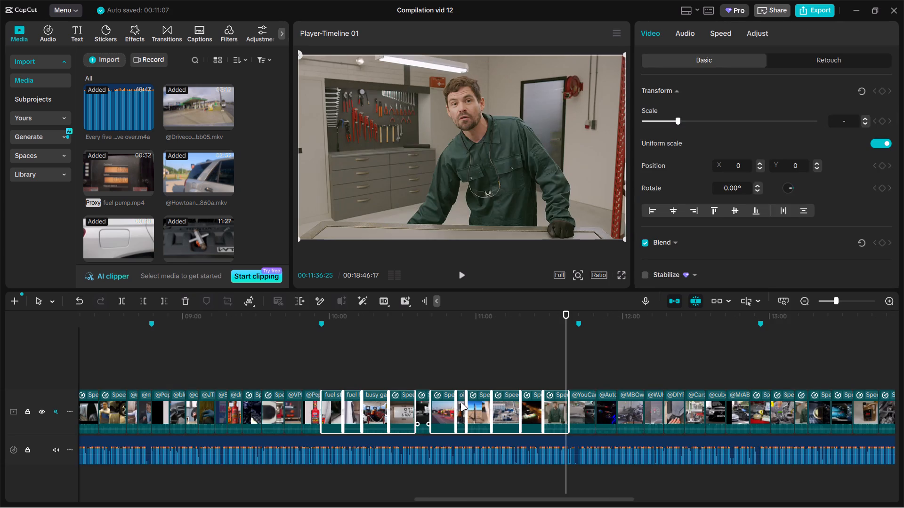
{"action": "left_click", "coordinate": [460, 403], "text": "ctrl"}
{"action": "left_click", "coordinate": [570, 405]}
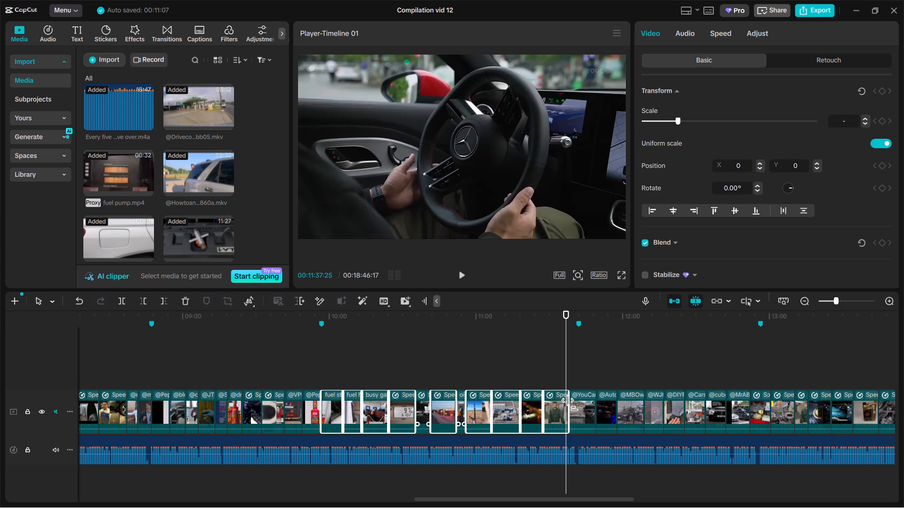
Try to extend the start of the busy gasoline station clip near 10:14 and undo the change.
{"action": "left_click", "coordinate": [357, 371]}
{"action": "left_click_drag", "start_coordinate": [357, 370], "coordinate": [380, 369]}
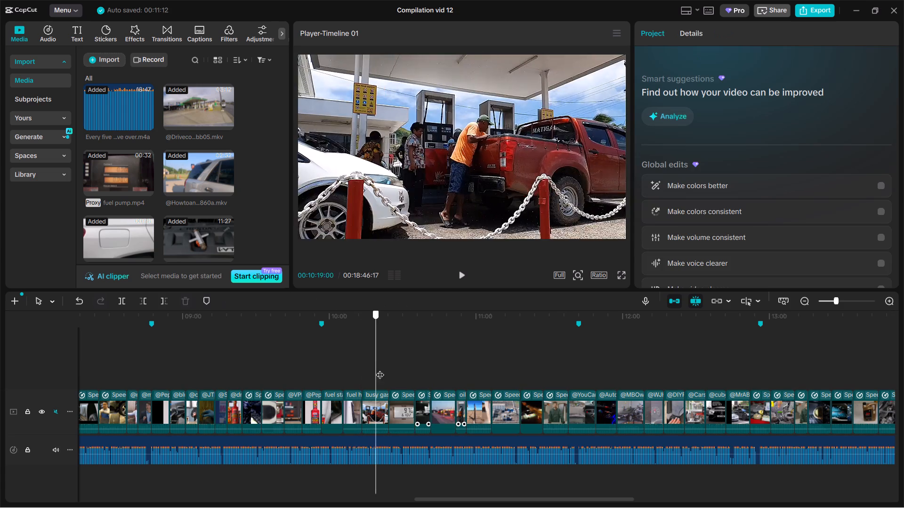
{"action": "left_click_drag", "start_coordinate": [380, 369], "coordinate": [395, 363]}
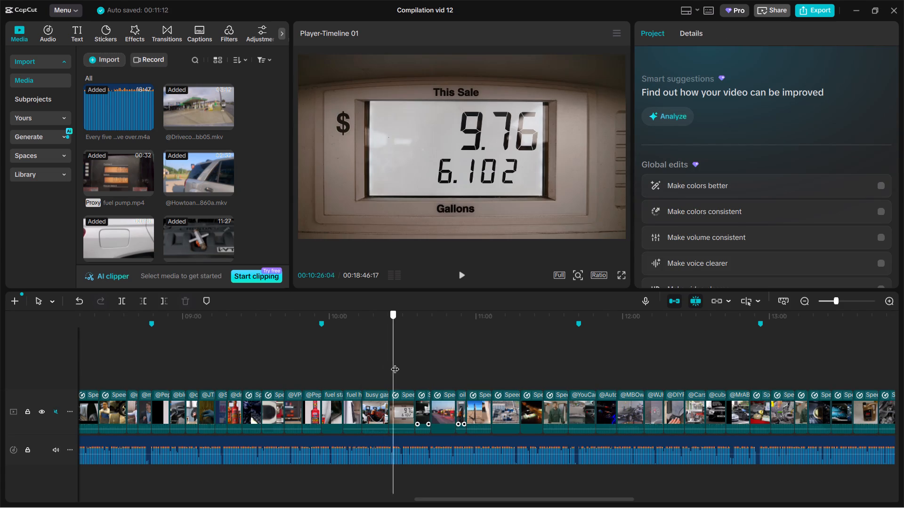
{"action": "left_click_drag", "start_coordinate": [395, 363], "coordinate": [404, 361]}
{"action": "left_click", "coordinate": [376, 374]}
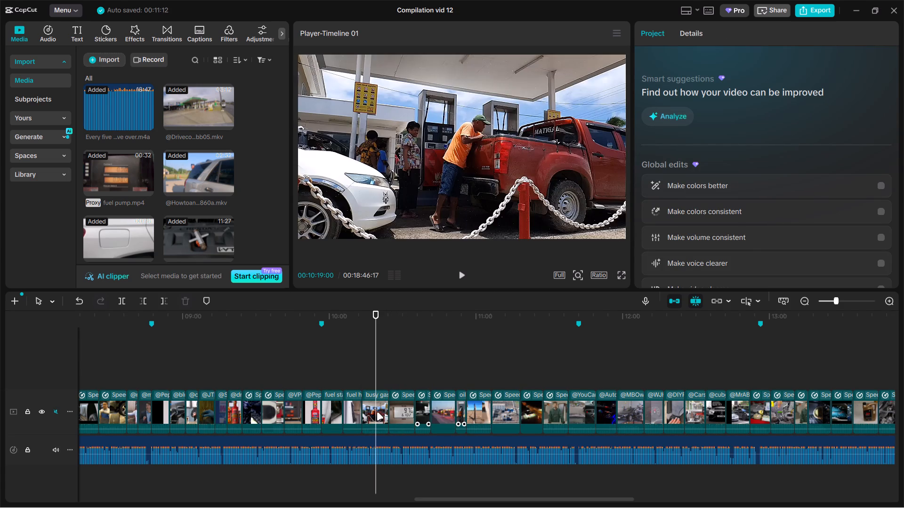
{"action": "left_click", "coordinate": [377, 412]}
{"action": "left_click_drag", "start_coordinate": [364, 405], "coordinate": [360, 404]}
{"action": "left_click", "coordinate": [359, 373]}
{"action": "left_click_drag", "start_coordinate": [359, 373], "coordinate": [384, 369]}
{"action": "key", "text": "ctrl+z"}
Review the footage between the fuel station clip at 10:00 and the end of the Castrol clip at 11:37.
{"action": "left_click_drag", "start_coordinate": [384, 370], "coordinate": [393, 373]}
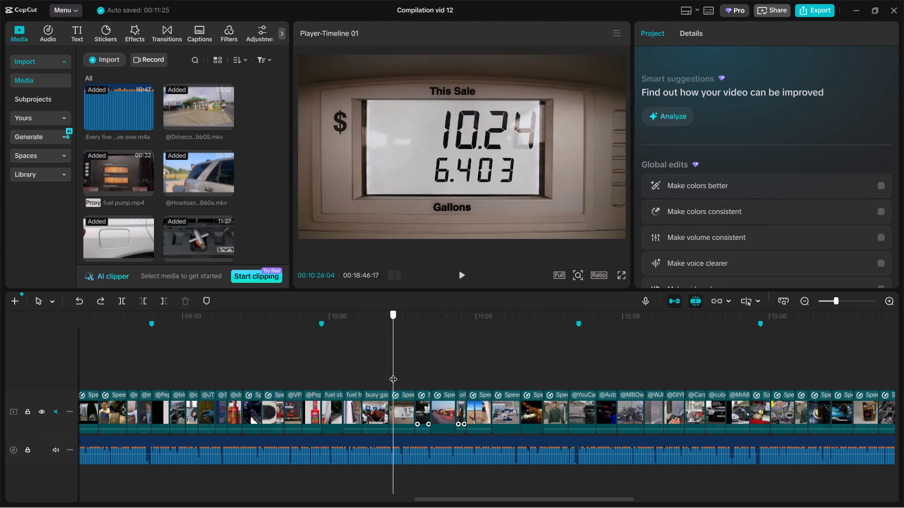
{"action": "left_click_drag", "start_coordinate": [393, 373], "coordinate": [396, 363]}
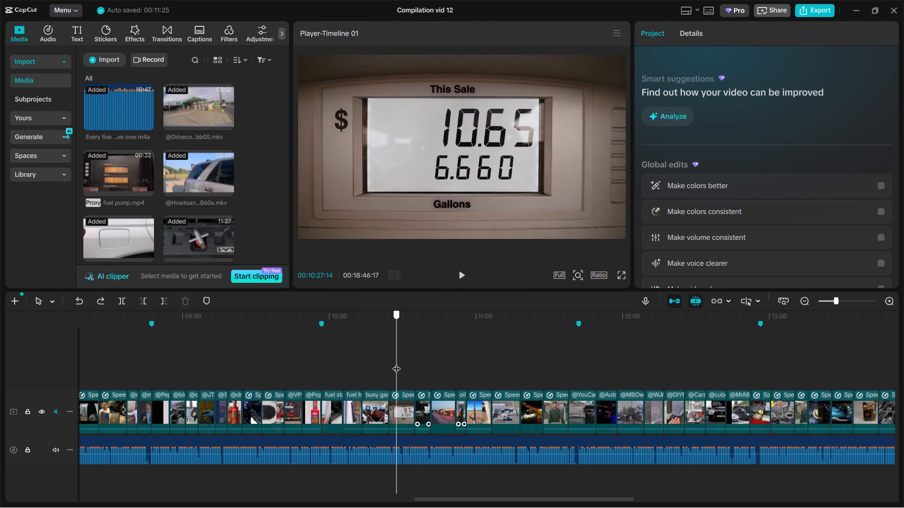
{"action": "left_click_drag", "start_coordinate": [396, 363], "coordinate": [546, 345]}
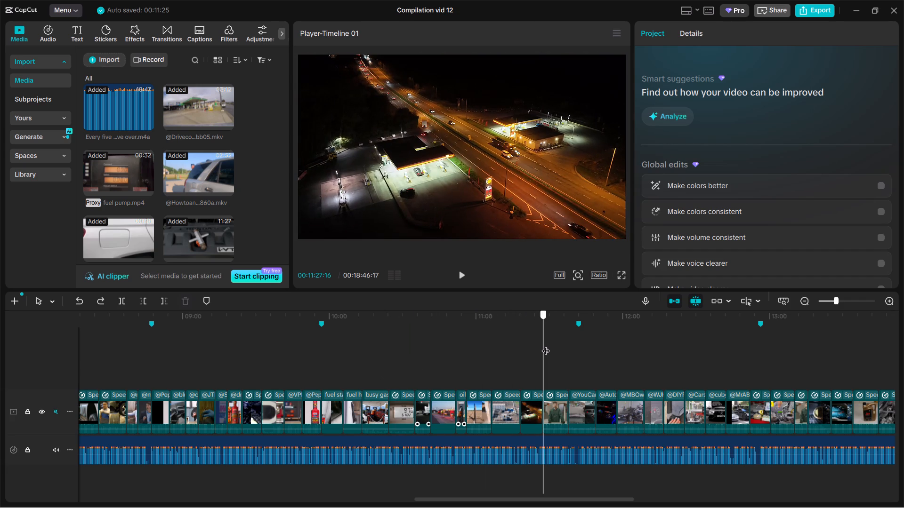
{"action": "left_click_drag", "start_coordinate": [546, 345], "coordinate": [556, 342]}
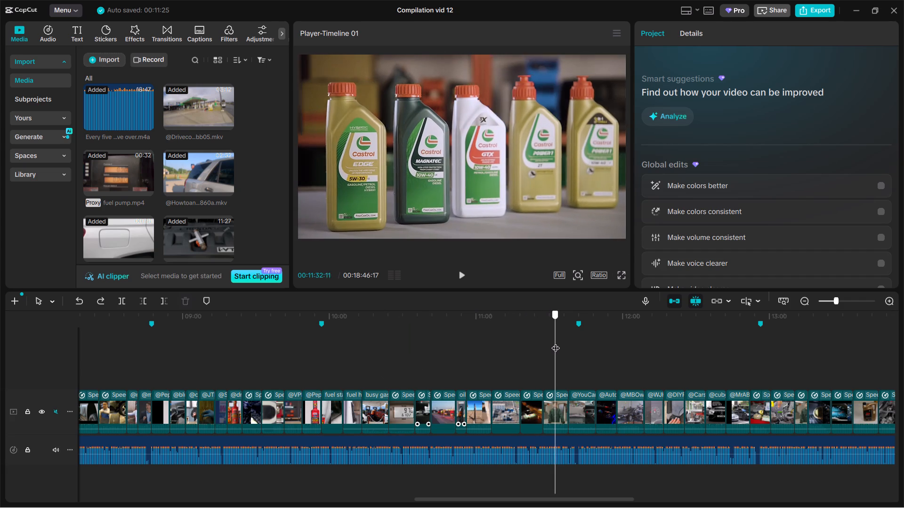
{"action": "left_click_drag", "start_coordinate": [556, 342], "coordinate": [568, 339]}
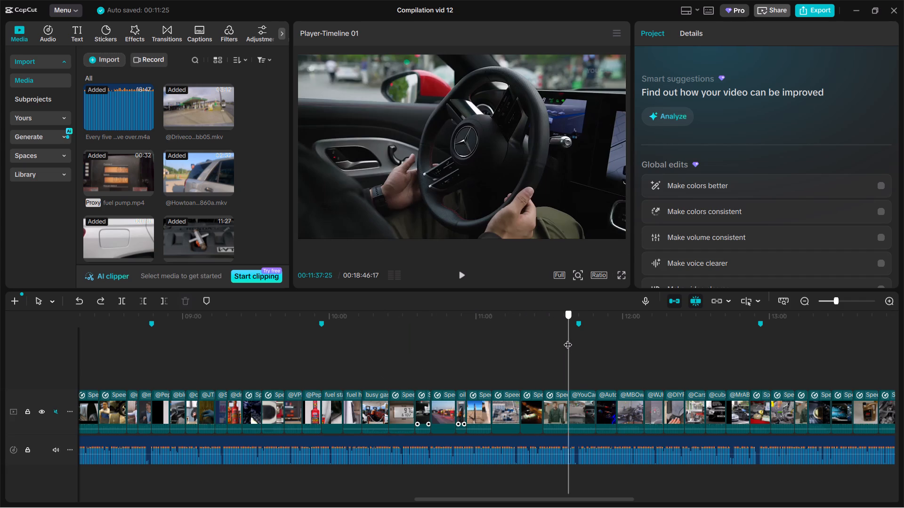
{"action": "left_click_drag", "start_coordinate": [568, 339], "coordinate": [359, 341]}
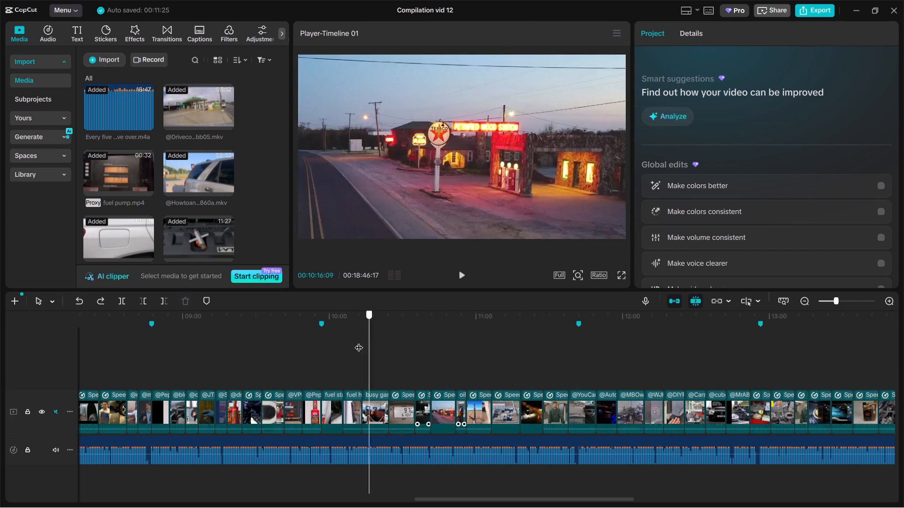
{"action": "left_click_drag", "start_coordinate": [359, 341], "coordinate": [335, 341]}
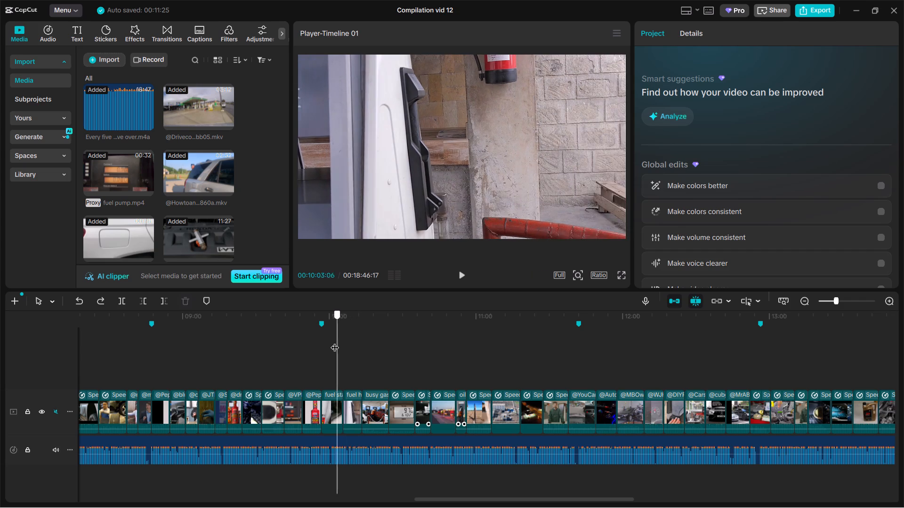
{"action": "left_click_drag", "start_coordinate": [335, 341], "coordinate": [331, 343]}
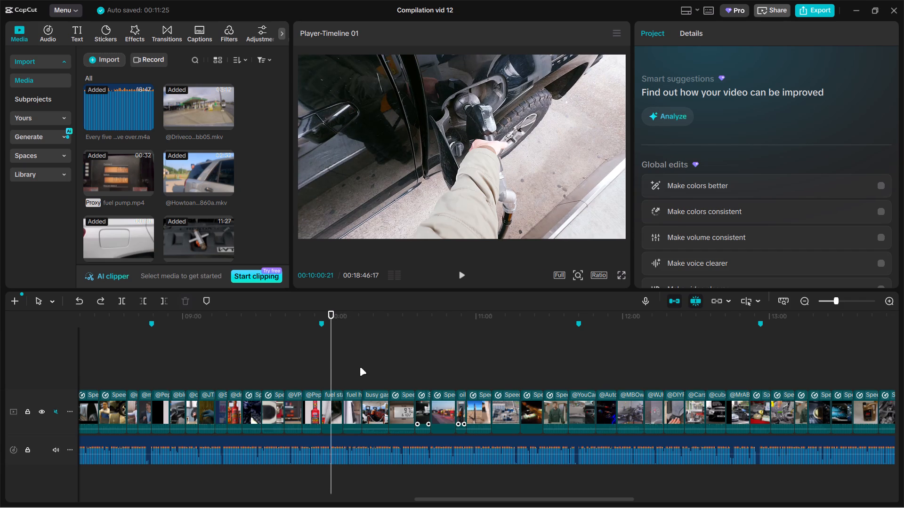
Extend the end of the sped-up old gas pump clip near 11:02 by about 2 seconds.
{"action": "scroll", "coordinate": [360, 367], "scroll_direction": "up", "scroll_amount": 4, "text": "ctrl"}
{"action": "left_click", "coordinate": [351, 374]}
{"action": "left_click_drag", "start_coordinate": [351, 374], "coordinate": [386, 365]}
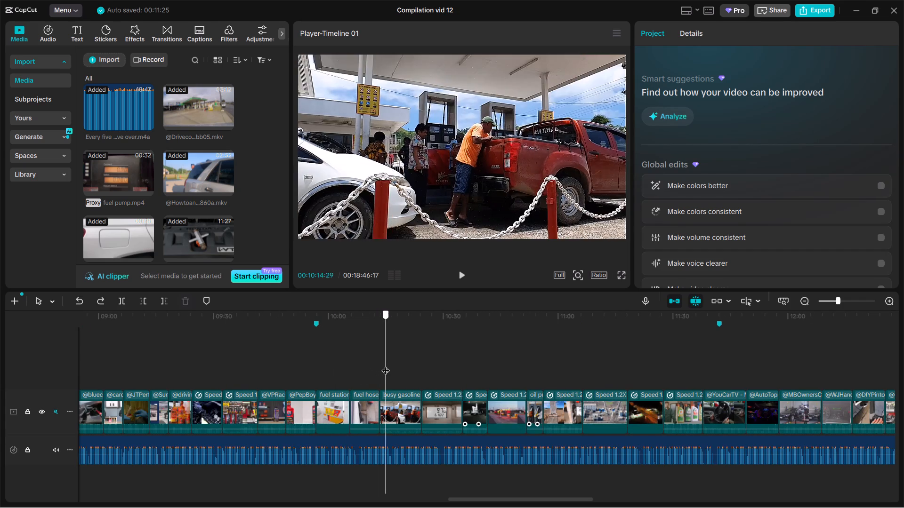
{"action": "left_click_drag", "start_coordinate": [386, 365], "coordinate": [547, 355]}
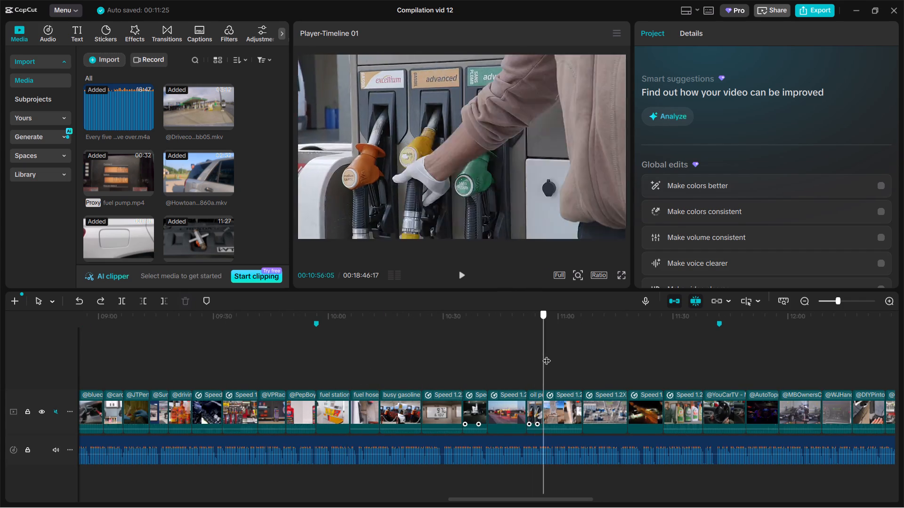
{"action": "left_click_drag", "start_coordinate": [547, 355], "coordinate": [569, 361]}
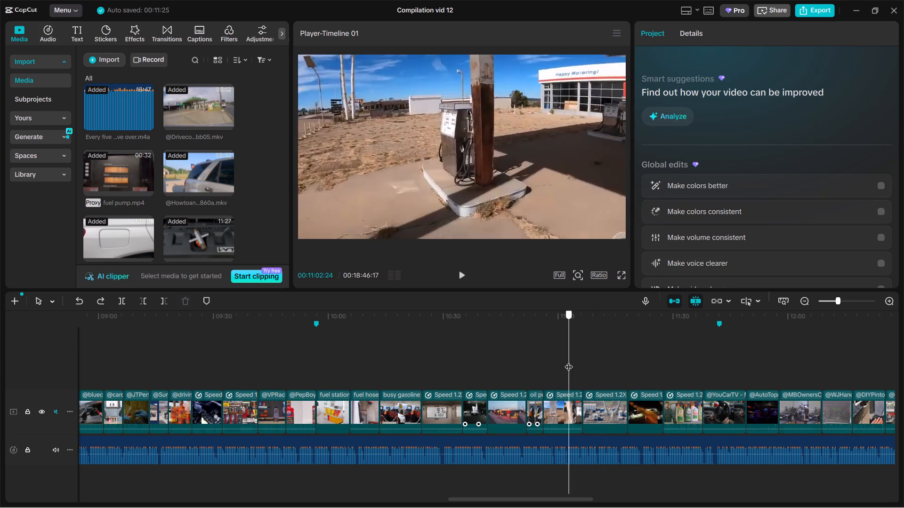
{"action": "left_click_drag", "start_coordinate": [569, 361], "coordinate": [568, 361]}
{"action": "left_click", "coordinate": [567, 406]}
{"action": "left_click_drag", "start_coordinate": [582, 405], "coordinate": [588, 404]}
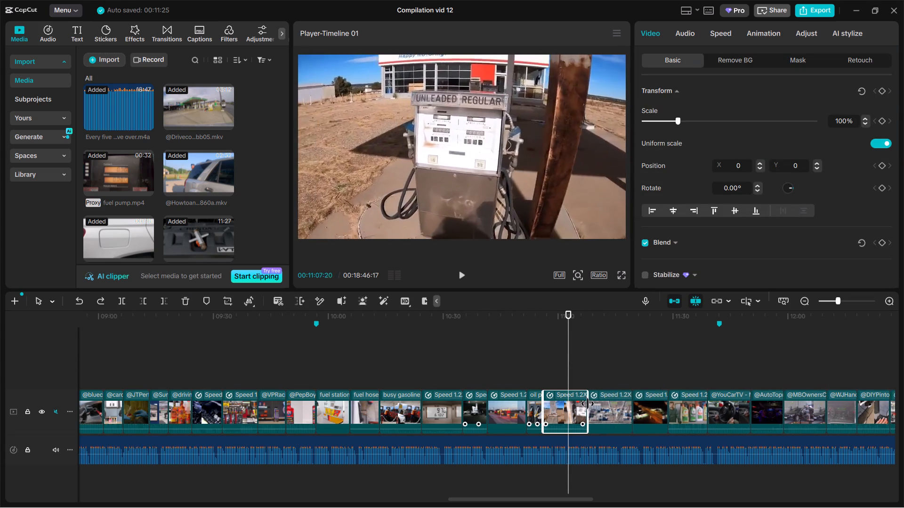
{"action": "left_click_drag", "start_coordinate": [588, 404], "coordinate": [590, 403]}
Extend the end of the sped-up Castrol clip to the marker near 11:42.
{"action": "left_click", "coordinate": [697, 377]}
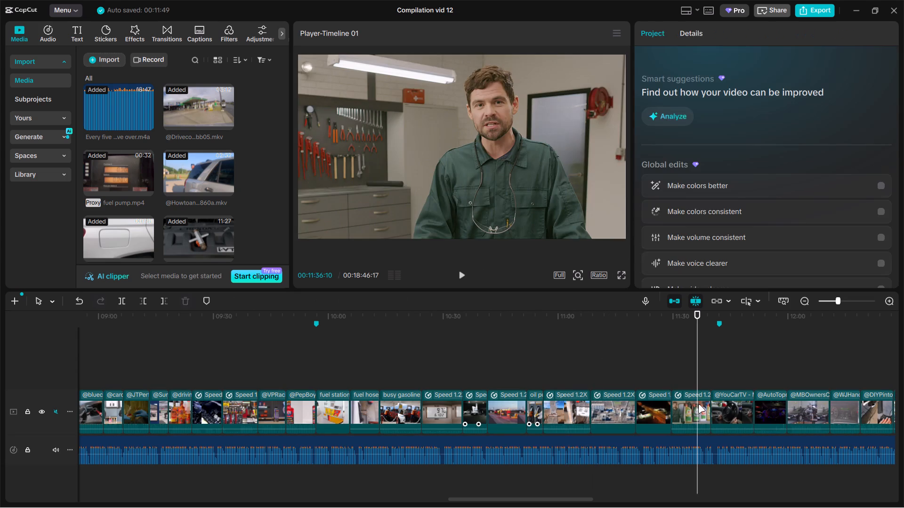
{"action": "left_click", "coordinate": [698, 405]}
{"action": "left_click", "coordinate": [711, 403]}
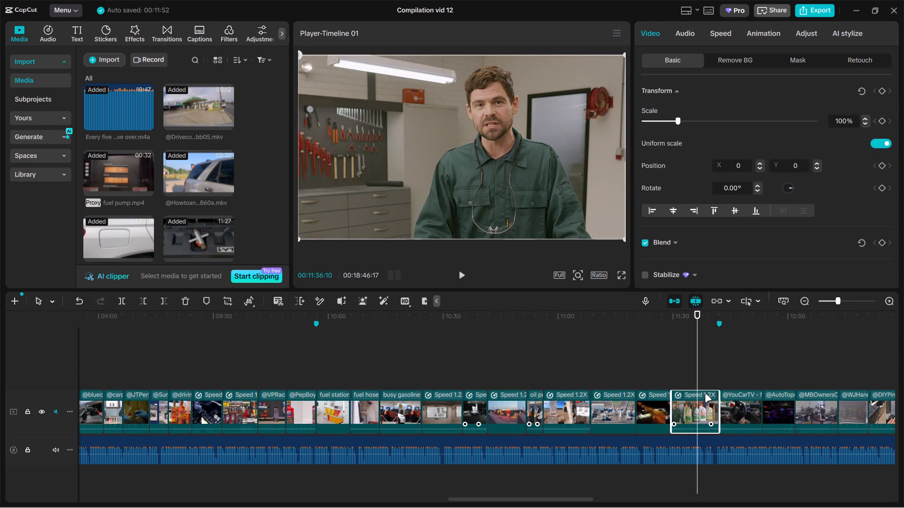
Review the footage from the night gas station clip near 11:26 through the Castrol clip to 11:42.
{"action": "scroll", "coordinate": [702, 392], "scroll_direction": "down", "scroll_amount": 5, "text": "ctrl"}
{"action": "left_click", "coordinate": [694, 378]}
{"action": "left_click_drag", "start_coordinate": [694, 378], "coordinate": [676, 376]}
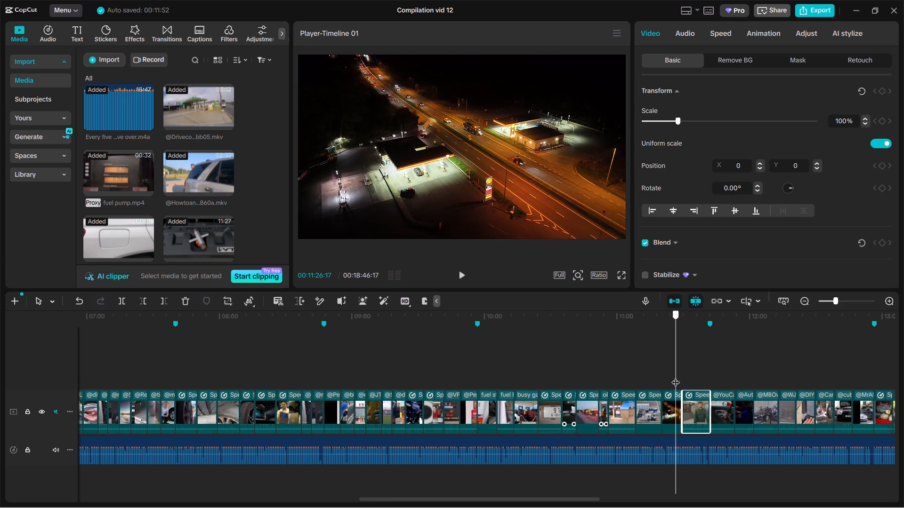
{"action": "left_click_drag", "start_coordinate": [676, 376], "coordinate": [685, 375]}
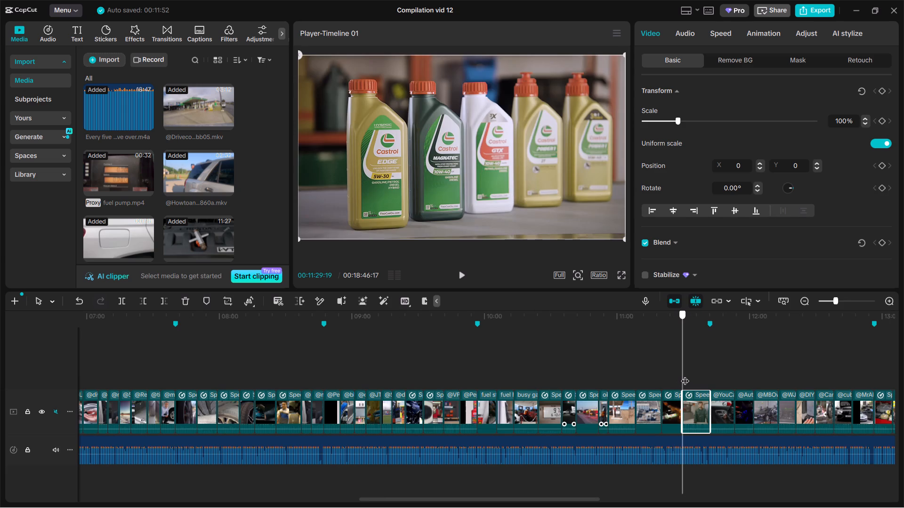
{"action": "left_click_drag", "start_coordinate": [685, 375], "coordinate": [704, 370]}
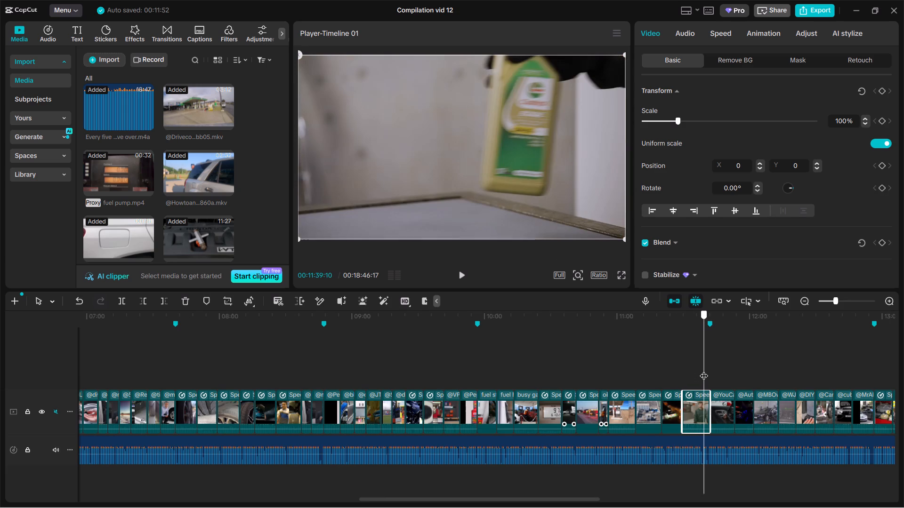
{"action": "left_click_drag", "start_coordinate": [704, 370], "coordinate": [709, 369]}
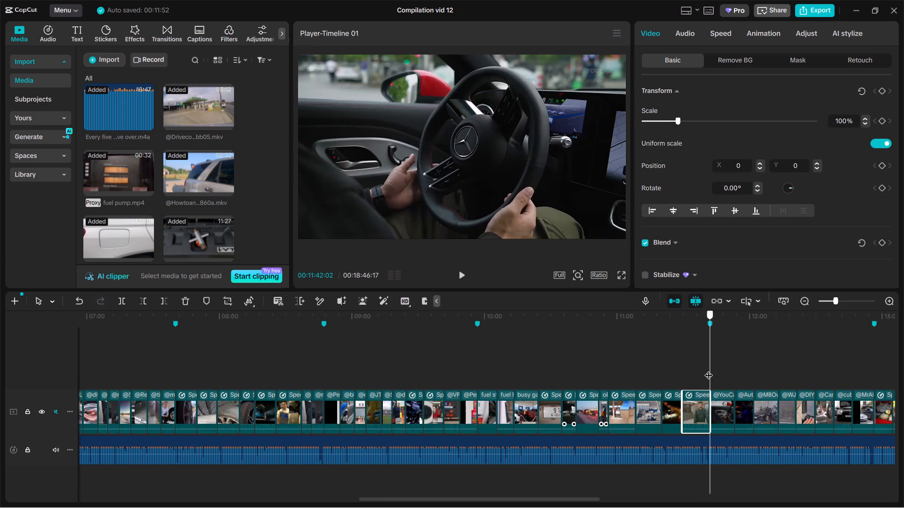
{"action": "left_click_drag", "start_coordinate": [709, 369], "coordinate": [696, 369]}
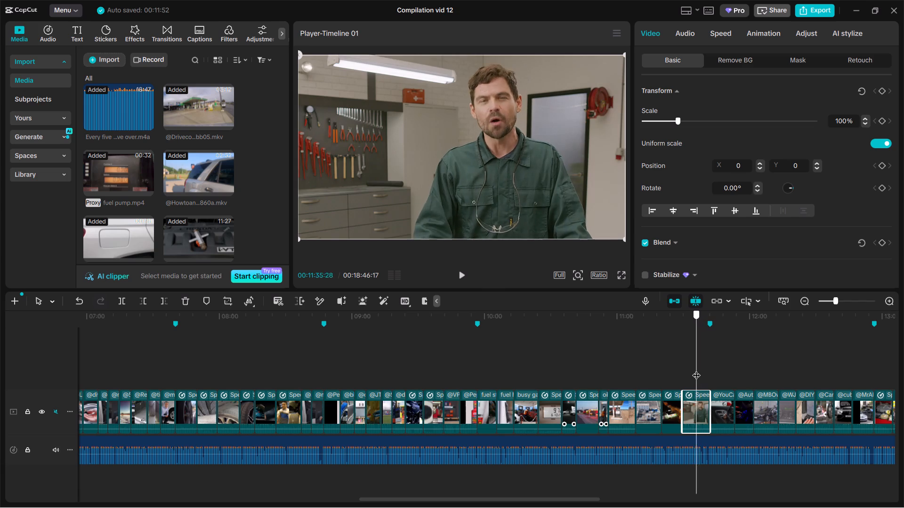
{"action": "left_click_drag", "start_coordinate": [696, 369], "coordinate": [693, 369]}
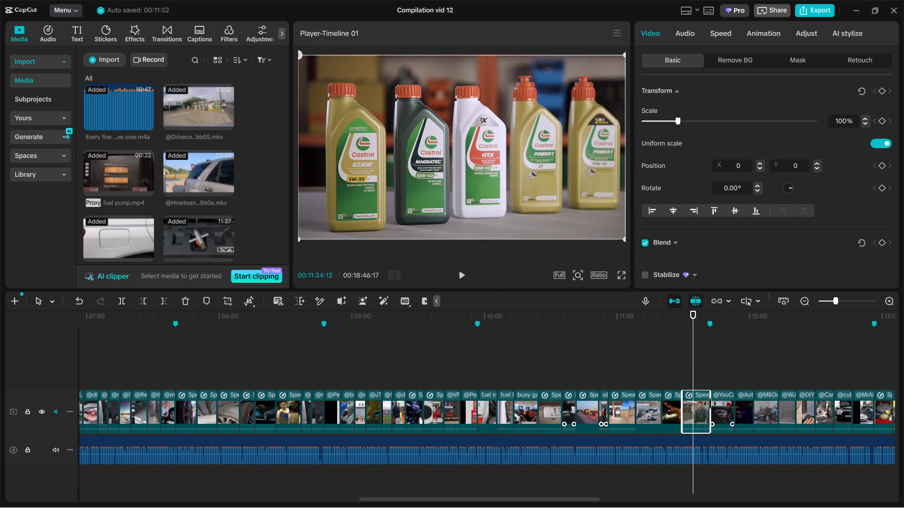
Find the sped-up engine bay clip near 13:52 and copy it.
{"action": "left_click", "coordinate": [175, 349]}
{"action": "left_click_drag", "start_coordinate": [175, 349], "coordinate": [109, 347]}
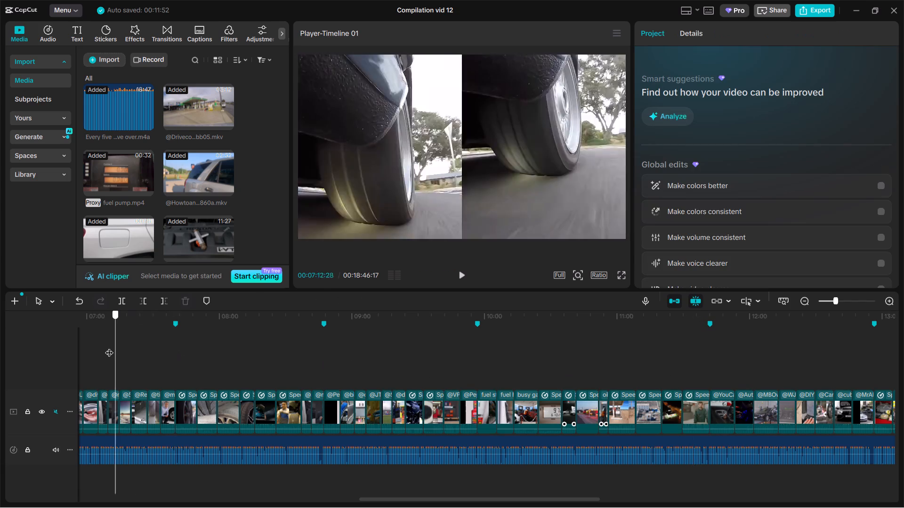
{"action": "left_click_drag", "start_coordinate": [109, 347], "coordinate": [568, 341]}
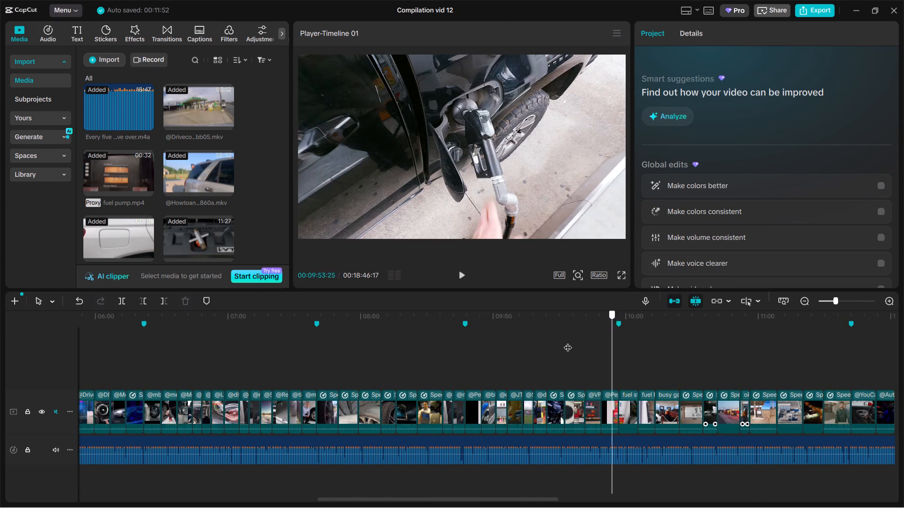
{"action": "left_click_drag", "start_coordinate": [568, 341], "coordinate": [828, 348]}
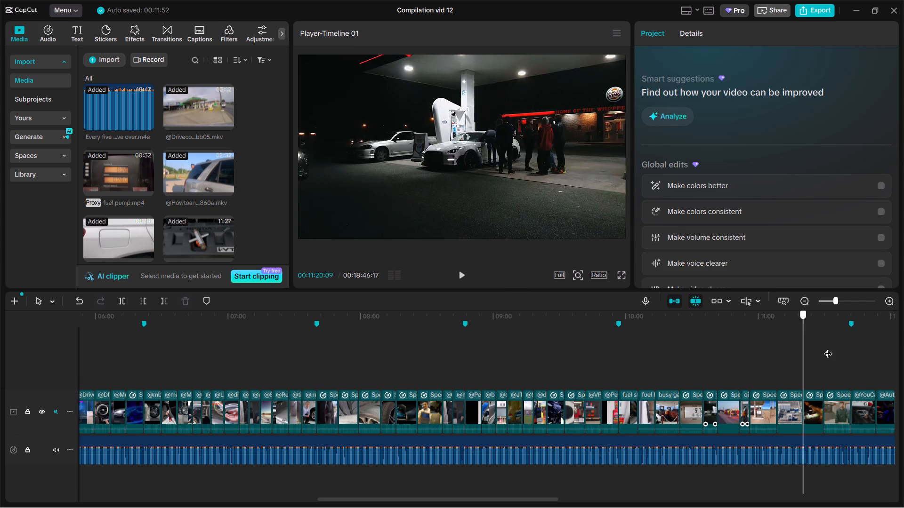
{"action": "left_click_drag", "start_coordinate": [828, 348], "coordinate": [700, 333]}
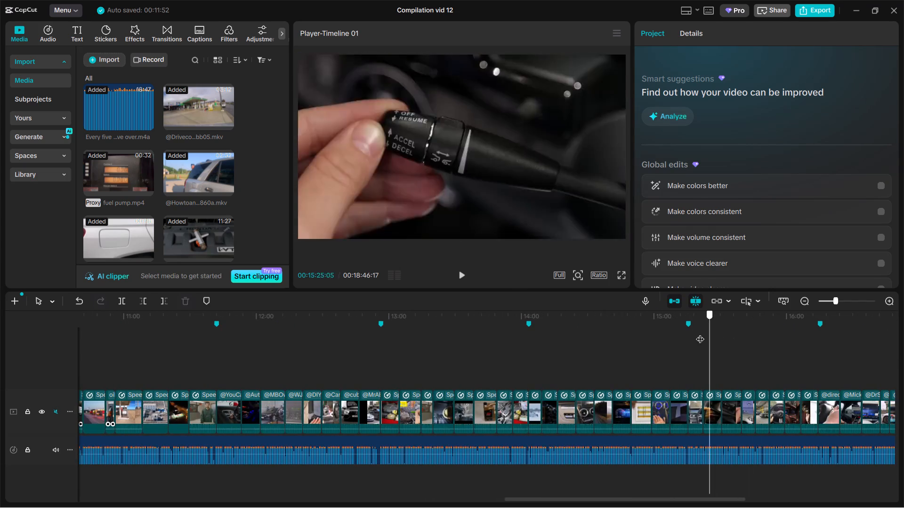
{"action": "left_click_drag", "start_coordinate": [700, 333], "coordinate": [499, 312]}
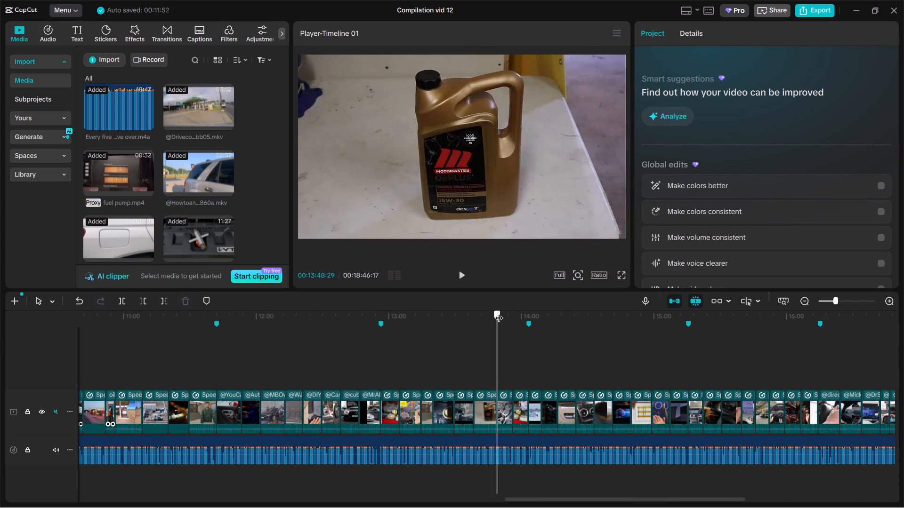
{"action": "left_click_drag", "start_coordinate": [499, 312], "coordinate": [507, 313]}
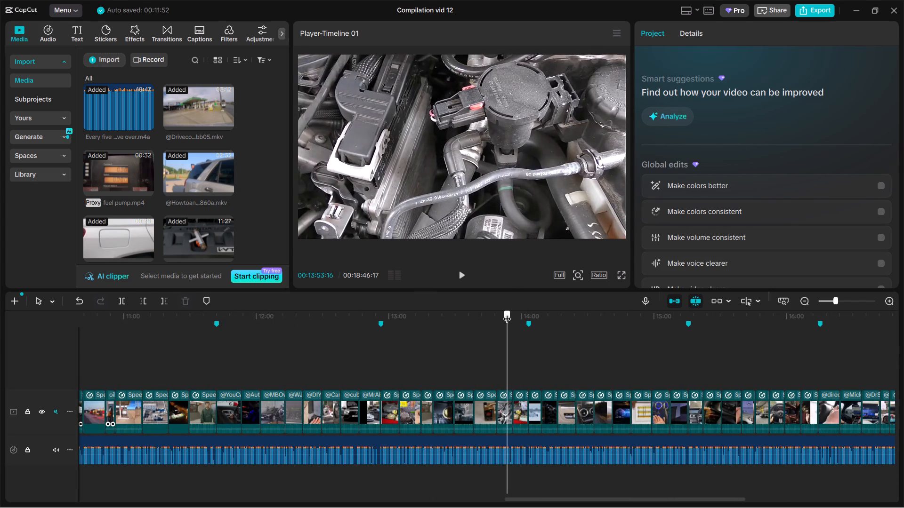
{"action": "left_click_drag", "start_coordinate": [507, 313], "coordinate": [505, 319]}
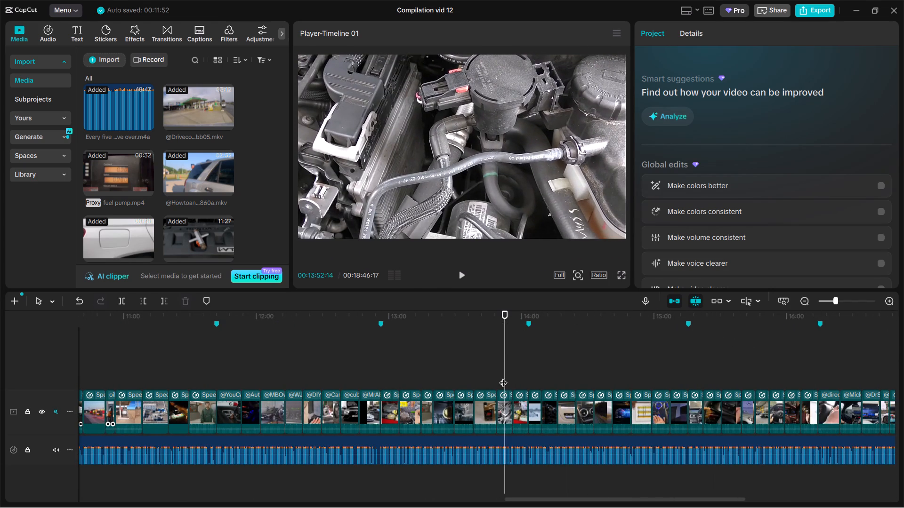
{"action": "left_click", "coordinate": [503, 405]}
{"action": "key", "text": "ctrl+c"}
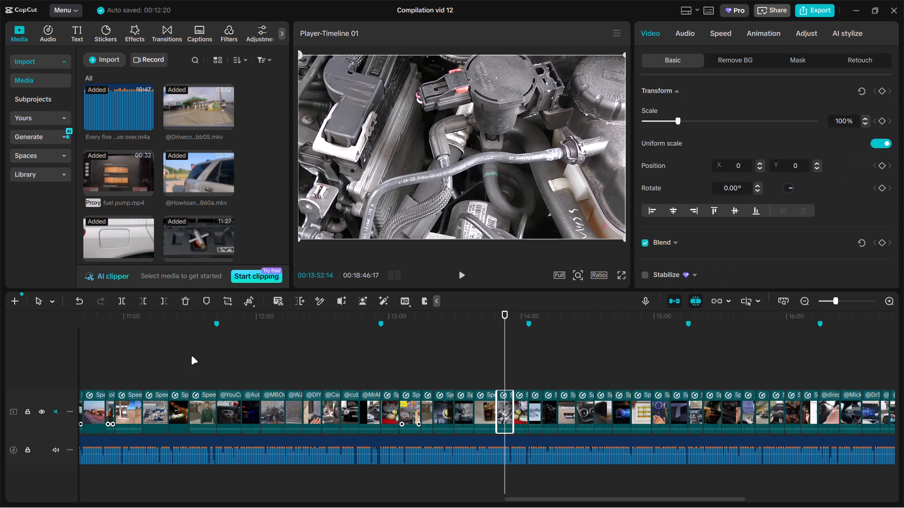
Paste the engine bay clip near 11:08 and insert it into the main track just before the dark night gas station clip.
{"action": "left_click", "coordinate": [183, 352]}
{"action": "left_click_drag", "start_coordinate": [181, 351], "coordinate": [903, 361]}
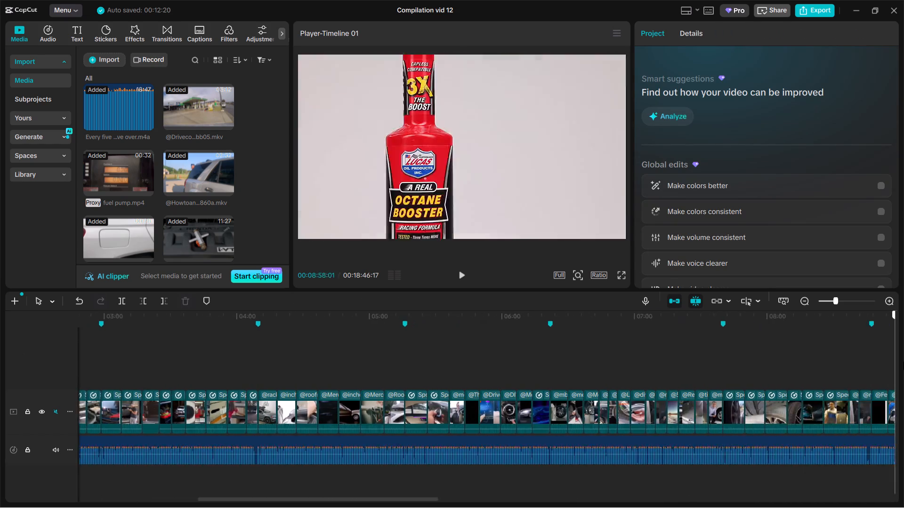
{"action": "left_click_drag", "start_coordinate": [903, 361], "coordinate": [439, 327]}
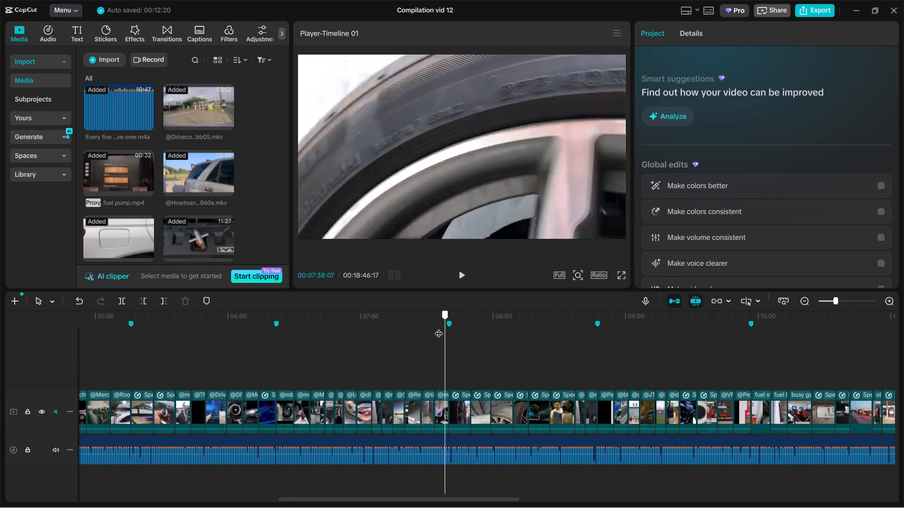
{"action": "left_click_drag", "start_coordinate": [439, 327], "coordinate": [544, 320]}
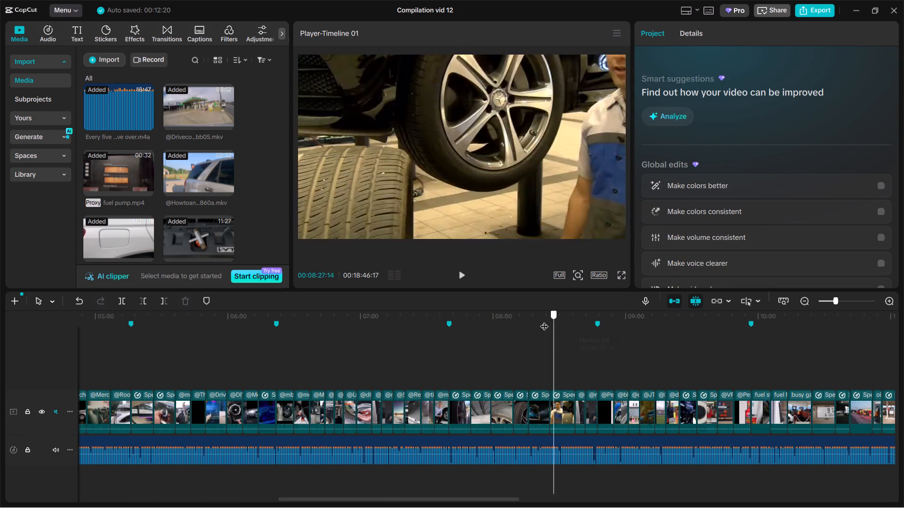
{"action": "left_click_drag", "start_coordinate": [544, 320], "coordinate": [268, 297]}
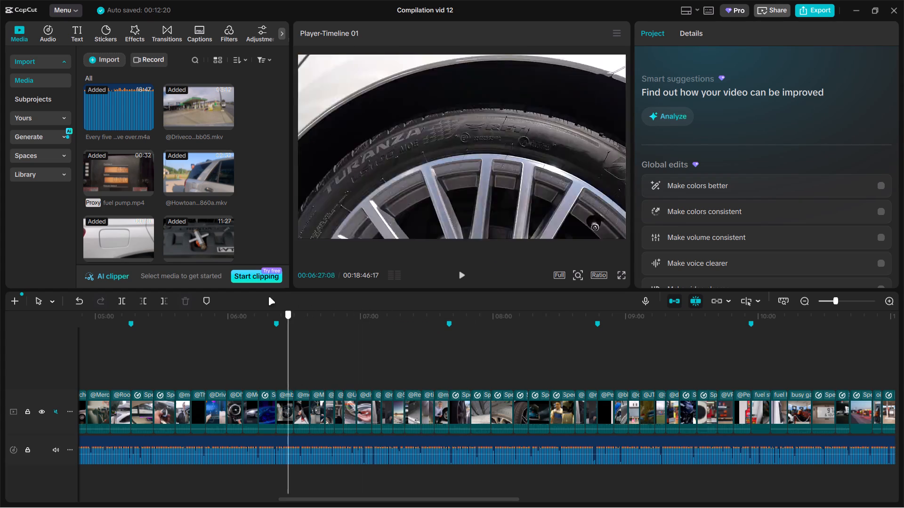
{"action": "left_click_drag", "start_coordinate": [268, 297], "coordinate": [813, 307]}
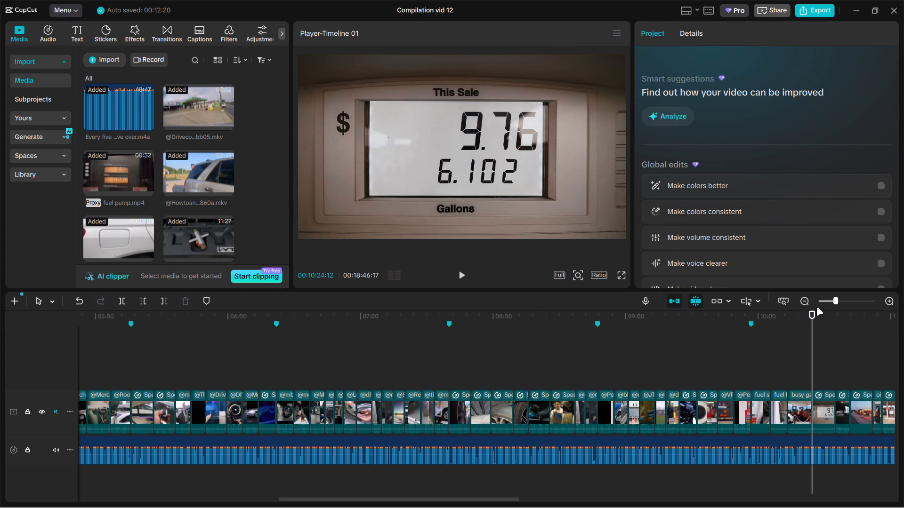
{"action": "left_click", "coordinate": [837, 355]}
{"action": "left_click_drag", "start_coordinate": [837, 355], "coordinate": [903, 349]}
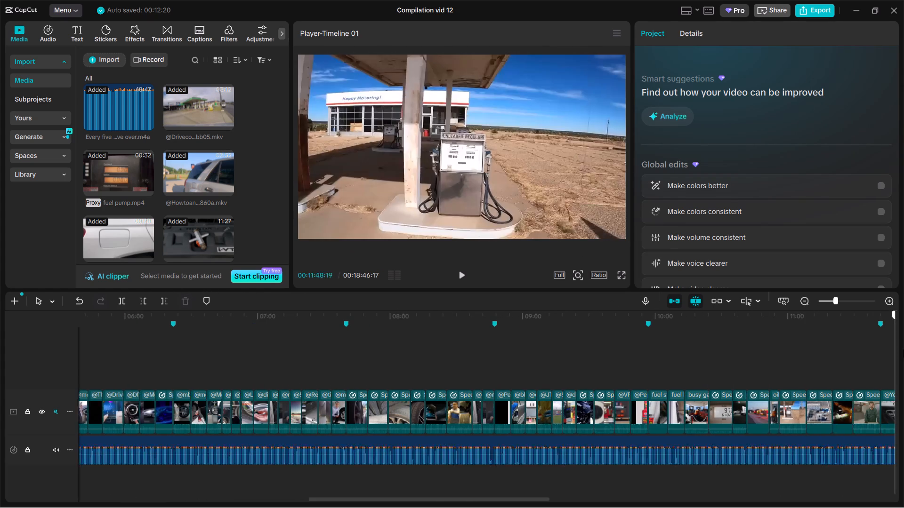
{"action": "left_click_drag", "start_coordinate": [903, 349], "coordinate": [646, 333]}
{"action": "key", "text": "ctrl+v"}
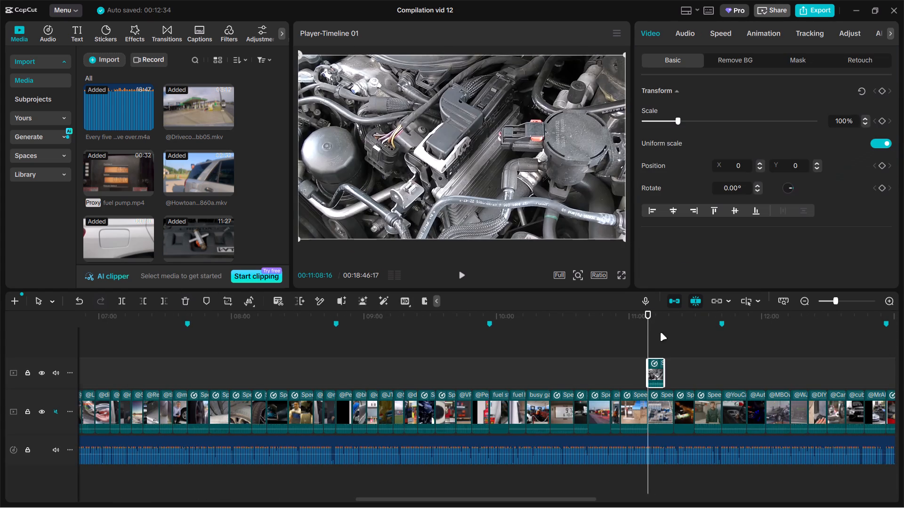
{"action": "left_click_drag", "start_coordinate": [655, 365], "coordinate": [679, 400]}
Trim the end of the Castrol clip back to the marker near 11:42.
{"action": "left_click", "coordinate": [706, 369]}
{"action": "left_click_drag", "start_coordinate": [706, 369], "coordinate": [719, 369]}
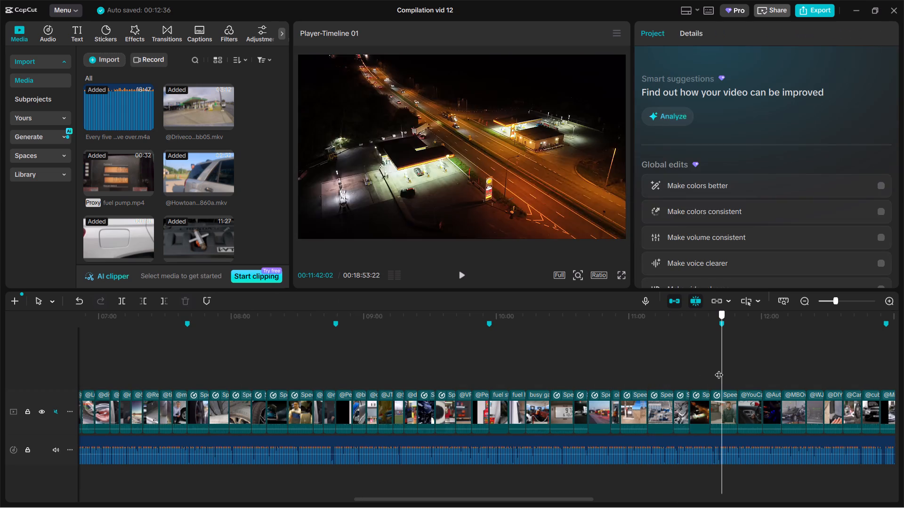
{"action": "left_click_drag", "start_coordinate": [719, 369], "coordinate": [728, 369]}
{"action": "scroll", "coordinate": [728, 369], "scroll_direction": "up", "scroll_amount": 9, "text": "ctrl"}
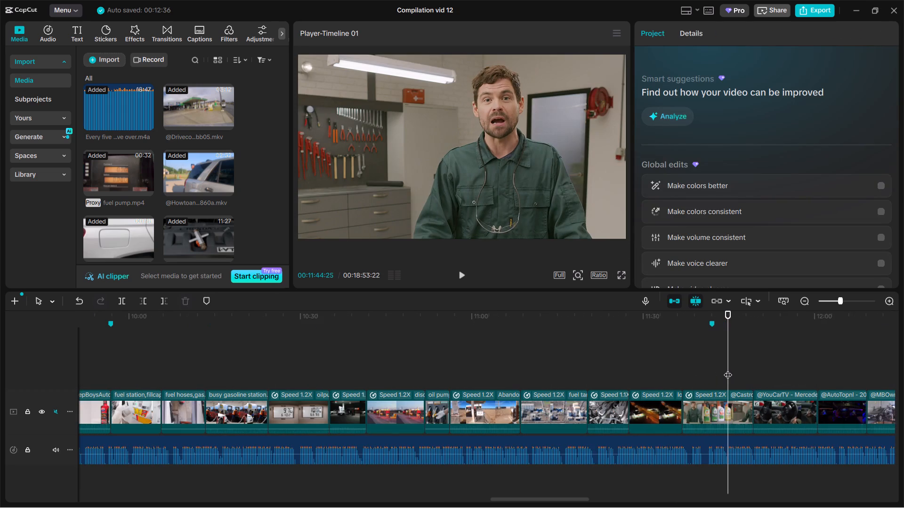
{"action": "left_click", "coordinate": [695, 366]}
{"action": "left_click_drag", "start_coordinate": [695, 366], "coordinate": [709, 364]}
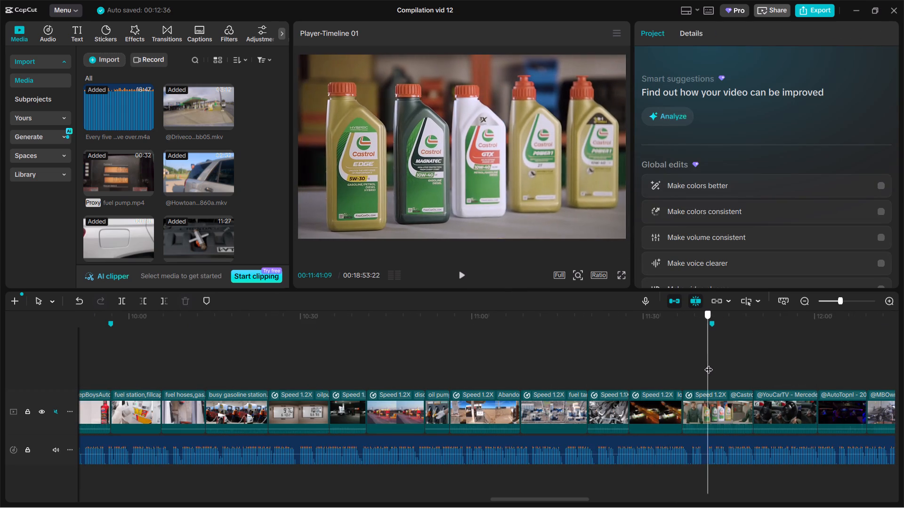
{"action": "left_click_drag", "start_coordinate": [709, 364], "coordinate": [710, 364]}
{"action": "left_click", "coordinate": [712, 397]}
{"action": "left_click_drag", "start_coordinate": [753, 406], "coordinate": [747, 407]}
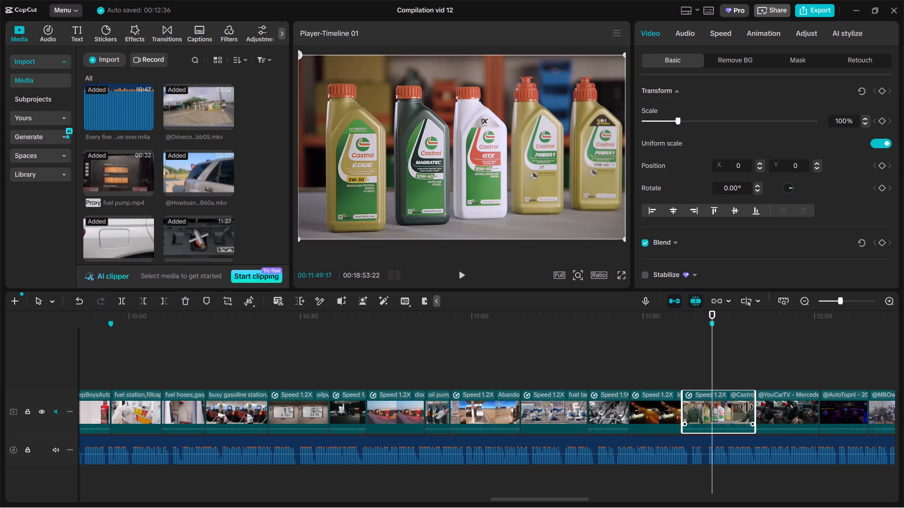
{"action": "left_click_drag", "start_coordinate": [747, 407], "coordinate": [711, 406]}
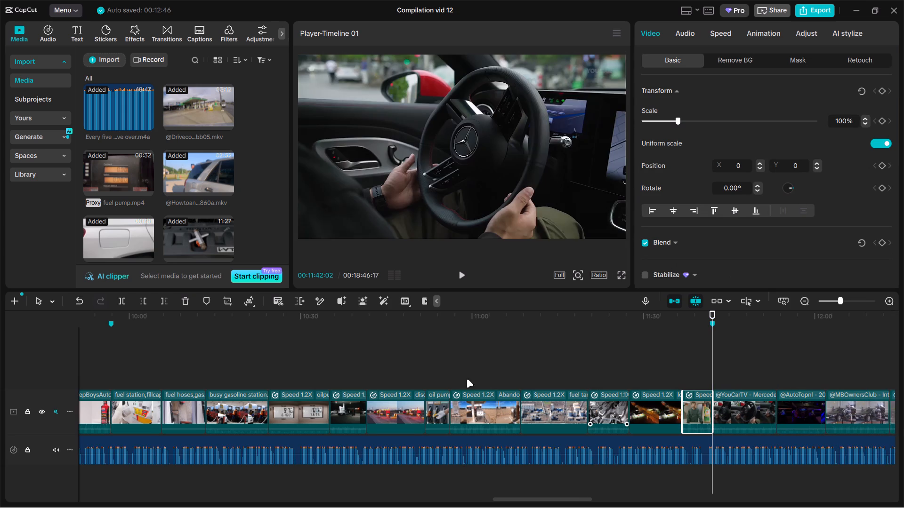
Trim the end of the engine animation clip that starts near 17:35 back to about 17:45.
{"action": "scroll", "coordinate": [562, 365], "scroll_direction": "down", "scroll_amount": 9, "text": "ctrl"}
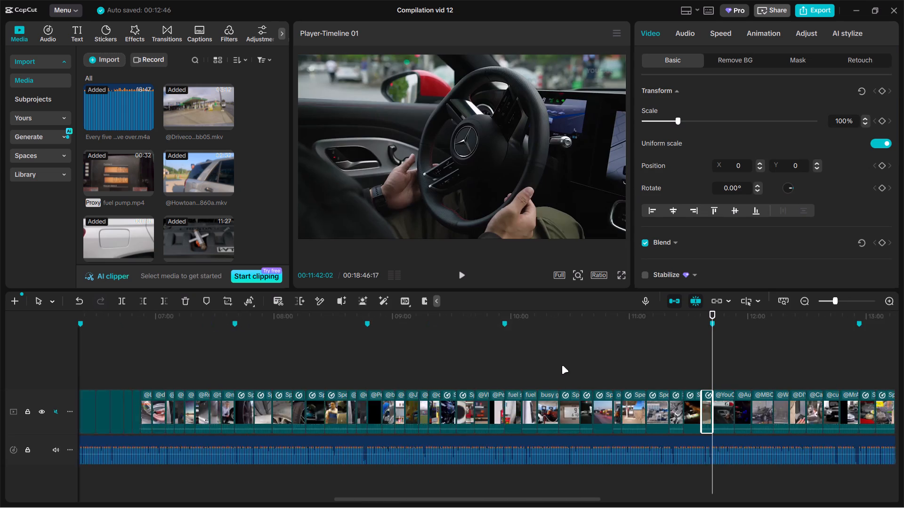
{"action": "scroll", "coordinate": [562, 365], "scroll_direction": "down", "scroll_amount": 16, "text": "ctrl"}
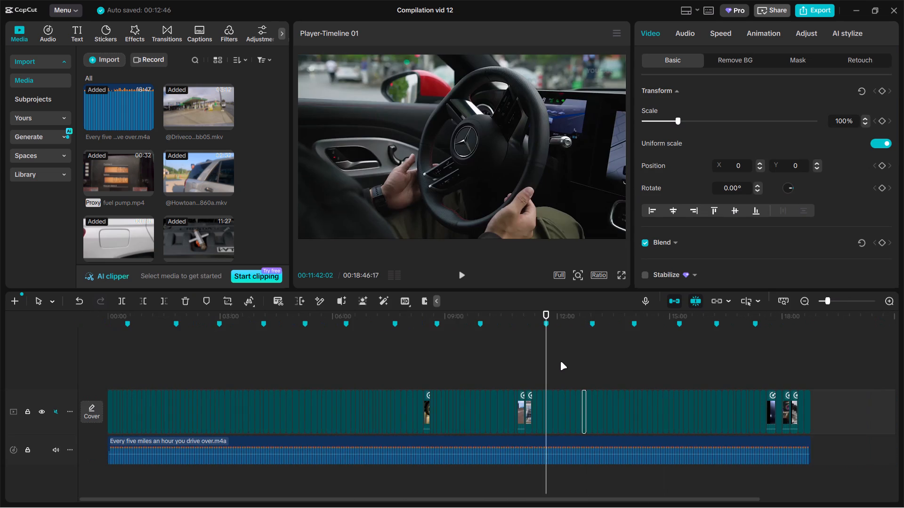
{"action": "left_click", "coordinate": [769, 368]}
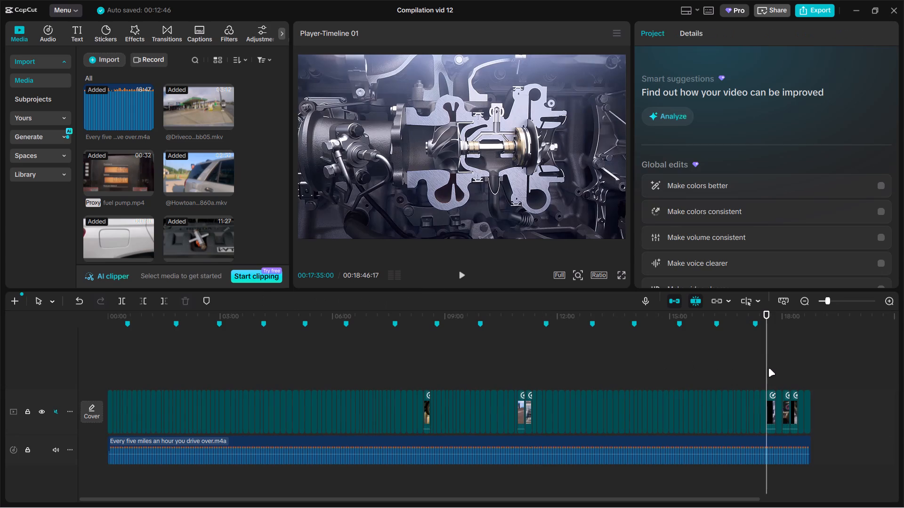
{"action": "scroll", "coordinate": [769, 368], "scroll_direction": "up", "scroll_amount": 11, "text": "ctrl"}
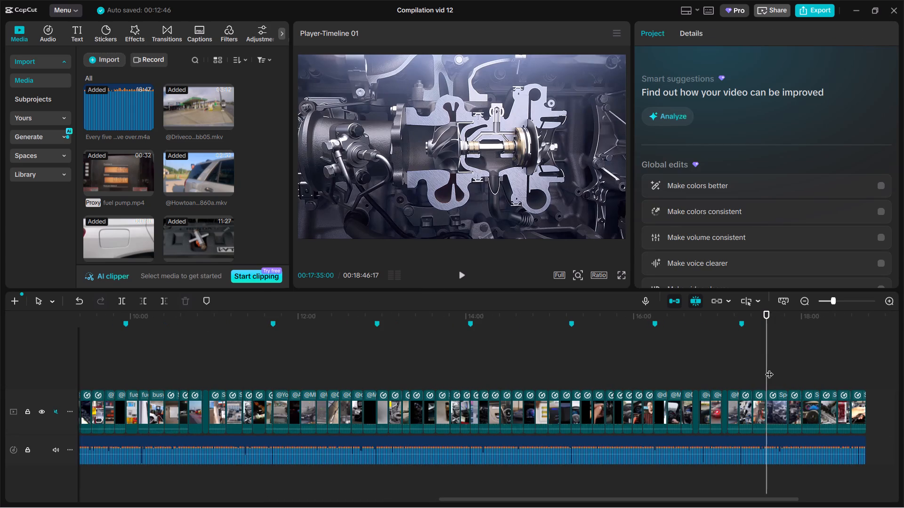
{"action": "left_click_drag", "start_coordinate": [769, 368], "coordinate": [786, 367]}
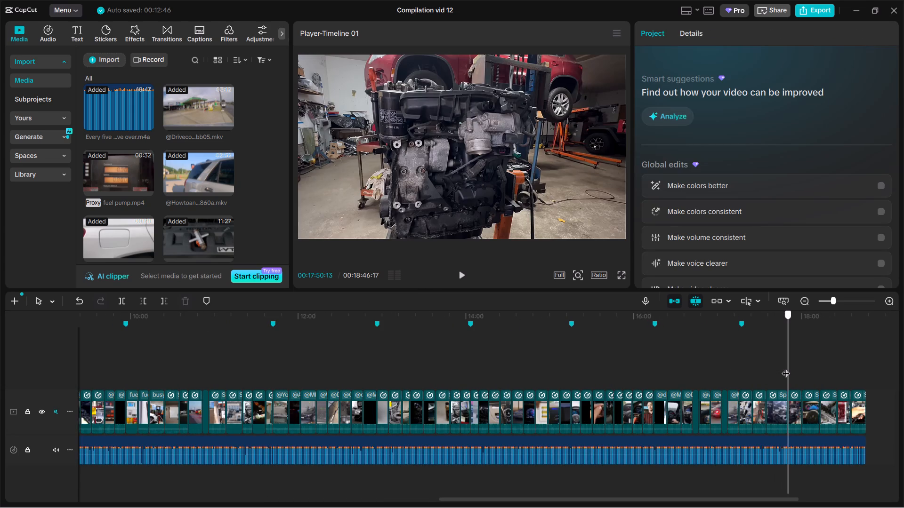
{"action": "left_click_drag", "start_coordinate": [786, 367], "coordinate": [767, 366]}
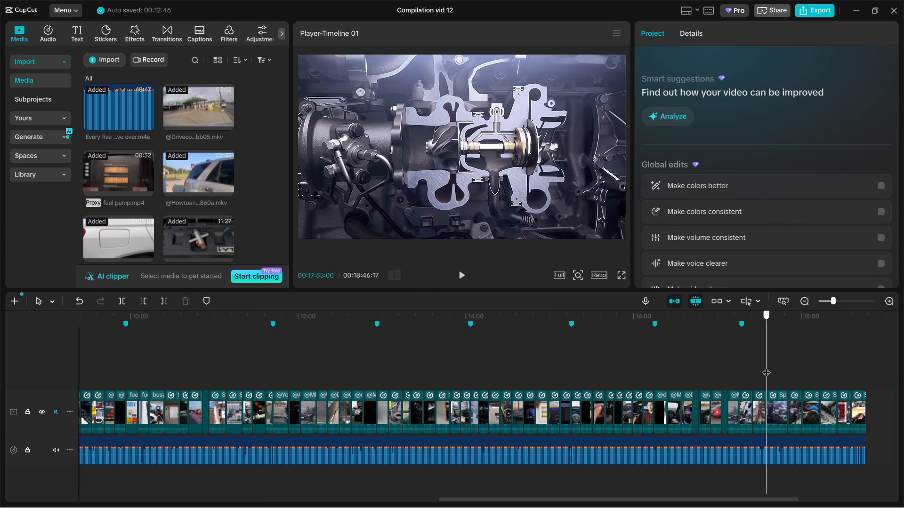
{"action": "left_click_drag", "start_coordinate": [767, 366], "coordinate": [780, 365]}
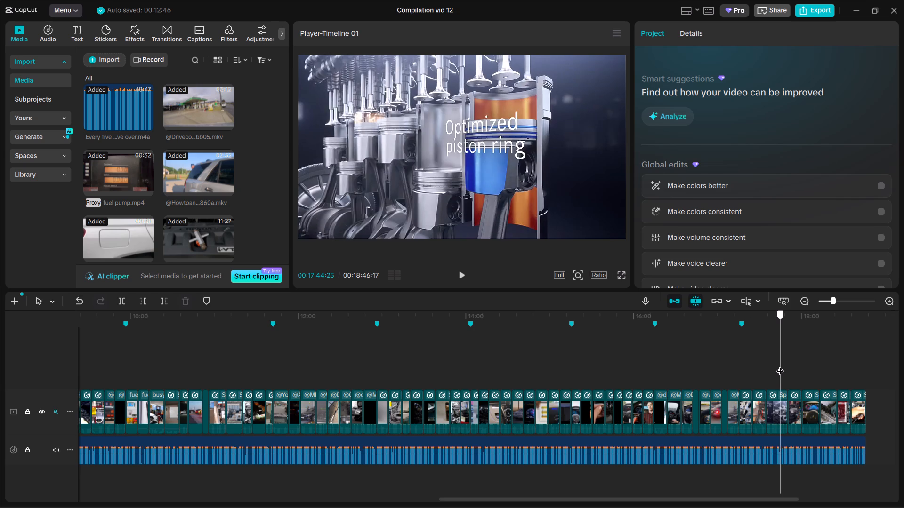
{"action": "left_click_drag", "start_coordinate": [780, 365], "coordinate": [783, 365]}
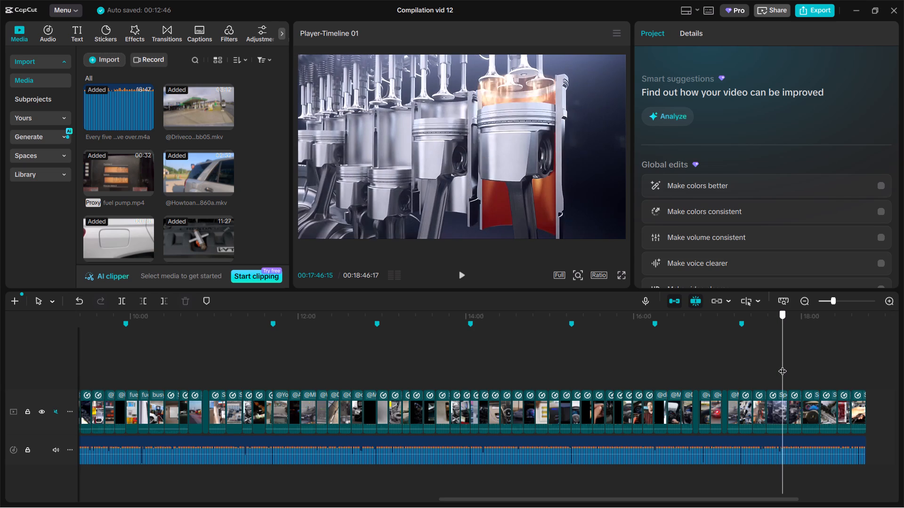
{"action": "left_click_drag", "start_coordinate": [783, 365], "coordinate": [781, 365]}
{"action": "left_click", "coordinate": [783, 398]}
{"action": "left_click_drag", "start_coordinate": [787, 398], "coordinate": [780, 398]}
{"action": "left_click", "coordinate": [771, 377]}
Trim the end of the Abandoned Gas Station clip near 10:56 back to about 11:07.
{"action": "scroll", "coordinate": [777, 368], "scroll_direction": "down", "scroll_amount": 4}
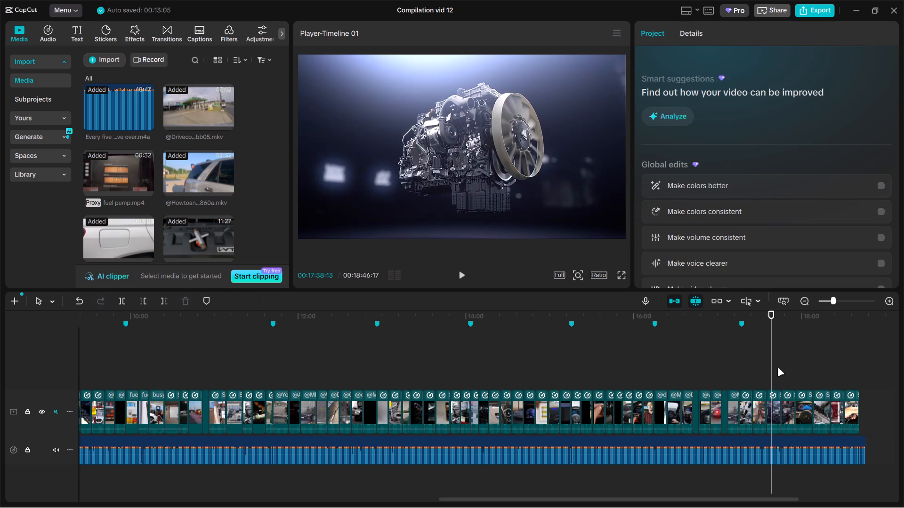
{"action": "scroll", "coordinate": [777, 368], "scroll_direction": "down", "scroll_amount": 1}
{"action": "scroll", "coordinate": [777, 368], "scroll_direction": "down", "scroll_amount": 14, "text": "ctrl"}
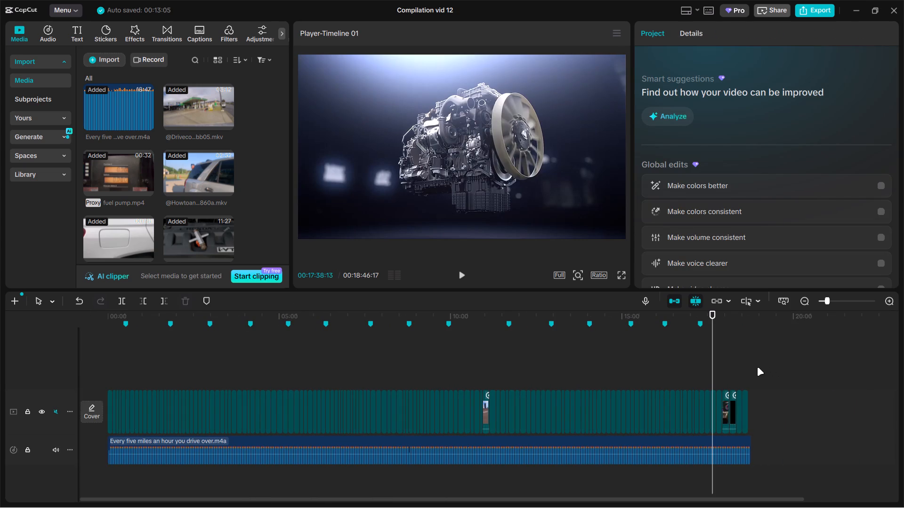
{"action": "left_click", "coordinate": [484, 367]}
{"action": "scroll", "coordinate": [484, 367], "scroll_direction": "up", "scroll_amount": 9, "text": "ctrl"}
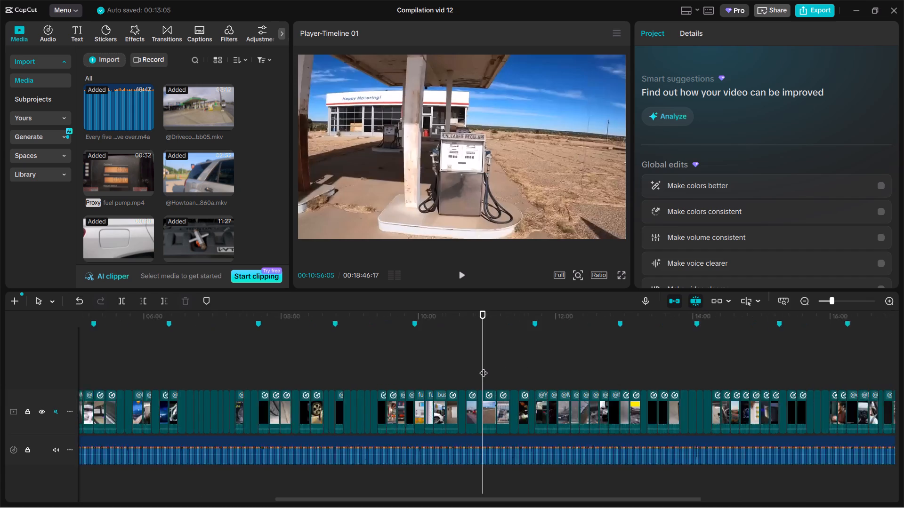
{"action": "scroll", "coordinate": [484, 367], "scroll_direction": "up", "scroll_amount": 10, "text": "ctrl"}
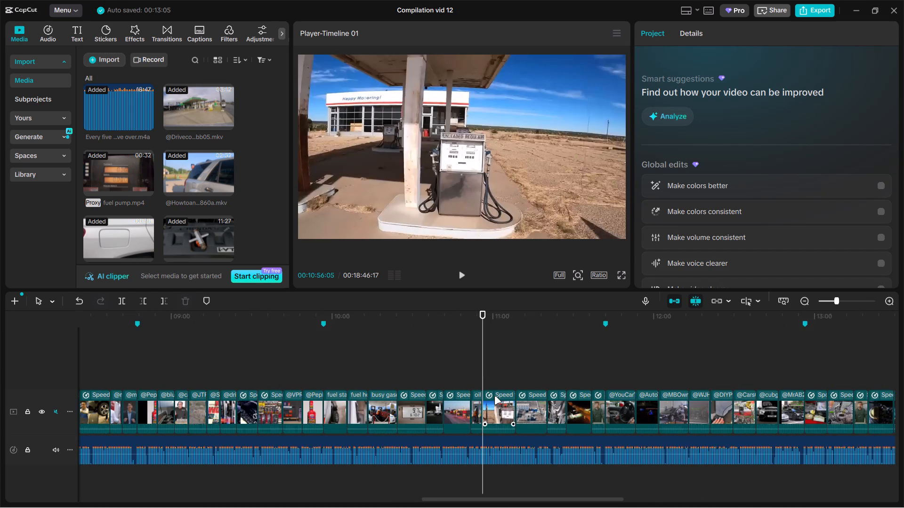
{"action": "left_click", "coordinate": [495, 397]}
{"action": "left_click_drag", "start_coordinate": [516, 402], "coordinate": [508, 403]}
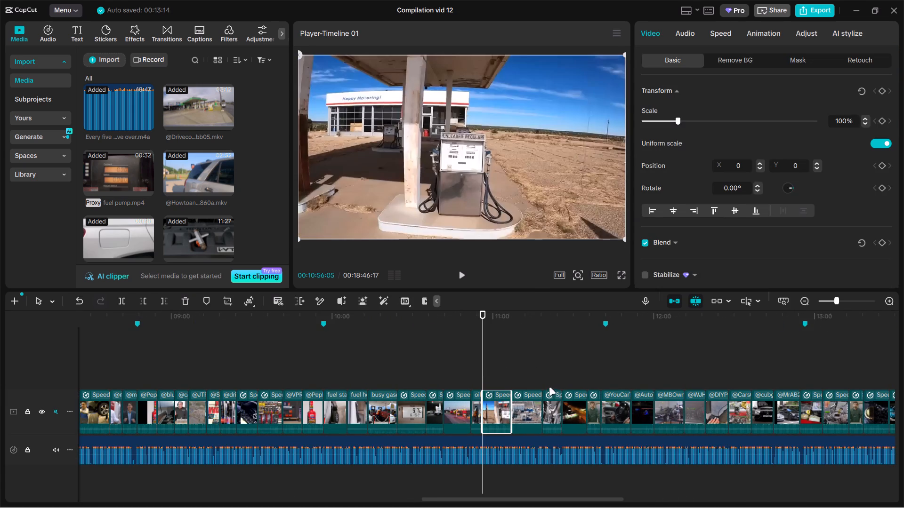
Extend the end of the engine bay clip, just before the night gas station clip, to about 11:29.
{"action": "left_click", "coordinate": [576, 377]}
{"action": "left_click_drag", "start_coordinate": [576, 377], "coordinate": [575, 383]}
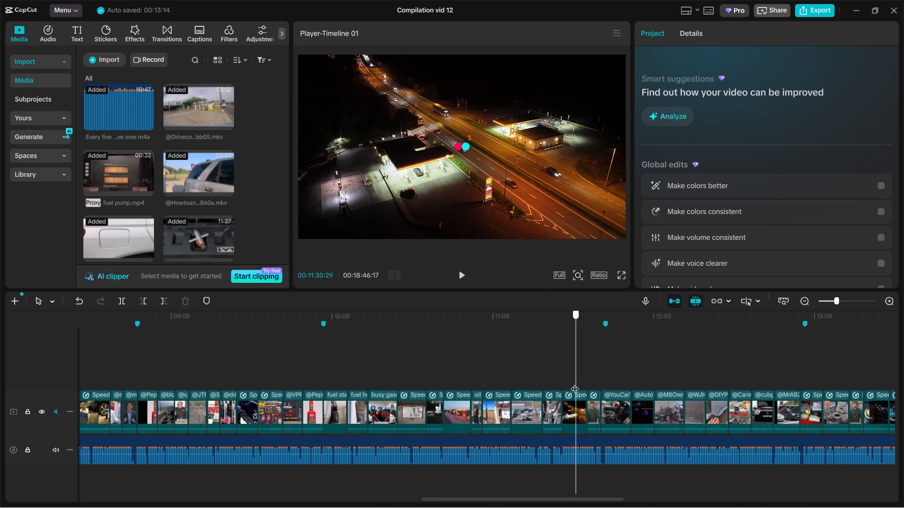
{"action": "left_click_drag", "start_coordinate": [575, 383], "coordinate": [580, 388]}
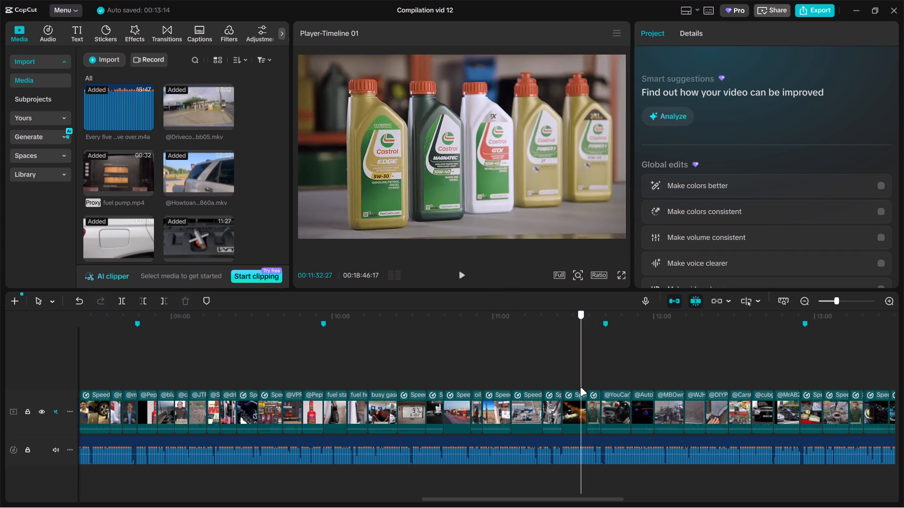
{"action": "left_click_drag", "start_coordinate": [580, 388], "coordinate": [548, 389]}
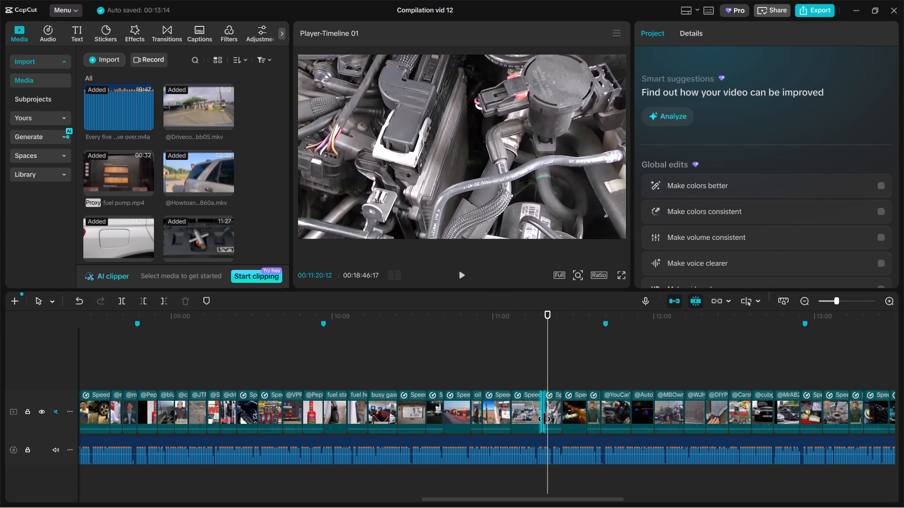
{"action": "left_click", "coordinate": [554, 416]}
{"action": "left_click_drag", "start_coordinate": [561, 406], "coordinate": [565, 405]}
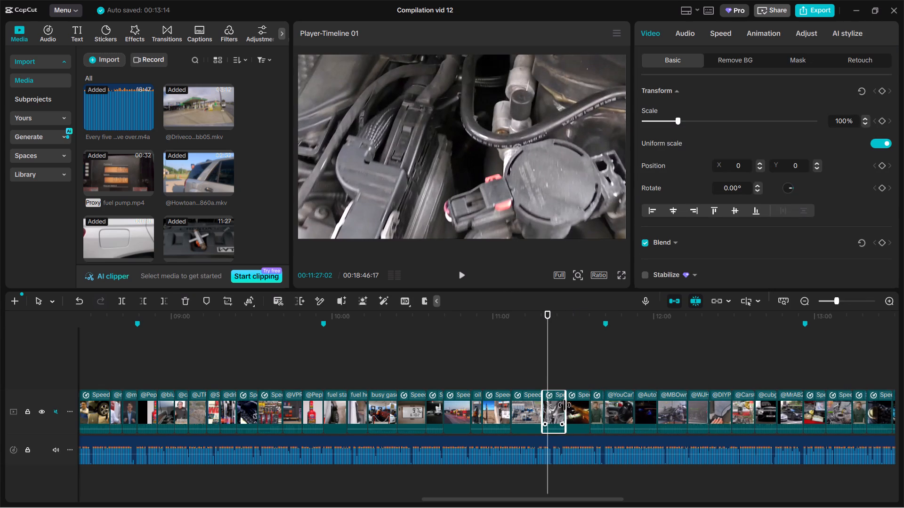
{"action": "left_click_drag", "start_coordinate": [565, 405], "coordinate": [570, 404]}
Trim the end of the engine bay clip back to about 11:28 so the Castrol clip ends on the 11:42 marker.
{"action": "left_click", "coordinate": [602, 400]}
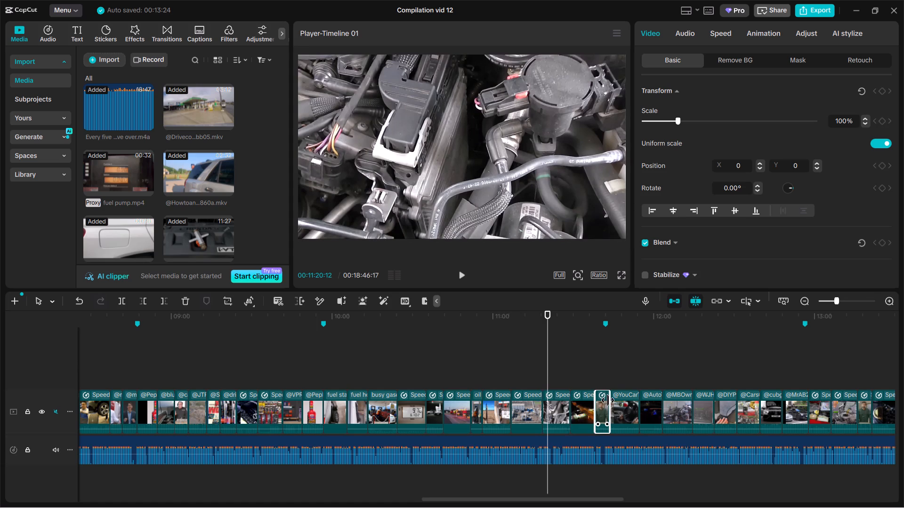
{"action": "scroll", "coordinate": [604, 393], "scroll_direction": "up", "scroll_amount": 9, "text": "ctrl"}
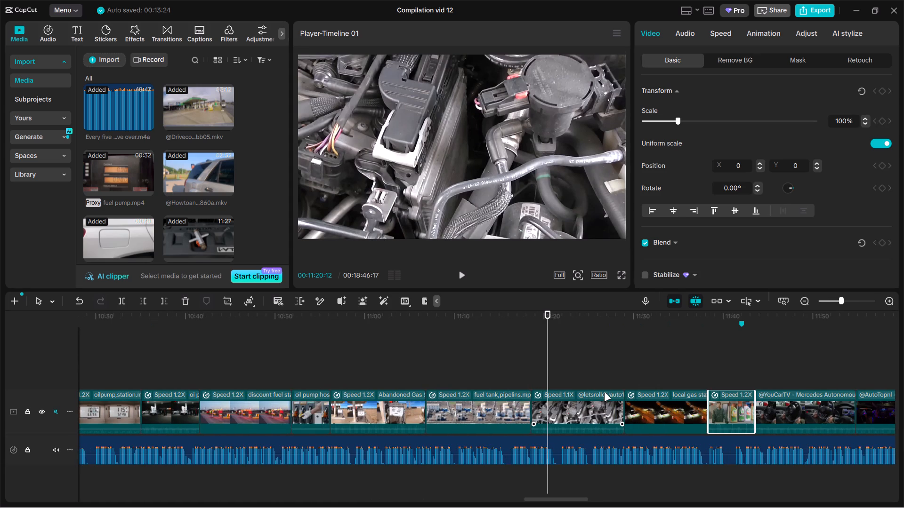
{"action": "left_click", "coordinate": [591, 405]}
{"action": "left_click_drag", "start_coordinate": [624, 406], "coordinate": [617, 407]}
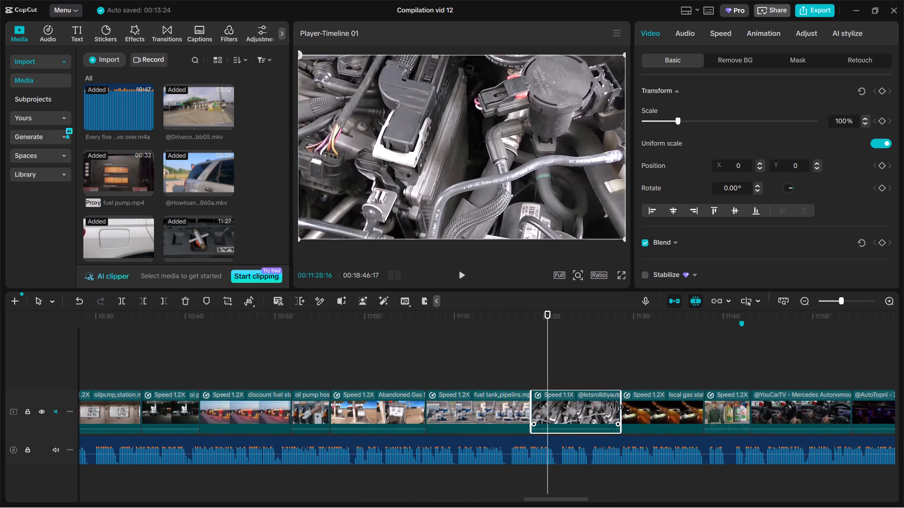
{"action": "left_click_drag", "start_coordinate": [617, 407], "coordinate": [609, 407]}
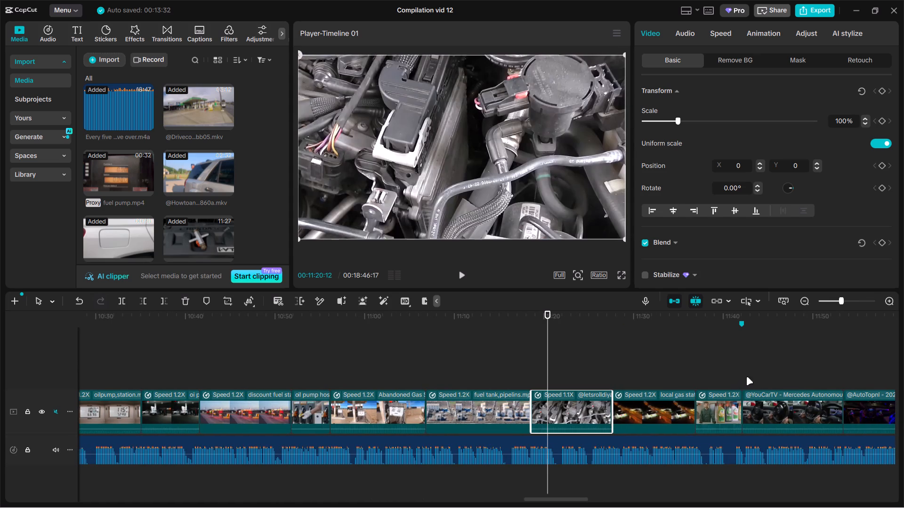
{"action": "left_click", "coordinate": [735, 370]}
{"action": "left_click", "coordinate": [729, 406]}
{"action": "left_click", "coordinate": [740, 405]}
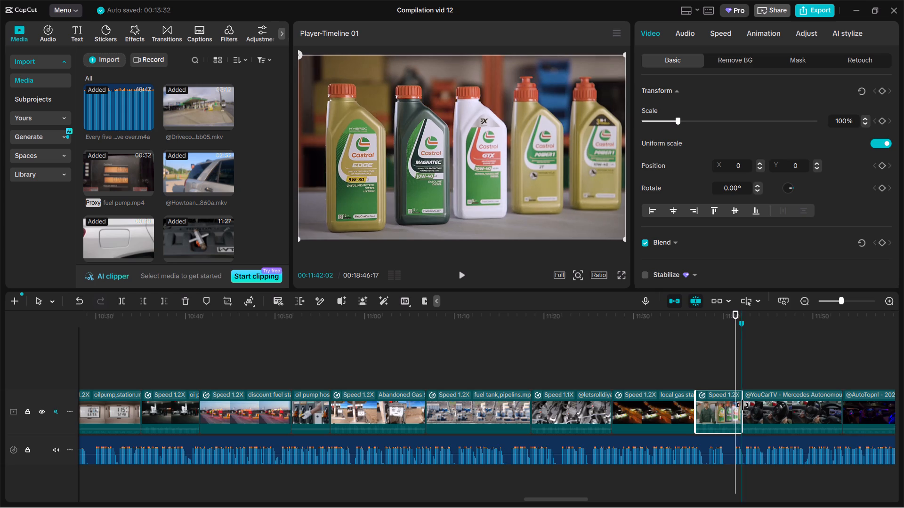
Select the Mercedes dashboard and valve repair clips that meet near 18:08 and trim their ends slightly together.
{"action": "scroll", "coordinate": [764, 390], "scroll_direction": "down", "scroll_amount": 20, "text": "ctrl"}
{"action": "scroll", "coordinate": [764, 390], "scroll_direction": "down", "scroll_amount": 1, "text": "ctrl"}
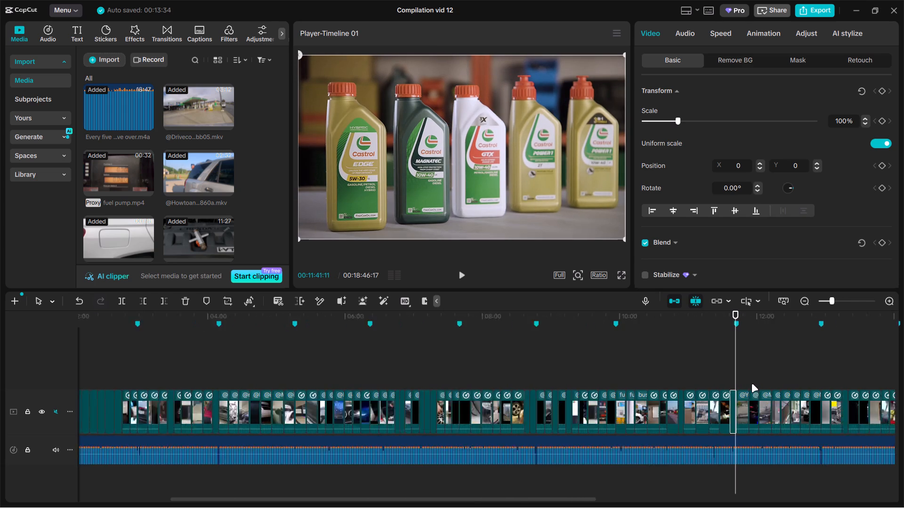
{"action": "scroll", "coordinate": [751, 384], "scroll_direction": "down", "scroll_amount": 9, "text": "ctrl"}
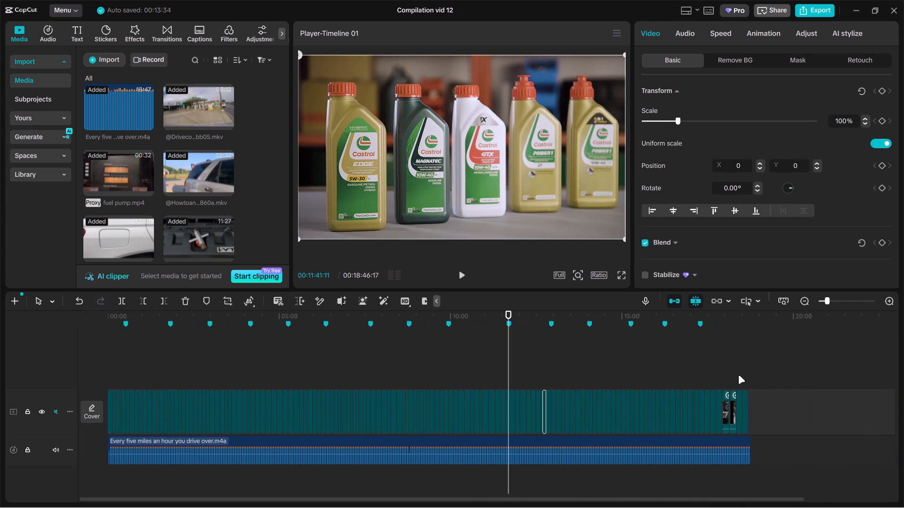
{"action": "left_click", "coordinate": [726, 374]}
{"action": "scroll", "coordinate": [745, 374], "scroll_direction": "up", "scroll_amount": 12, "text": "ctrl"}
{"action": "right_click", "coordinate": [746, 375], "text": "ctrl"}
{"action": "scroll", "coordinate": [746, 375], "scroll_direction": "up", "scroll_amount": 5, "text": "ctrl"}
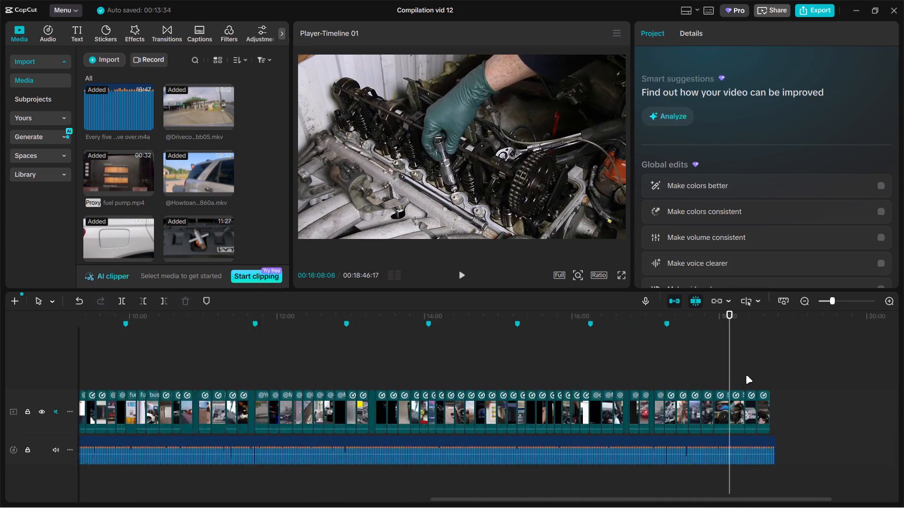
{"action": "scroll", "coordinate": [746, 375], "scroll_direction": "up", "scroll_amount": 6, "text": "ctrl"}
{"action": "double_click", "coordinate": [718, 365]}
{"action": "left_click_drag", "start_coordinate": [720, 365], "coordinate": [711, 365]}
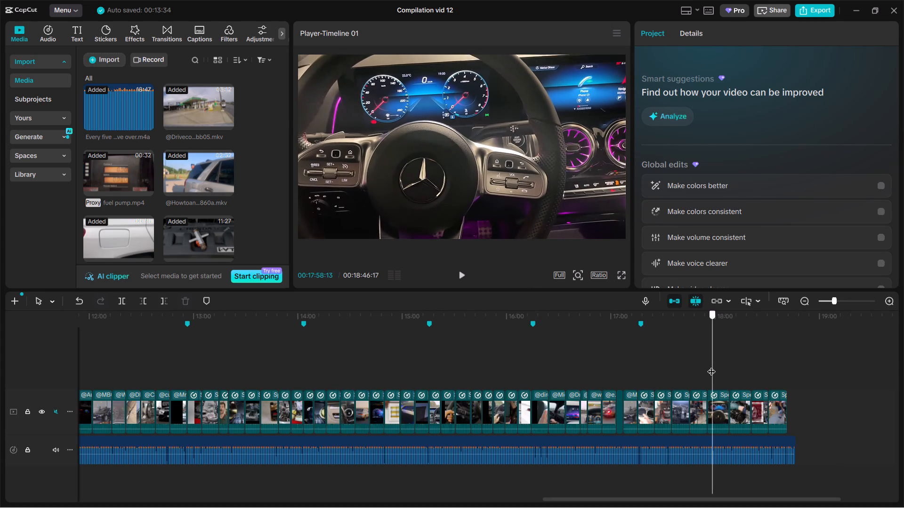
{"action": "left_click_drag", "start_coordinate": [711, 365], "coordinate": [734, 365]}
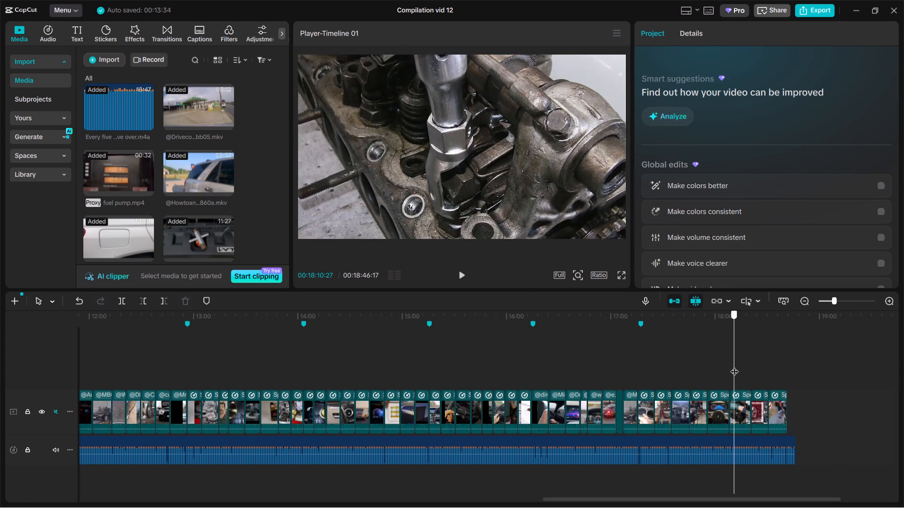
{"action": "left_click_drag", "start_coordinate": [734, 365], "coordinate": [729, 365]}
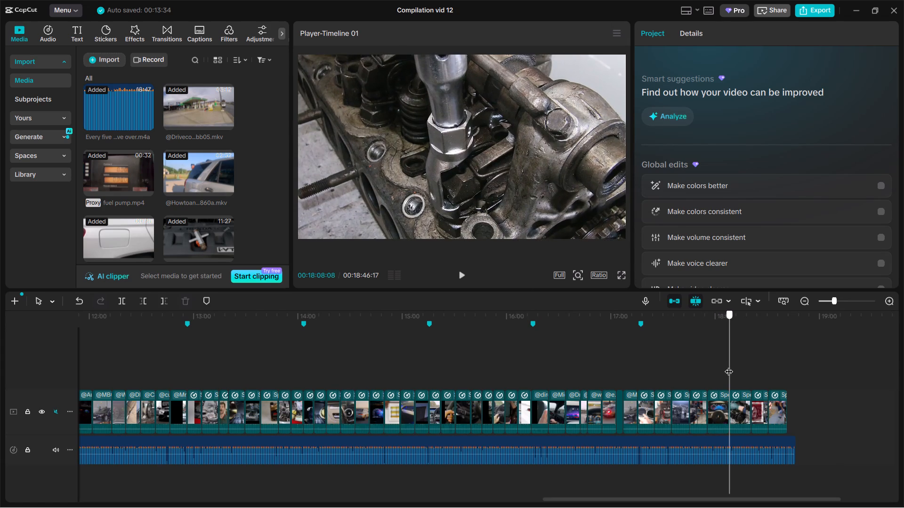
{"action": "left_click_drag", "start_coordinate": [729, 365], "coordinate": [727, 365]}
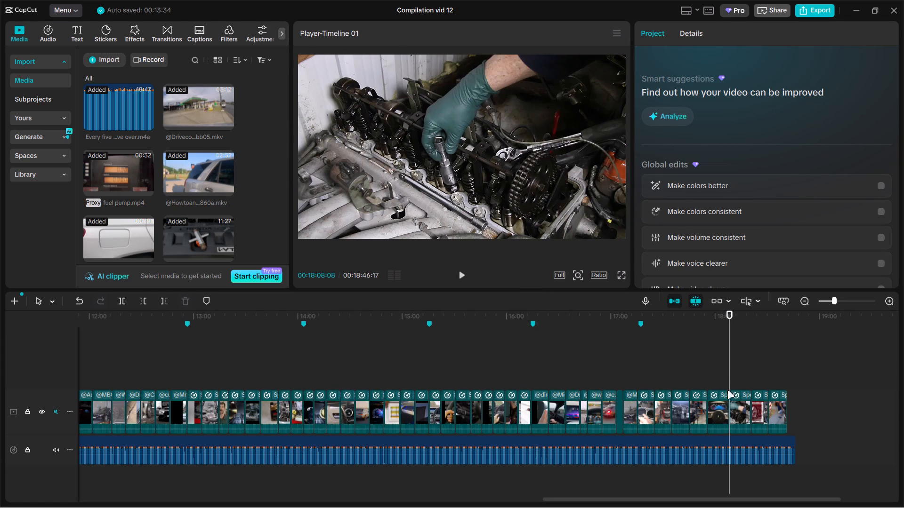
{"action": "scroll", "coordinate": [762, 392], "scroll_direction": "up", "scroll_amount": 4, "text": "ctrl"}
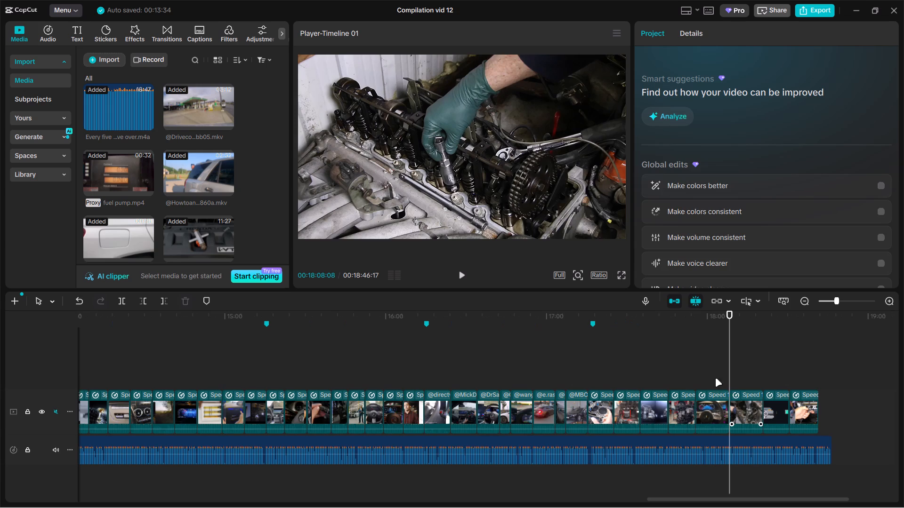
{"action": "left_click_drag", "start_coordinate": [715, 378], "coordinate": [739, 400]}
{"action": "left_click_drag", "start_coordinate": [764, 401], "coordinate": [759, 403]}
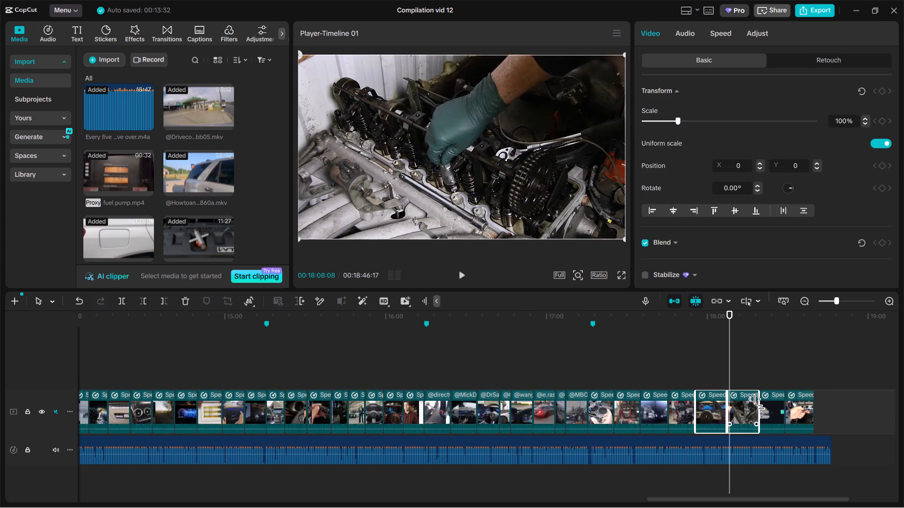
Look through the timeline's existing footage, mainly between about 3:30 and 7:00, for a clip to reuse.
{"action": "left_click", "coordinate": [804, 367]}
{"action": "left_click_drag", "start_coordinate": [804, 367], "coordinate": [597, 361]}
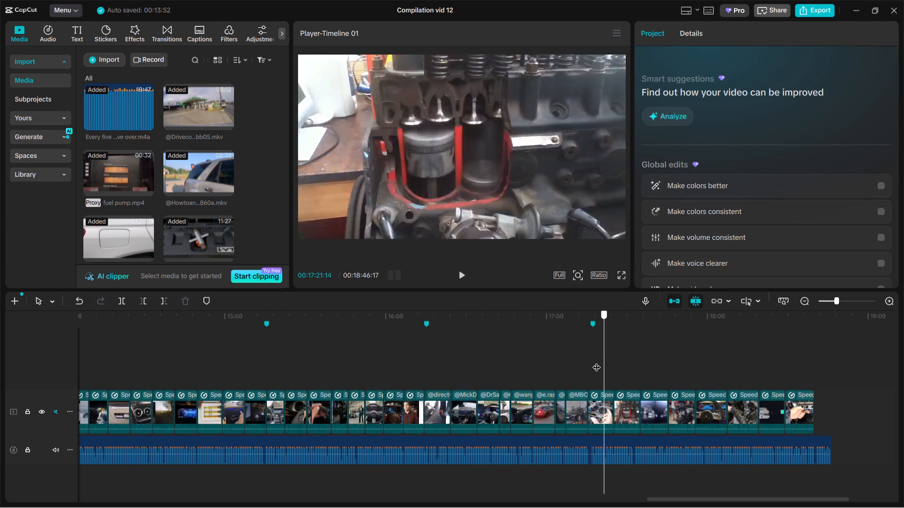
{"action": "left_click_drag", "start_coordinate": [597, 361], "coordinate": [299, 318]}
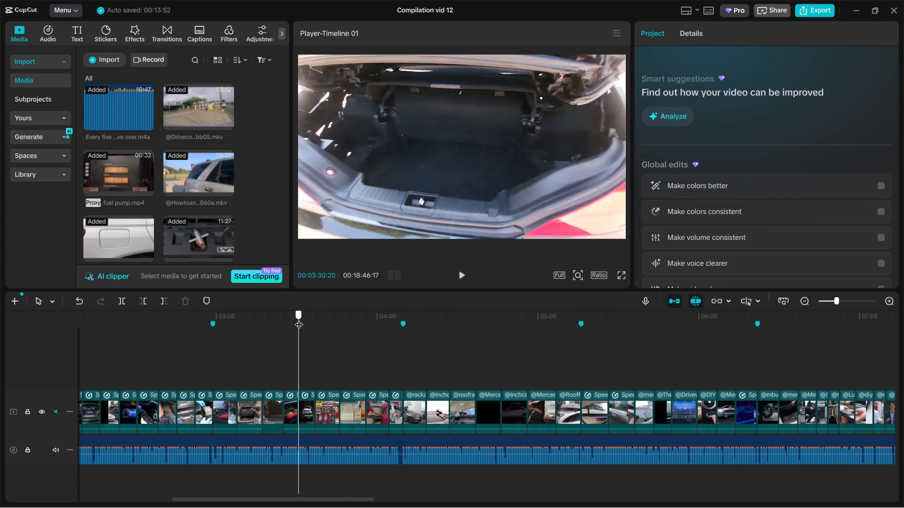
{"action": "left_click_drag", "start_coordinate": [299, 318], "coordinate": [426, 311]}
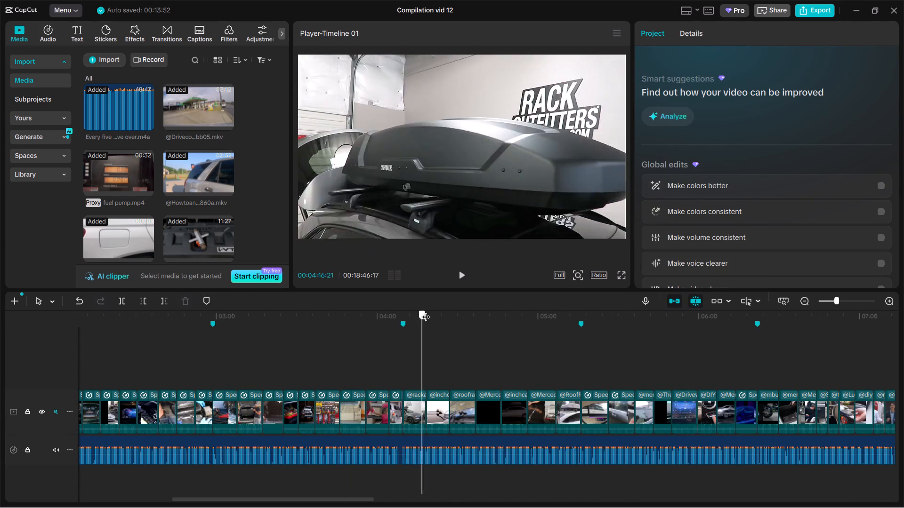
{"action": "left_click_drag", "start_coordinate": [426, 311], "coordinate": [753, 304]}
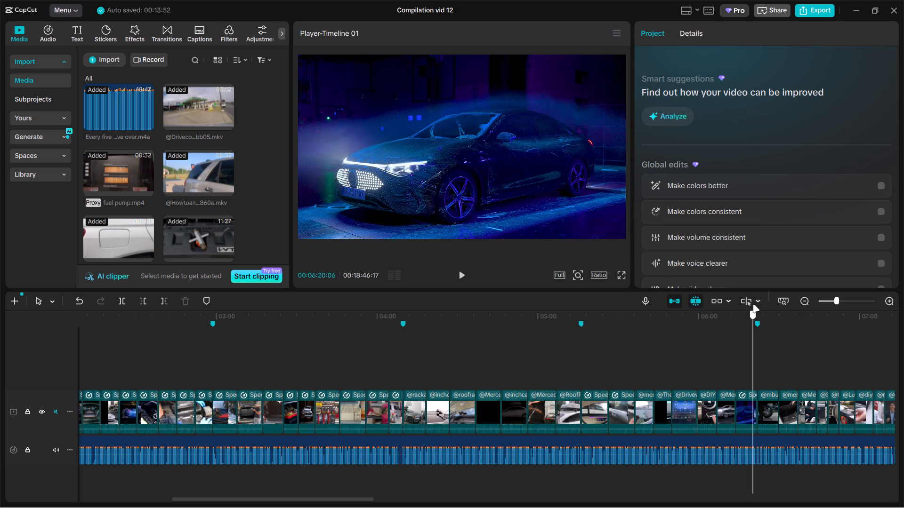
{"action": "left_click_drag", "start_coordinate": [753, 304], "coordinate": [742, 307]}
{"action": "left_click", "coordinate": [746, 402]}
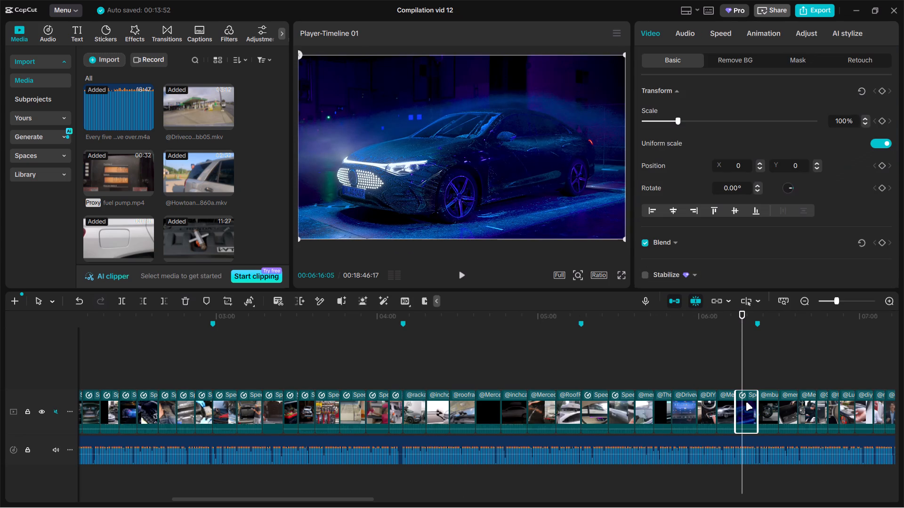
{"action": "scroll", "coordinate": [780, 367], "scroll_direction": "down", "scroll_amount": 3, "text": "ctrl"}
{"action": "left_click", "coordinate": [761, 373]}
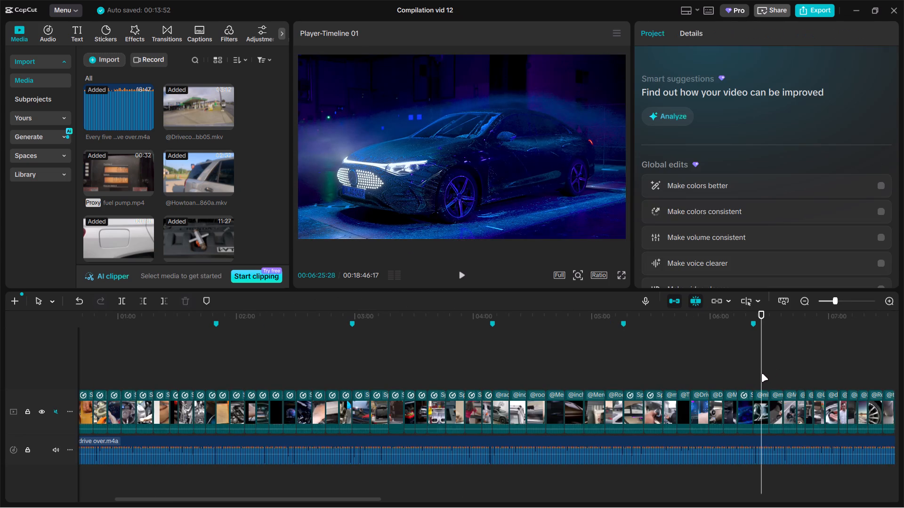
{"action": "left_click_drag", "start_coordinate": [761, 373], "coordinate": [802, 361]}
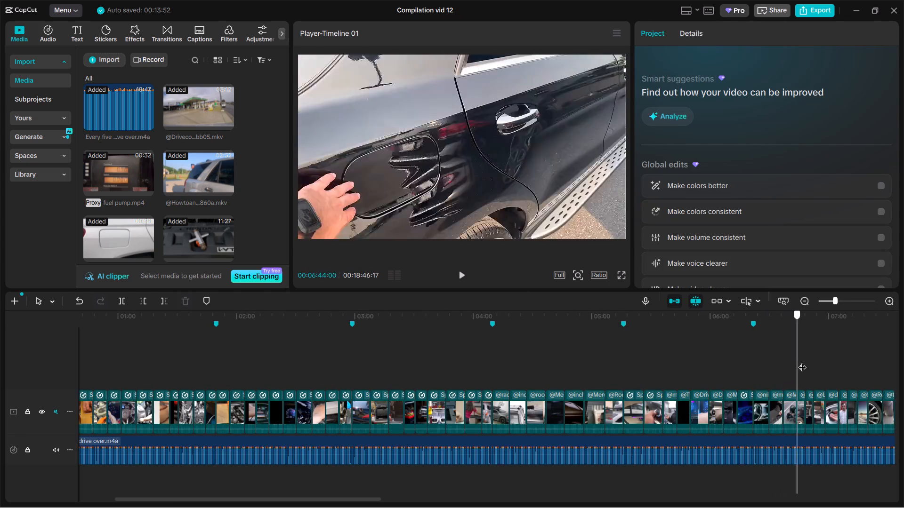
{"action": "left_click_drag", "start_coordinate": [802, 361], "coordinate": [824, 364]}
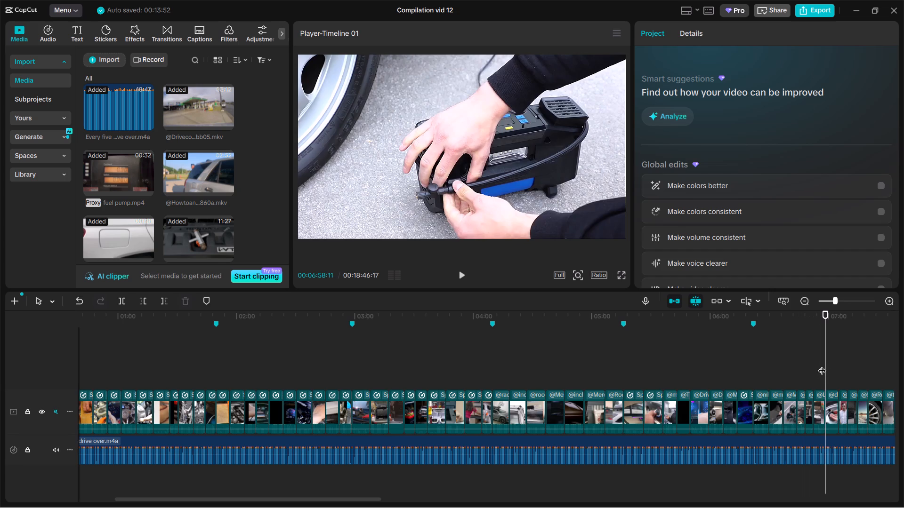
Find the camshaft engine animation clip near 1:41 and copy it.
{"action": "left_click", "coordinate": [143, 363]}
{"action": "left_click_drag", "start_coordinate": [138, 363], "coordinate": [146, 361]}
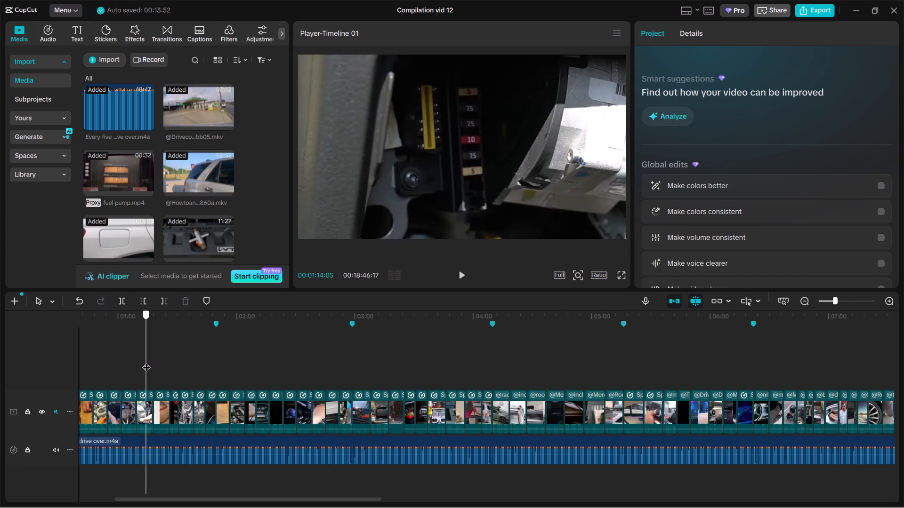
{"action": "left_click_drag", "start_coordinate": [146, 361], "coordinate": [192, 349]}
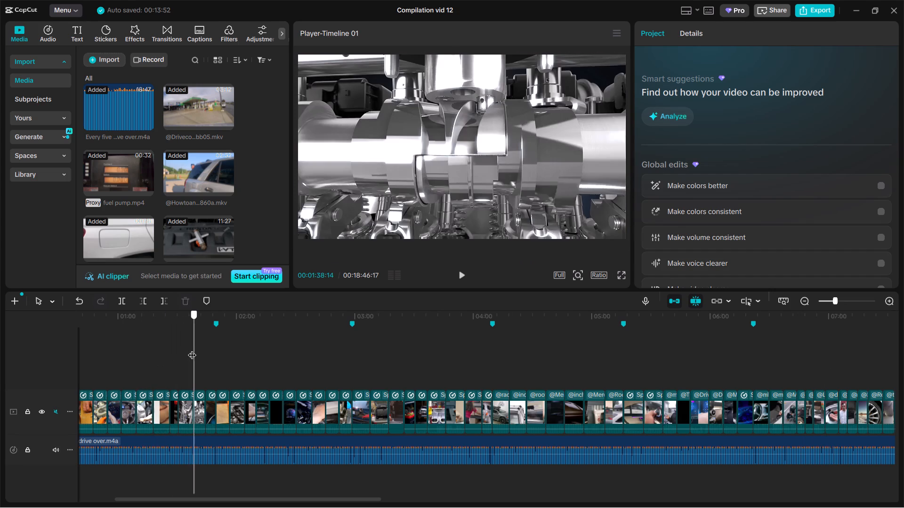
{"action": "left_click_drag", "start_coordinate": [192, 349], "coordinate": [200, 349]}
{"action": "left_click", "coordinate": [199, 405]}
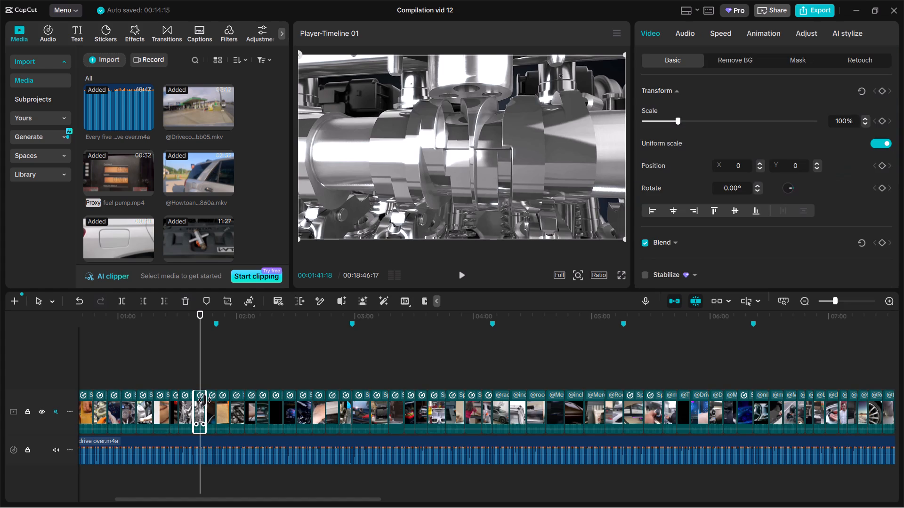
{"action": "key", "text": "ctrl+c"}
Paste the engine animation clip and insert it on the main track between the Mercedes dashboard and valve adjusting clips, near 18:05.
{"action": "left_click", "coordinate": [638, 376]}
{"action": "left_click_drag", "start_coordinate": [637, 374], "coordinate": [636, 375]}
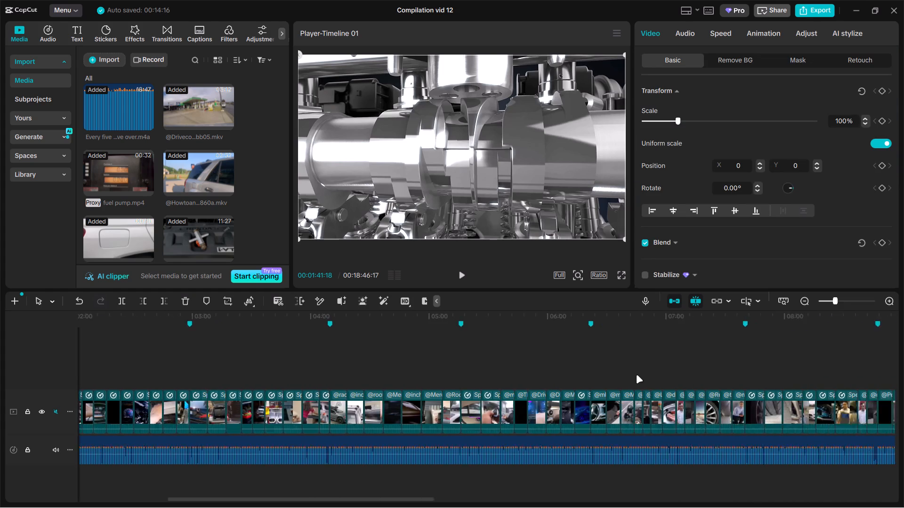
{"action": "left_click_drag", "start_coordinate": [636, 375], "coordinate": [641, 372]}
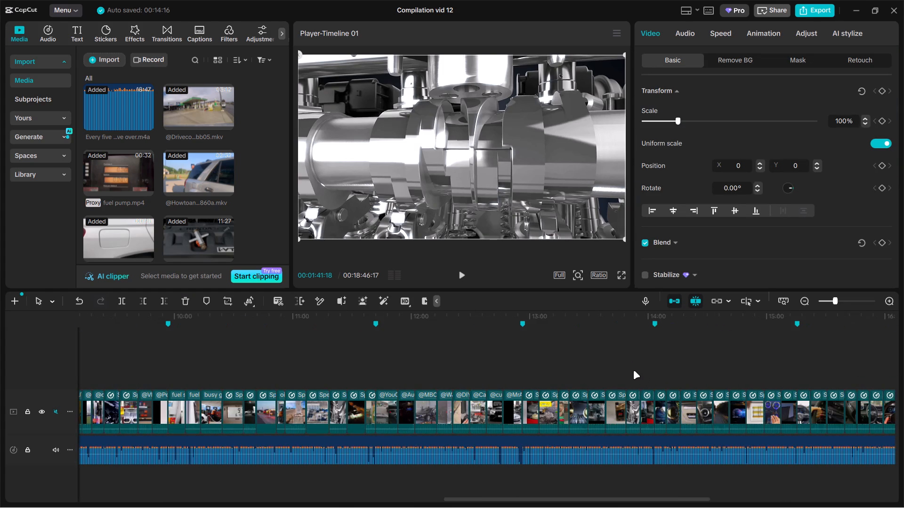
{"action": "left_click_drag", "start_coordinate": [694, 377], "coordinate": [697, 376]}
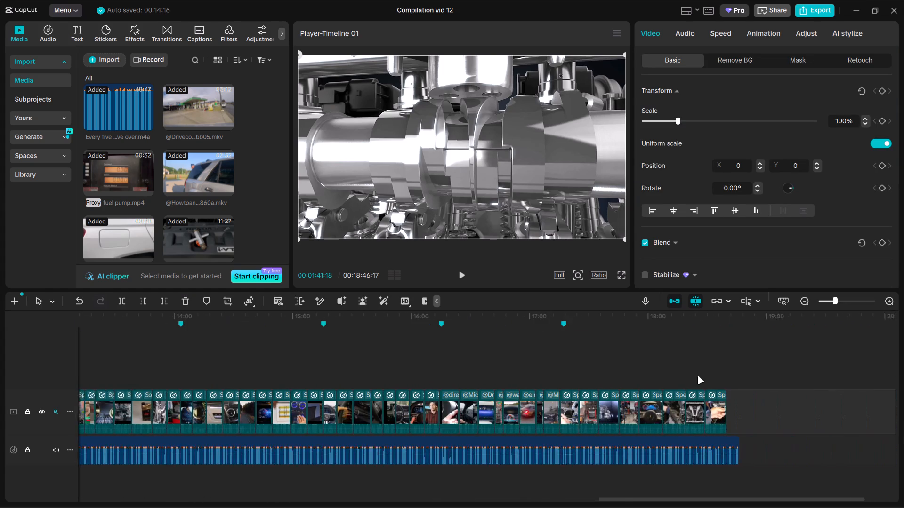
{"action": "left_click_drag", "start_coordinate": [697, 376], "coordinate": [684, 371]}
{"action": "left_click", "coordinate": [582, 356]}
{"action": "key", "text": "ctrl+v"}
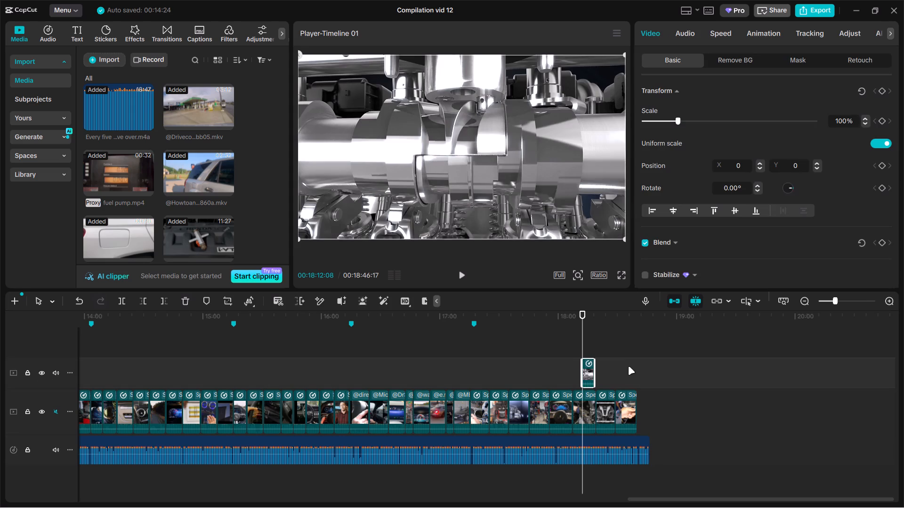
{"action": "scroll", "coordinate": [610, 371], "scroll_direction": "up", "scroll_amount": 6, "text": "ctrl"}
{"action": "left_click_drag", "start_coordinate": [613, 371], "coordinate": [598, 397]}
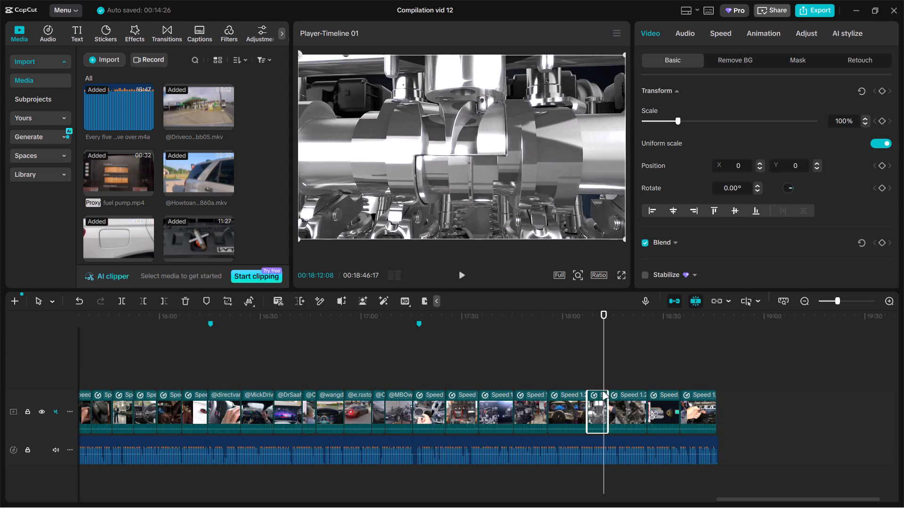
Extend the end of the inserted engine animation clip to about 18:15.
{"action": "left_click", "coordinate": [683, 367]}
{"action": "left_click_drag", "start_coordinate": [683, 367], "coordinate": [716, 366]}
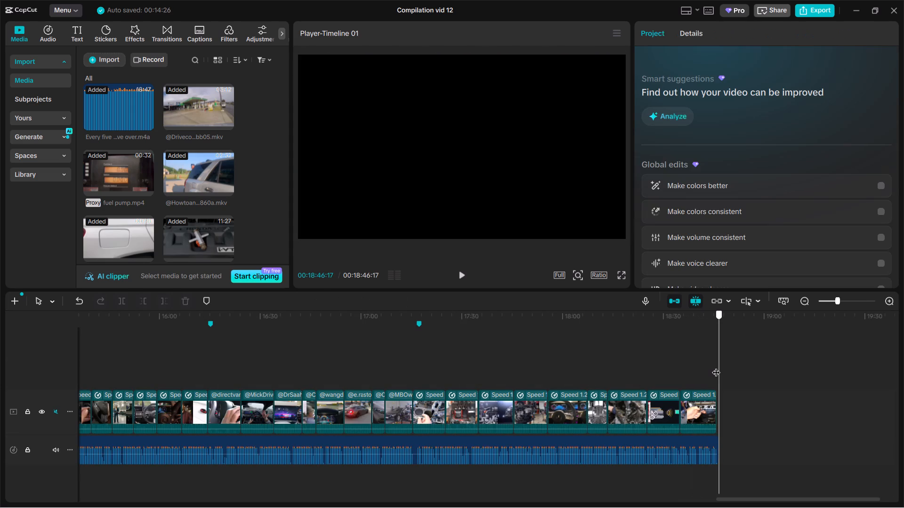
{"action": "left_click_drag", "start_coordinate": [716, 366], "coordinate": [595, 362]}
{"action": "left_click", "coordinate": [595, 397]}
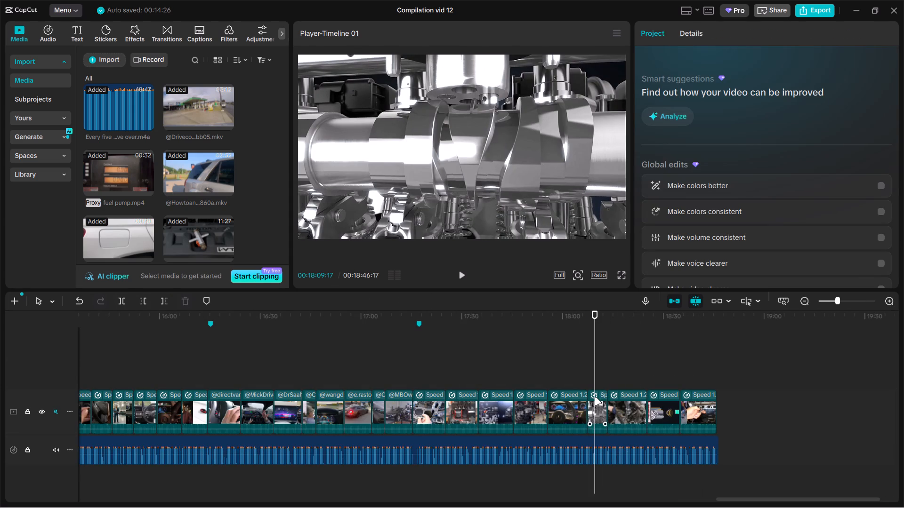
{"action": "left_click_drag", "start_coordinate": [605, 397], "coordinate": [610, 397]}
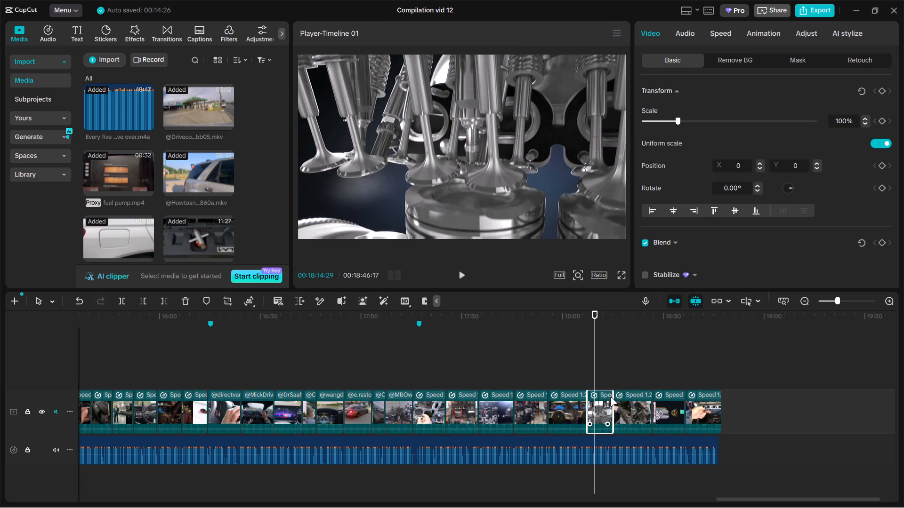
{"action": "left_click_drag", "start_coordinate": [610, 397], "coordinate": [617, 395]}
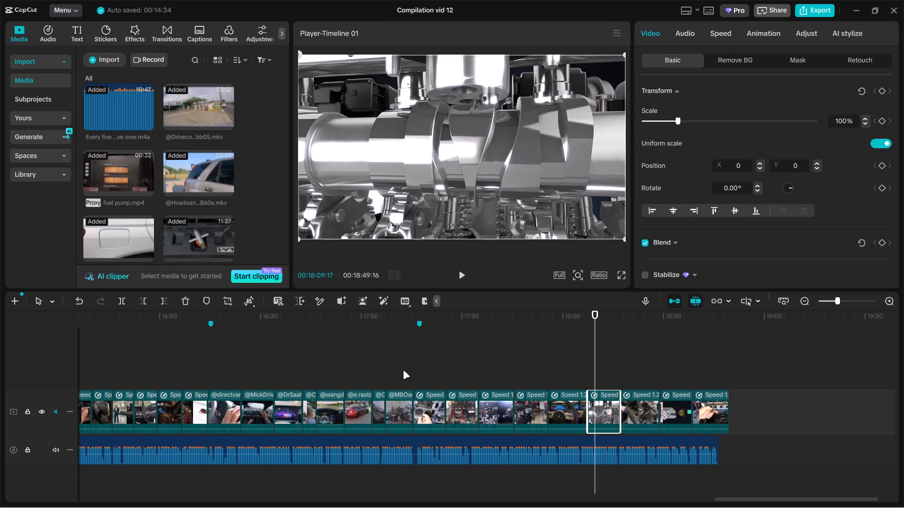
Select the last nine clips, from about 17:13 onward, and trim their ends together so the video track ends at about 18:46.
{"action": "left_click_drag", "start_coordinate": [432, 367], "coordinate": [722, 405]}
{"action": "left_click_drag", "start_coordinate": [731, 409], "coordinate": [726, 409]}
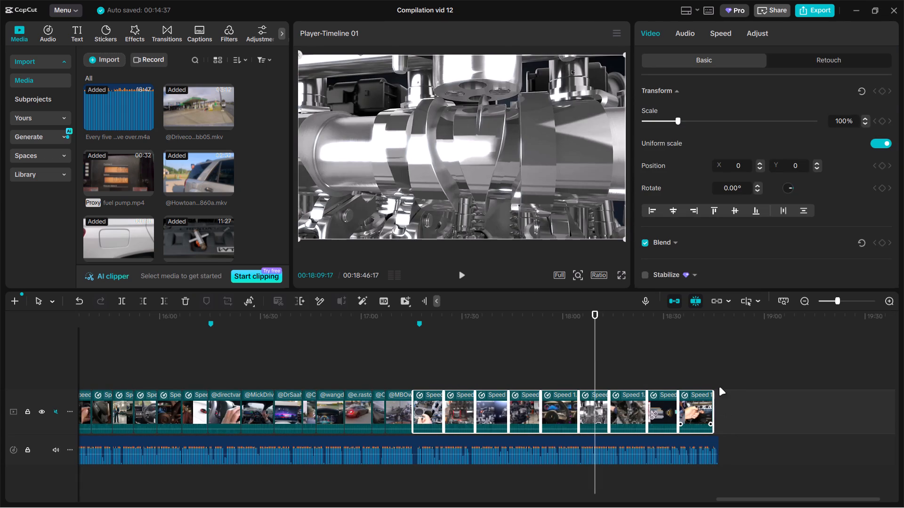
{"action": "scroll", "coordinate": [720, 389], "scroll_direction": "up", "scroll_amount": 3, "text": "ctrl"}
{"action": "left_click", "coordinate": [777, 319]}
{"action": "scroll", "coordinate": [766, 386], "scroll_direction": "up", "scroll_amount": 6, "text": "ctrl"}
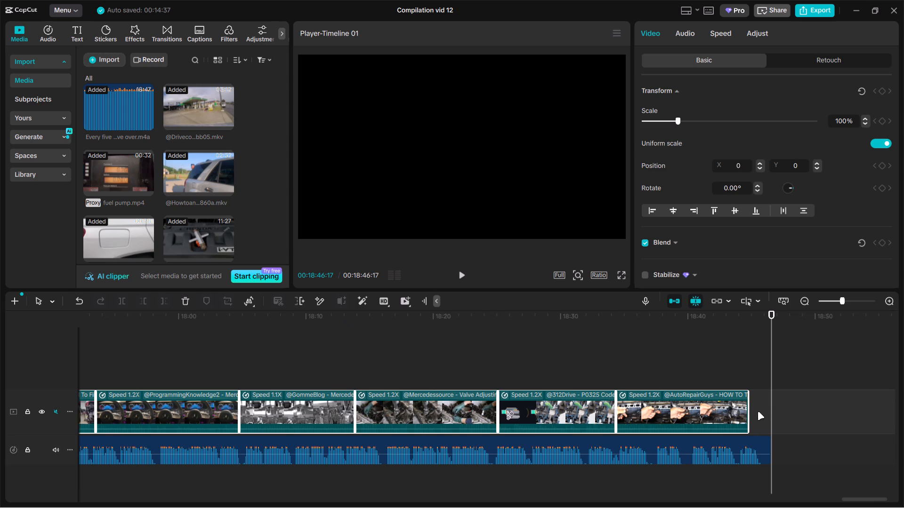
{"action": "left_click", "coordinate": [749, 408]}
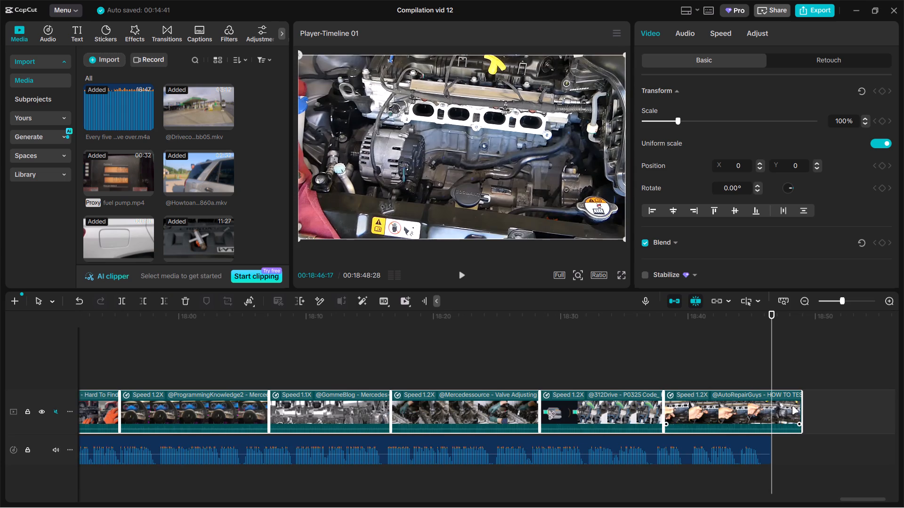
{"action": "left_click_drag", "start_coordinate": [802, 406], "coordinate": [795, 409]}
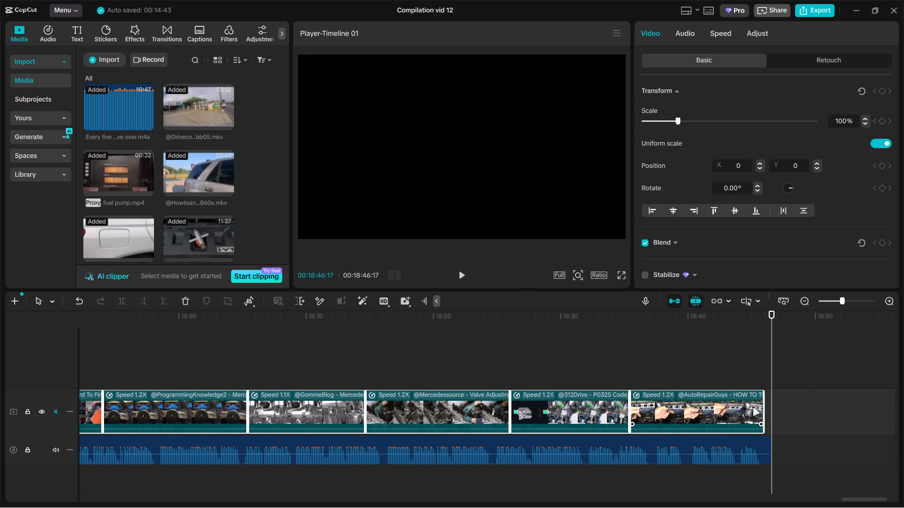
Trim the end of the voiceover audio back to the end of the last video clip at 00:18:45:28.
{"action": "scroll", "coordinate": [762, 406], "scroll_direction": "up", "scroll_amount": 8, "text": "ctrl"}
{"action": "left_click", "coordinate": [719, 381]}
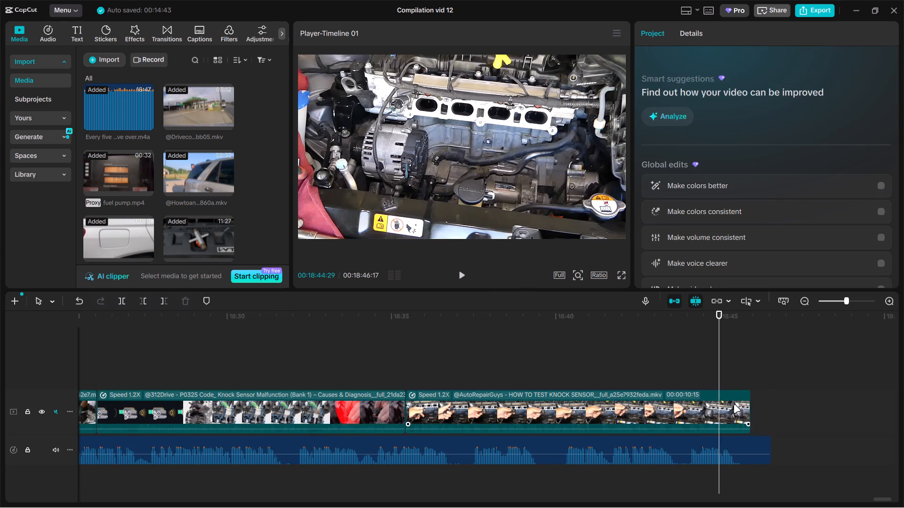
{"action": "left_click", "coordinate": [734, 405]}
{"action": "left_click", "coordinate": [761, 448]}
{"action": "left_click_drag", "start_coordinate": [771, 444], "coordinate": [761, 442]}
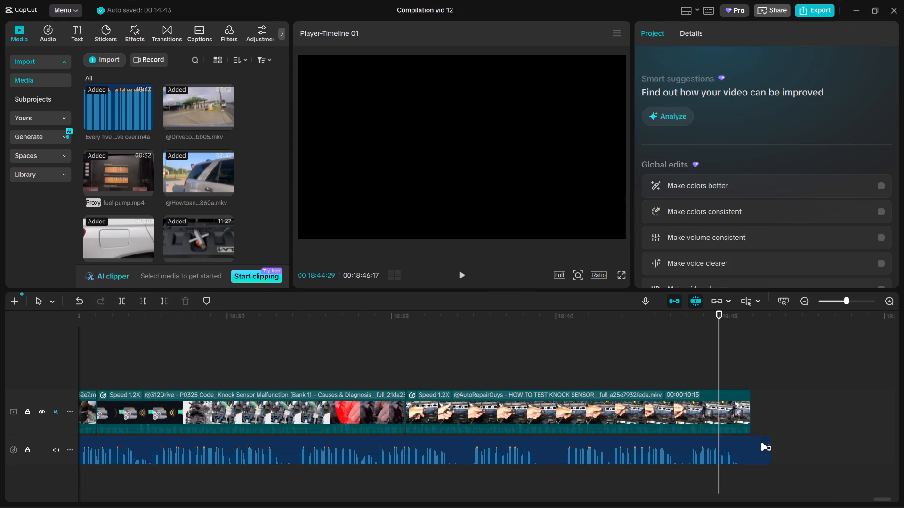
{"action": "left_click_drag", "start_coordinate": [761, 442], "coordinate": [762, 443]}
{"action": "left_click", "coordinate": [752, 442]}
{"action": "left_click_drag", "start_coordinate": [771, 439], "coordinate": [764, 443]}
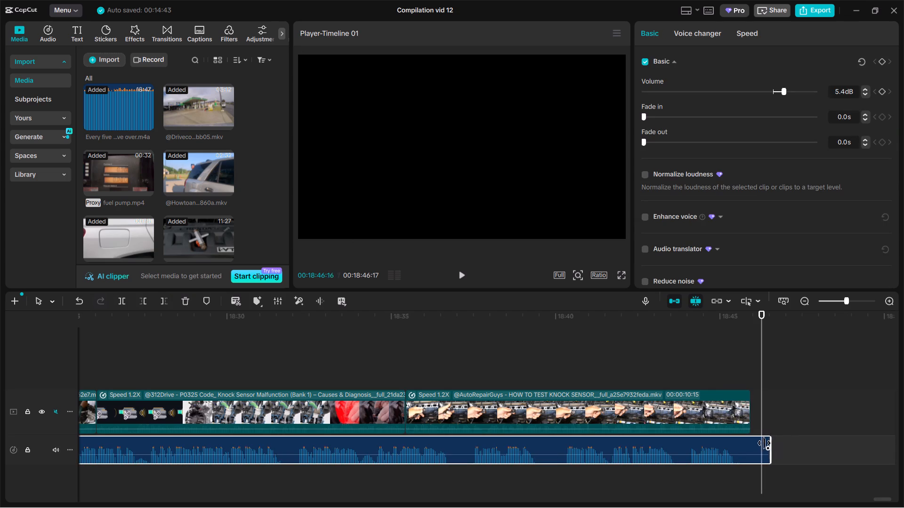
{"action": "left_click_drag", "start_coordinate": [764, 443], "coordinate": [751, 444]}
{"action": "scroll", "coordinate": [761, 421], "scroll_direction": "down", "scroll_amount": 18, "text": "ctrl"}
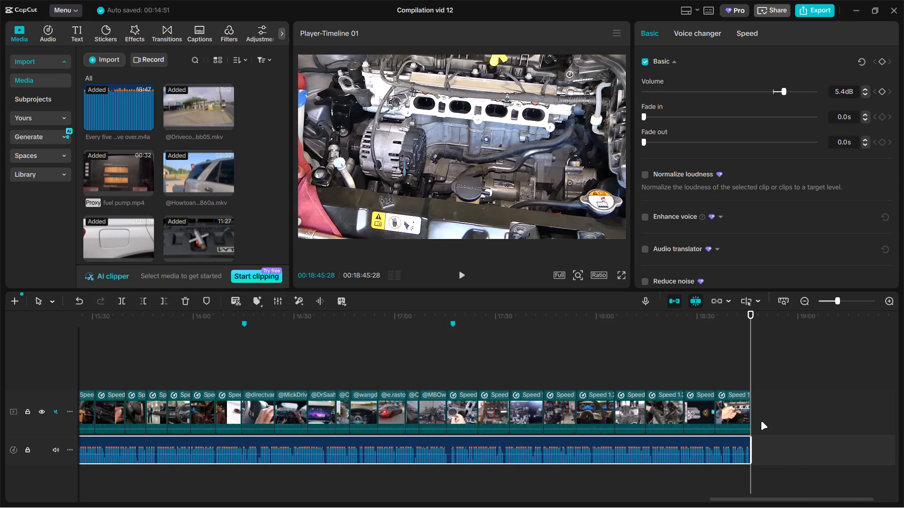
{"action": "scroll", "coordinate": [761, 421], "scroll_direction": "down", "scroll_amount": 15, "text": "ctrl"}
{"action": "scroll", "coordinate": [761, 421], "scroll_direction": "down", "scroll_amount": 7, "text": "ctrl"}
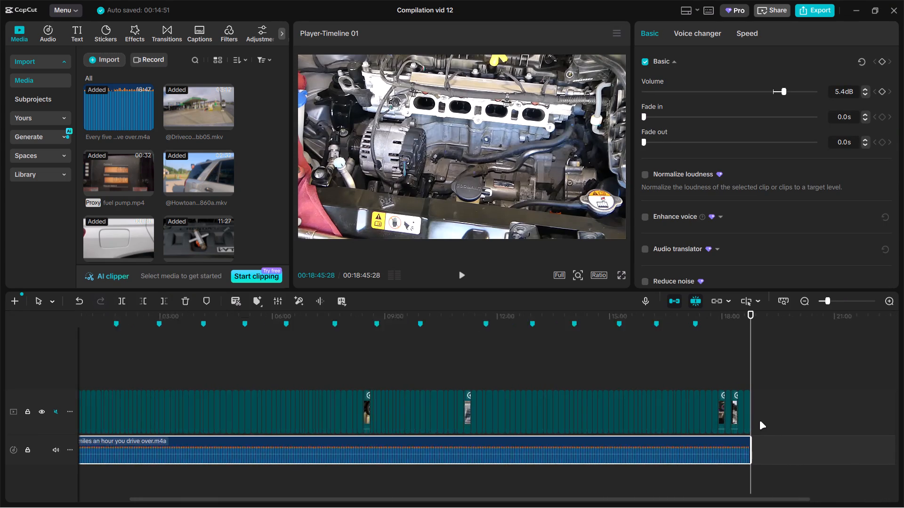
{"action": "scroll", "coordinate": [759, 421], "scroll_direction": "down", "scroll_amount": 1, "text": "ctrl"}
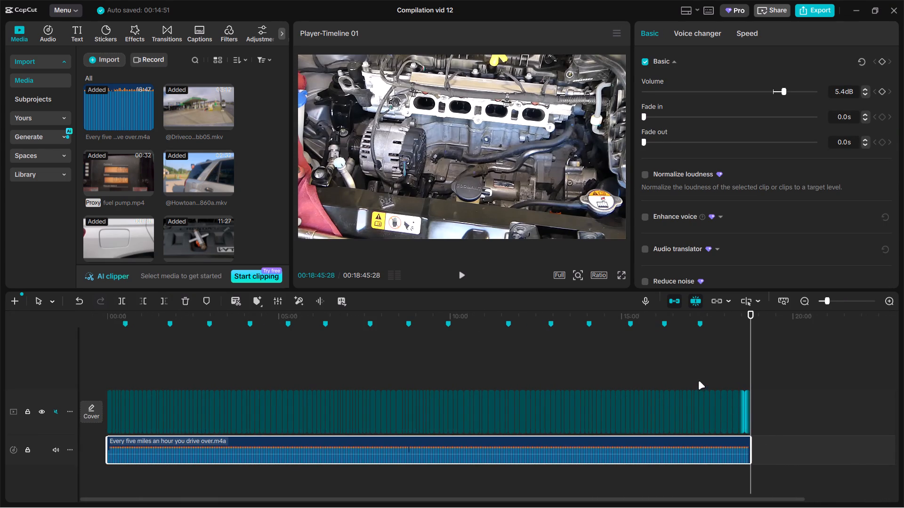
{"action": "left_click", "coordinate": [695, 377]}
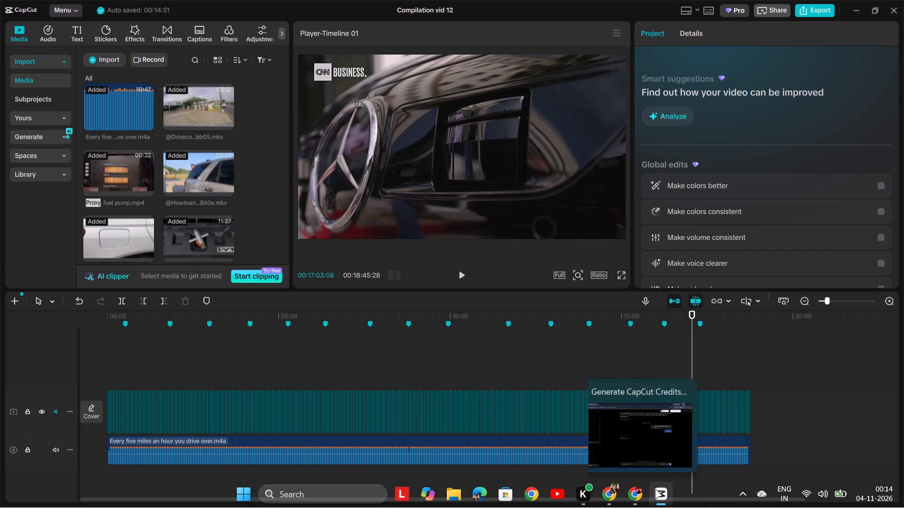
Download the CapCut Credits SRT file from the ChatGPT conversation in Chrome and return to the CapCut project.
{"action": "left_click", "coordinate": [650, 441]}
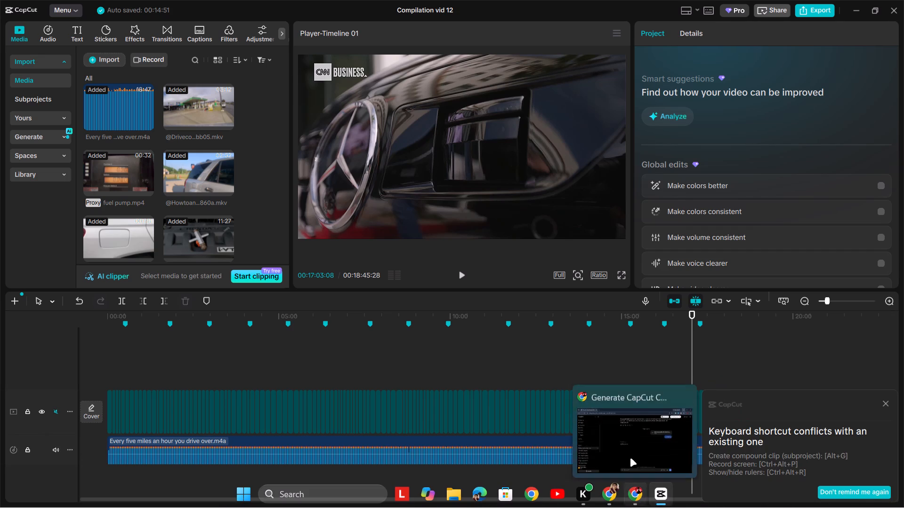
{"action": "left_click", "coordinate": [629, 442]}
{"action": "scroll", "coordinate": [525, 328], "scroll_direction": "down", "scroll_amount": 5}
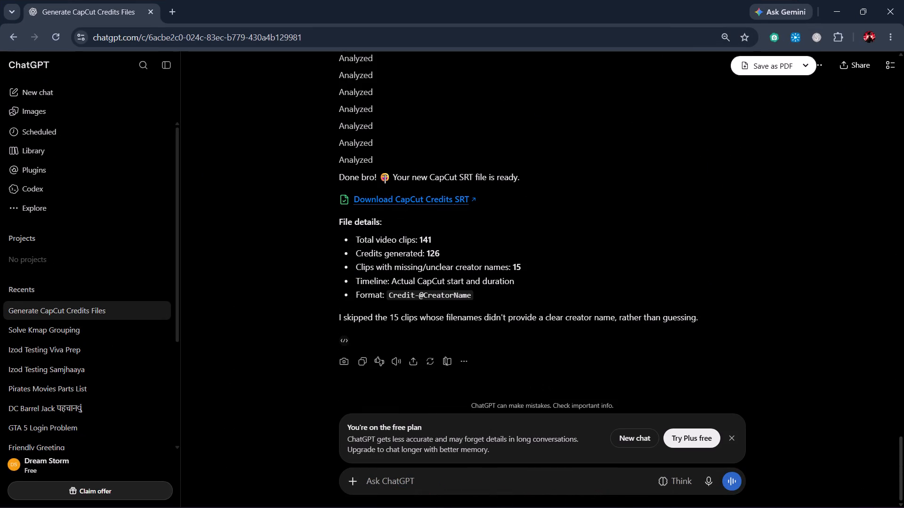
{"action": "left_click", "coordinate": [399, 198]}
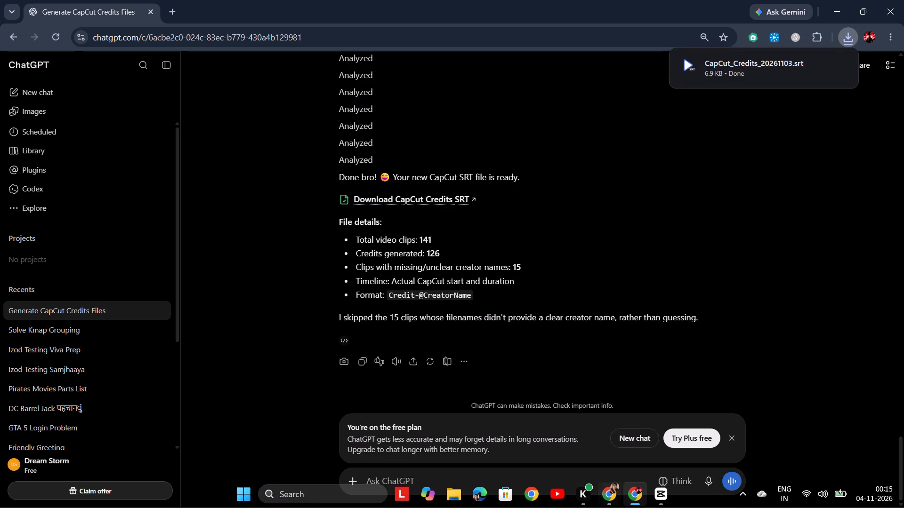
{"action": "left_click", "coordinate": [649, 445]}
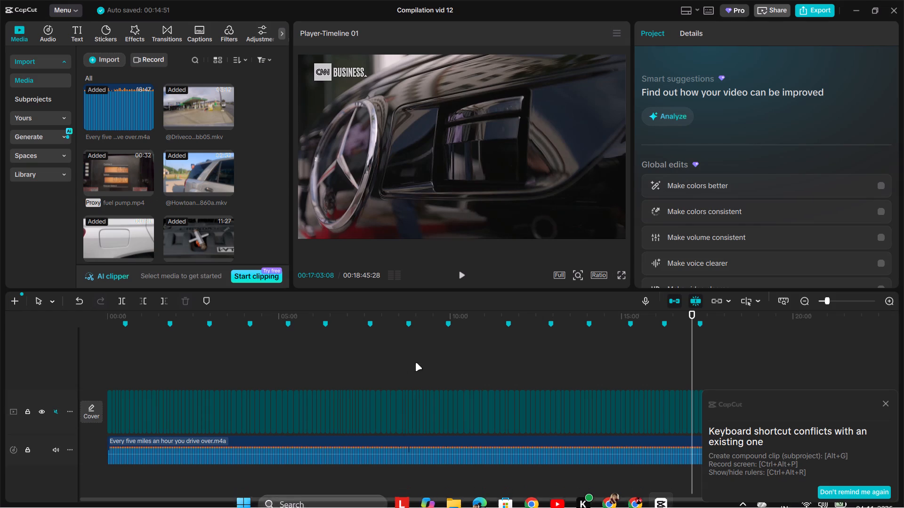
Import the downloaded CapCut credits SRT from the Downloads folder as captions and place them on the timeline from 00:00:00:00.
{"action": "left_click", "coordinate": [890, 403]}
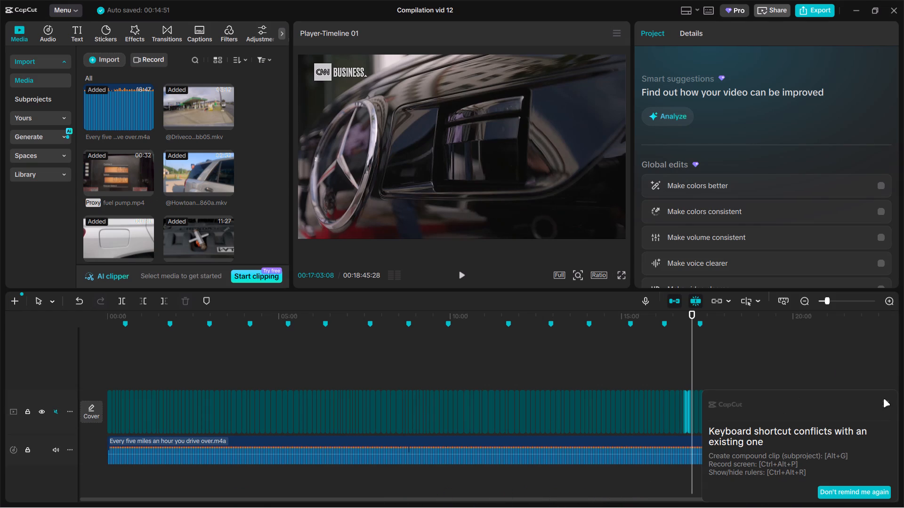
{"action": "left_click", "coordinate": [883, 403]}
{"action": "left_click", "coordinate": [388, 366]}
{"action": "left_click_drag", "start_coordinate": [375, 366], "coordinate": [133, 358]}
{"action": "left_click", "coordinate": [131, 357]}
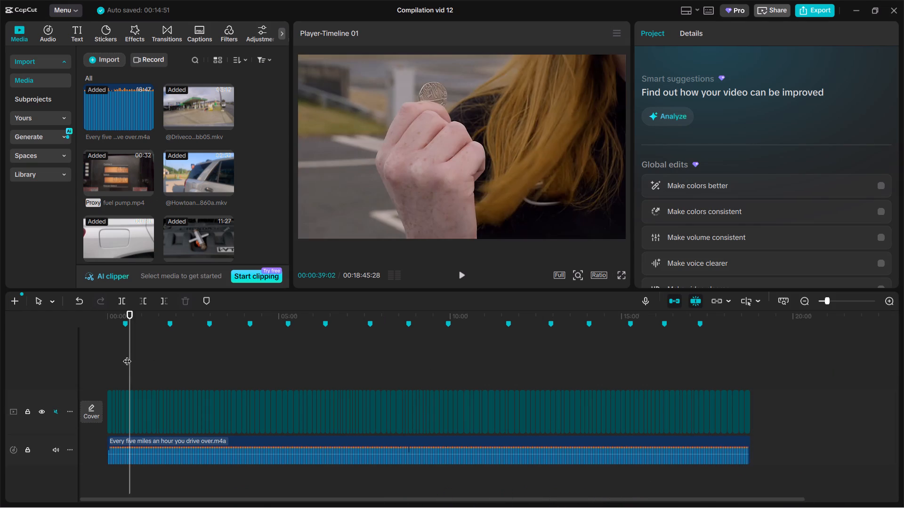
{"action": "left_click_drag", "start_coordinate": [126, 355], "coordinate": [80, 356]}
{"action": "left_click", "coordinate": [197, 31]}
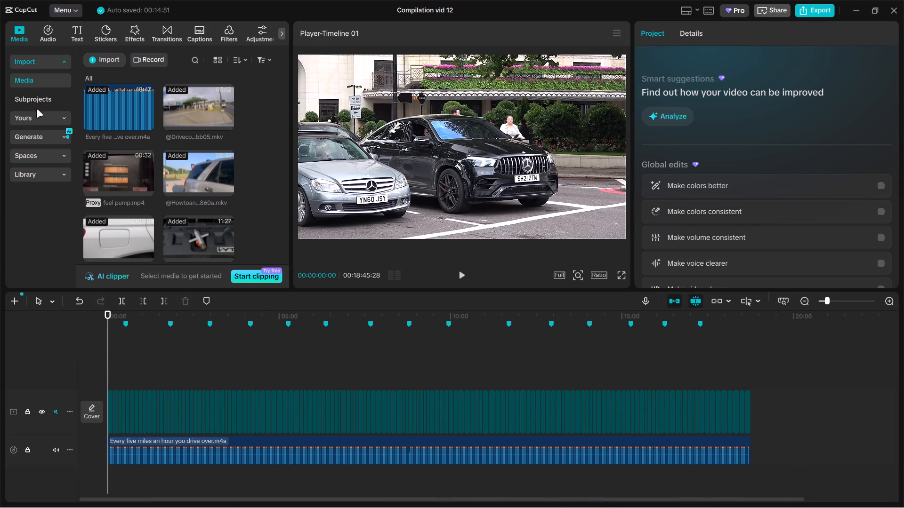
{"action": "left_click", "coordinate": [31, 116]}
{"action": "left_click", "coordinate": [140, 107]}
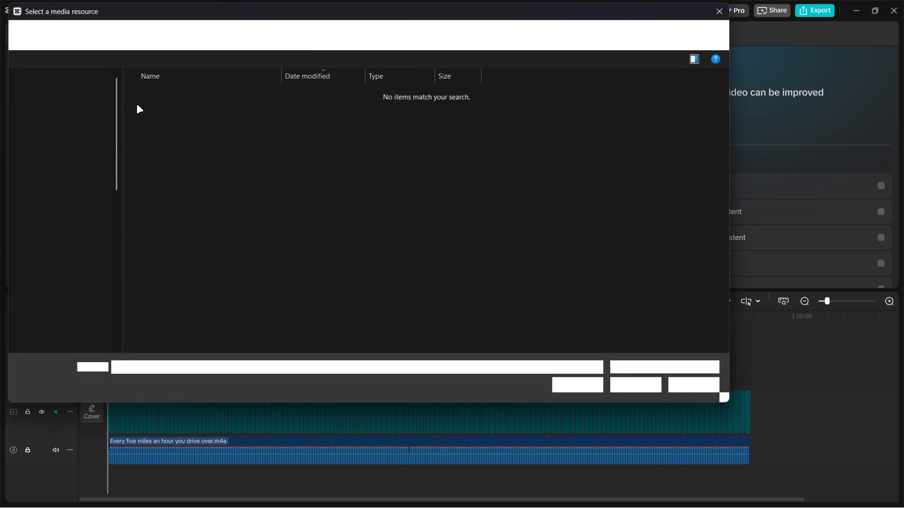
{"action": "scroll", "coordinate": [50, 237], "scroll_direction": "down", "scroll_amount": 4}
{"action": "left_click", "coordinate": [56, 283]}
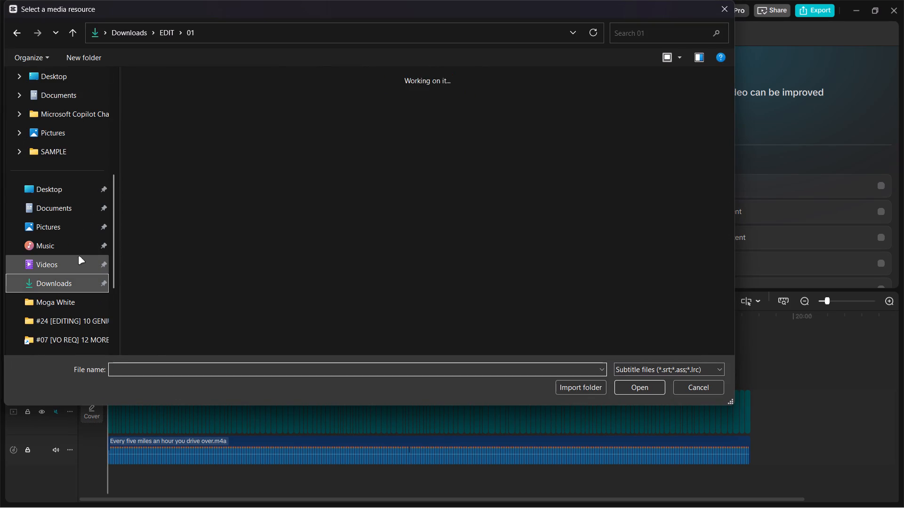
{"action": "double_click", "coordinate": [155, 111]}
{"action": "left_click", "coordinate": [121, 112]}
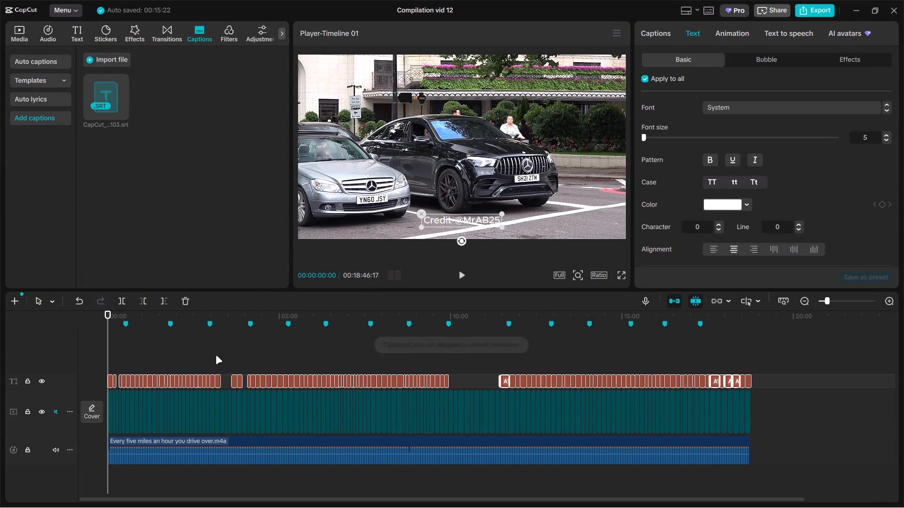
Check the credit captions against the clips from the start to about 4:00, examining the gaps between captions.
{"action": "scroll", "coordinate": [216, 357], "scroll_direction": "up", "scroll_amount": 6, "text": "ctrl"}
{"action": "scroll", "coordinate": [215, 357], "scroll_direction": "up", "scroll_amount": 15, "text": "ctrl"}
{"action": "scroll", "coordinate": [212, 357], "scroll_direction": "up", "scroll_amount": 8, "text": "ctrl"}
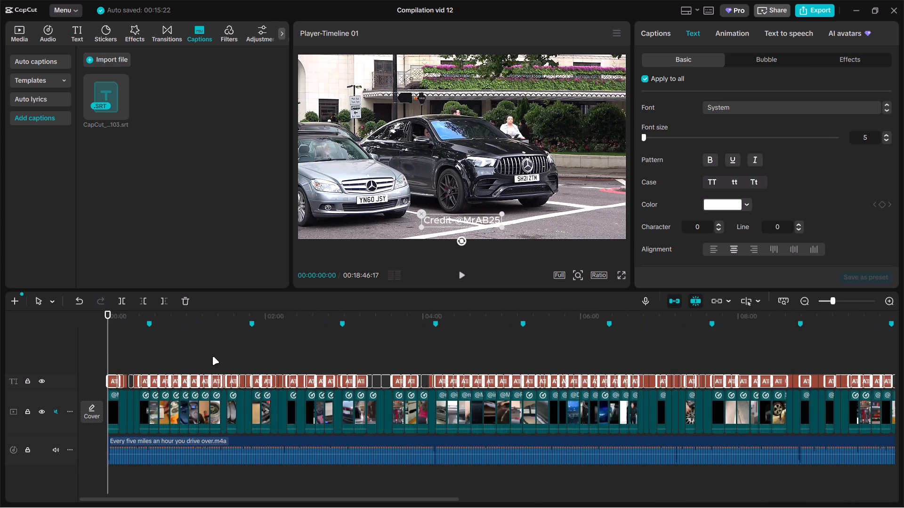
{"action": "scroll", "coordinate": [212, 357], "scroll_direction": "up", "scroll_amount": 7, "text": "ctrl"}
{"action": "scroll", "coordinate": [212, 357], "scroll_direction": "up", "scroll_amount": 14, "text": "ctrl"}
{"action": "scroll", "coordinate": [212, 357], "scroll_direction": "up", "scroll_amount": 7, "text": "ctrl"}
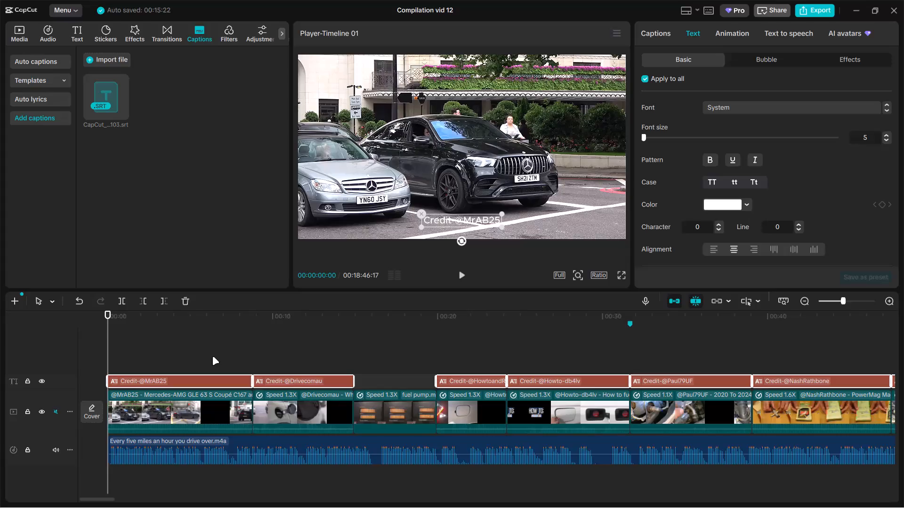
{"action": "scroll", "coordinate": [212, 357], "scroll_direction": "up", "scroll_amount": 2, "text": "ctrl"}
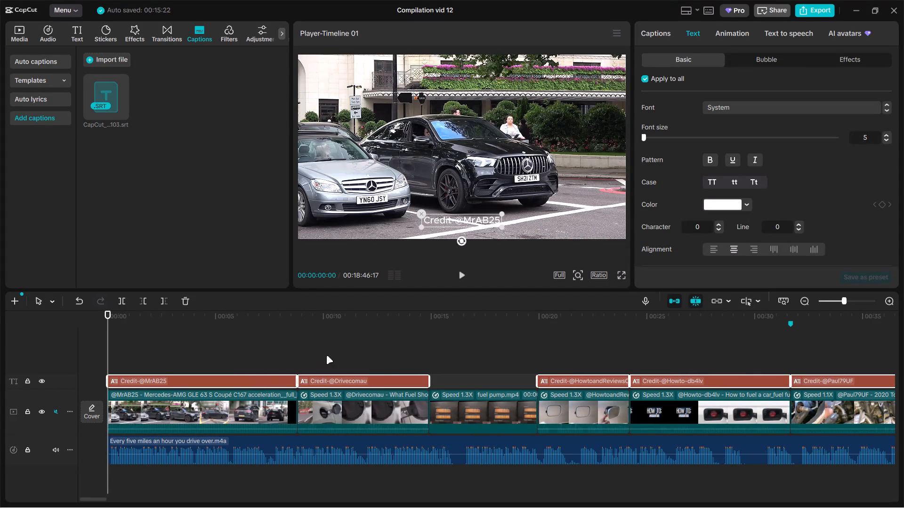
{"action": "left_click", "coordinate": [366, 351]}
{"action": "left_click_drag", "start_coordinate": [366, 351], "coordinate": [504, 352]}
{"action": "scroll", "coordinate": [513, 355], "scroll_direction": "down", "scroll_amount": 13, "text": "ctrl"}
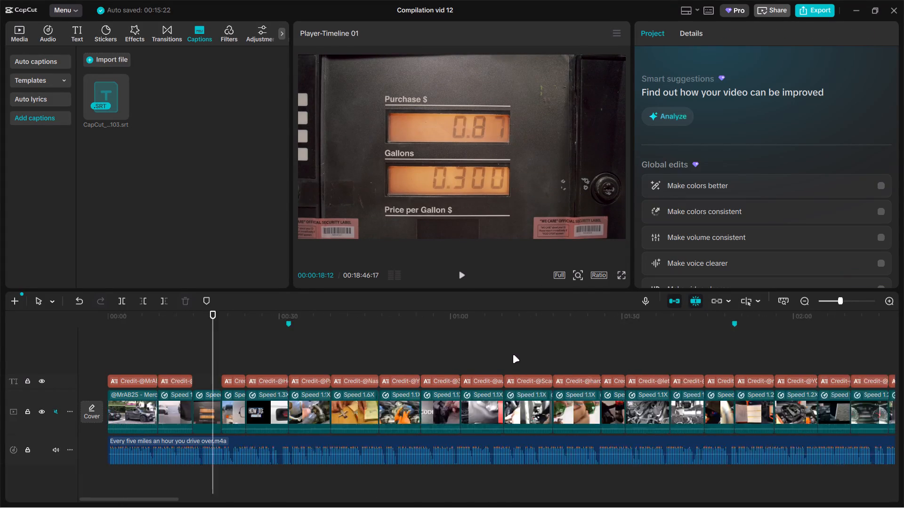
{"action": "scroll", "coordinate": [513, 355], "scroll_direction": "down", "scroll_amount": 9, "text": "ctrl"}
{"action": "left_click", "coordinate": [603, 361]}
{"action": "left_click_drag", "start_coordinate": [603, 361], "coordinate": [616, 361]}
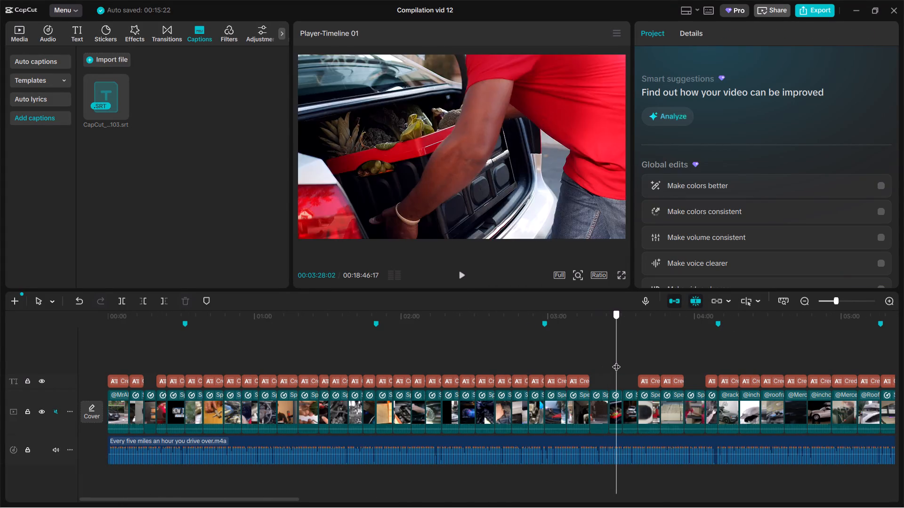
{"action": "left_click_drag", "start_coordinate": [616, 361], "coordinate": [698, 364]}
{"action": "left_click", "coordinate": [688, 368]}
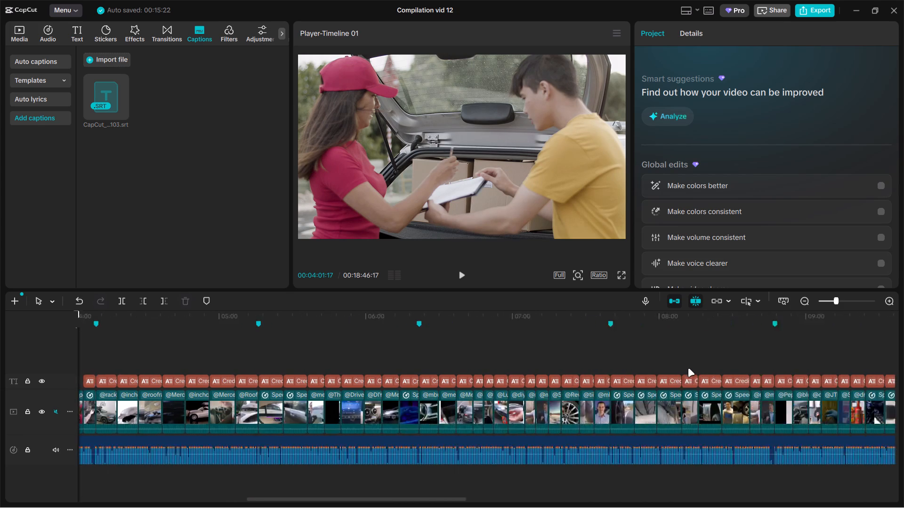
Examine the clips without credit captions between about 10:00 and 11:28 for sources that need crediting.
{"action": "scroll", "coordinate": [683, 367], "scroll_direction": "down", "scroll_amount": 5, "text": "ctrl"}
{"action": "left_click", "coordinate": [584, 369]}
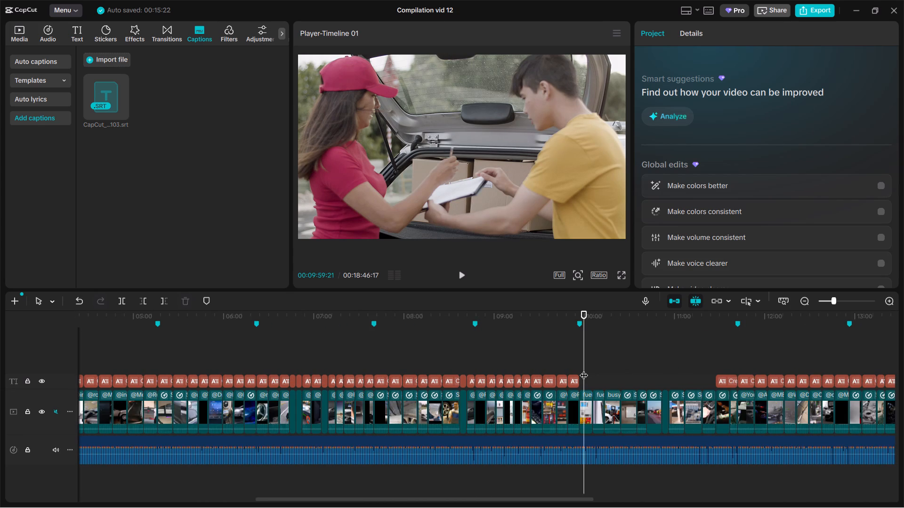
{"action": "left_click_drag", "start_coordinate": [584, 369], "coordinate": [651, 361]}
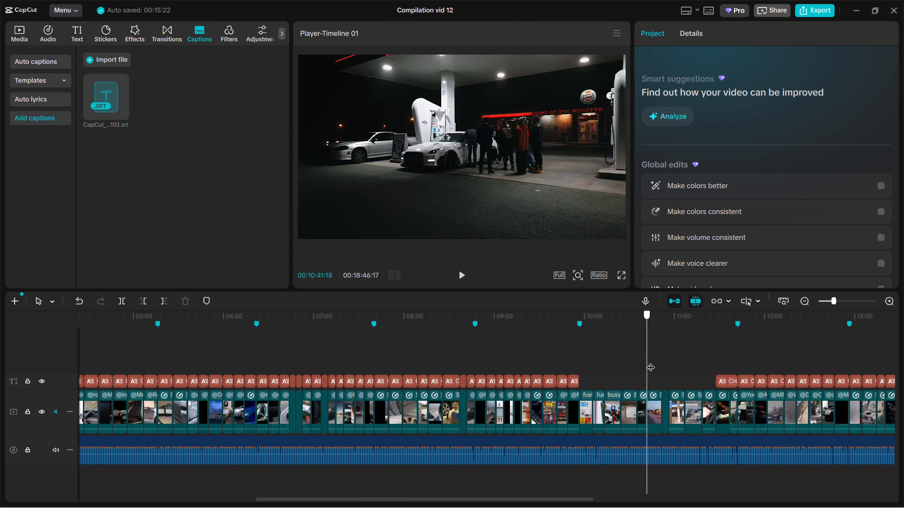
{"action": "left_click_drag", "start_coordinate": [651, 361], "coordinate": [709, 360]}
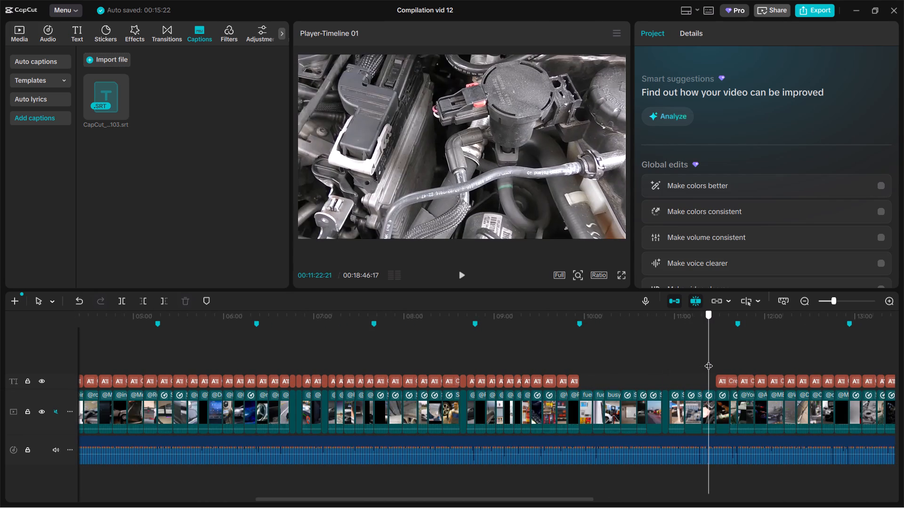
{"action": "left_click_drag", "start_coordinate": [709, 360], "coordinate": [670, 351]}
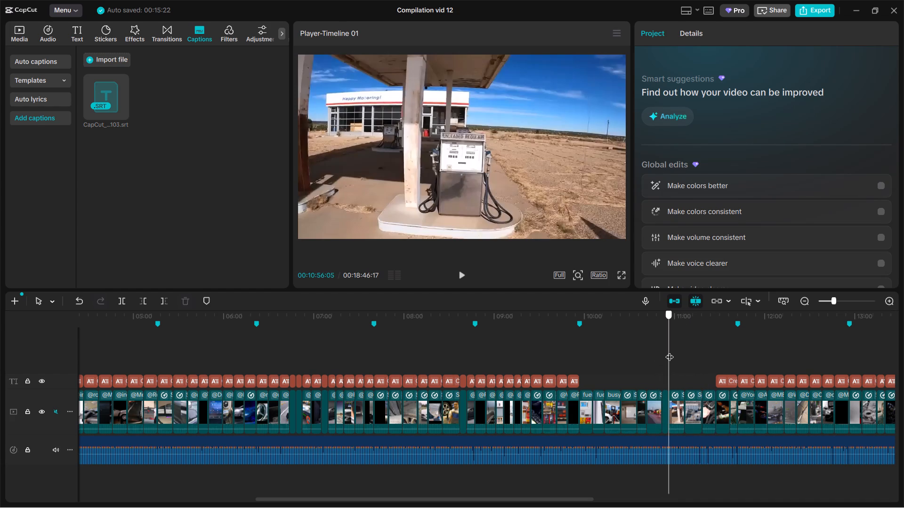
{"action": "left_click_drag", "start_coordinate": [670, 351], "coordinate": [669, 351]}
{"action": "scroll", "coordinate": [668, 352], "scroll_direction": "up", "scroll_amount": 20, "text": "ctrl"}
{"action": "scroll", "coordinate": [668, 352], "scroll_direction": "up", "scroll_amount": 2, "text": "ctrl"}
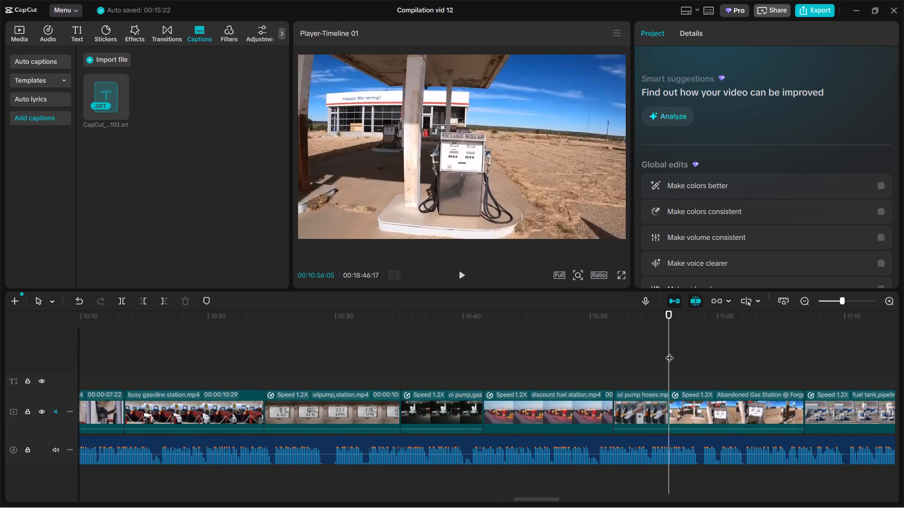
{"action": "scroll", "coordinate": [671, 353], "scroll_direction": "up", "scroll_amount": 9, "text": "ctrl"}
{"action": "left_click_drag", "start_coordinate": [671, 353], "coordinate": [643, 353]}
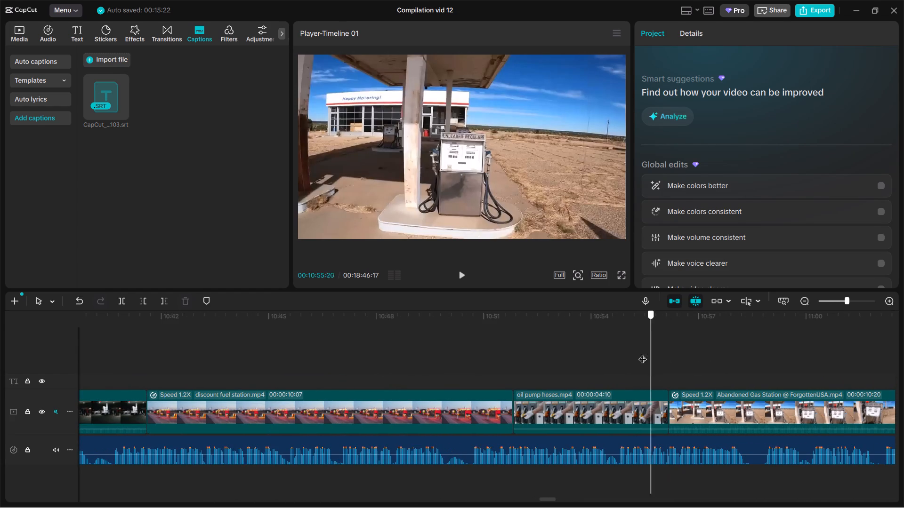
{"action": "left_click_drag", "start_coordinate": [643, 353], "coordinate": [767, 367]}
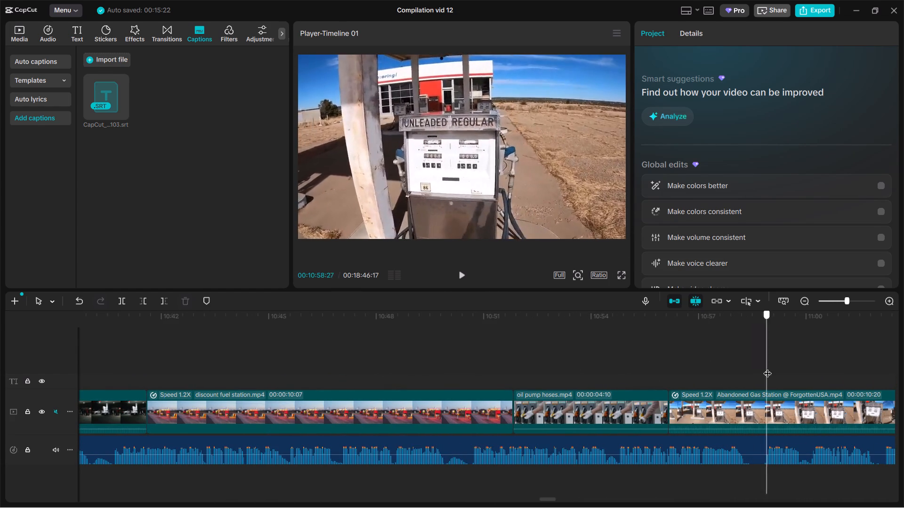
{"action": "left_click_drag", "start_coordinate": [767, 367], "coordinate": [829, 375]}
{"action": "left_click", "coordinate": [819, 387]}
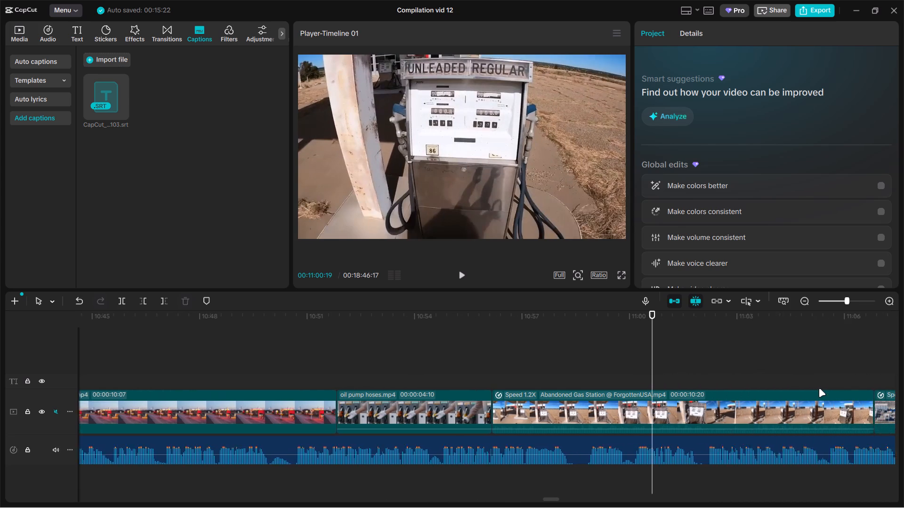
{"action": "scroll", "coordinate": [793, 380], "scroll_direction": "down", "scroll_amount": 5, "text": "ctrl"}
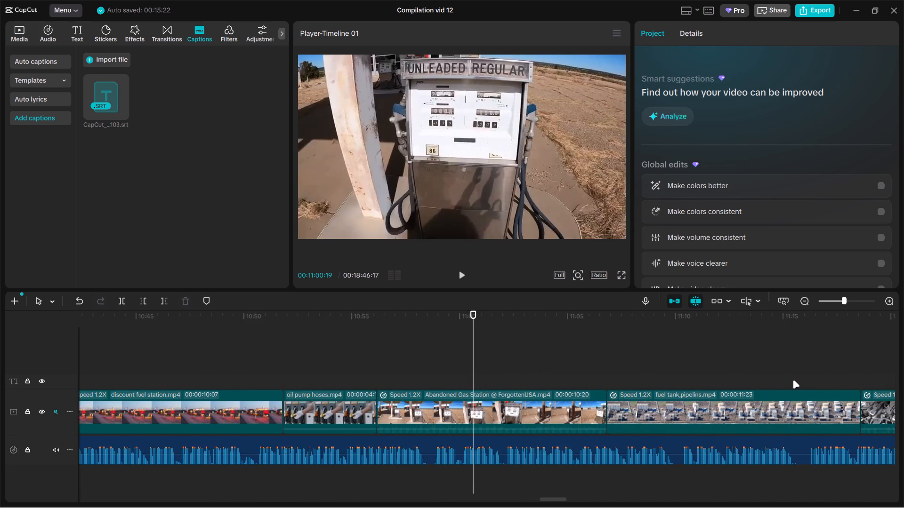
{"action": "scroll", "coordinate": [793, 380], "scroll_direction": "down", "scroll_amount": 5, "text": "ctrl"}
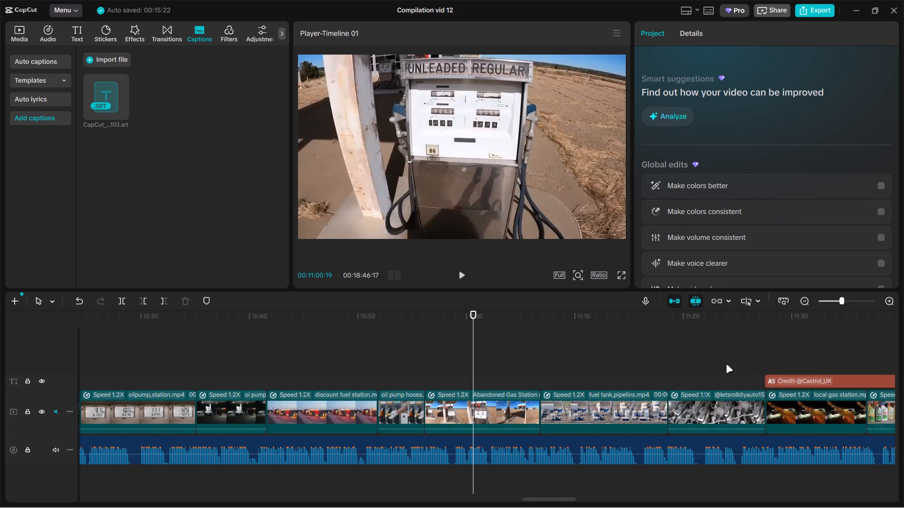
{"action": "left_click", "coordinate": [726, 365]}
{"action": "scroll", "coordinate": [726, 365], "scroll_direction": "up", "scroll_amount": 6, "text": "ctrl"}
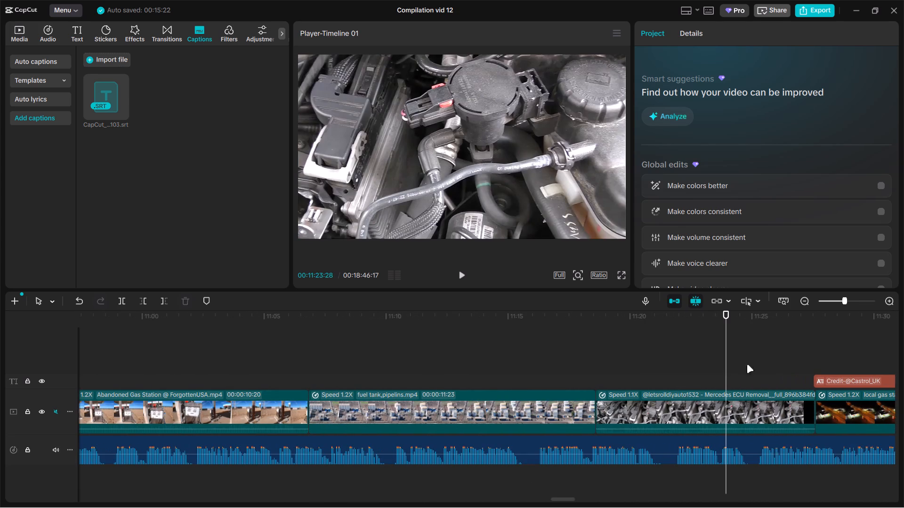
{"action": "left_click", "coordinate": [823, 381]}
{"action": "key", "text": "ctrl+c"}
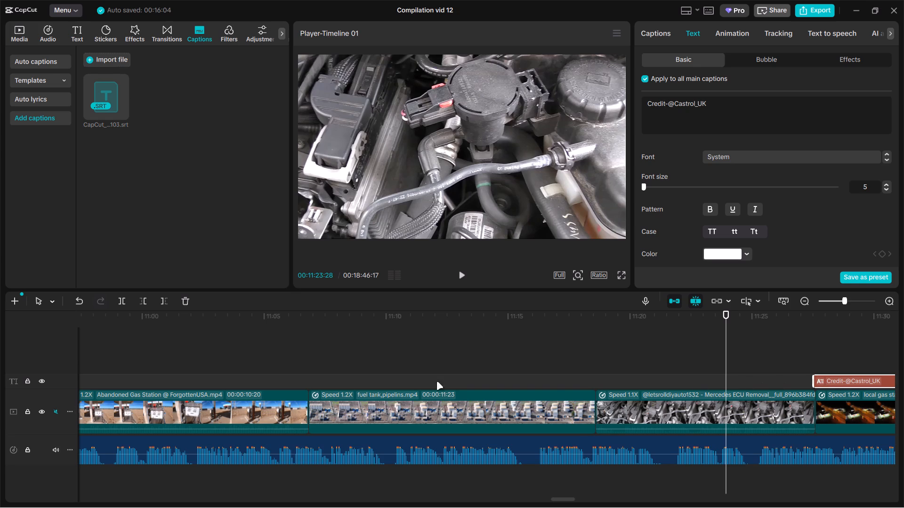
{"action": "left_click", "coordinate": [273, 367]}
{"action": "left_click_drag", "start_coordinate": [273, 367], "coordinate": [195, 368]}
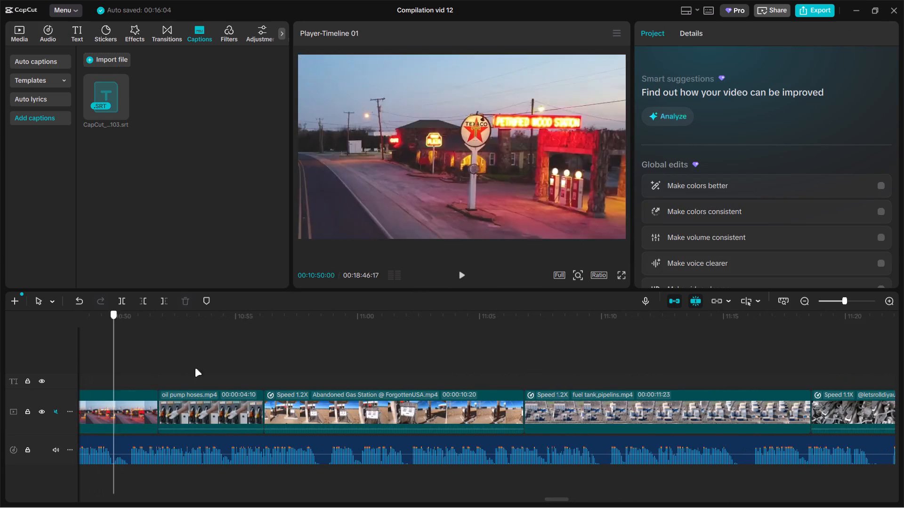
{"action": "left_click_drag", "start_coordinate": [195, 368], "coordinate": [262, 364]}
{"action": "key", "text": "ctrl+v"}
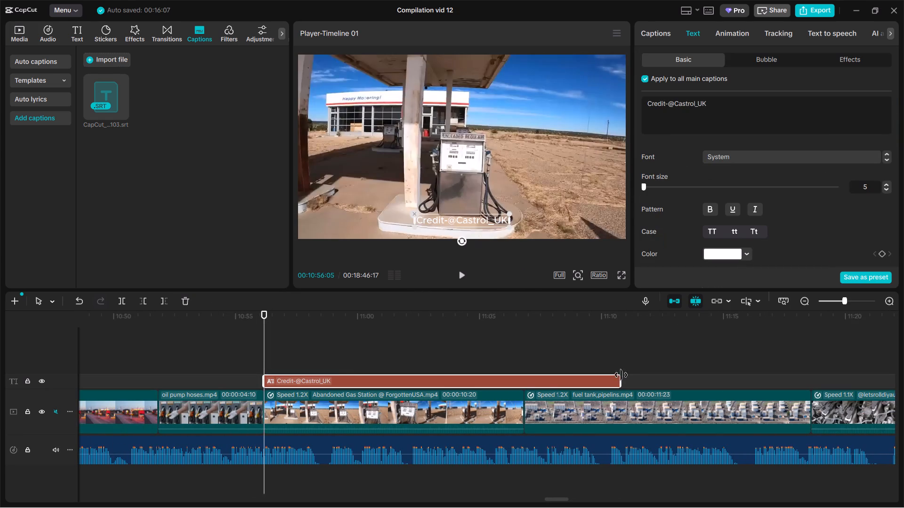
{"action": "left_click_drag", "start_coordinate": [620, 379], "coordinate": [518, 383]}
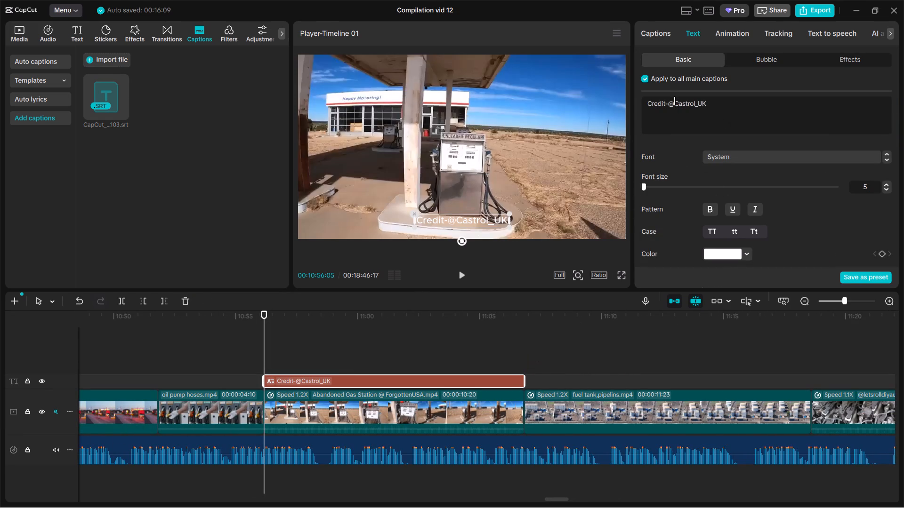
{"action": "left_click_drag", "start_coordinate": [675, 101], "coordinate": [734, 102]}
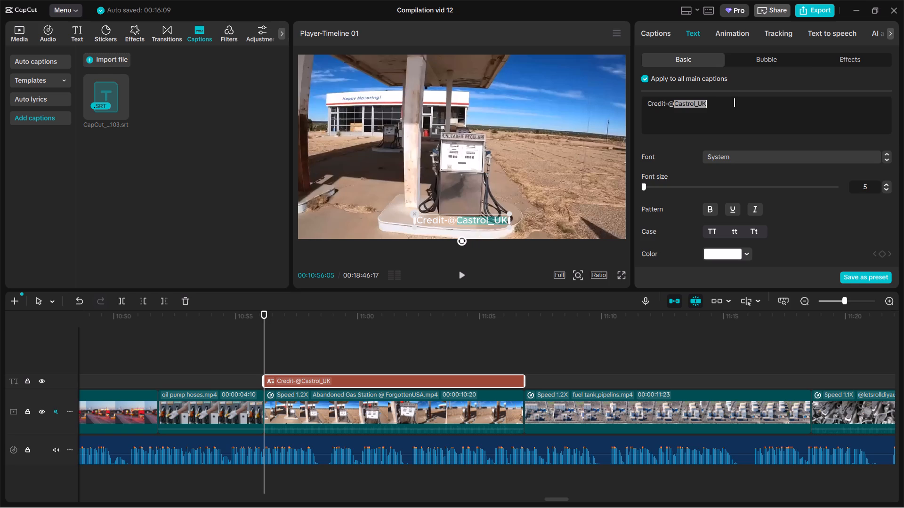
{"action": "key", "text": "BackSpace"}
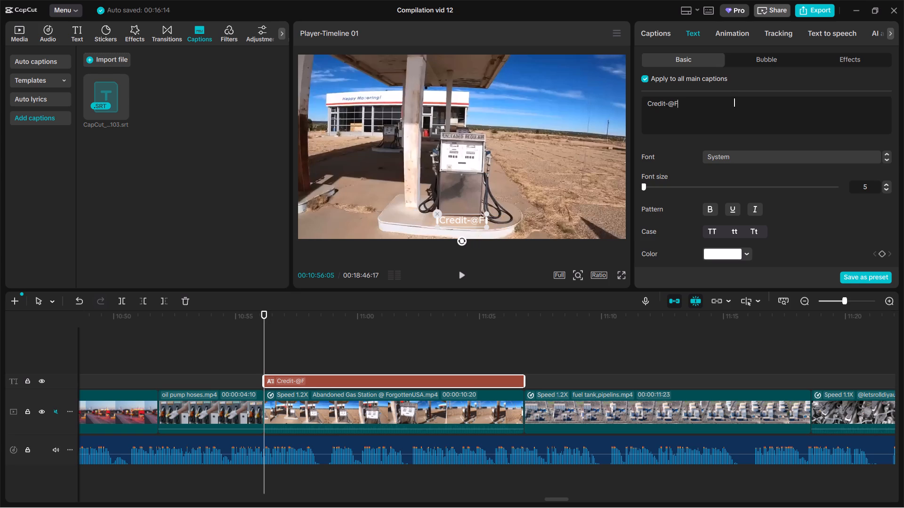
{"action": "key", "text": "o"}
{"action": "type", "text": "rgott"}
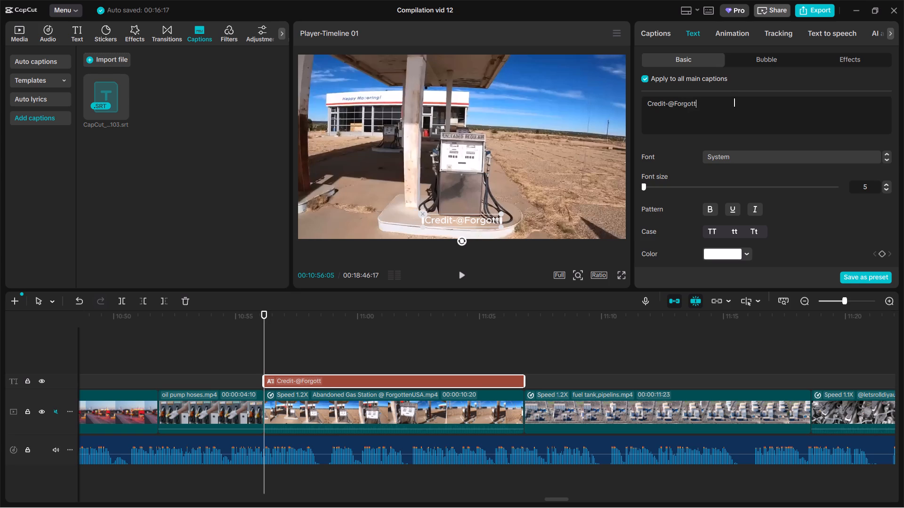
{"action": "type", "text": "en"}
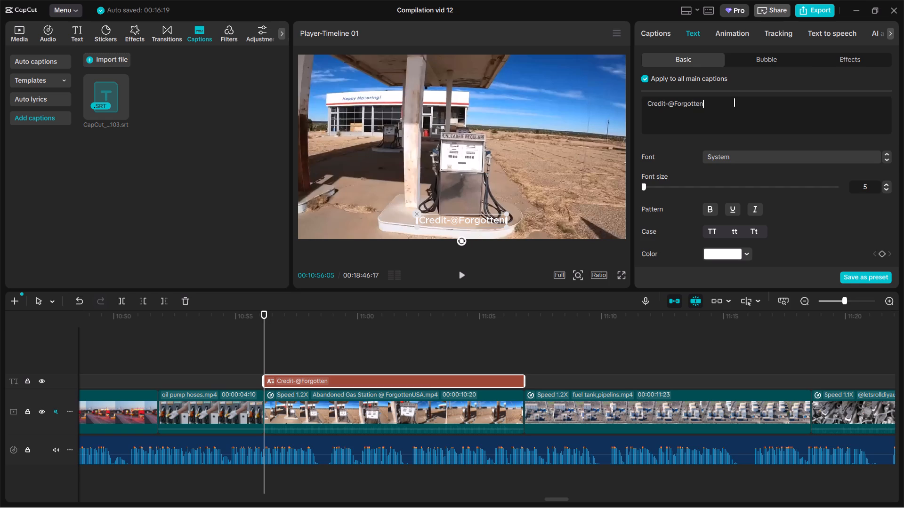
{"action": "type", "text": "USA"}
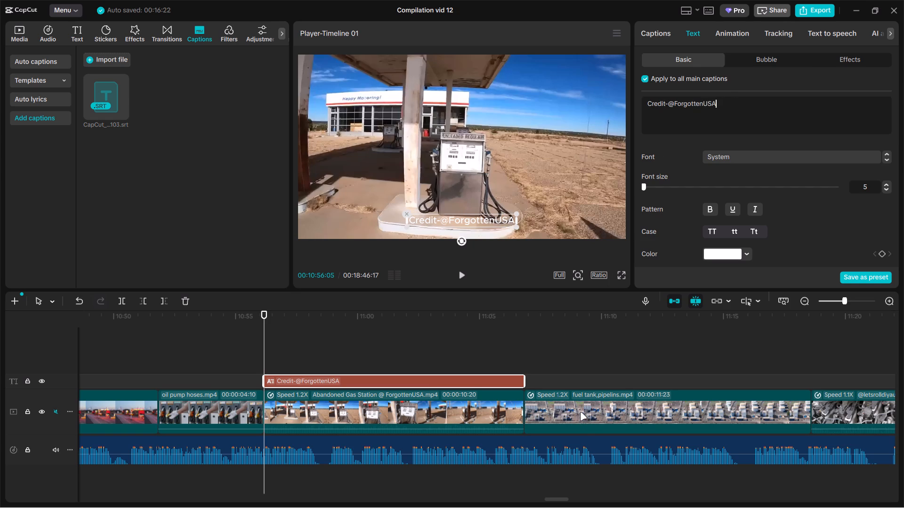
{"action": "left_click", "coordinate": [620, 365]}
{"action": "left_click_drag", "start_coordinate": [620, 365], "coordinate": [903, 381]}
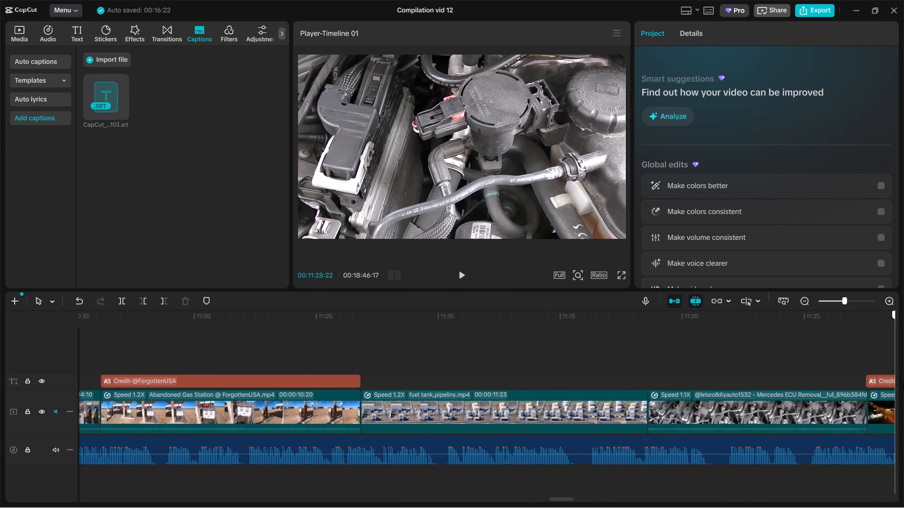
{"action": "left_click_drag", "start_coordinate": [903, 381], "coordinate": [582, 339]}
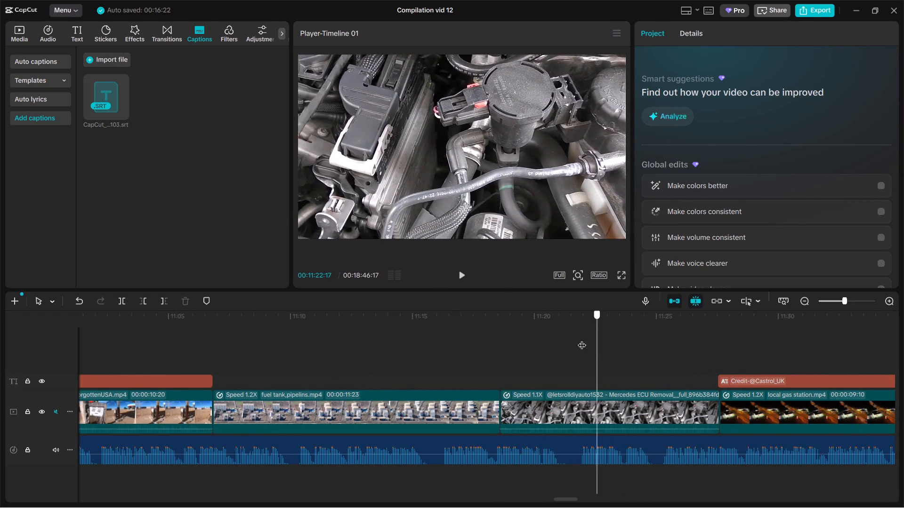
{"action": "left_click_drag", "start_coordinate": [582, 339], "coordinate": [498, 338]}
{"action": "key", "text": "ctrl+v"}
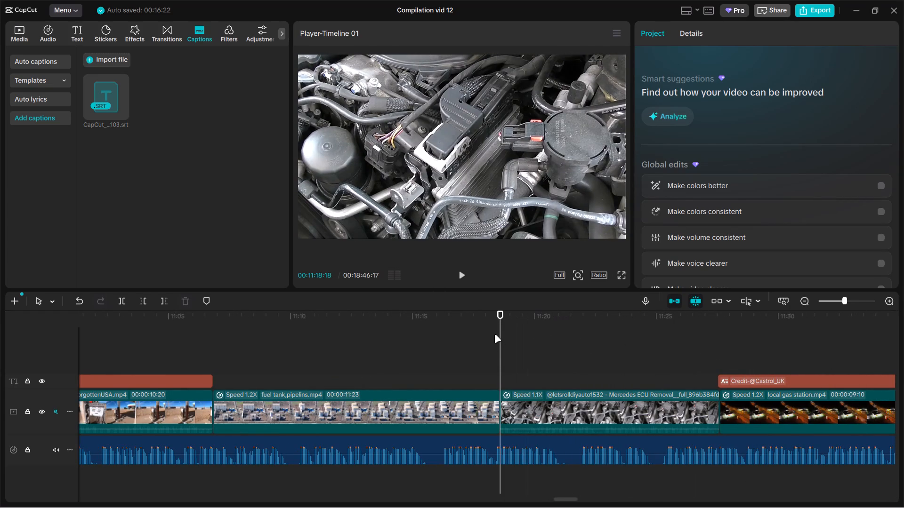
{"action": "left_click_drag", "start_coordinate": [857, 370], "coordinate": [719, 362]}
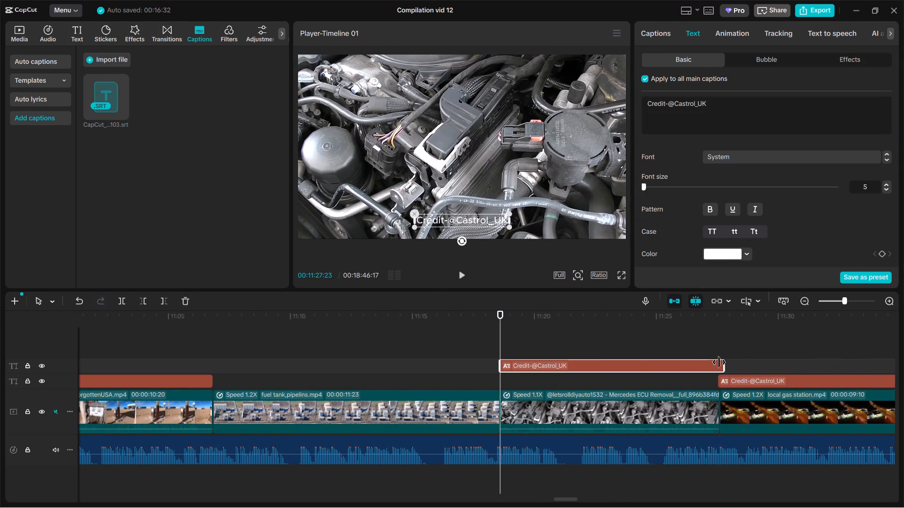
{"action": "left_click_drag", "start_coordinate": [719, 362], "coordinate": [716, 362]}
{"action": "left_click_drag", "start_coordinate": [680, 362], "coordinate": [680, 379]}
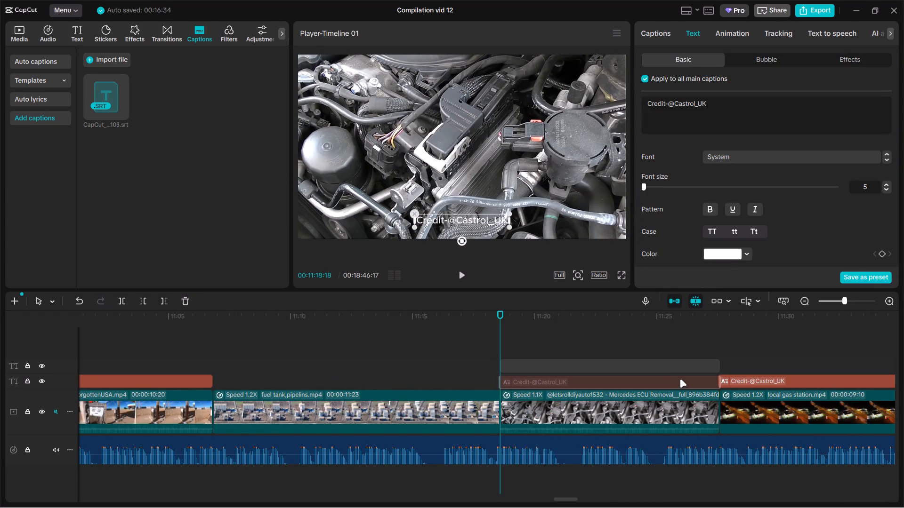
{"action": "left_click_drag", "start_coordinate": [680, 379], "coordinate": [676, 379]}
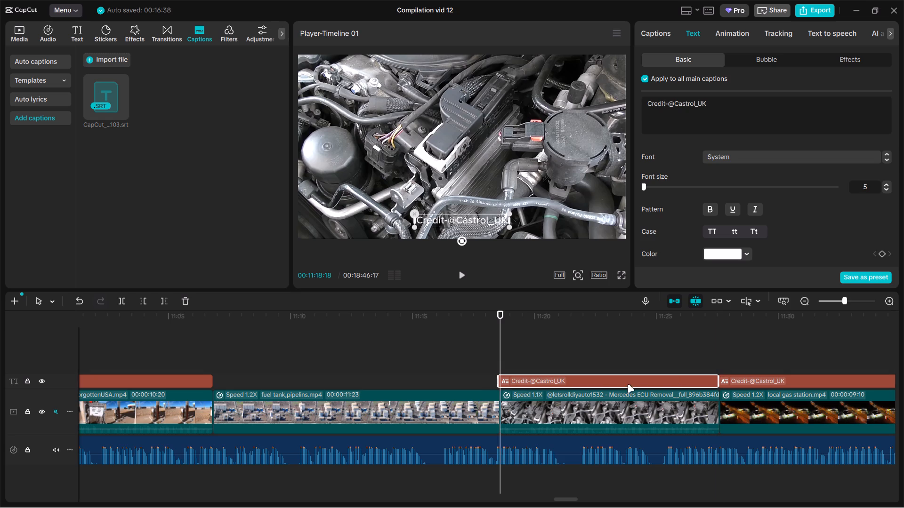
{"action": "left_click", "coordinate": [485, 360]}
{"action": "left_click", "coordinate": [504, 377]}
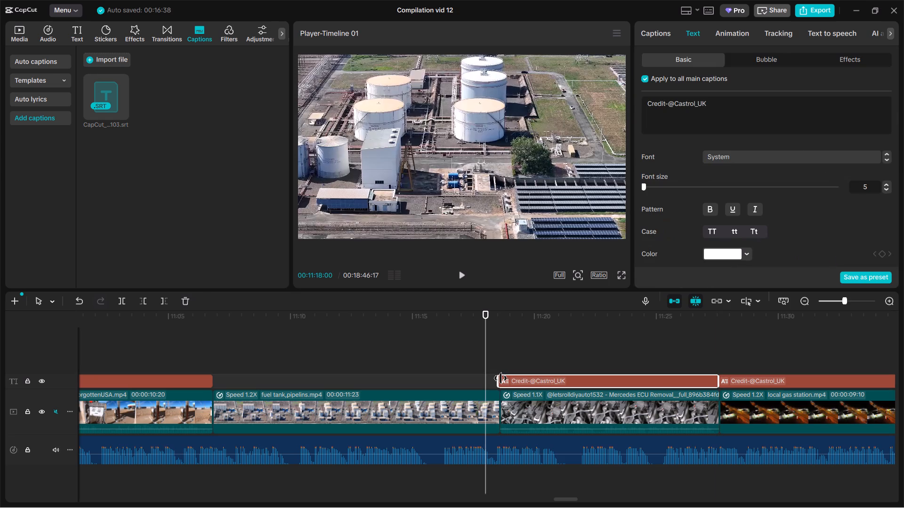
{"action": "left_click", "coordinate": [500, 378]}
{"action": "left_click_drag", "start_coordinate": [674, 100], "coordinate": [727, 100]}
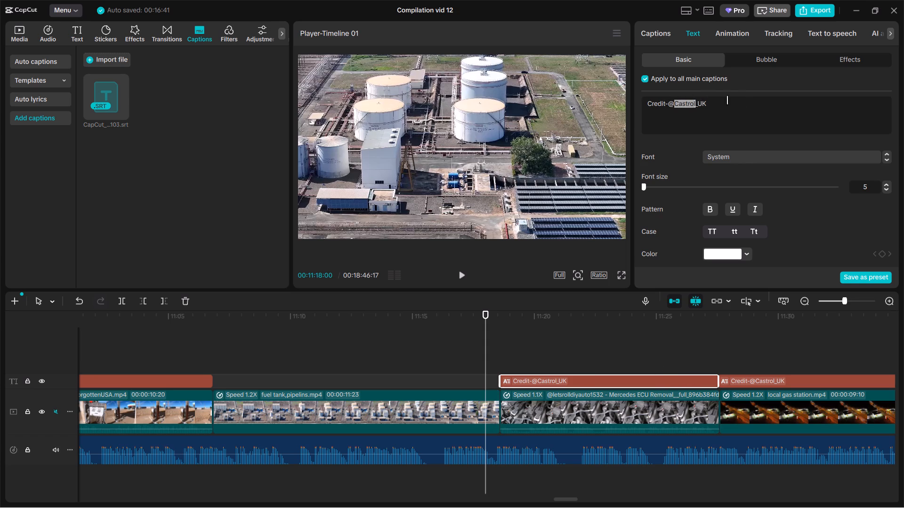
{"action": "left_click_drag", "start_coordinate": [727, 100], "coordinate": [745, 102]}
{"action": "key", "text": "BackSpace"}
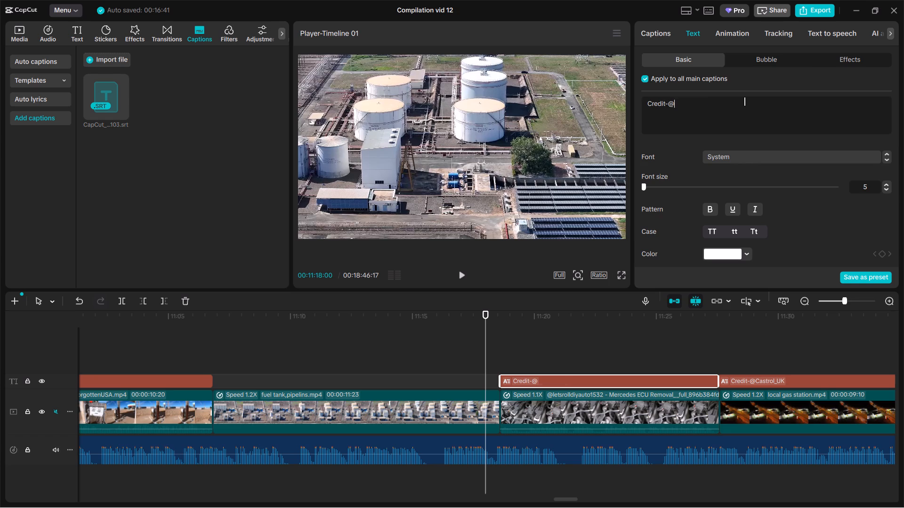
{"action": "type", "text": "let"}
{"action": "type", "text": "sro"}
{"action": "type", "text": "lidi"}
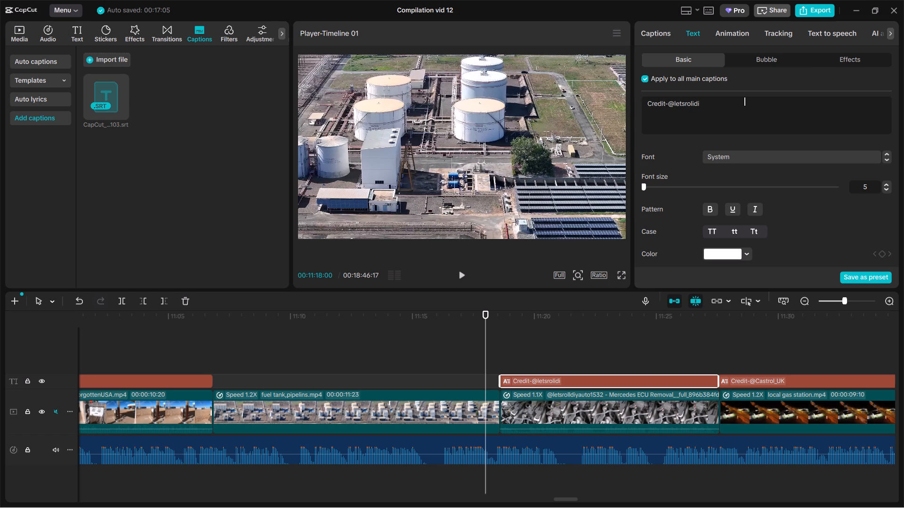
{"action": "type", "text": "yauto"}
{"action": "type", "text": "15"}
{"action": "type", "text": "32"}
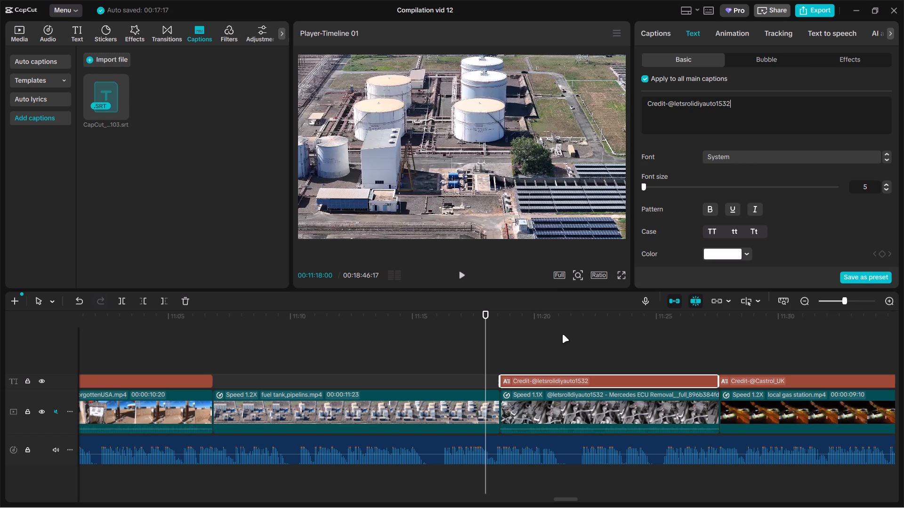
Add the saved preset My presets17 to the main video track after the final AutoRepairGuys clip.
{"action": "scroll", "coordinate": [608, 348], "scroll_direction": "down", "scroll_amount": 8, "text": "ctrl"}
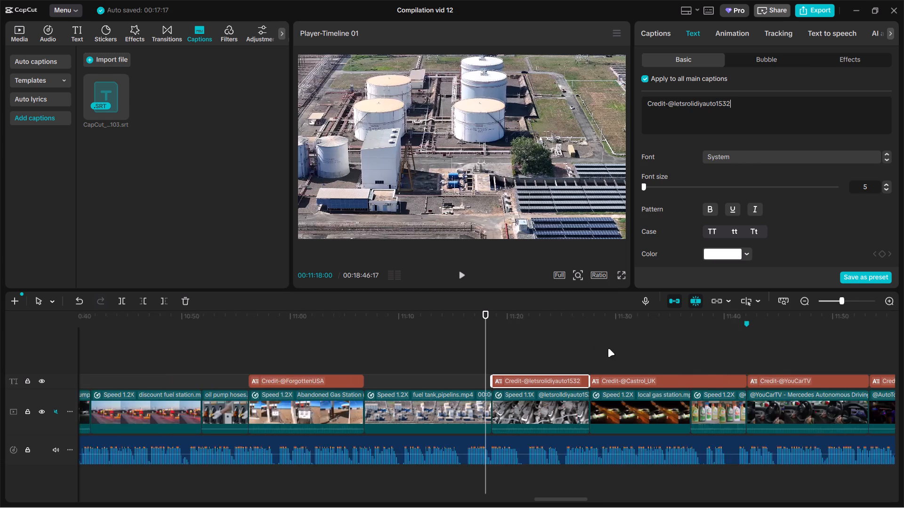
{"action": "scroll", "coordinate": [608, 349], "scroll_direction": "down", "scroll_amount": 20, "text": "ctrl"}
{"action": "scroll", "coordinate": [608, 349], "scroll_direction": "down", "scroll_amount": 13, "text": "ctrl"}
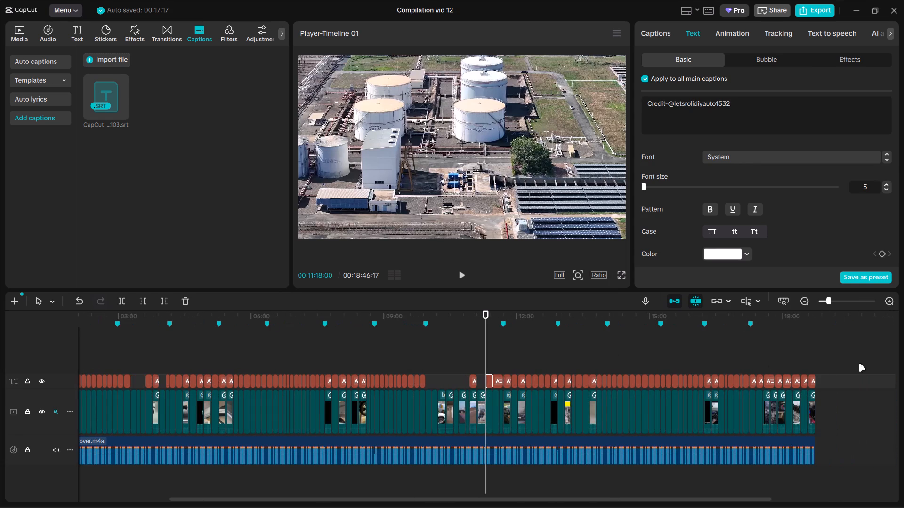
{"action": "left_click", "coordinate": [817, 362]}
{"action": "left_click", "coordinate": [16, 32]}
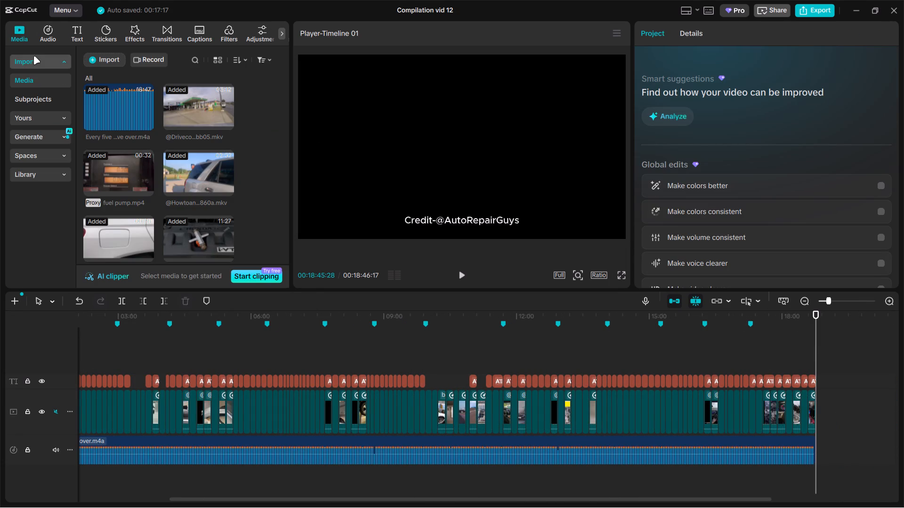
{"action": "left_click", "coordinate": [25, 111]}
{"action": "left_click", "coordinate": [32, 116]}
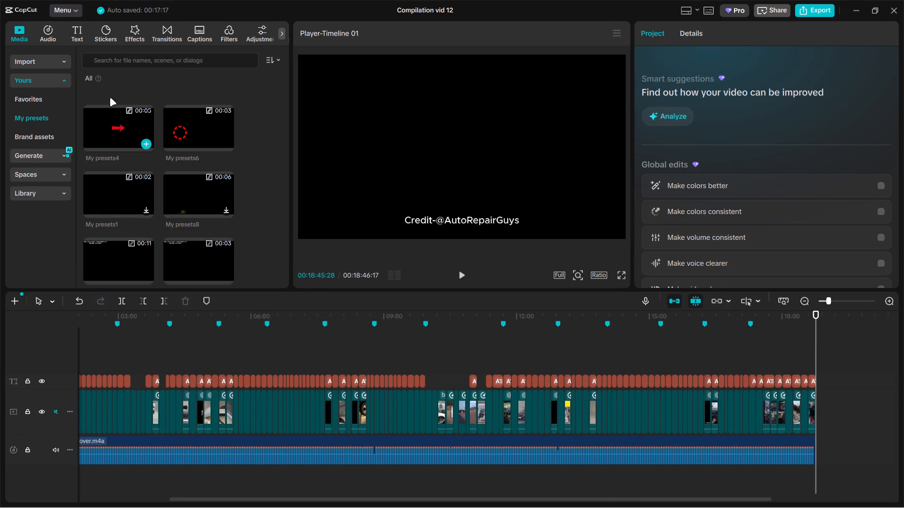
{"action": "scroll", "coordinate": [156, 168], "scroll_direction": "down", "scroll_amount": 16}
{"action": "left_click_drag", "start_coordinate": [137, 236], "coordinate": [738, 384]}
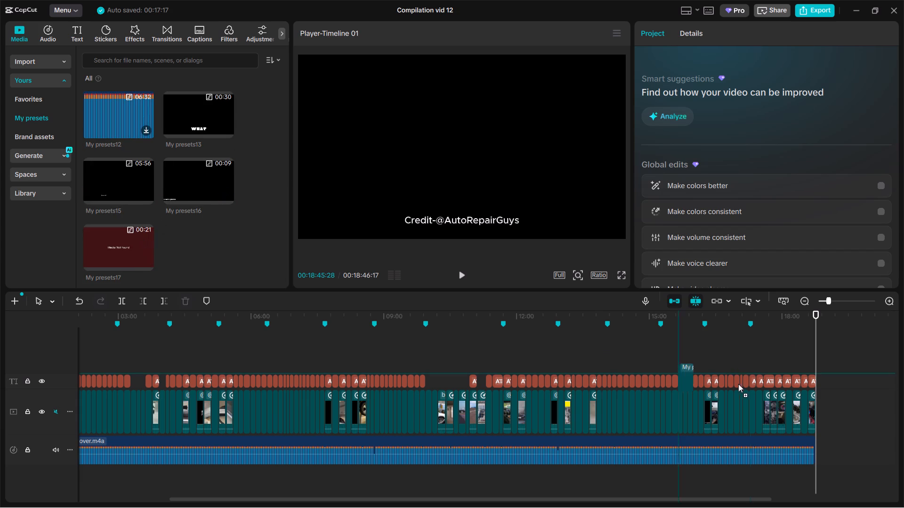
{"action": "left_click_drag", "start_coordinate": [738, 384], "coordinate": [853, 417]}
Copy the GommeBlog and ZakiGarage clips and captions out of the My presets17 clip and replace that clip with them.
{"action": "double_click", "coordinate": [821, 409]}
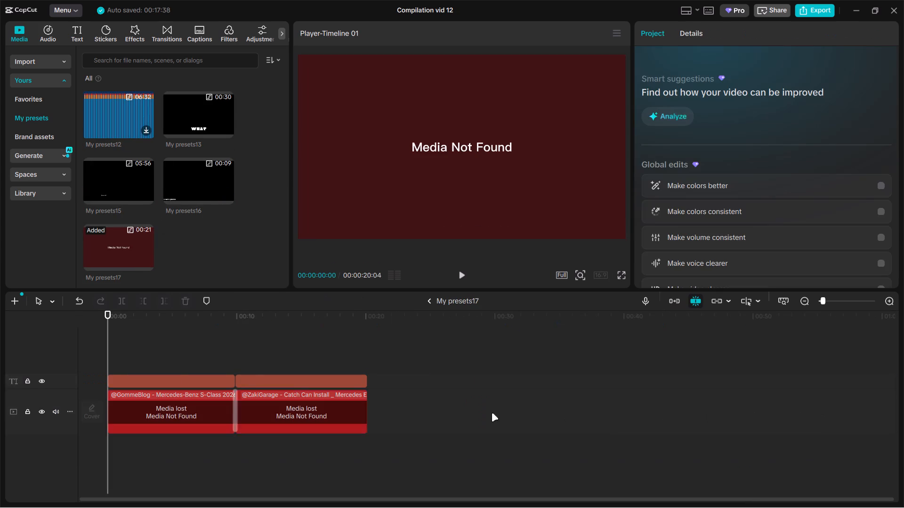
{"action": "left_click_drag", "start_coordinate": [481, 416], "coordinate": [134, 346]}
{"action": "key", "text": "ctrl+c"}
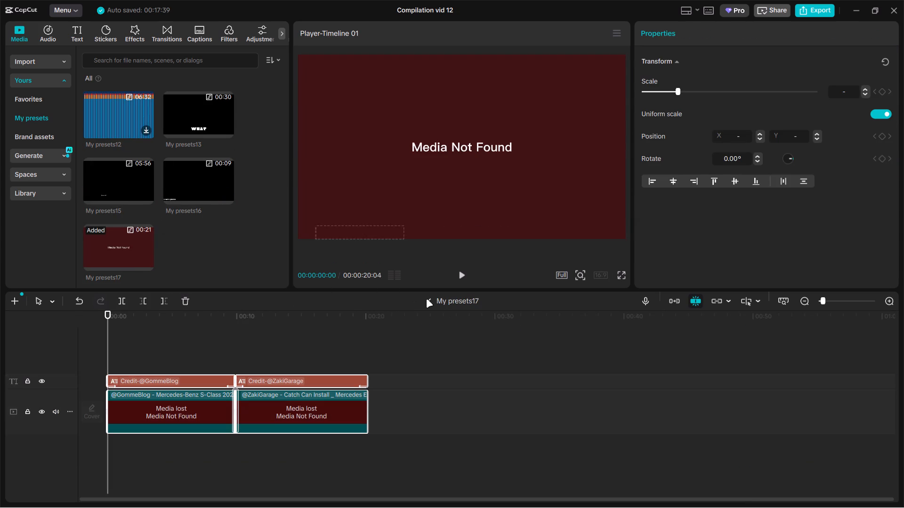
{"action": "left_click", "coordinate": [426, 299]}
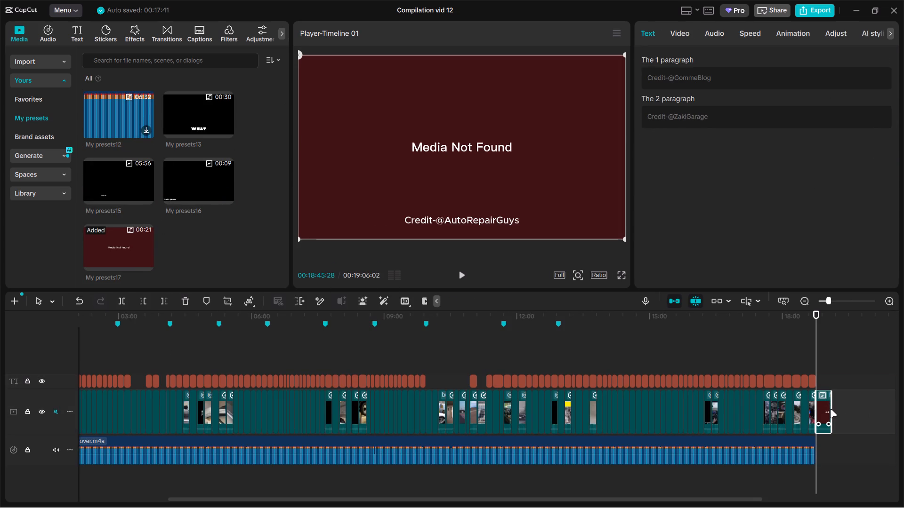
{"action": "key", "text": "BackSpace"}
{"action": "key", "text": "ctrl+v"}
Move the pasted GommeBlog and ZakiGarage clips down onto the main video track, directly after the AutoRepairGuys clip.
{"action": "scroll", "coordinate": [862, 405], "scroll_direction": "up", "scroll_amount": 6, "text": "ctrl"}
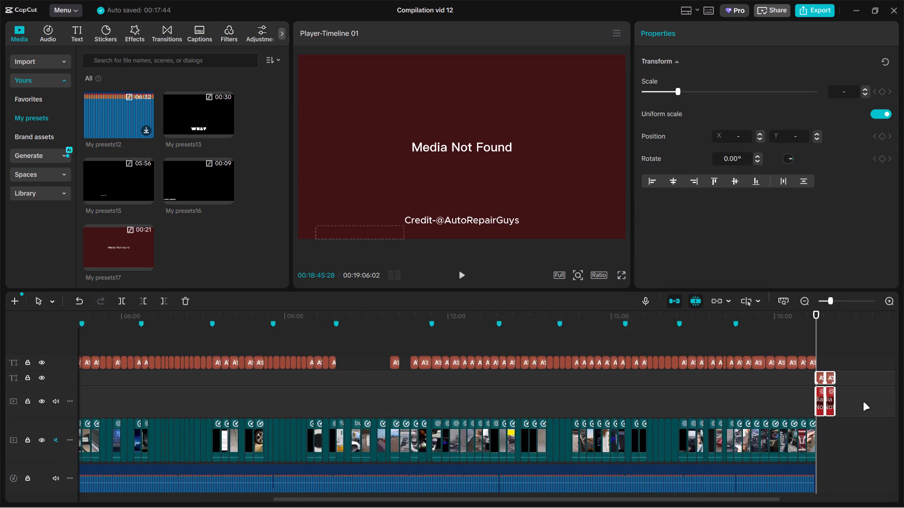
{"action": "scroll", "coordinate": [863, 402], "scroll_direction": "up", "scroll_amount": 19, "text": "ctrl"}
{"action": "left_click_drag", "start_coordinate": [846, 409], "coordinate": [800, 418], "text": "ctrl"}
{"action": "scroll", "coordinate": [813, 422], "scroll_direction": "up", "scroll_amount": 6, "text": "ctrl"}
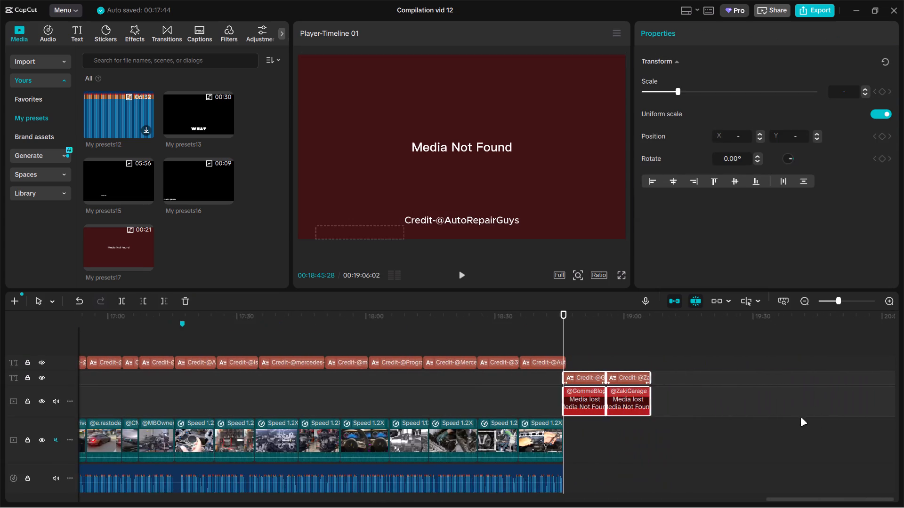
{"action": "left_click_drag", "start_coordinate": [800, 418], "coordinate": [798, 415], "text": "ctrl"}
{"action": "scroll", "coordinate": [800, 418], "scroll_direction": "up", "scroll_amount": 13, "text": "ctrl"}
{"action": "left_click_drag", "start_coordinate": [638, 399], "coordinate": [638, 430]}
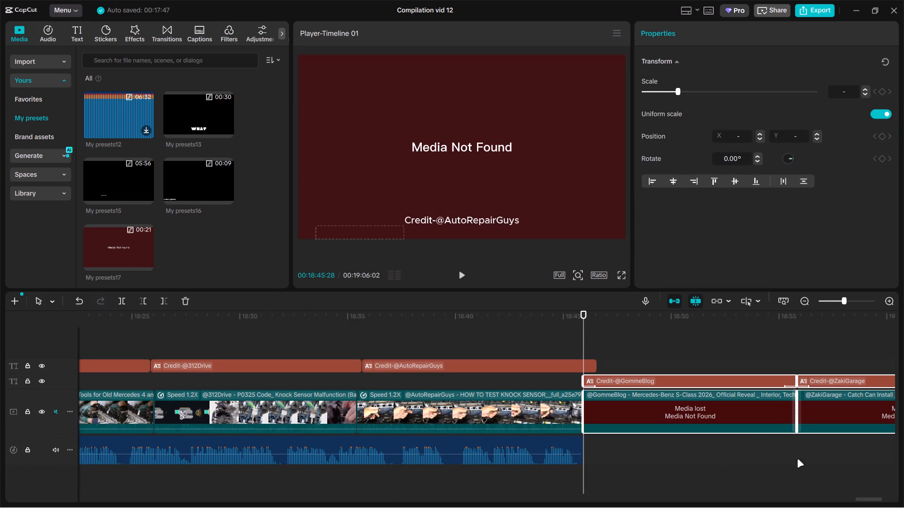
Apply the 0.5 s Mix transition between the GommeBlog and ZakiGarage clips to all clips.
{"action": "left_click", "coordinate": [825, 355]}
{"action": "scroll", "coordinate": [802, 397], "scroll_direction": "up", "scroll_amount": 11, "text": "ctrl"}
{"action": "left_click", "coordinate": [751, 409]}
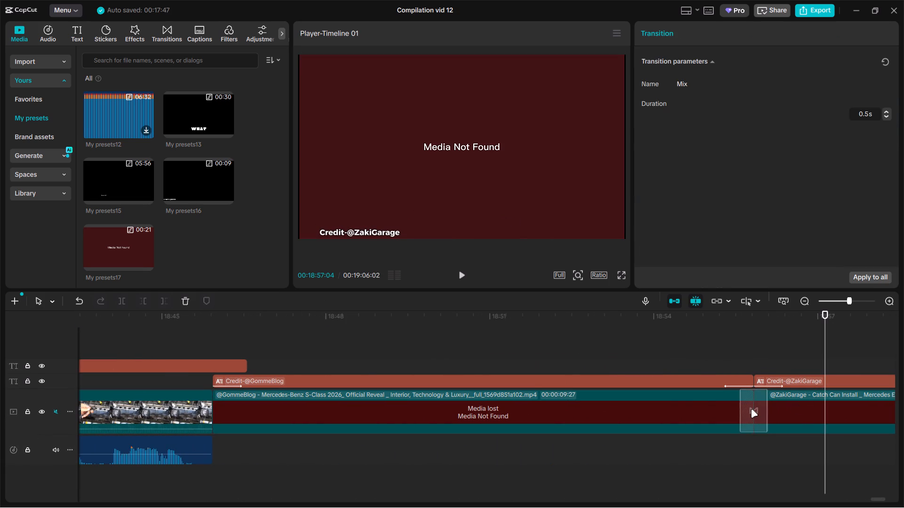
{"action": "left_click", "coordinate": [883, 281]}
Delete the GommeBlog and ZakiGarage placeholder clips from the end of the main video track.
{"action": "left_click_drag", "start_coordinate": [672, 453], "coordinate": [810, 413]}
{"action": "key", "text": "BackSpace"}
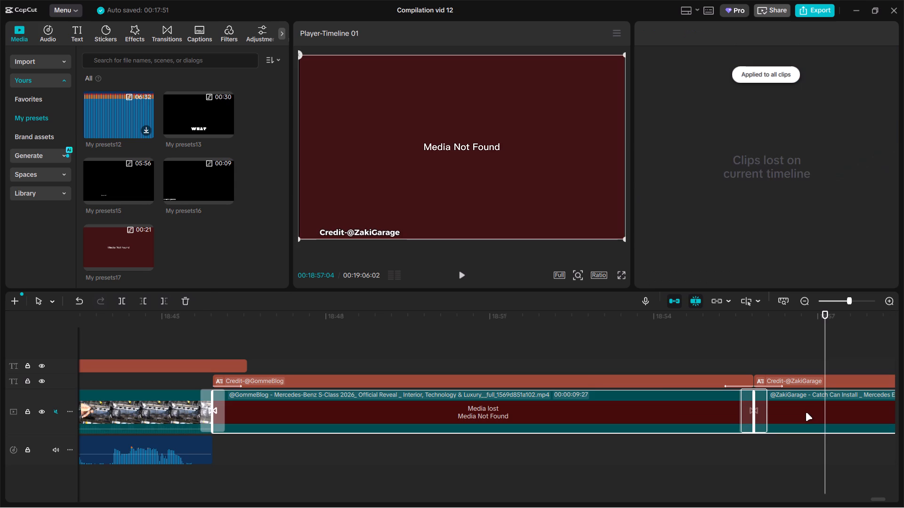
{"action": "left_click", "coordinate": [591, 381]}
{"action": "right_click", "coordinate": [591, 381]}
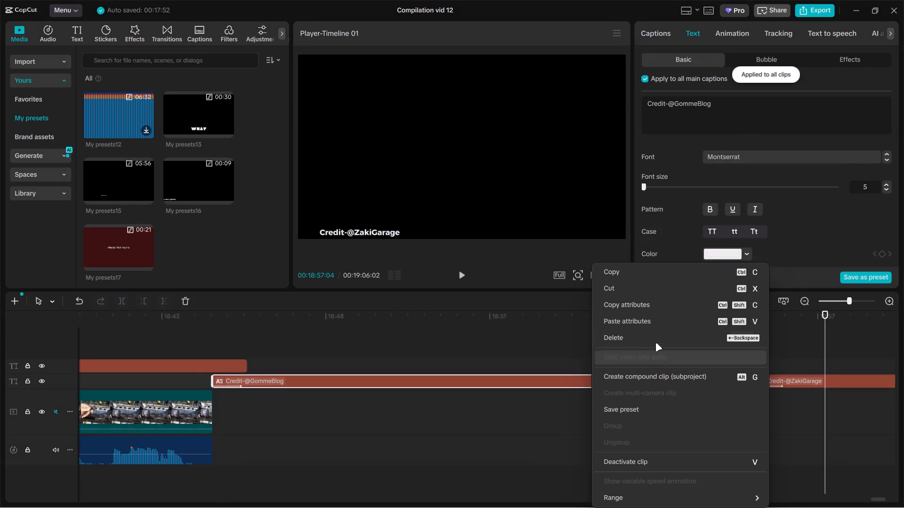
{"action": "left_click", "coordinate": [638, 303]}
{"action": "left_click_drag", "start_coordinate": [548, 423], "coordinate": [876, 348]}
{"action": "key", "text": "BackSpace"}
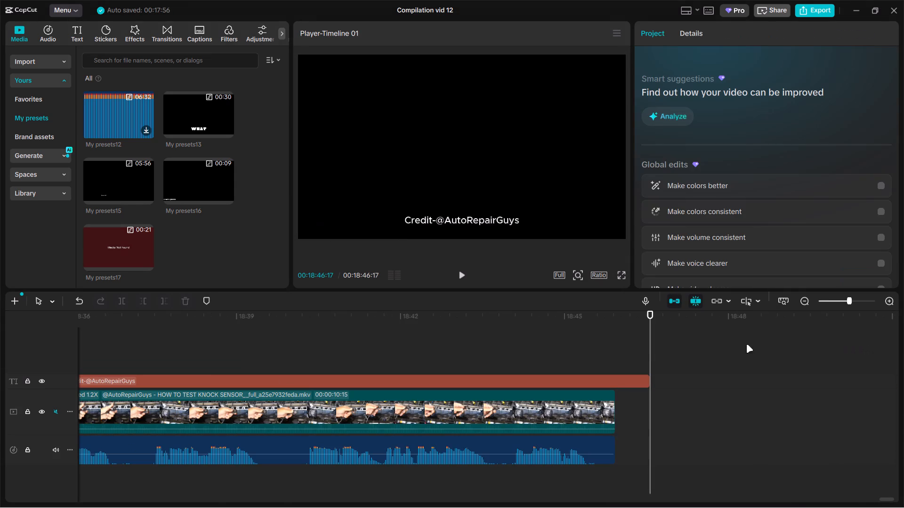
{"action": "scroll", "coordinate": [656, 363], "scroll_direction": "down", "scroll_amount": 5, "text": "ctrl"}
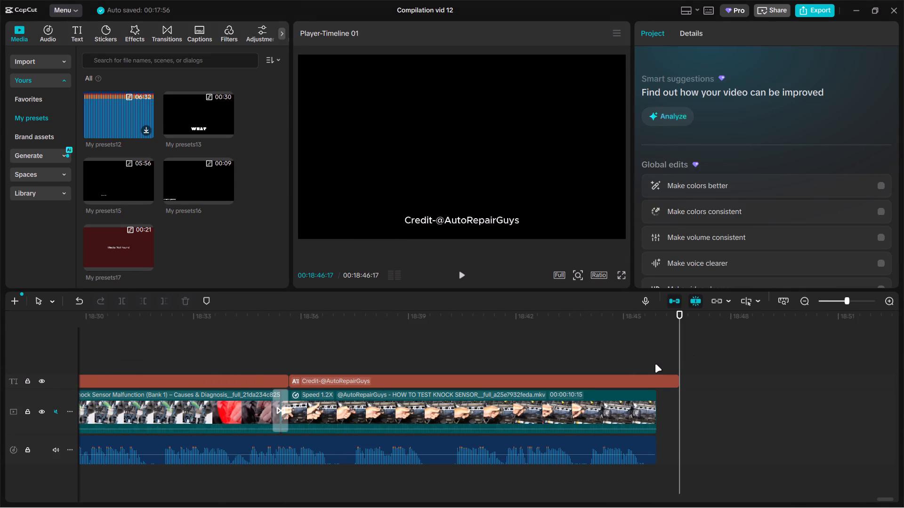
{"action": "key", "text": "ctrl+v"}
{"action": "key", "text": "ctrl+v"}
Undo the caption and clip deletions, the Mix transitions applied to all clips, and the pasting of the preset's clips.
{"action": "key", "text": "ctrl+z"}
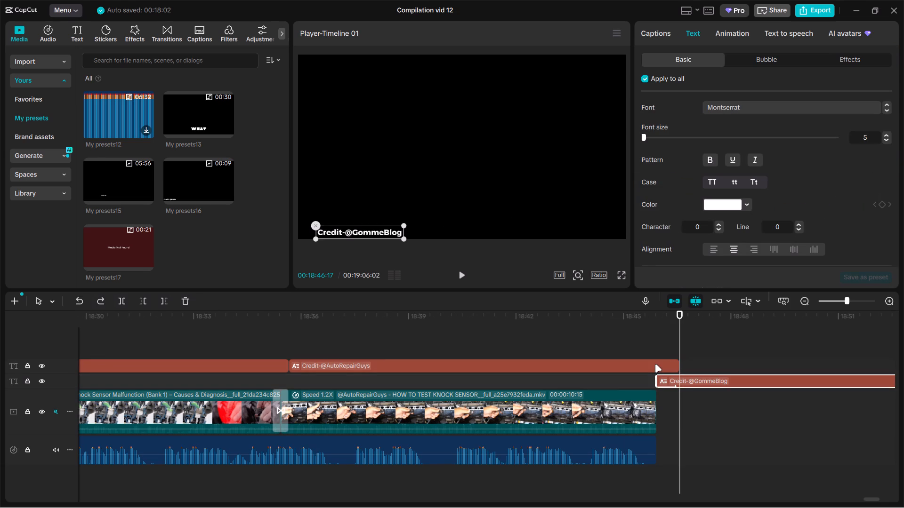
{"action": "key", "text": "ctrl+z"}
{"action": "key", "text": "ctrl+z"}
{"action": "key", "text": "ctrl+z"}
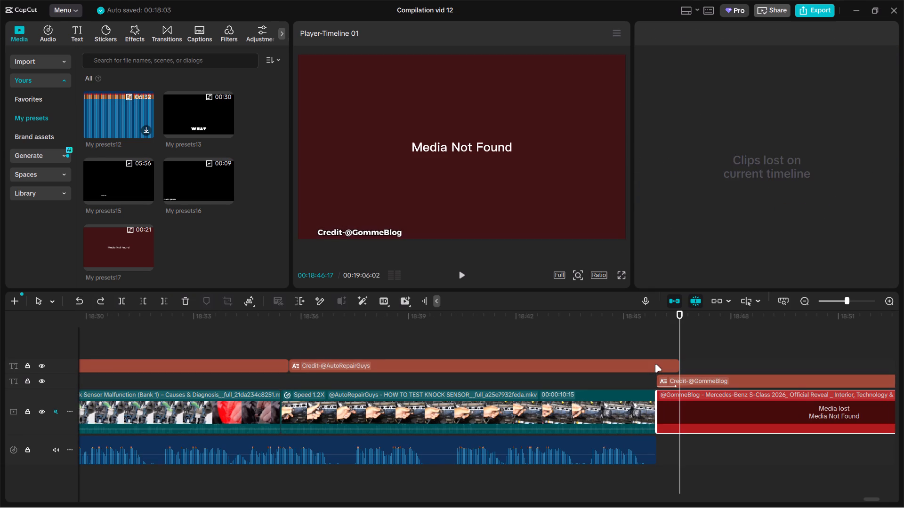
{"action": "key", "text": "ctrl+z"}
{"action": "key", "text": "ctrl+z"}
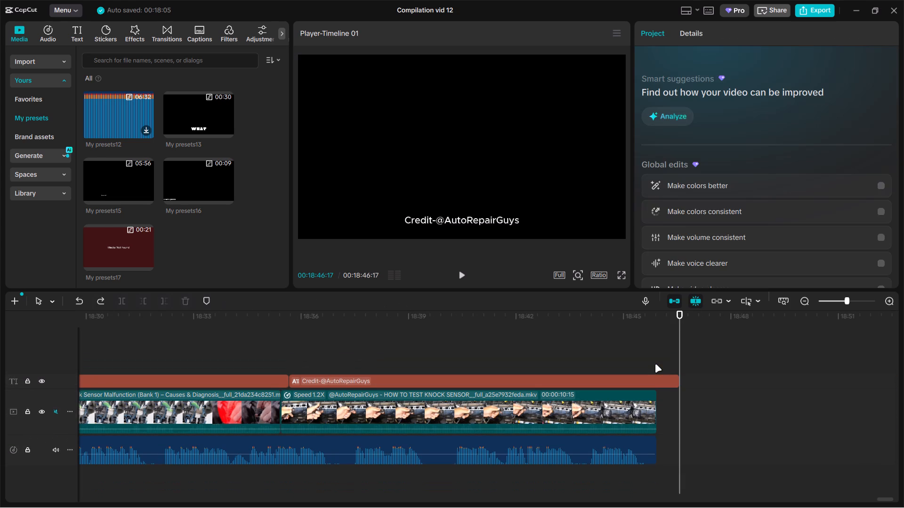
Undo the remaining edits made to the My presets17 clip at the end of the timeline.
{"action": "key", "text": "ctrl+z"}
{"action": "key", "text": "ctrl+z"}
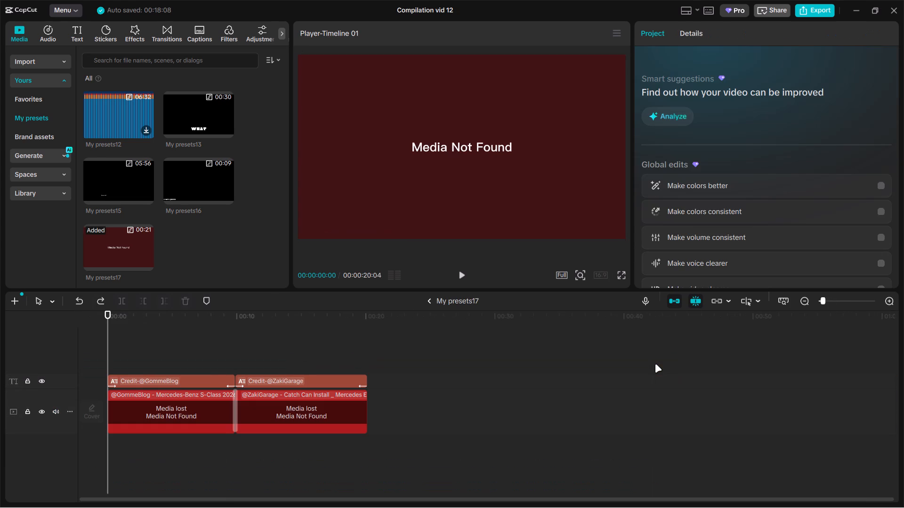
{"action": "key", "text": "ctrl+z"}
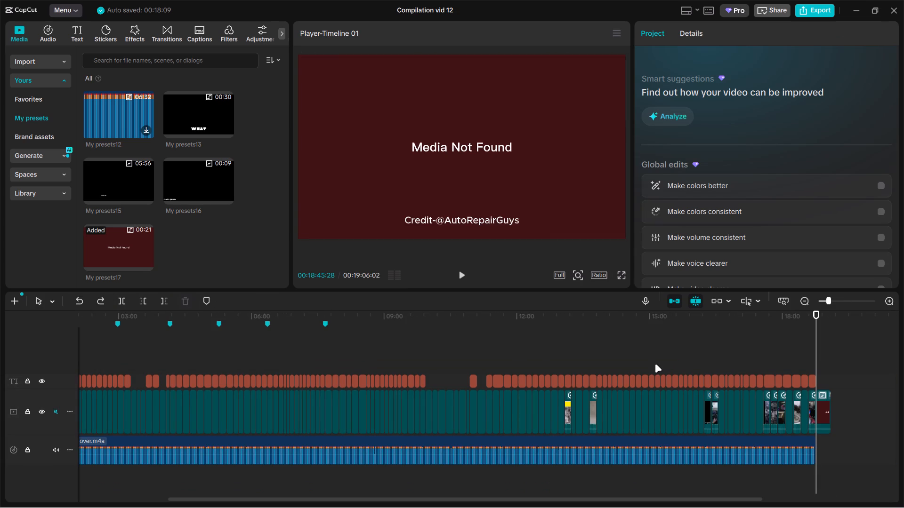
Examine how the credit captions line up with their clips, going back from the end of the timeline to around the 12-minute mark.
{"action": "left_click", "coordinate": [455, 365]}
{"action": "left_click_drag", "start_coordinate": [455, 365], "coordinate": [457, 365]}
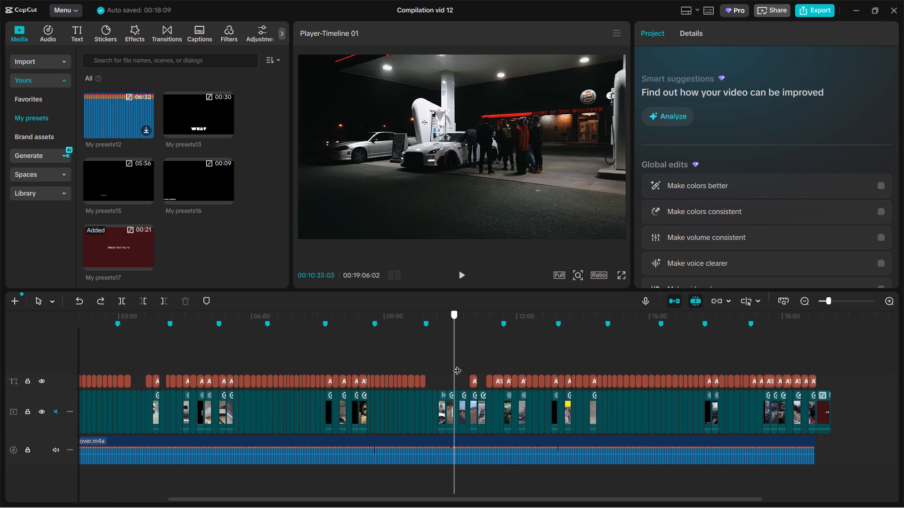
{"action": "left_click_drag", "start_coordinate": [457, 365], "coordinate": [470, 362]}
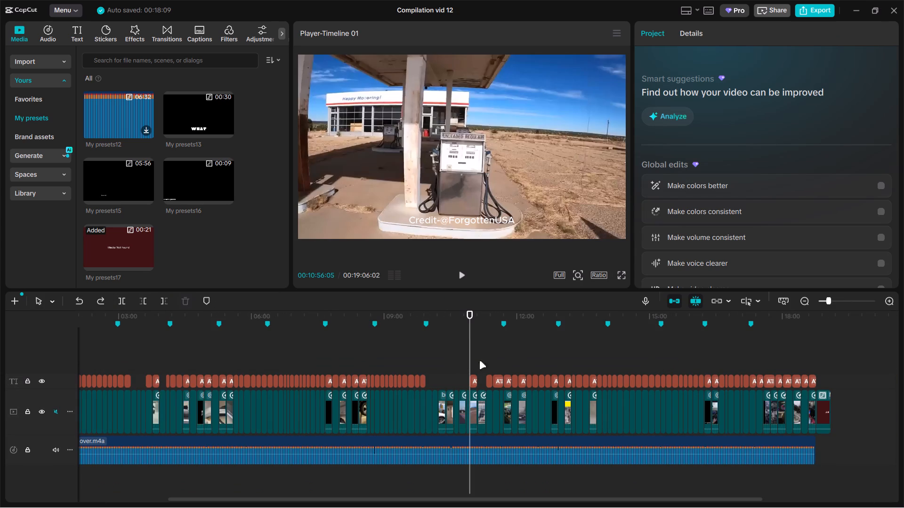
{"action": "left_click", "coordinate": [820, 364]}
{"action": "scroll", "coordinate": [822, 364], "scroll_direction": "up", "scroll_amount": 5, "text": "ctrl"}
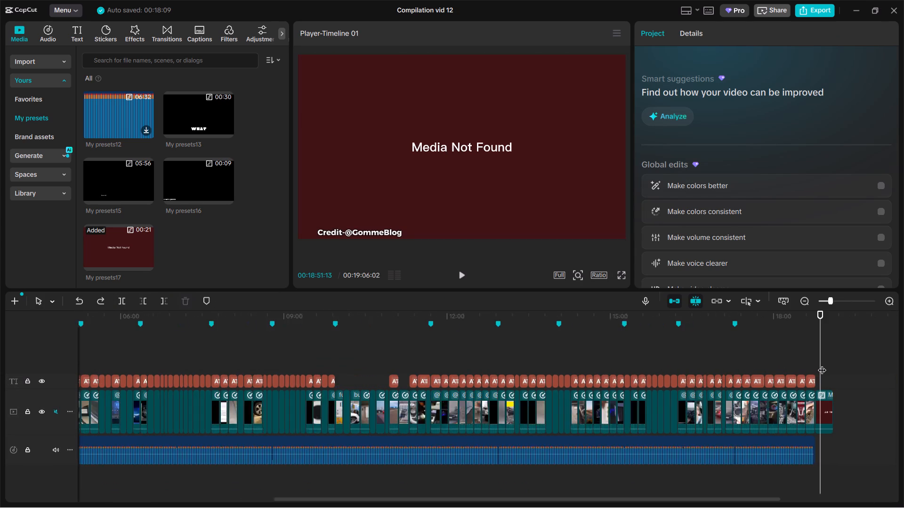
{"action": "scroll", "coordinate": [823, 364], "scroll_direction": "up", "scroll_amount": 17, "text": "ctrl"}
{"action": "scroll", "coordinate": [823, 364], "scroll_direction": "up", "scroll_amount": 10, "text": "ctrl"}
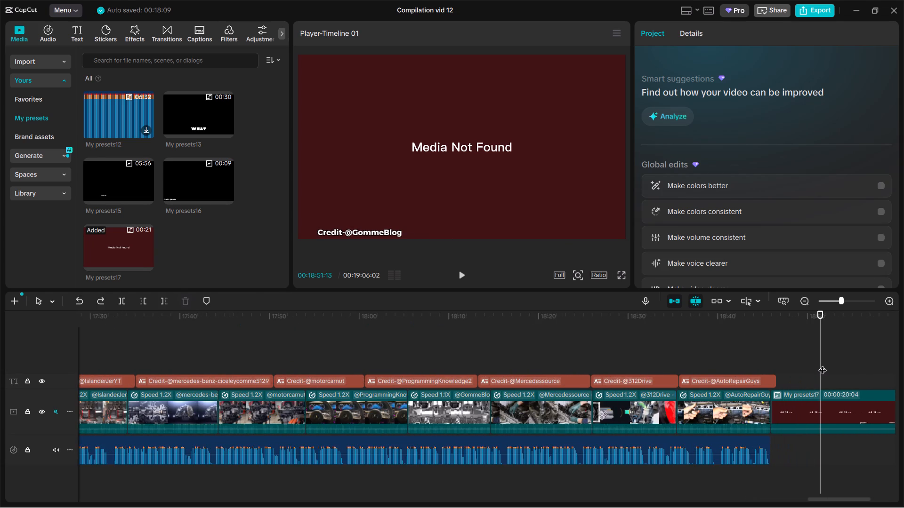
{"action": "scroll", "coordinate": [823, 364], "scroll_direction": "up", "scroll_amount": 4, "text": "ctrl"}
{"action": "scroll", "coordinate": [823, 364], "scroll_direction": "down", "scroll_amount": 11, "text": "ctrl"}
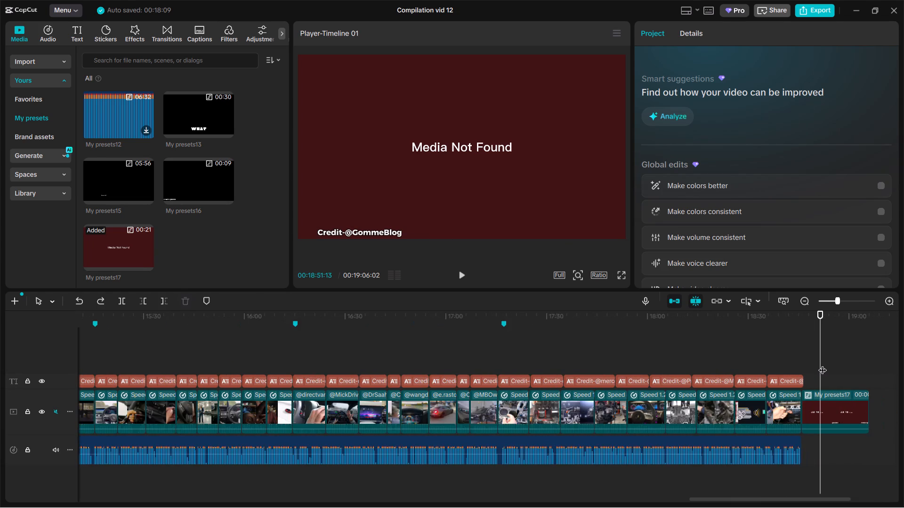
{"action": "left_click", "coordinate": [401, 354], "text": "ctrl"}
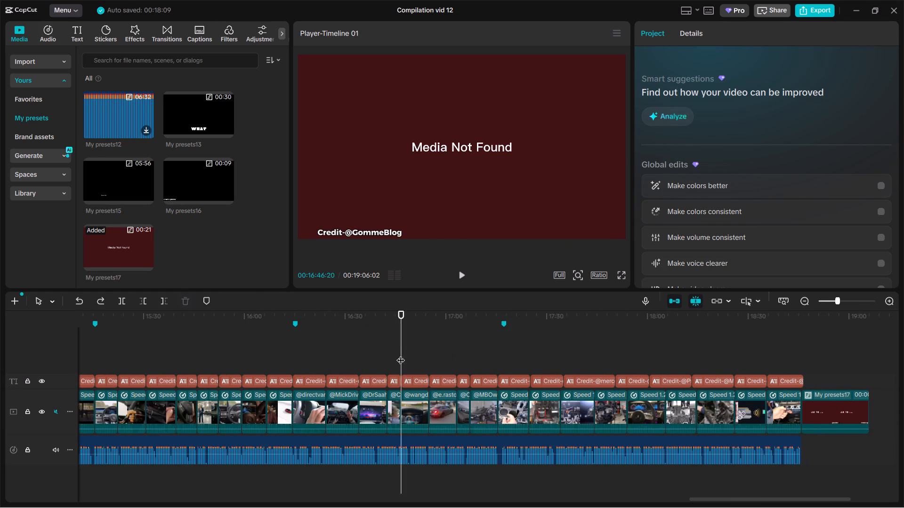
{"action": "left_click_drag", "start_coordinate": [401, 354], "coordinate": [466, 347]}
{"action": "scroll", "coordinate": [469, 346], "scroll_direction": "up", "scroll_amount": 11, "text": "ctrl"}
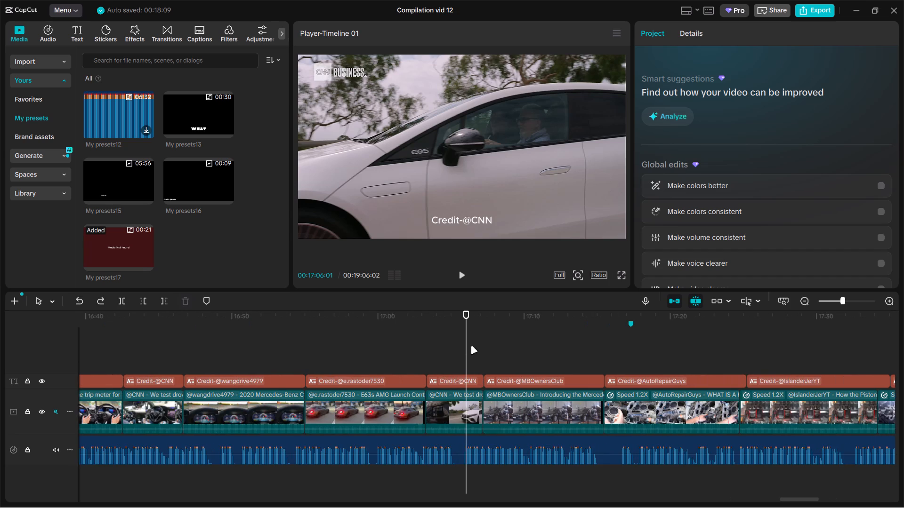
{"action": "left_click", "coordinate": [701, 355]}
{"action": "left_click_drag", "start_coordinate": [701, 355], "coordinate": [601, 354]}
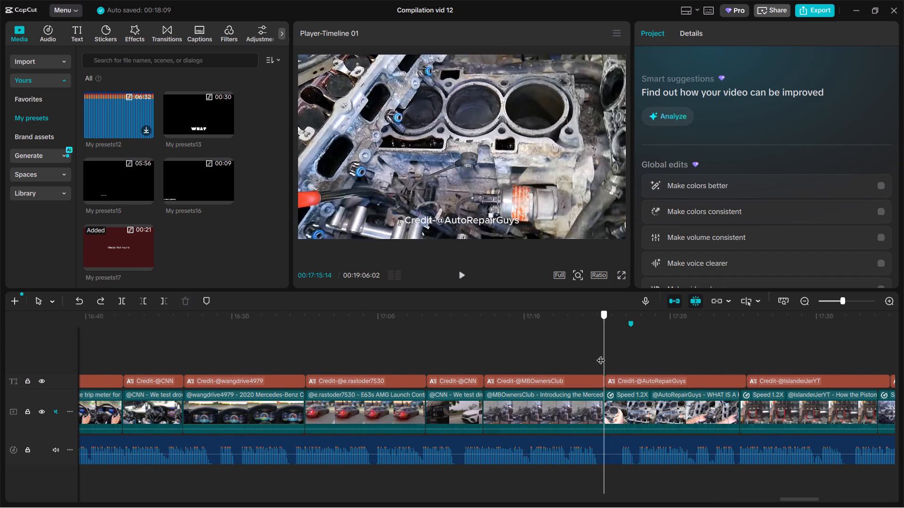
{"action": "left_click_drag", "start_coordinate": [601, 354], "coordinate": [438, 349]}
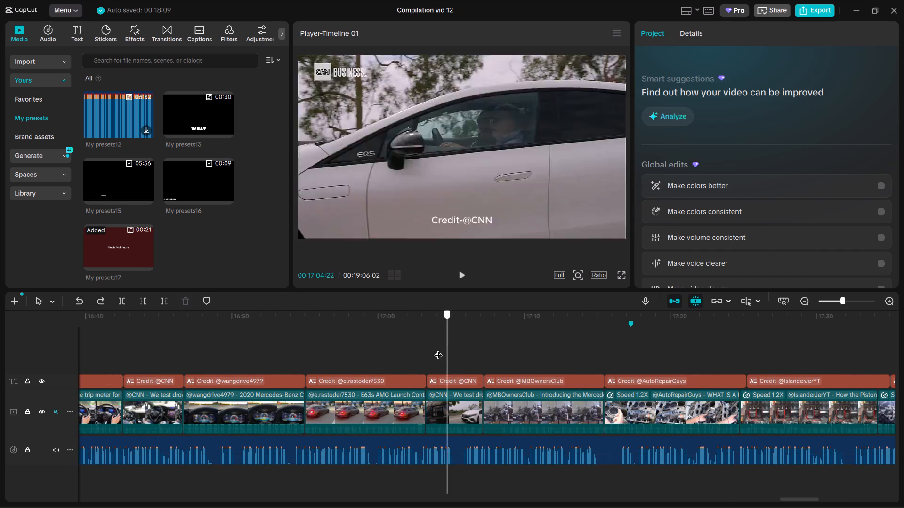
{"action": "left_click_drag", "start_coordinate": [438, 349], "coordinate": [433, 319]}
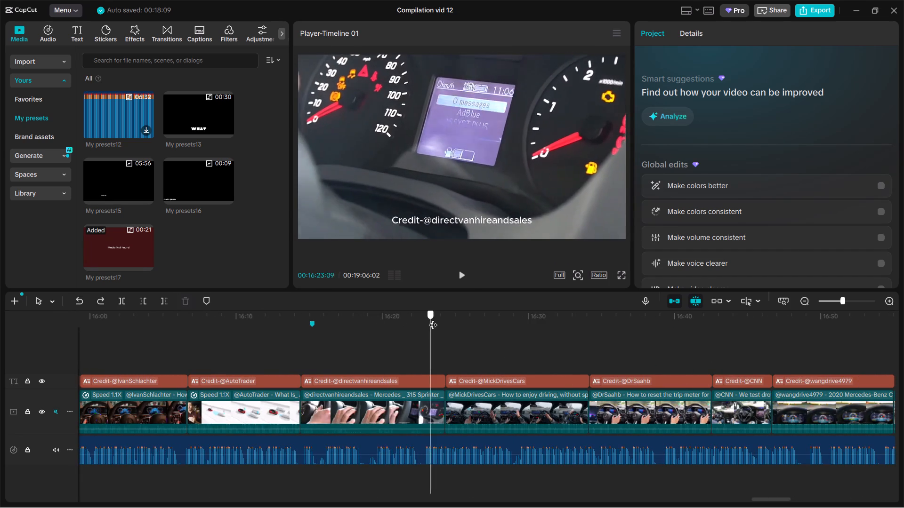
{"action": "left_click_drag", "start_coordinate": [433, 319], "coordinate": [437, 319]}
{"action": "left_click_drag", "start_coordinate": [438, 319], "coordinate": [448, 331]}
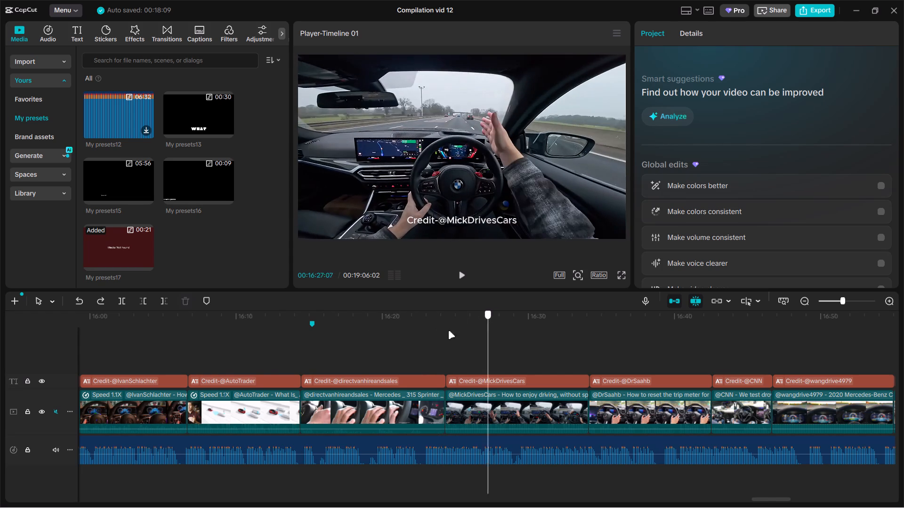
{"action": "left_click_drag", "start_coordinate": [448, 331], "coordinate": [127, 300]}
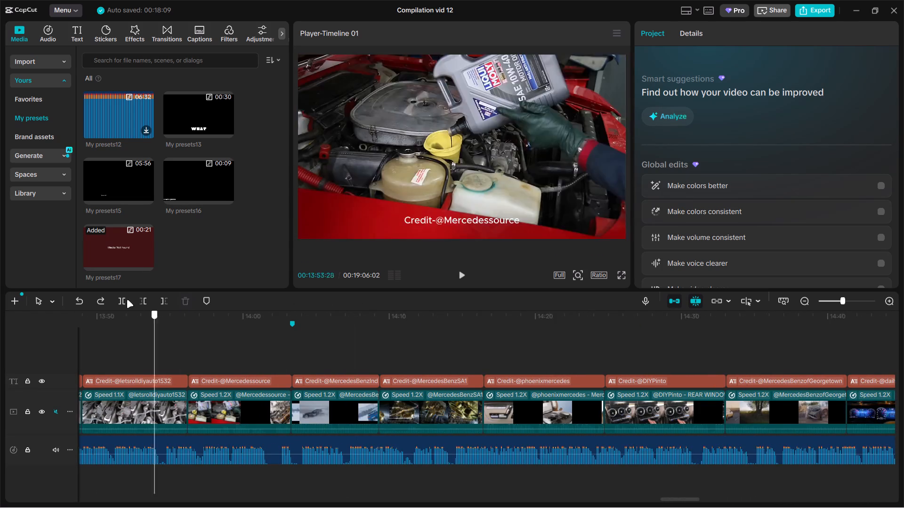
{"action": "left_click_drag", "start_coordinate": [127, 300], "coordinate": [349, 283]}
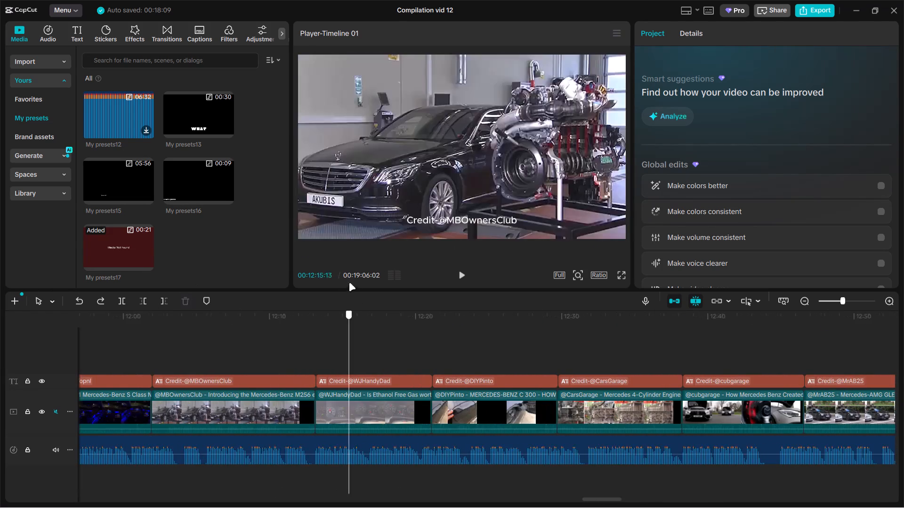
{"action": "left_click_drag", "start_coordinate": [349, 283], "coordinate": [363, 294]}
{"action": "scroll", "coordinate": [494, 310], "scroll_direction": "down", "scroll_amount": 20, "text": "ctrl"}
{"action": "scroll", "coordinate": [494, 310], "scroll_direction": "down", "scroll_amount": 3, "text": "ctrl"}
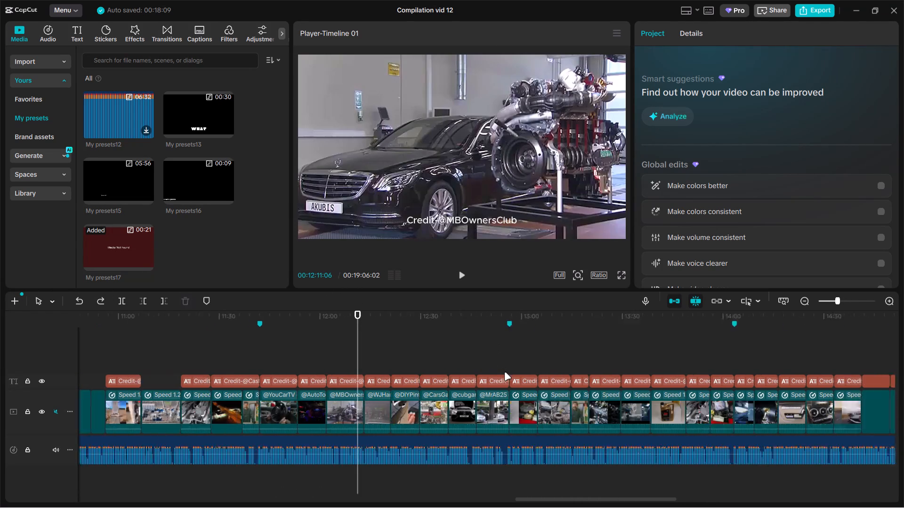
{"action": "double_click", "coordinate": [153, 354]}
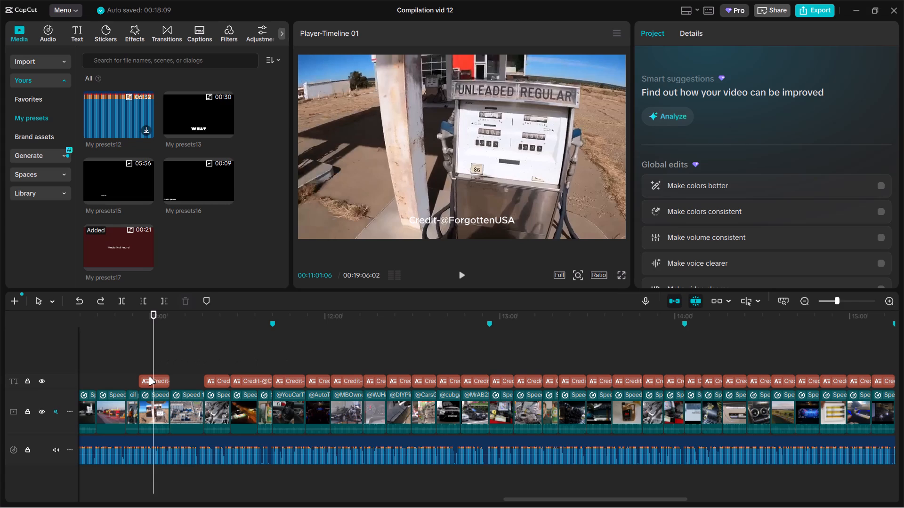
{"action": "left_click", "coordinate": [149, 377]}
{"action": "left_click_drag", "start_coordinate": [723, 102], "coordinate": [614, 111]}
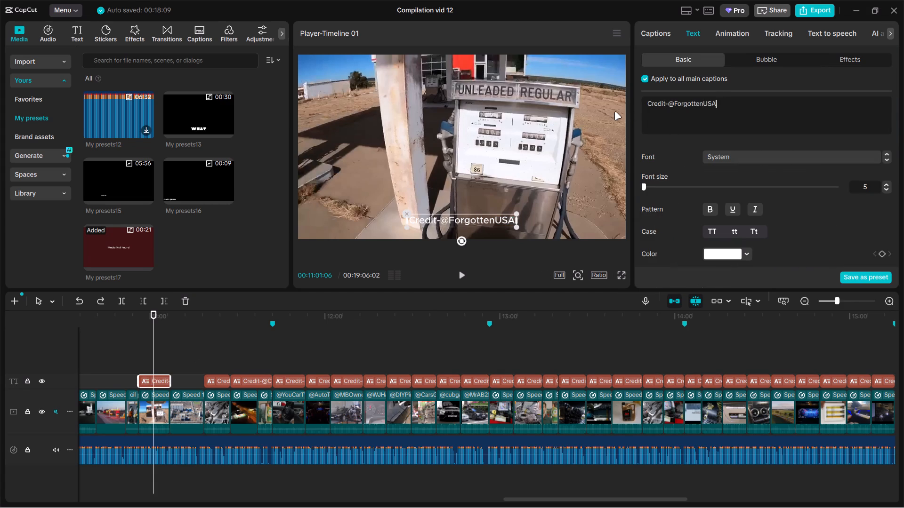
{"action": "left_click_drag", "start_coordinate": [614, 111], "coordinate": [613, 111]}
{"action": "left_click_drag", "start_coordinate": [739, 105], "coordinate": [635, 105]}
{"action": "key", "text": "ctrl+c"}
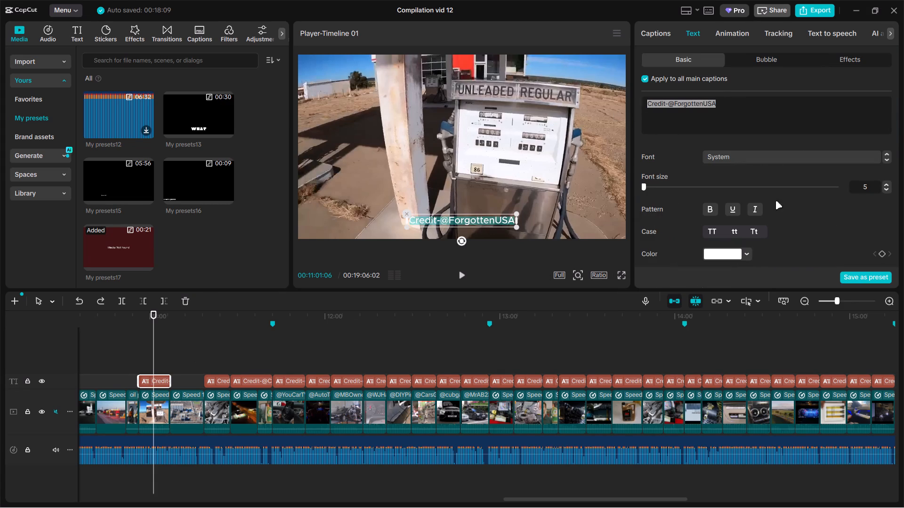
Delete all the credit captions from the timeline.
{"action": "scroll", "coordinate": [540, 346], "scroll_direction": "down", "scroll_amount": 6, "text": "ctrl"}
{"action": "scroll", "coordinate": [570, 381], "scroll_direction": "down", "scroll_amount": 9, "text": "ctrl"}
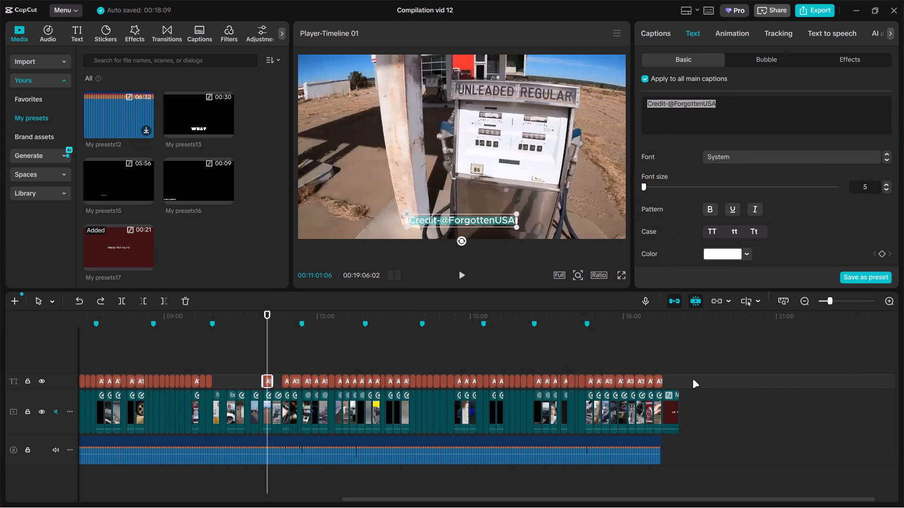
{"action": "scroll", "coordinate": [693, 380], "scroll_direction": "down", "scroll_amount": 11, "text": "ctrl"}
{"action": "left_click_drag", "start_coordinate": [90, 362], "coordinate": [313, 371]}
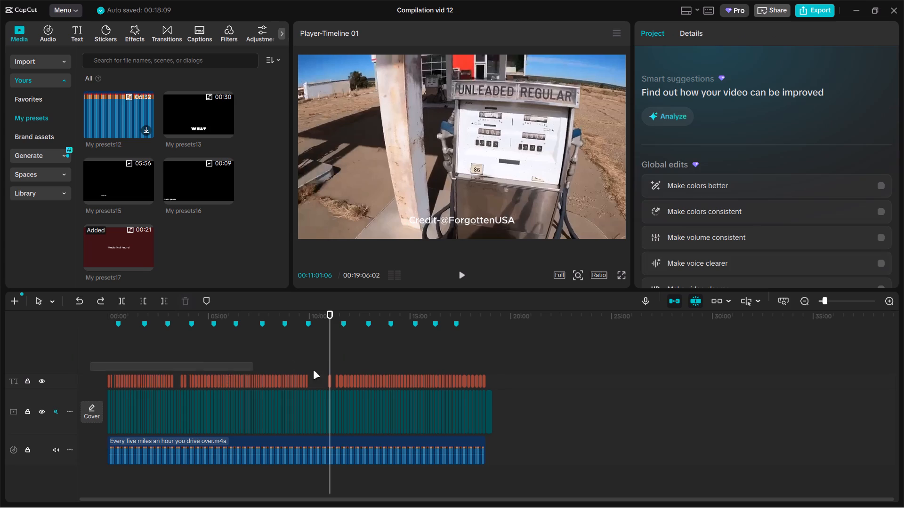
{"action": "left_click_drag", "start_coordinate": [313, 371], "coordinate": [550, 383]}
{"action": "key", "text": "Delete"}
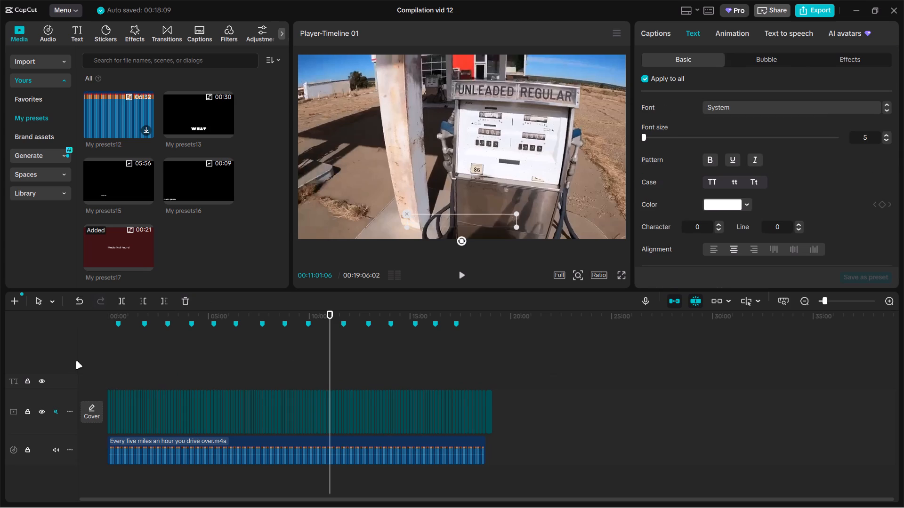
Add the imported CapCut credits SRT file to the timeline with the playhead at the very start.
{"action": "left_click", "coordinate": [116, 355]}
{"action": "left_click_drag", "start_coordinate": [116, 355], "coordinate": [69, 357]}
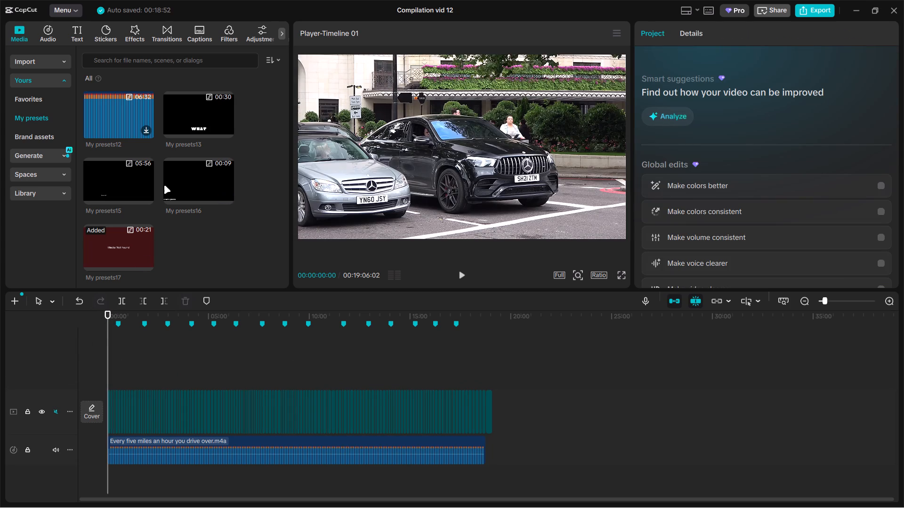
{"action": "left_click", "coordinate": [193, 37]}
{"action": "left_click", "coordinate": [120, 114]}
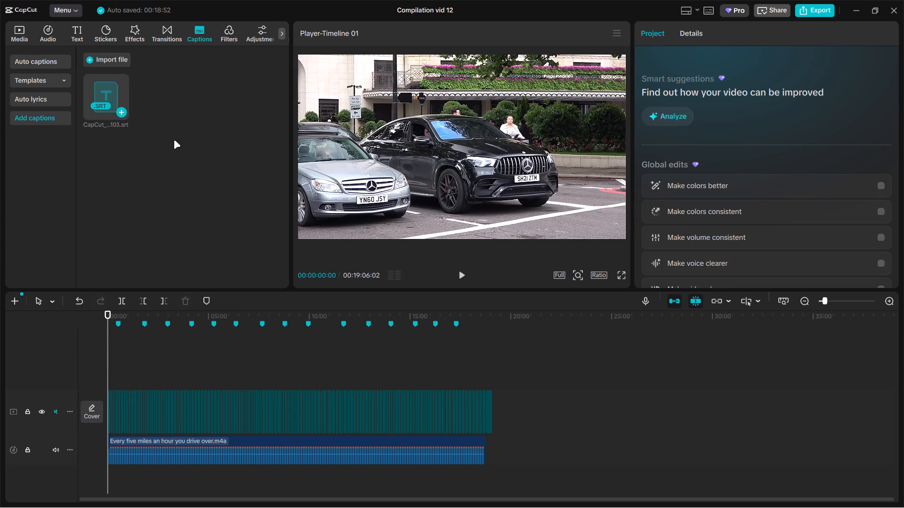
Check the re-added credit captions against the source names and edges of the clips in the last few minutes of the timeline.
{"action": "left_click", "coordinate": [466, 355]}
{"action": "scroll", "coordinate": [473, 356], "scroll_direction": "up", "scroll_amount": 15, "text": "ctrl"}
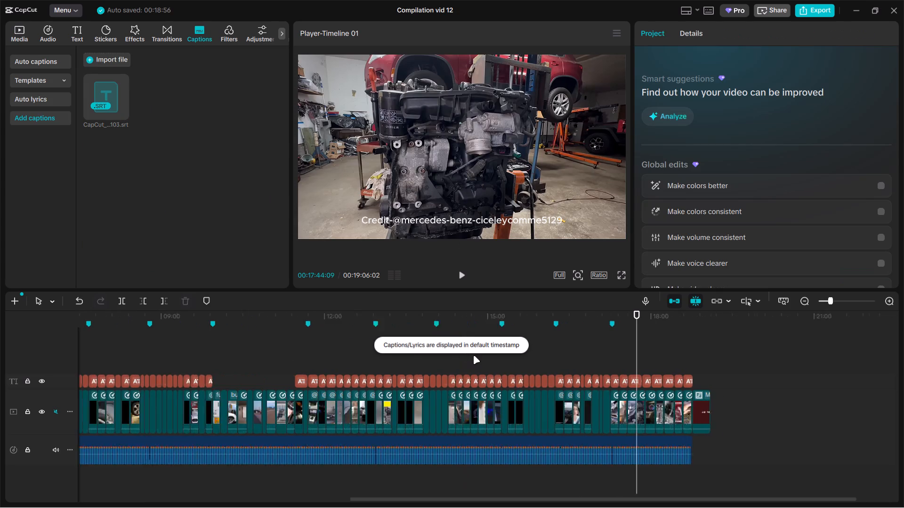
{"action": "scroll", "coordinate": [473, 356], "scroll_direction": "up", "scroll_amount": 14, "text": "ctrl"}
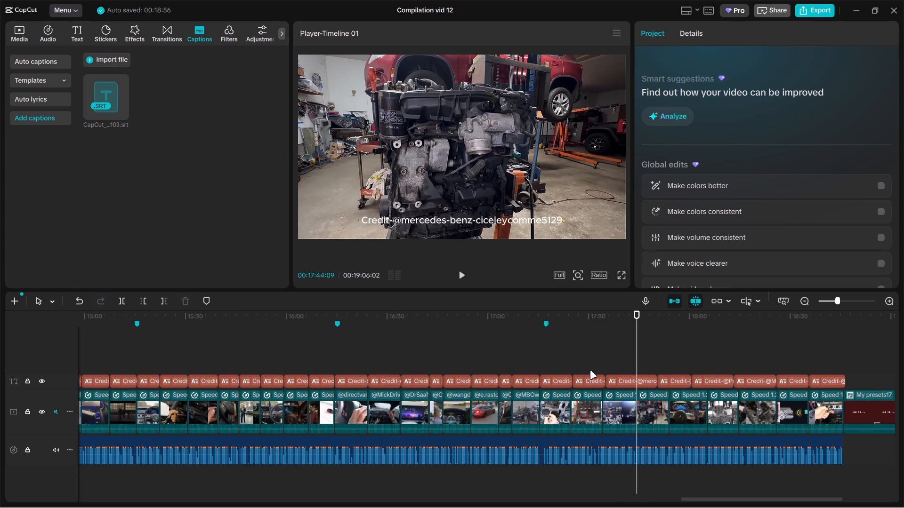
{"action": "scroll", "coordinate": [668, 371], "scroll_direction": "up", "scroll_amount": 8, "text": "ctrl"}
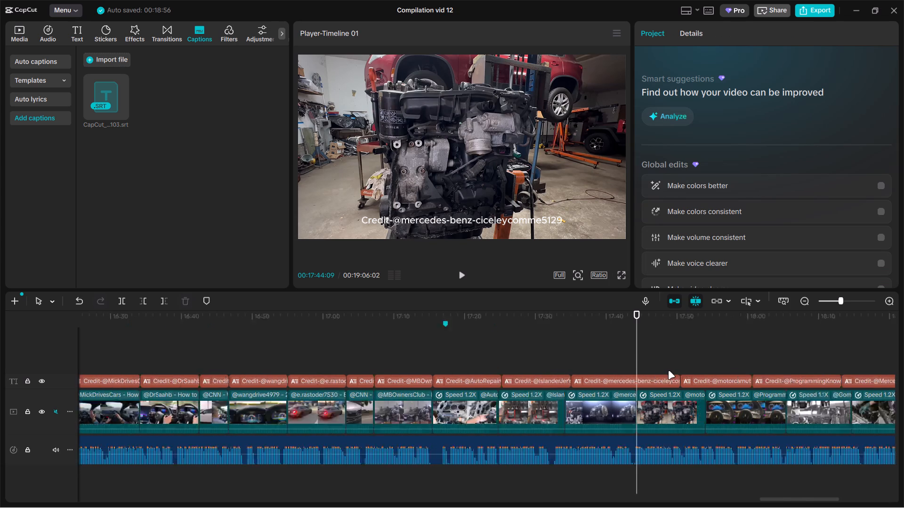
{"action": "scroll", "coordinate": [668, 371], "scroll_direction": "up", "scroll_amount": 4, "text": "ctrl"}
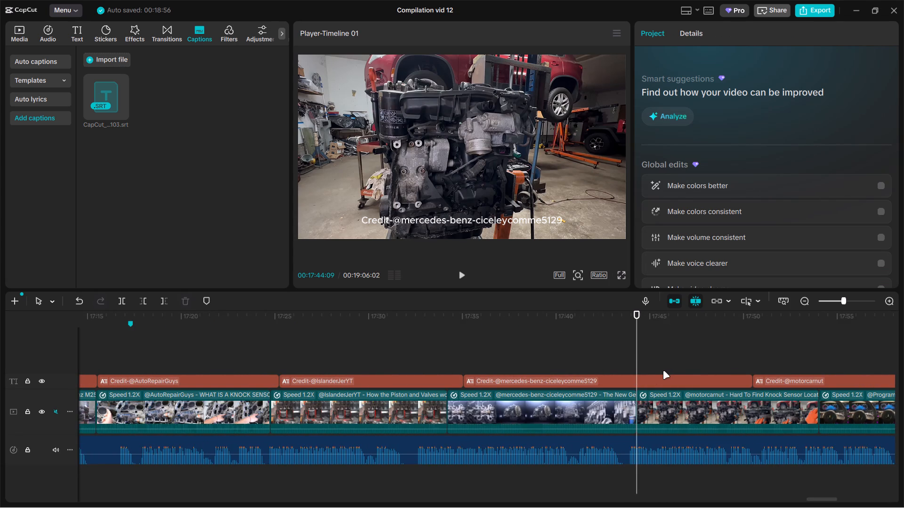
{"action": "left_click", "coordinate": [189, 349]}
{"action": "left_click_drag", "start_coordinate": [188, 349], "coordinate": [370, 359]}
{"action": "scroll", "coordinate": [370, 359], "scroll_direction": "down", "scroll_amount": 2, "text": "ctrl"}
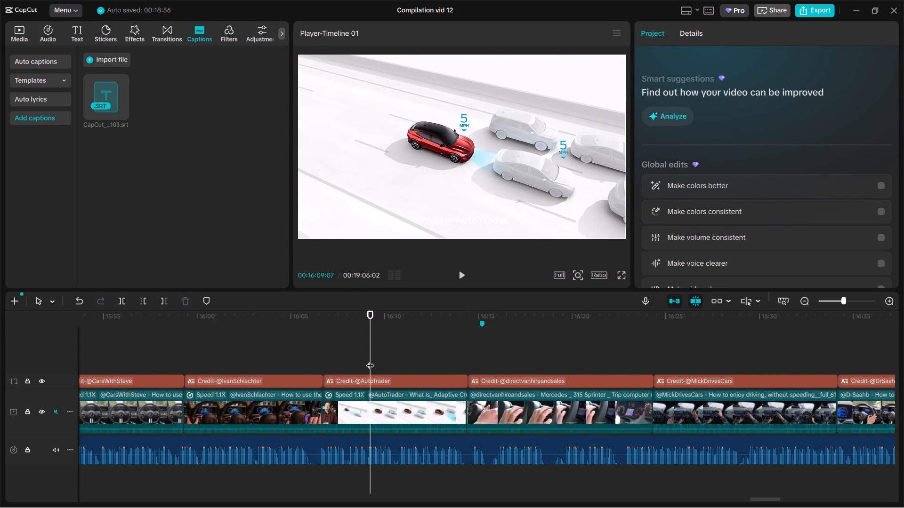